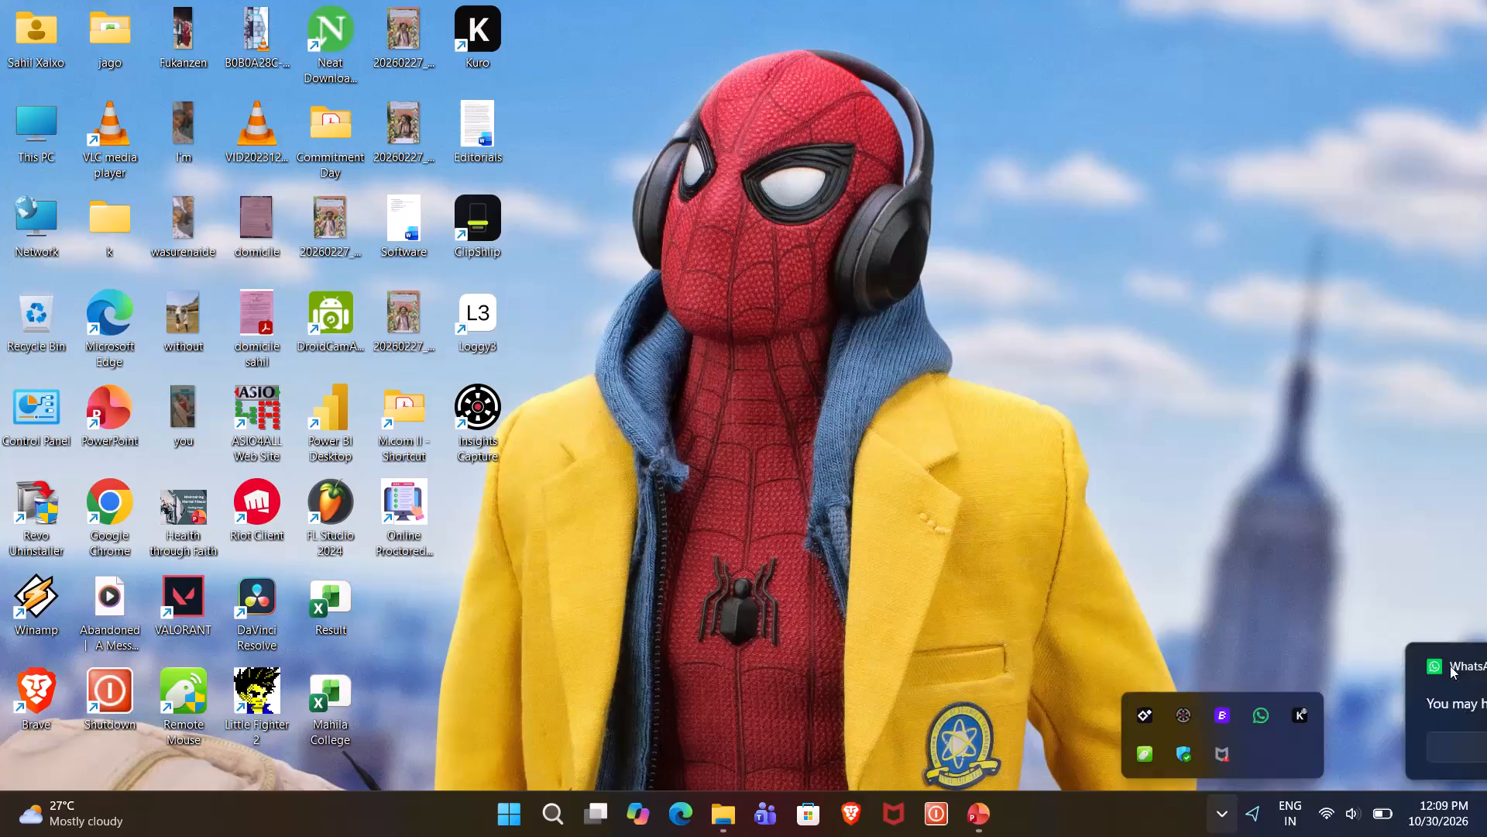
Quit Insights Capture, which is running in the background.
left_click(1220, 825)
right_click(1180, 712)
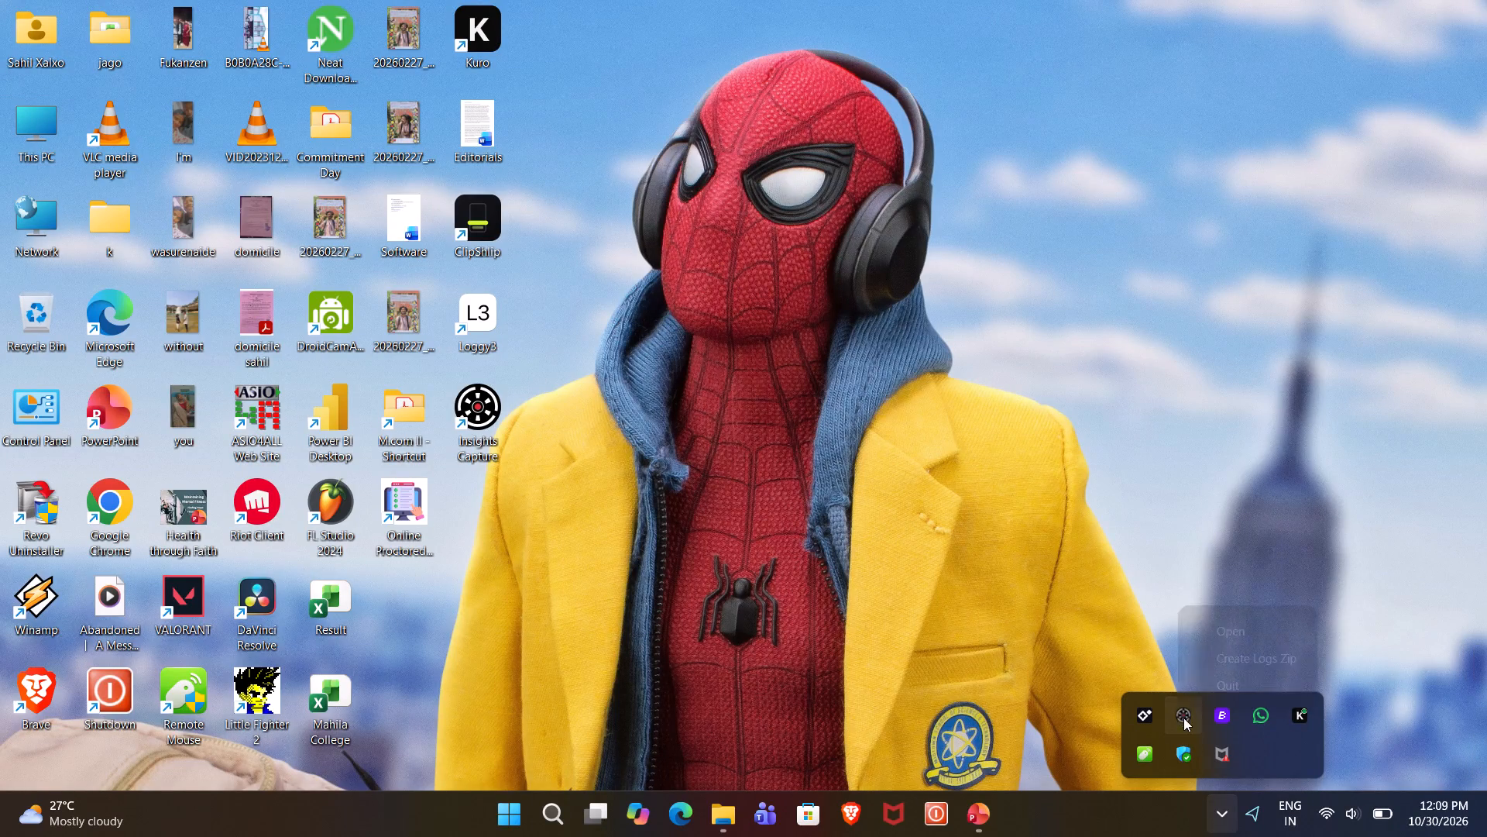
left_click(1210, 694)
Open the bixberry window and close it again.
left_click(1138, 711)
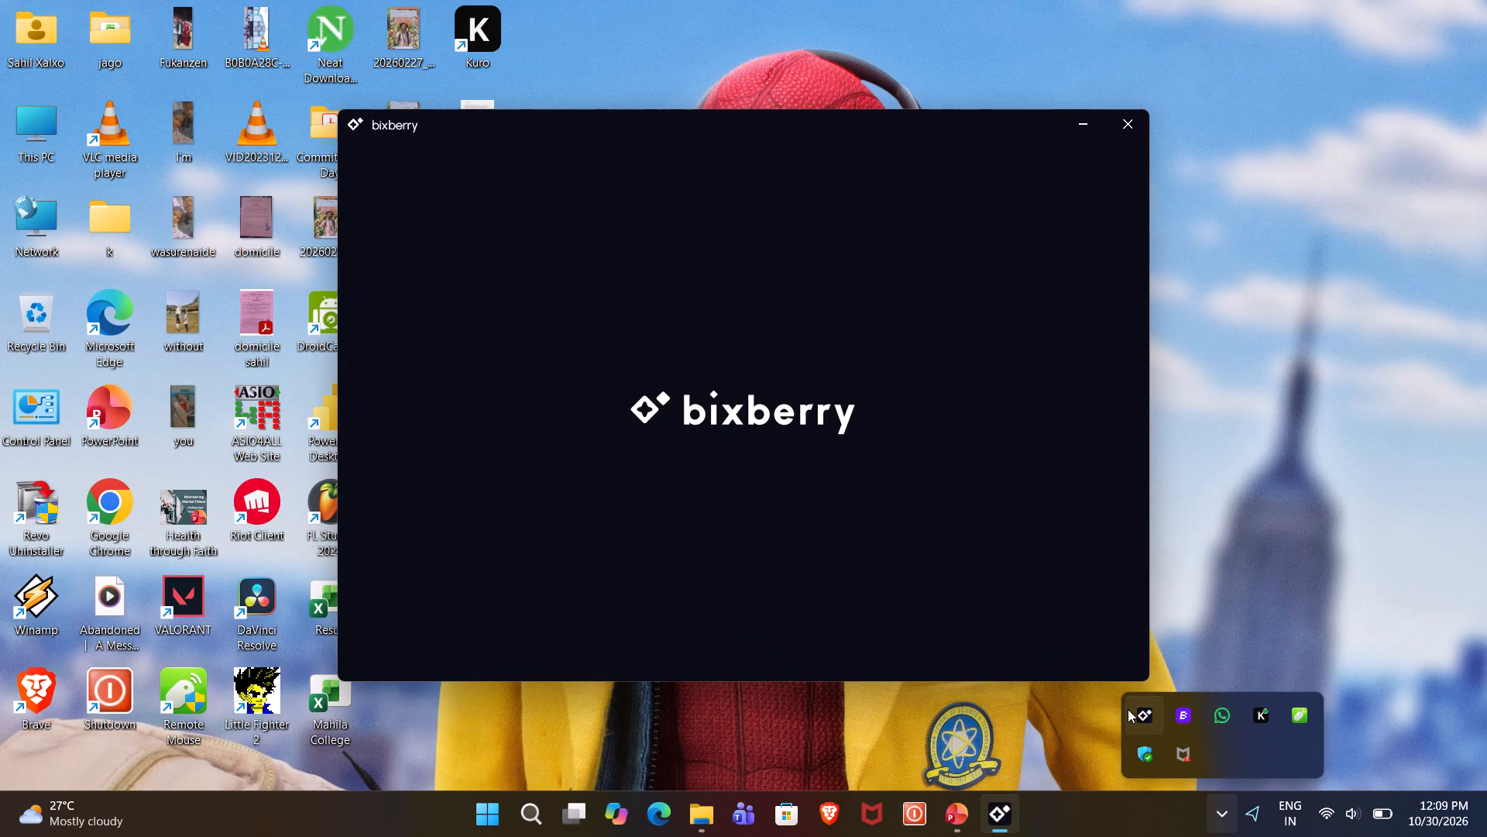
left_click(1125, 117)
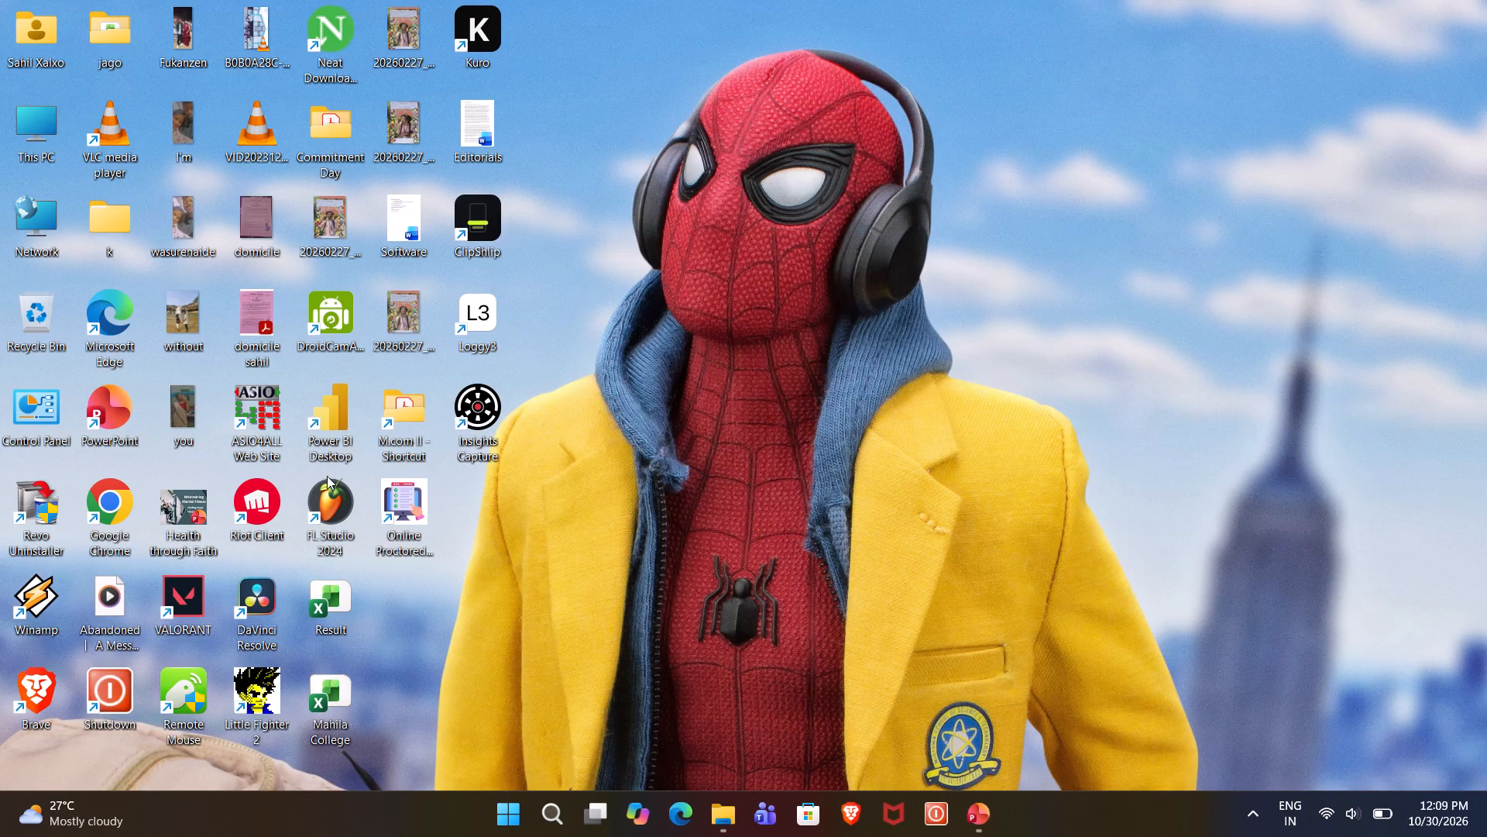
Open Loggy3, start a recording session, and close its window.
double_click(466, 332)
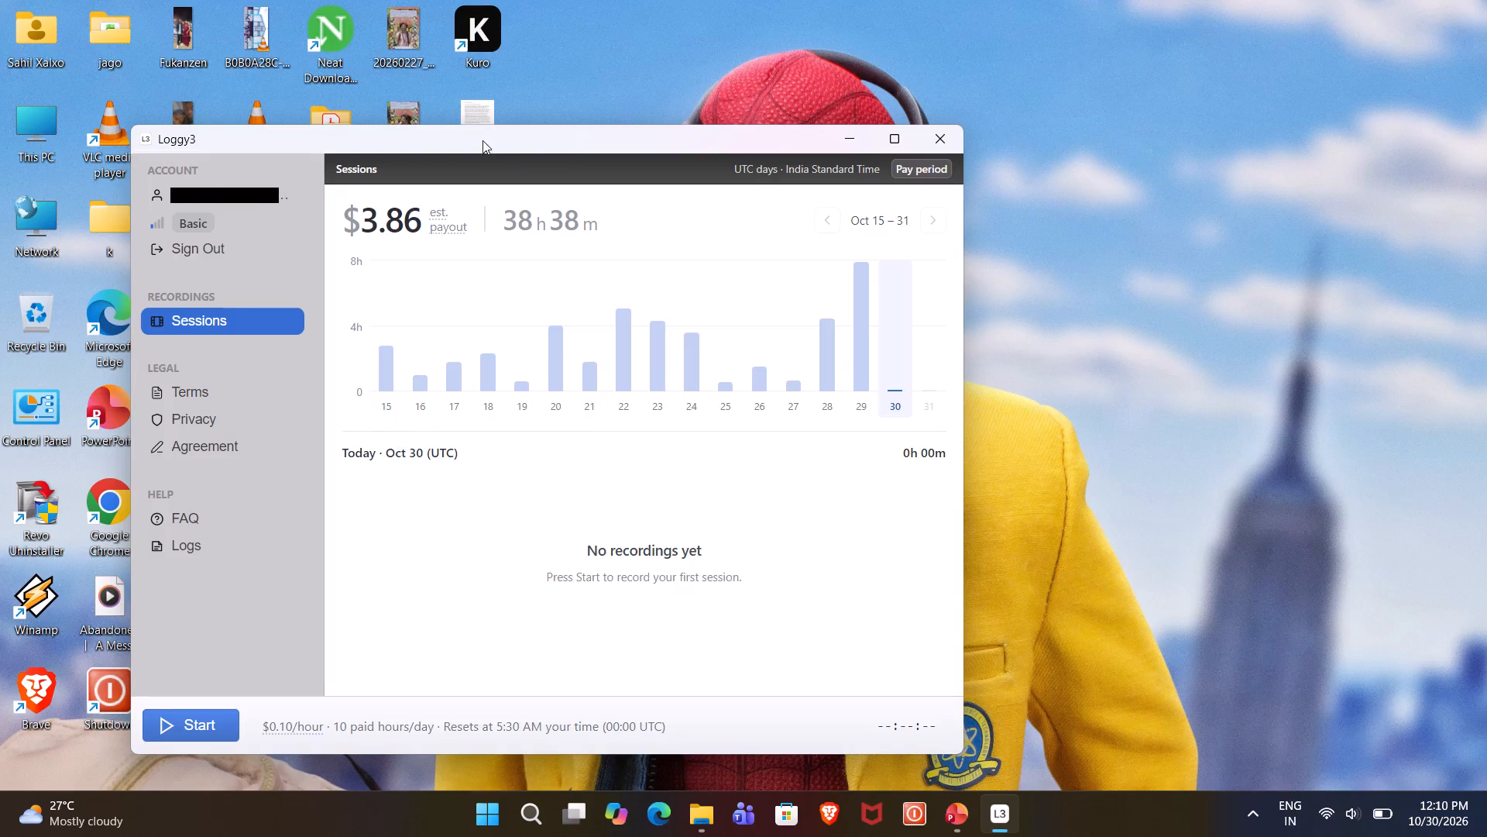
left_click_drag(481, 139, 1070, 69)
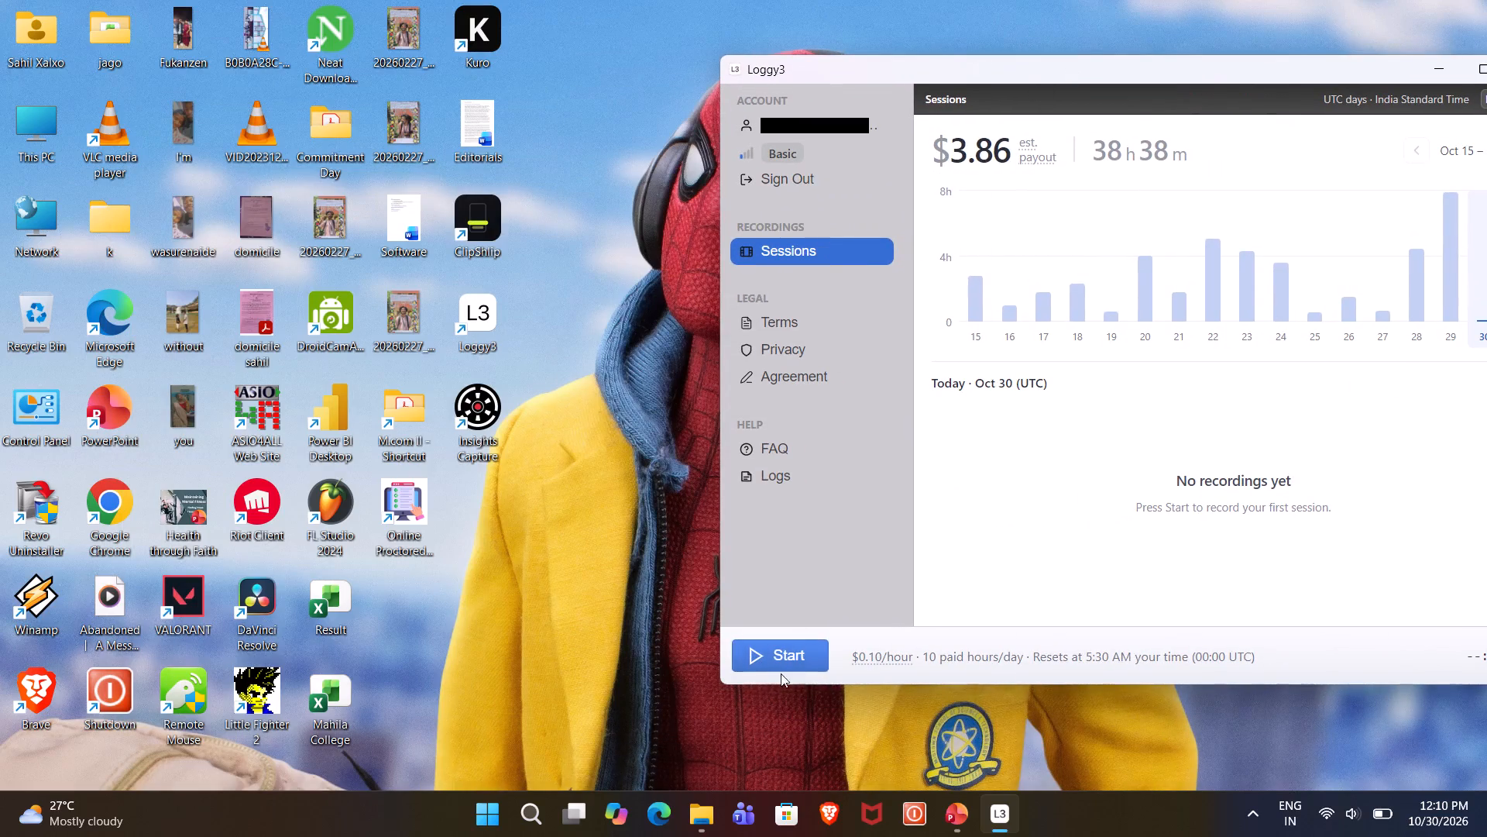
left_click(768, 653)
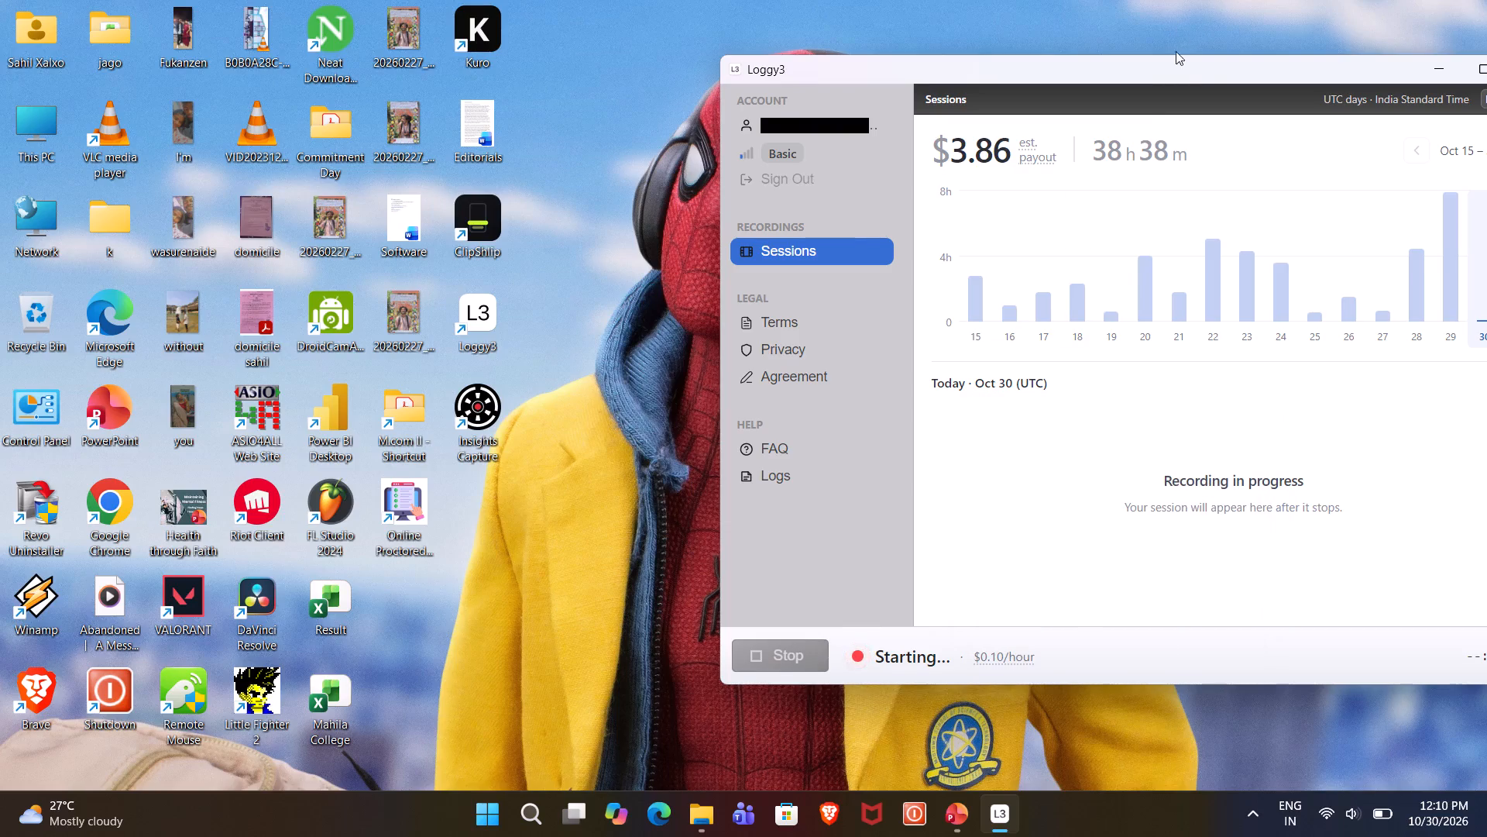
left_click_drag(1181, 67, 946, 85)
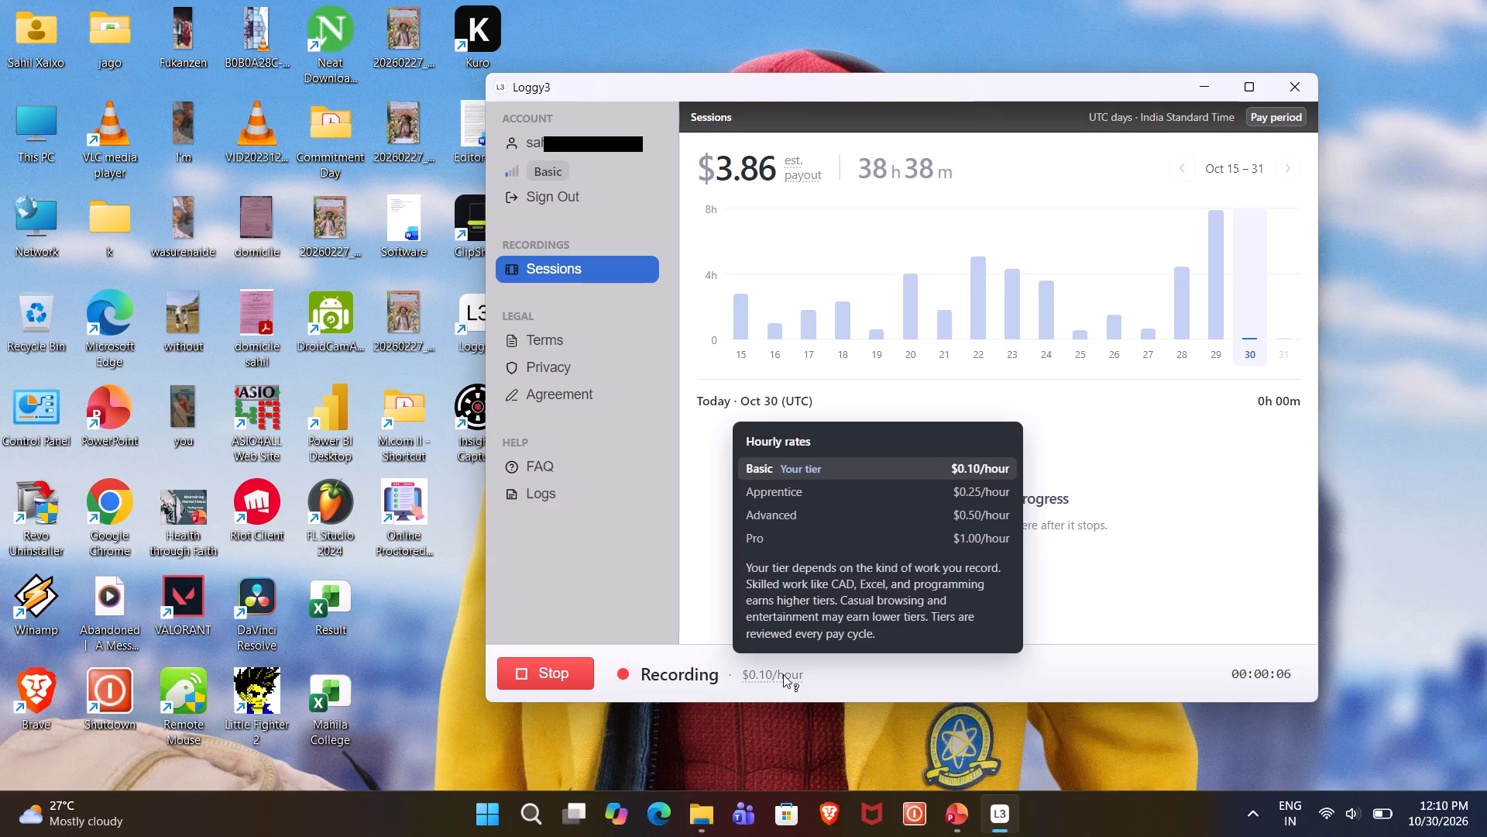
left_click(1300, 76)
left_click(929, 434)
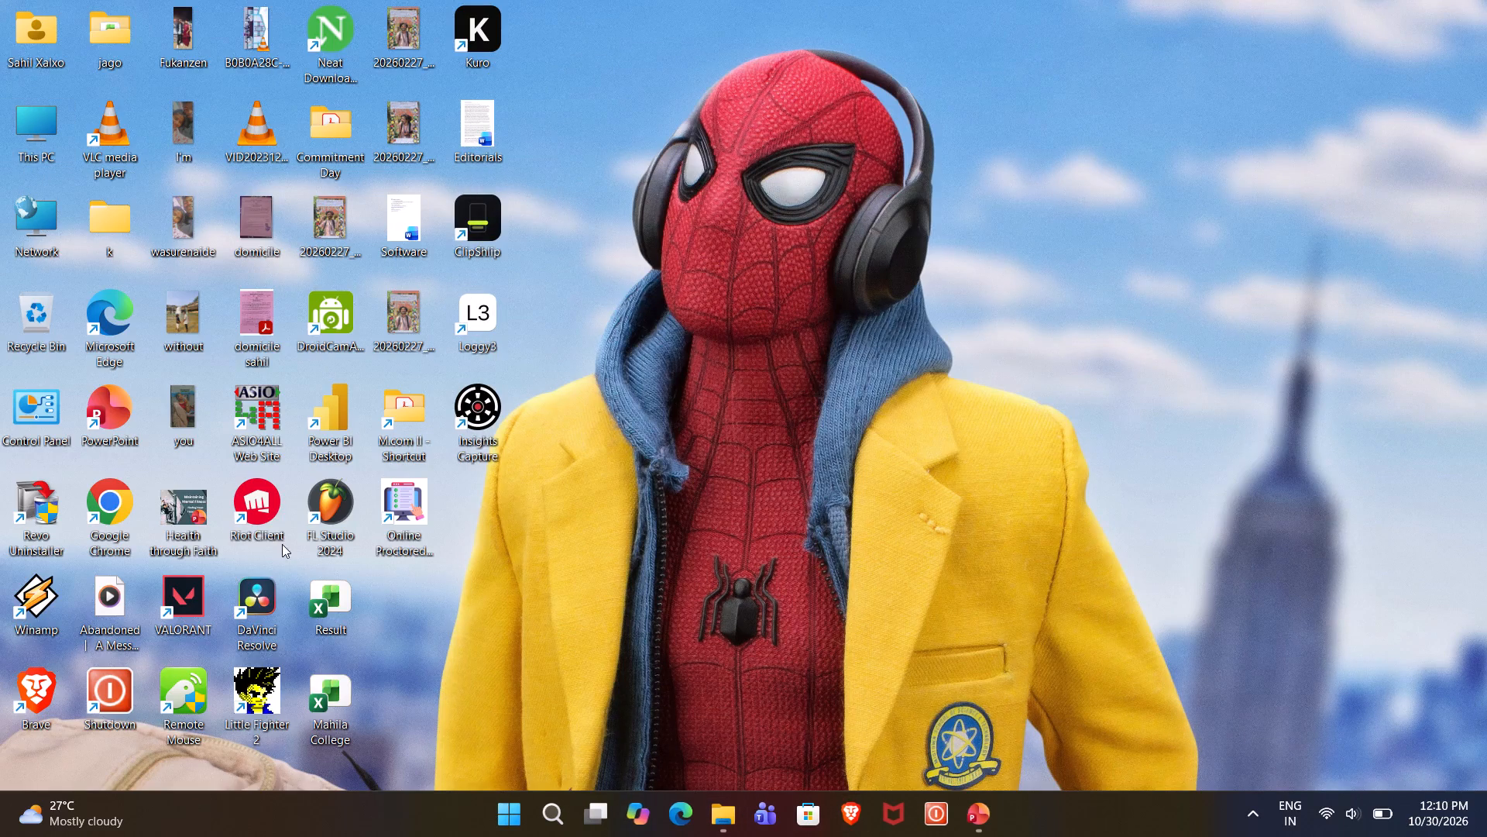
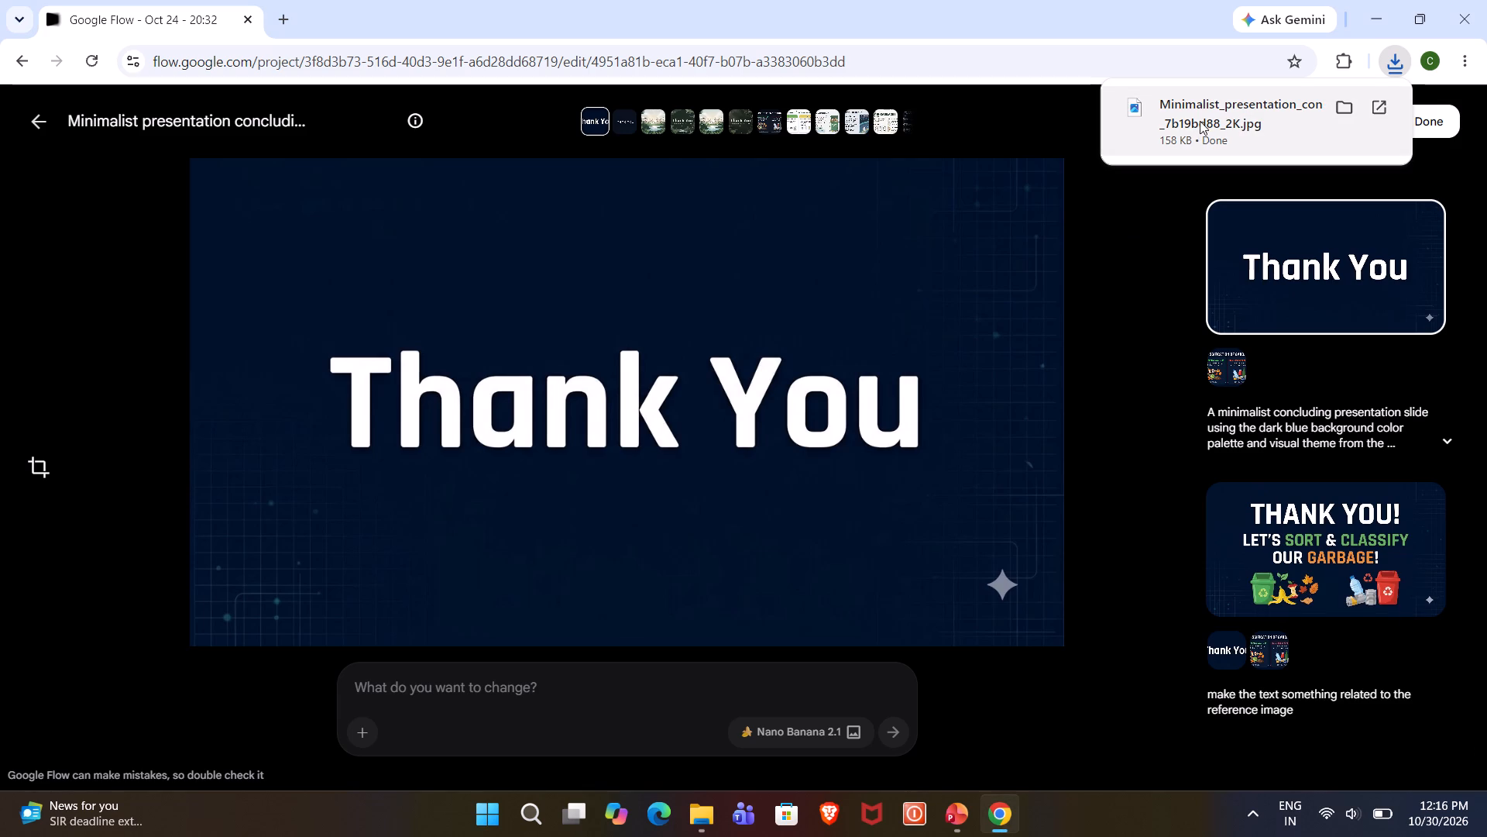
Switch to the "Our Environment" presentation in PowerPoint and duplicate the last "Classification of Garbage" slide.
key("alt+Tab")
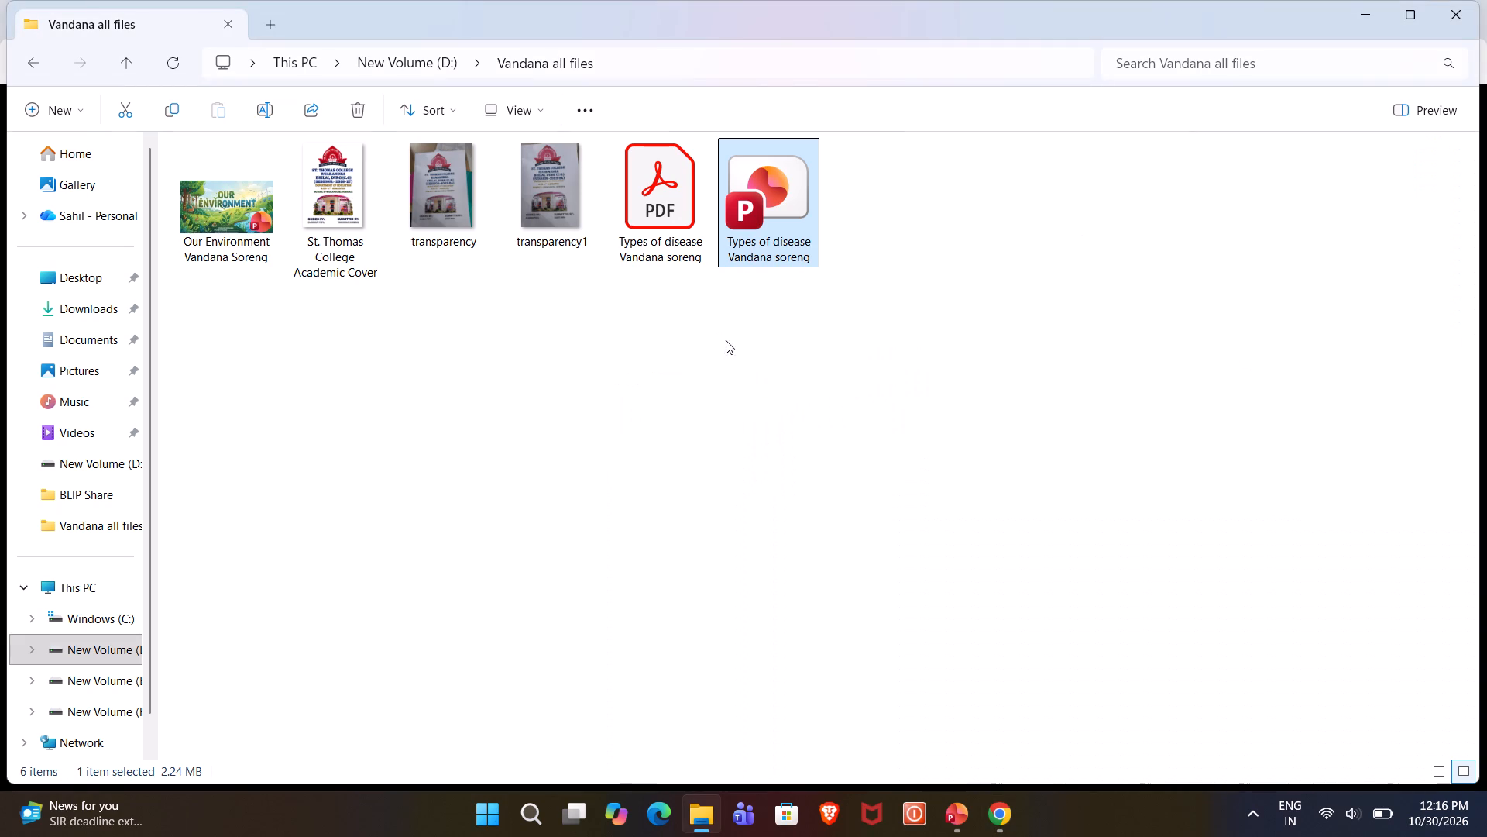
key("alt+Tab")
key("alt+Tab")
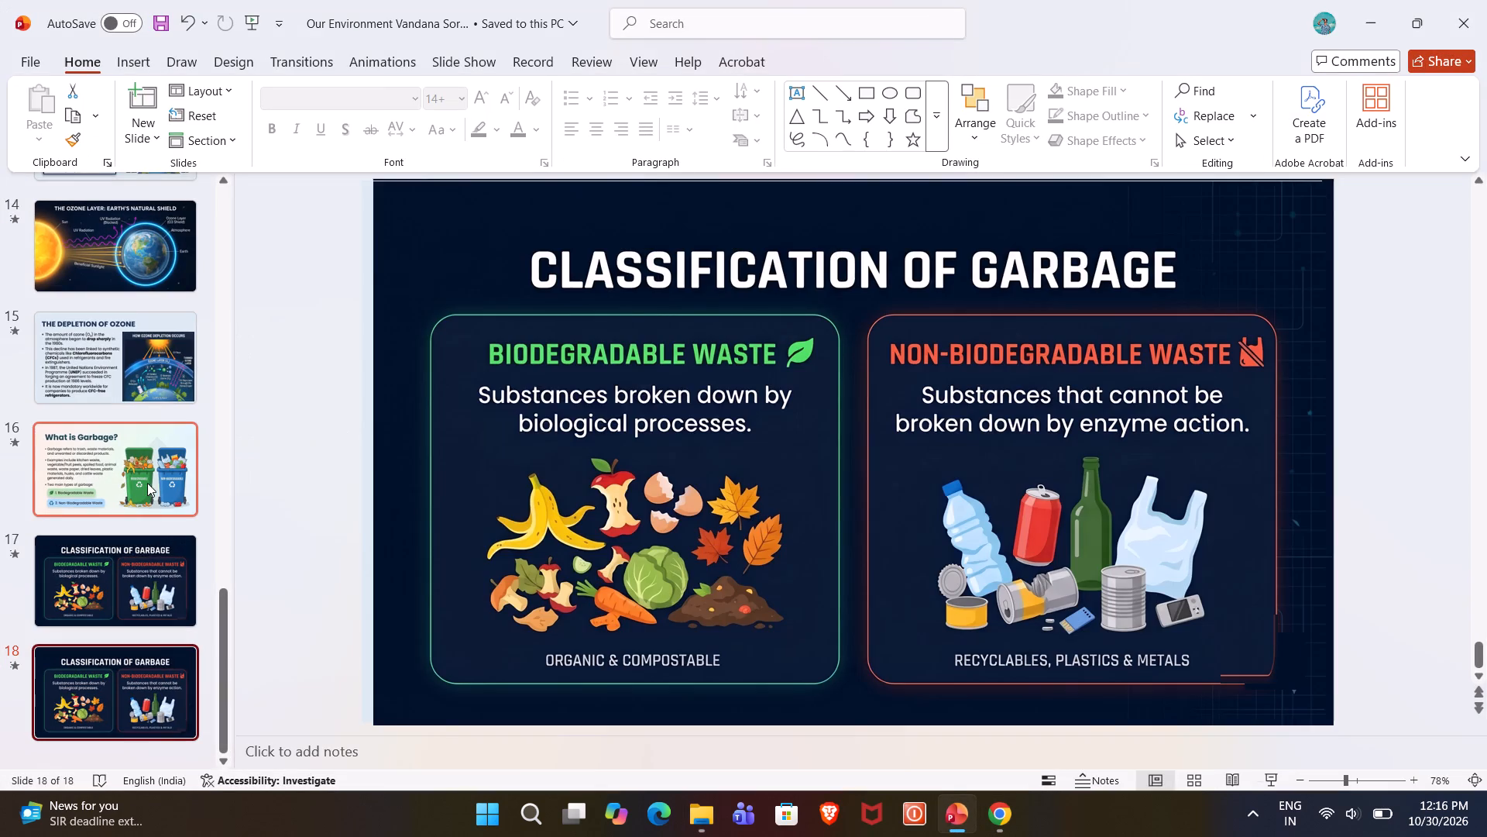
scroll(140, 487, "down", 7)
key("ctrl+d")
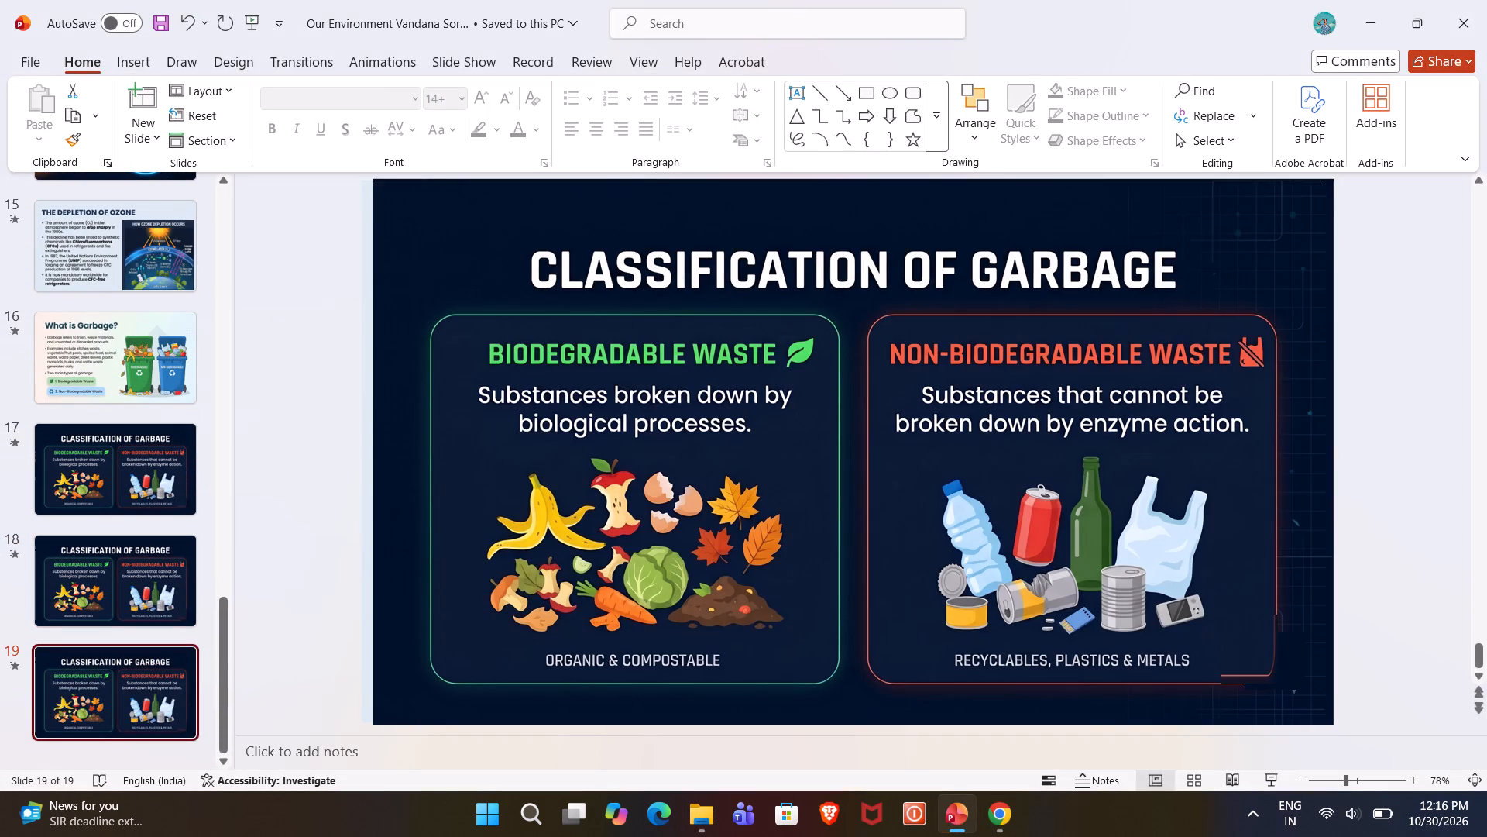
On the duplicated last slide, delete the stacked full-slide pictures from "Classification of Garbage" down through "The Ozone Layer: Earth's Natural Shield".
left_click(834, 407)
key("Delete")
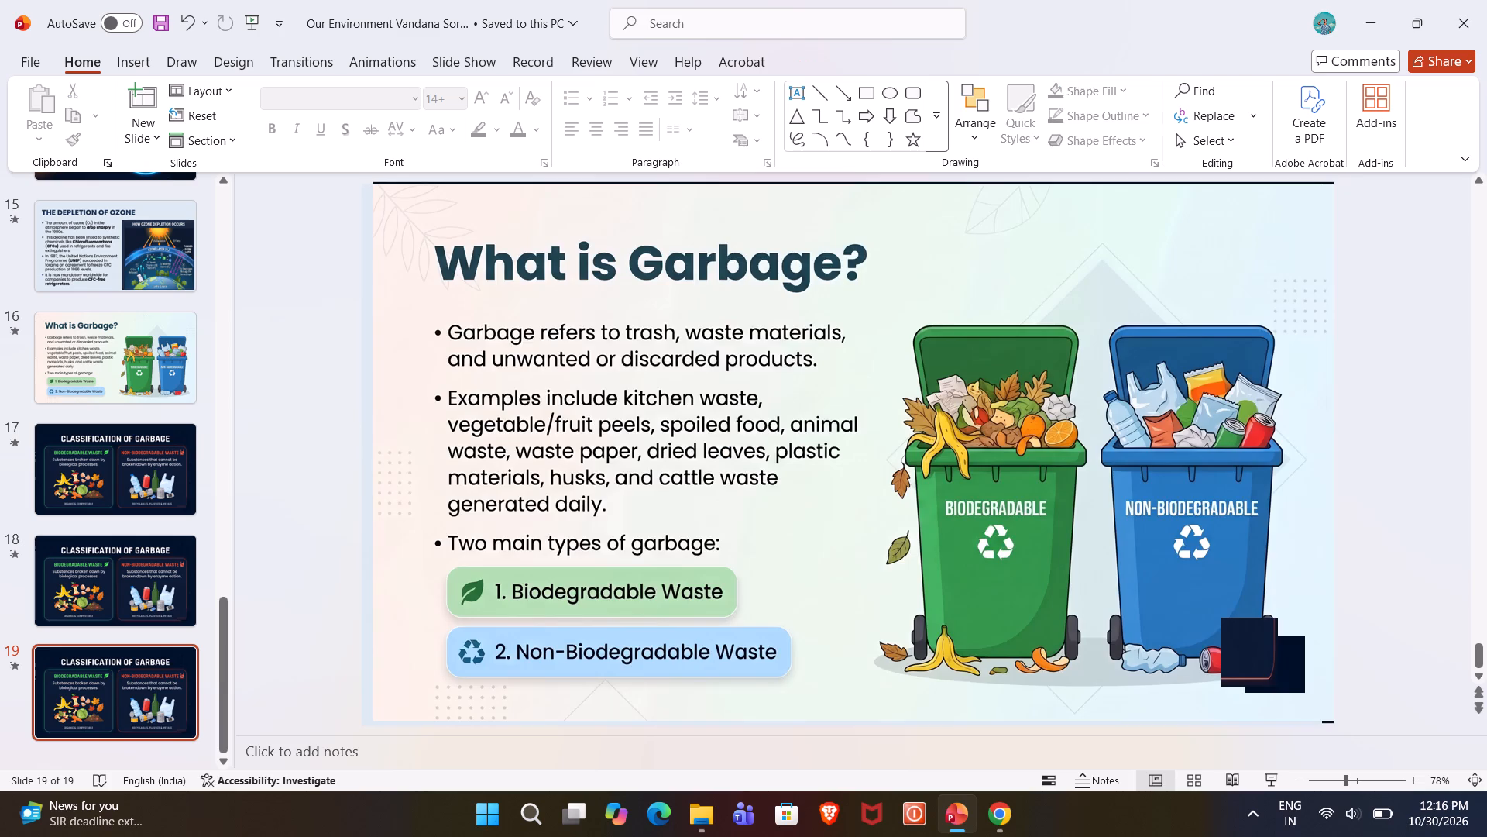
left_click(836, 410)
key("Delete")
left_click(812, 417)
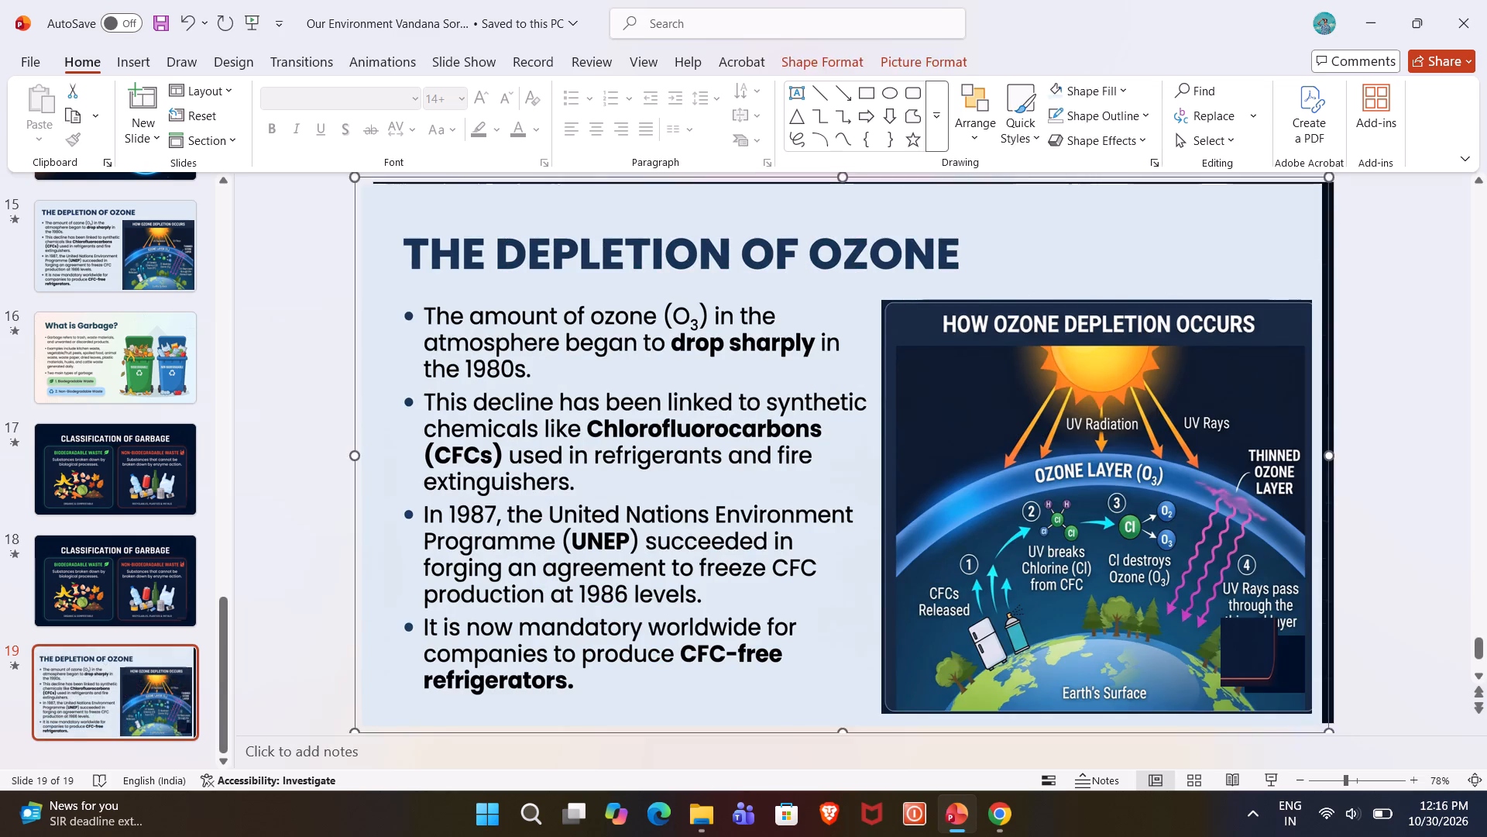
key("Delete")
left_click(813, 425)
key("Delete")
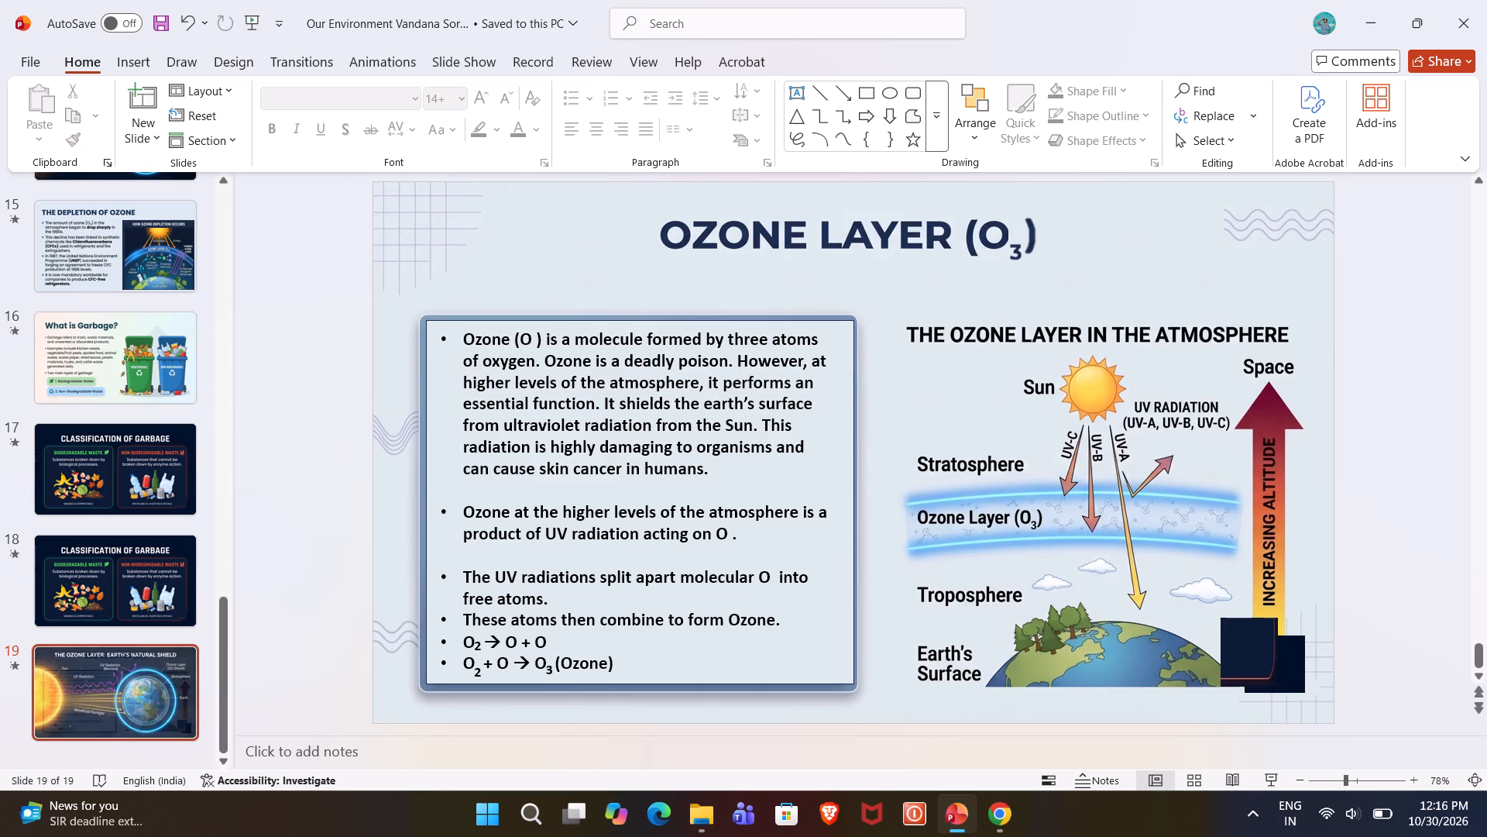
In the "Our Environment" PowerPoint presentation, delete all pictures, text boxes and small shapes from slide 19.
left_click(806, 434)
key("Delete")
left_click(922, 472)
key("Delete")
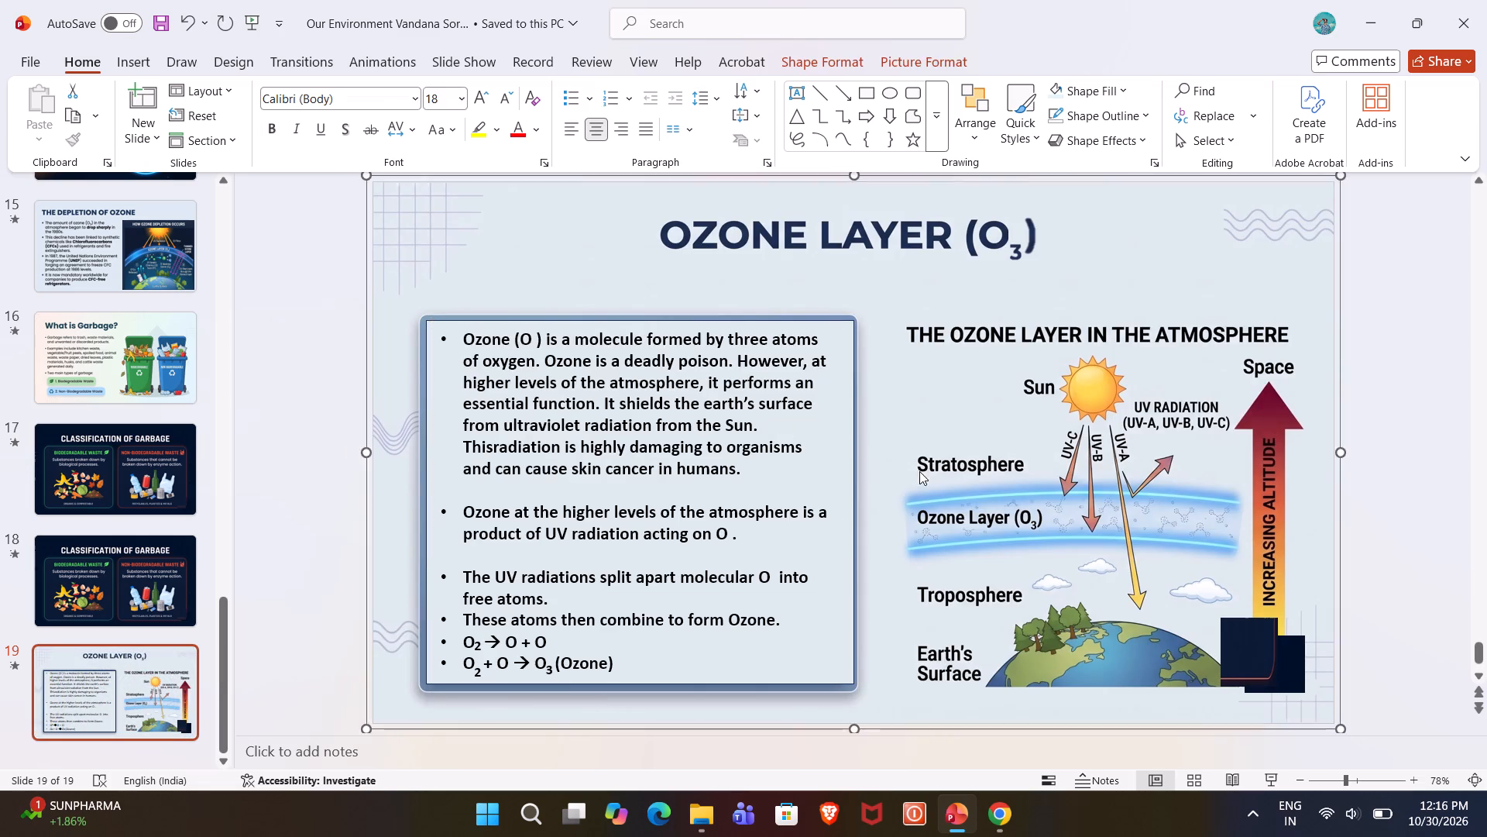
left_click(826, 474)
key("Delete")
left_click(848, 442)
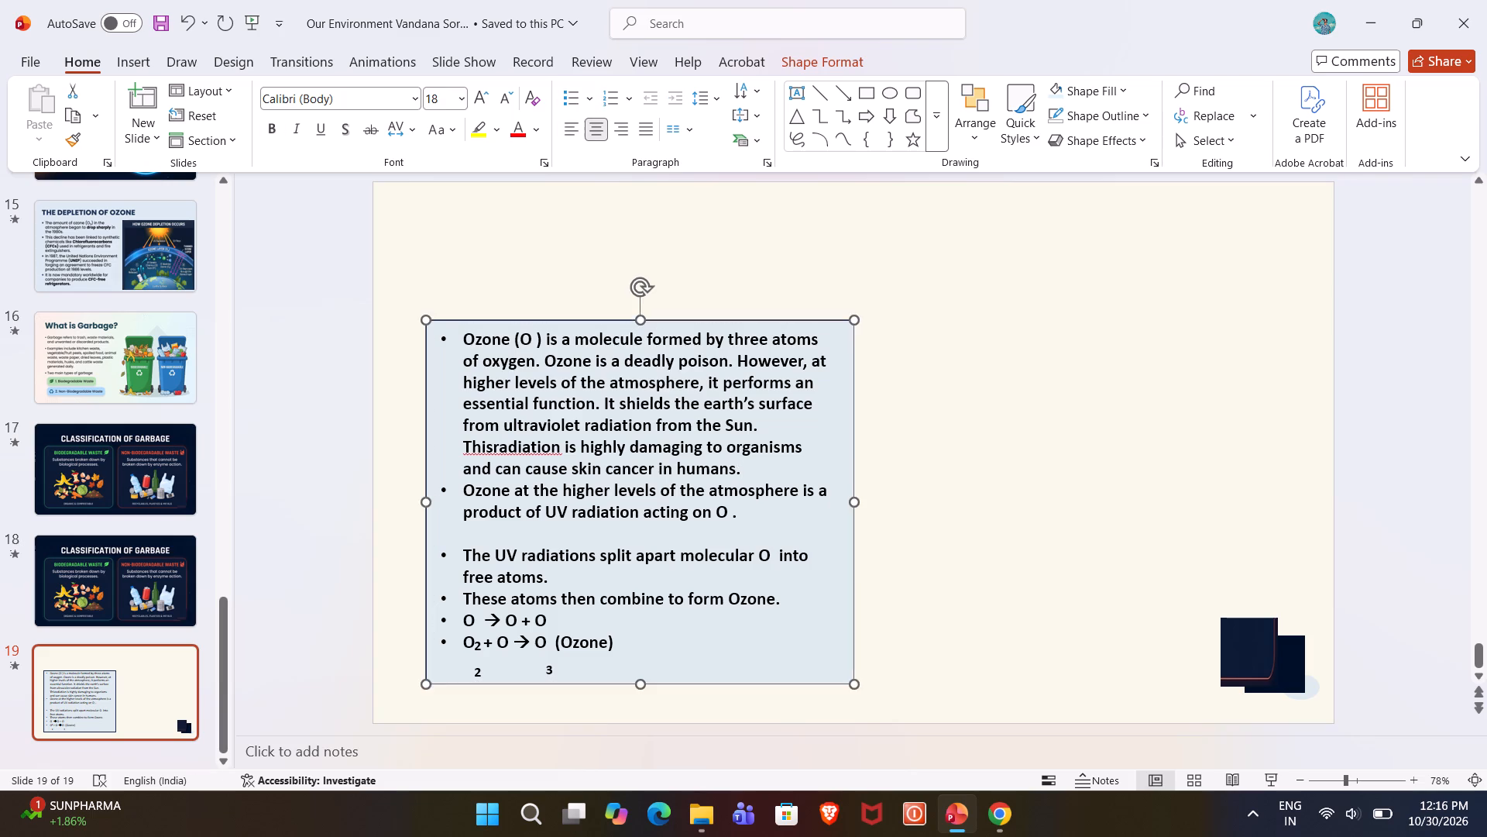
key("Delete")
left_click(932, 470)
key("ctrl+a")
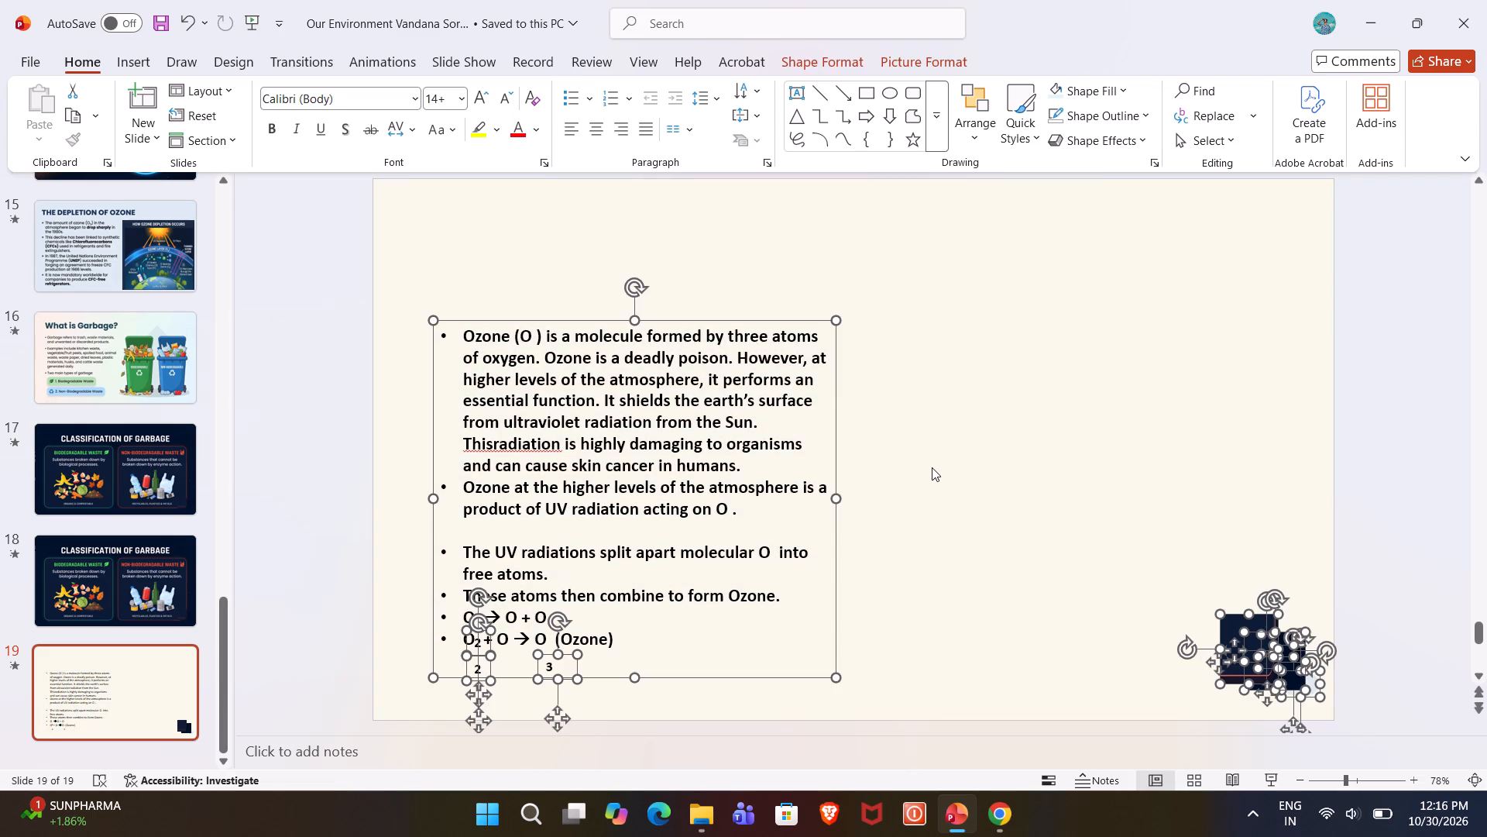
key("Delete")
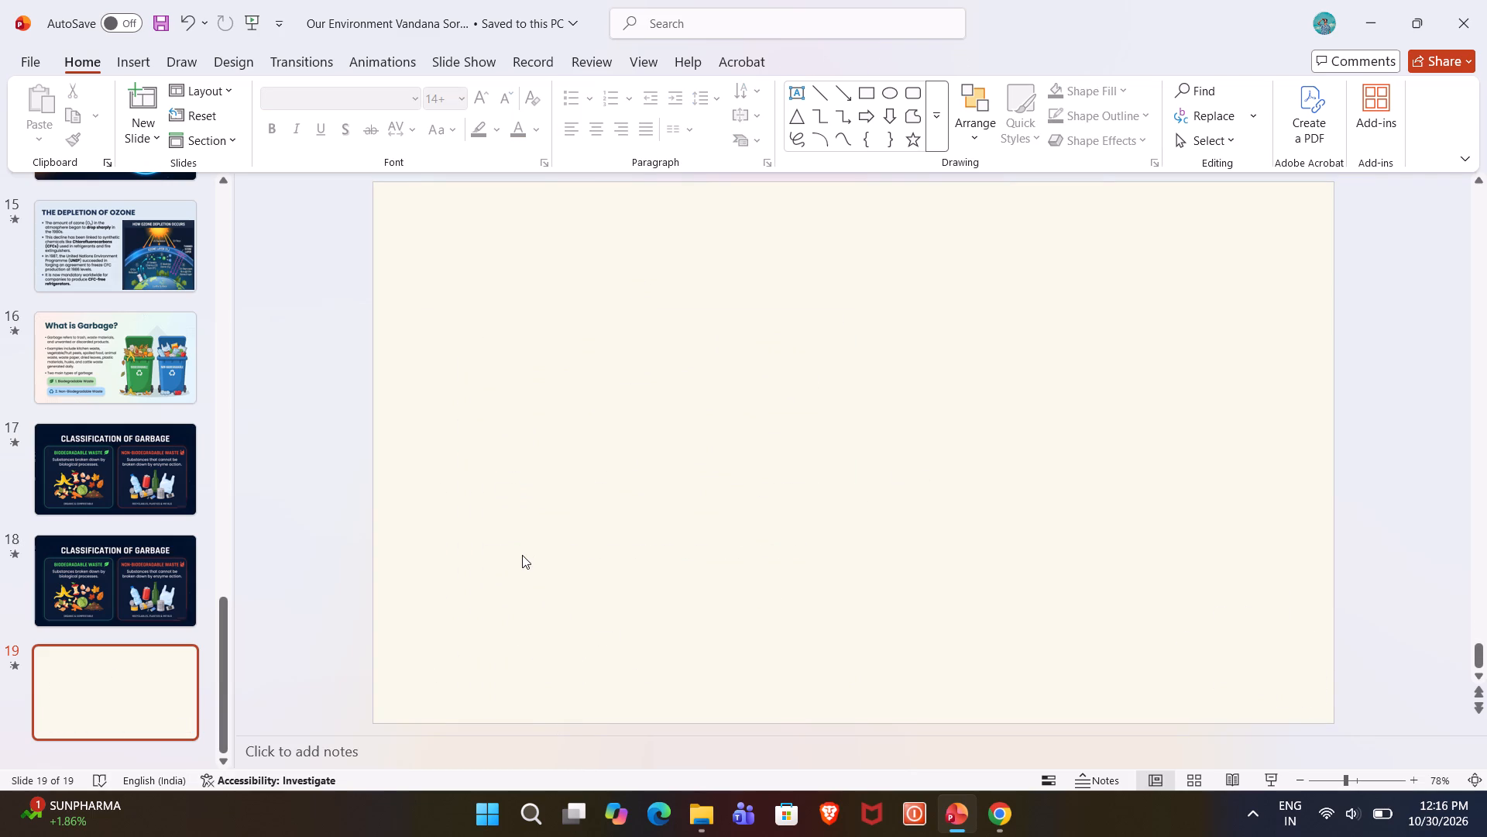
Bring the downloaded 2K "Thank You" image from Chrome onto the empty slide 19 in PowerPoint.
key("alt+Tab")
key("alt+Tab")
key("alt+Tab")
key("alt+Tab")
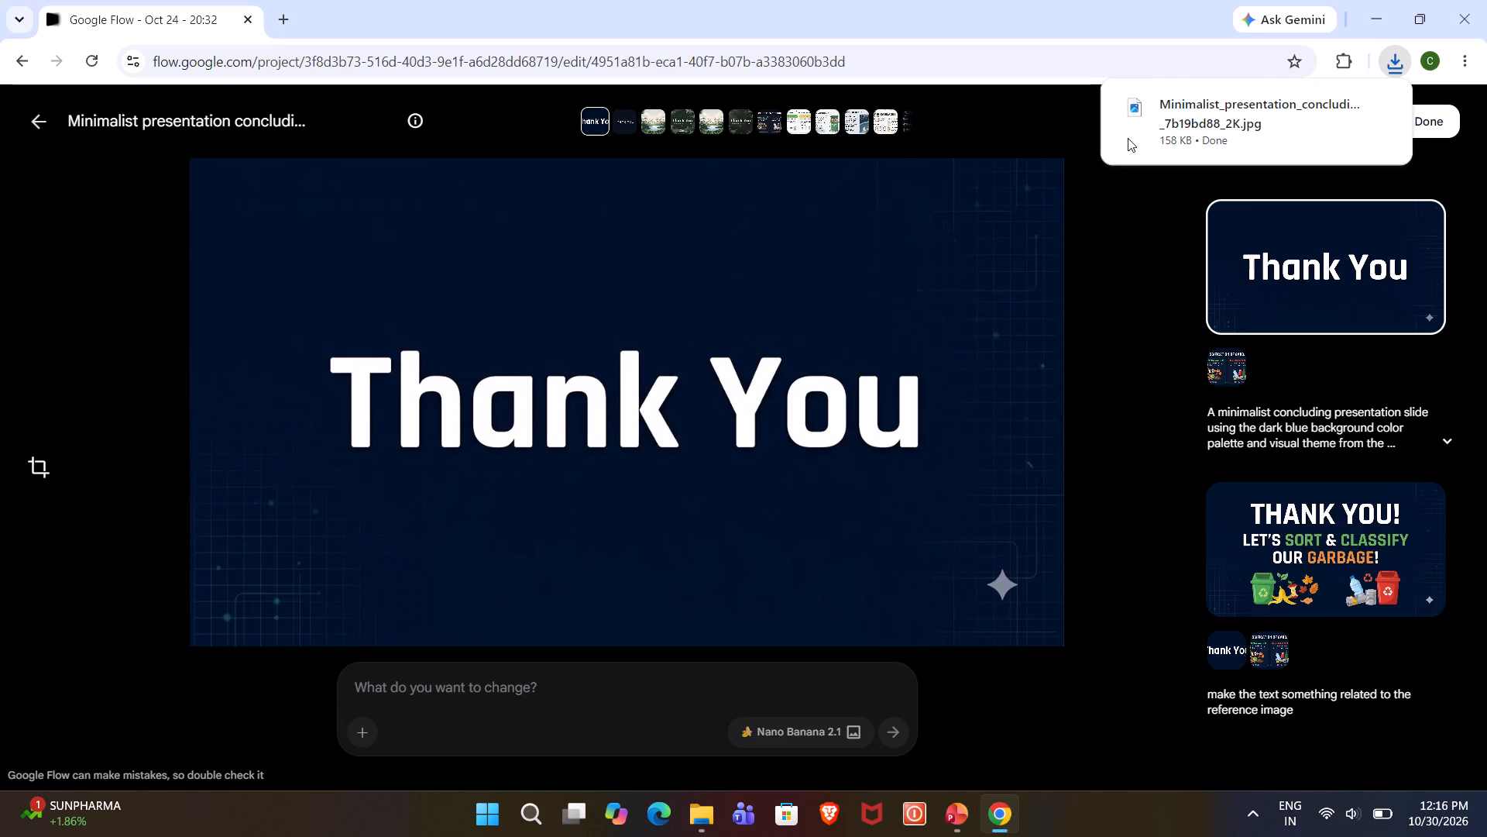
left_click_drag(1207, 115, 819, 494)
key("alt+Tab")
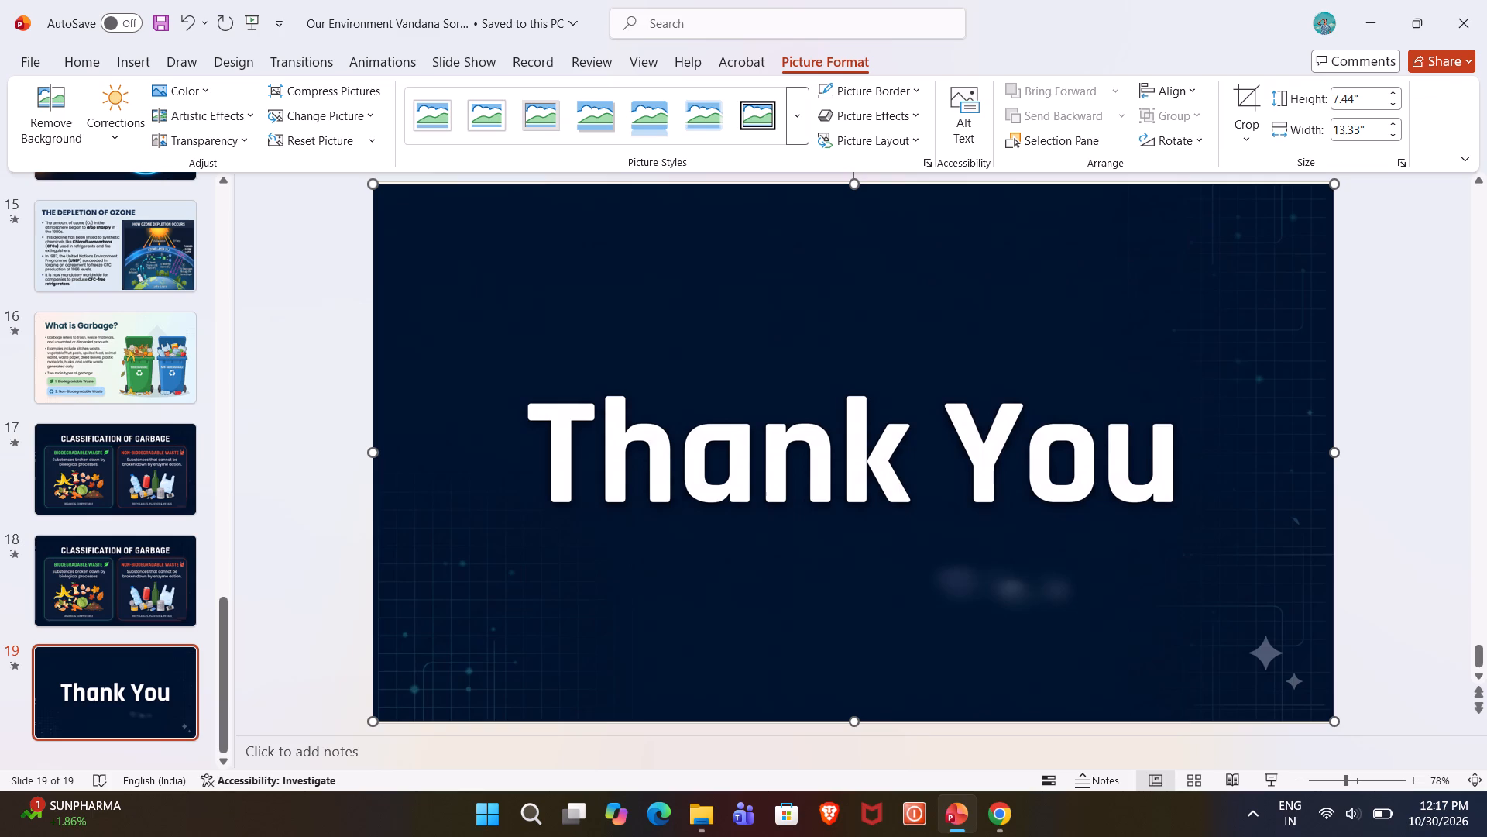
Stretch the "Thank You" picture vertically to about 7.8 inches high so it covers the slide's full height.
left_click_drag(857, 184, 857, 174)
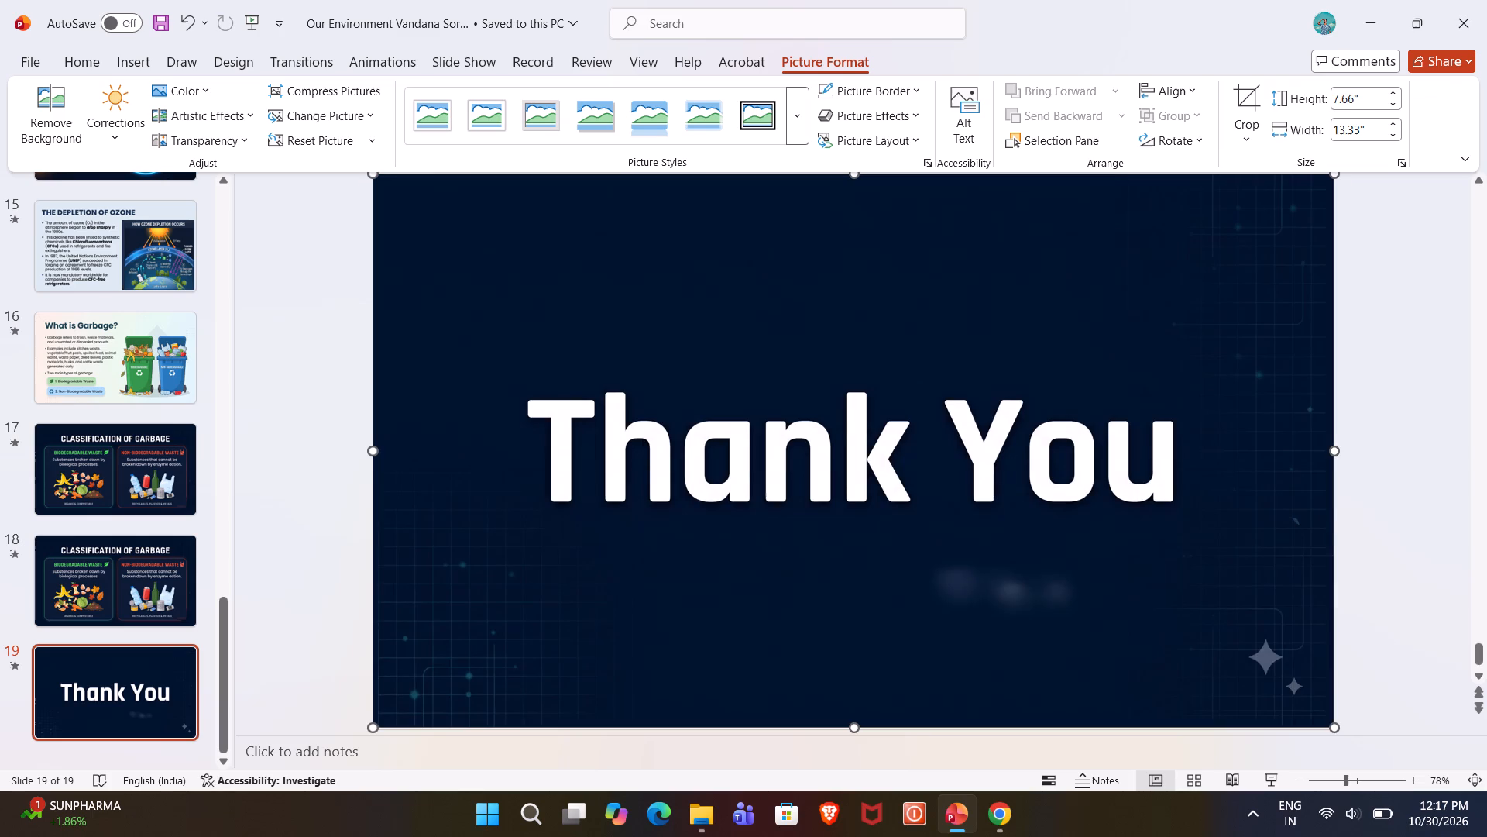
left_click(850, 727)
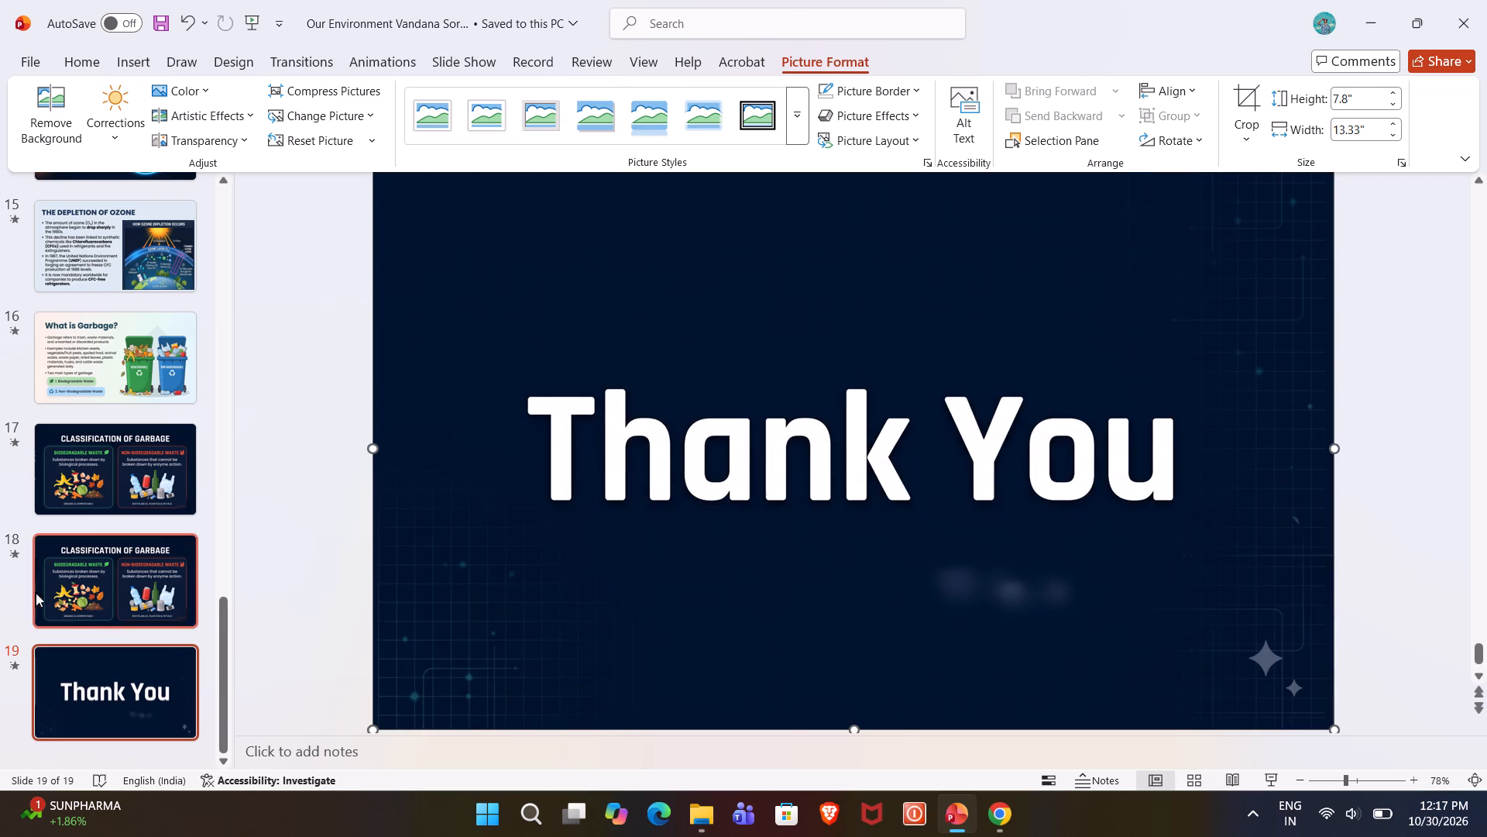
Review the "Thank You" slide against the "Classification of Garbage" slide 18 and the ozone layer slide 14.
left_click(81, 580)
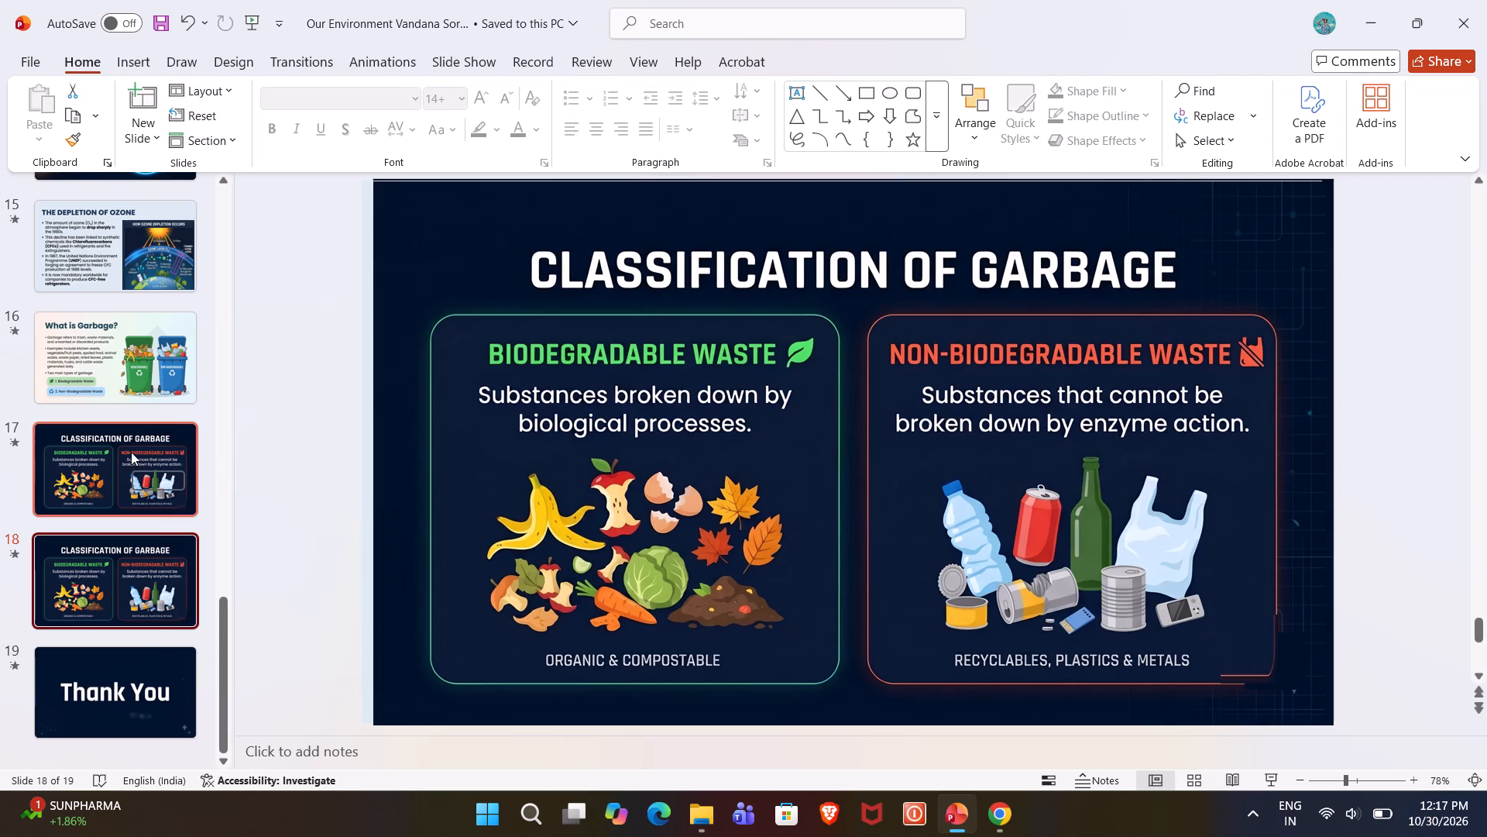
left_click(139, 678)
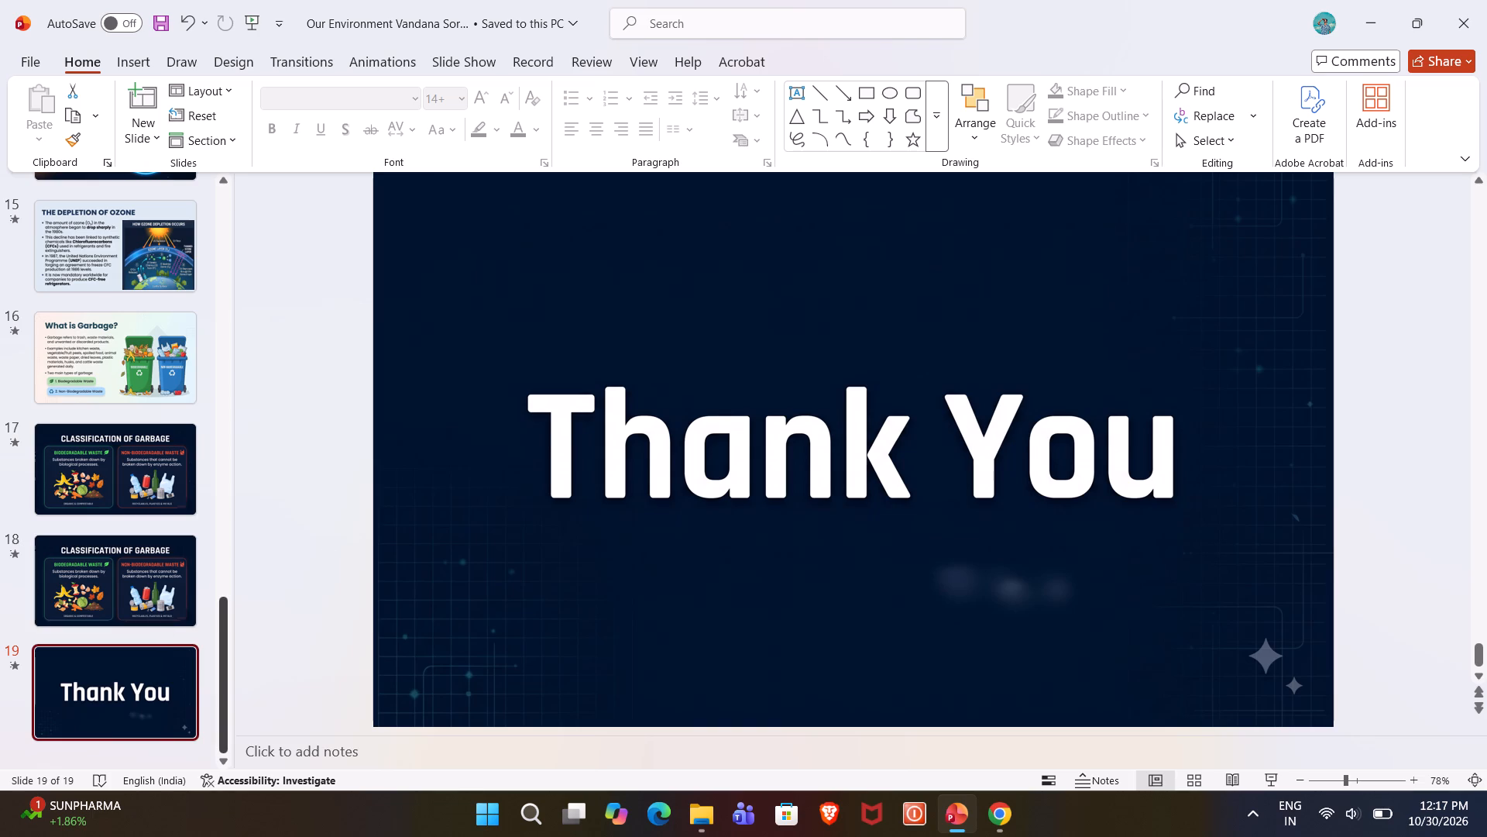
scroll(91, 563, "up", 9)
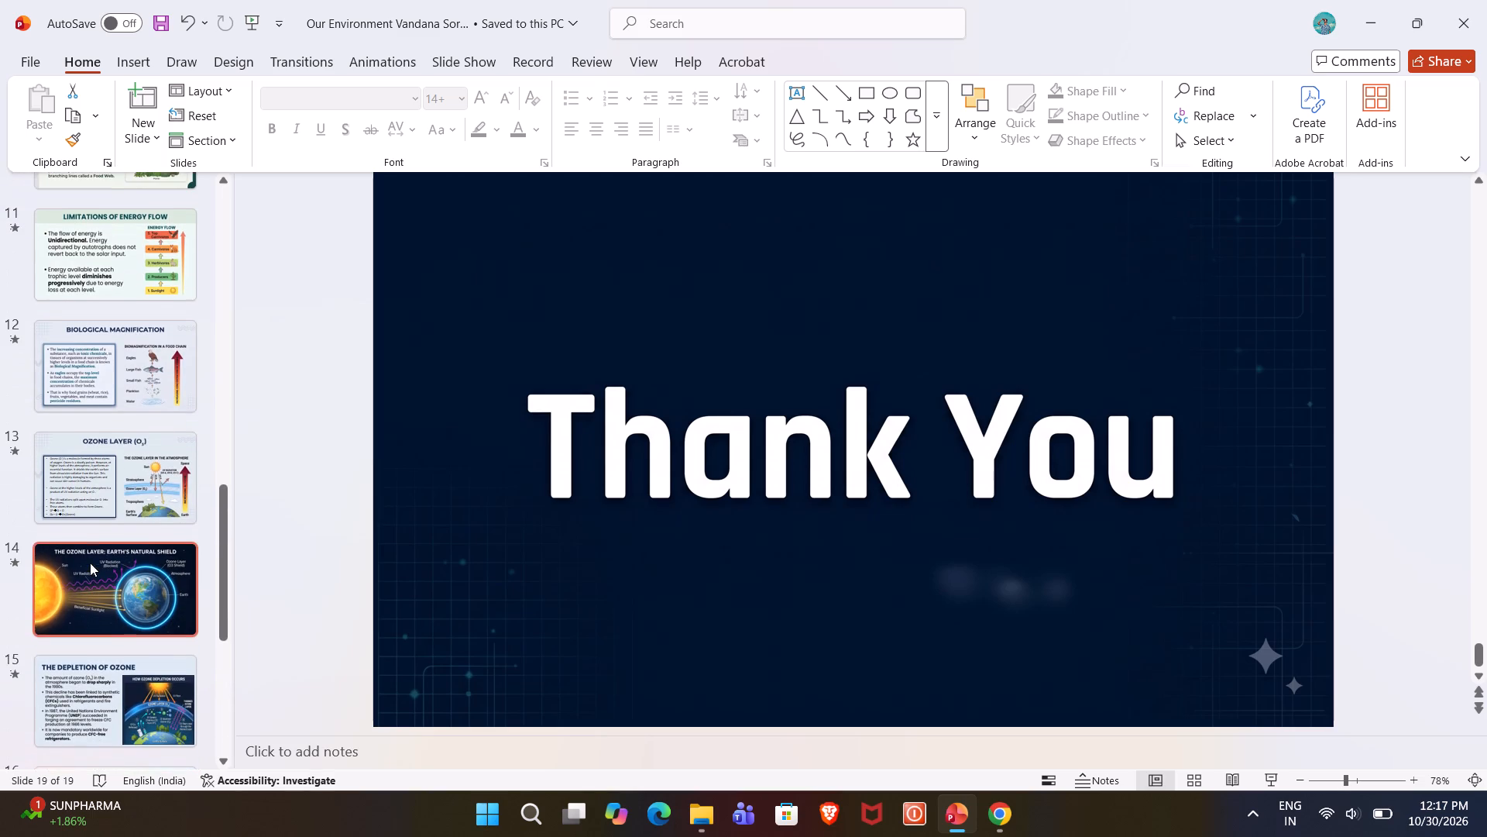
scroll(90, 563, "down", 1)
left_click(91, 562)
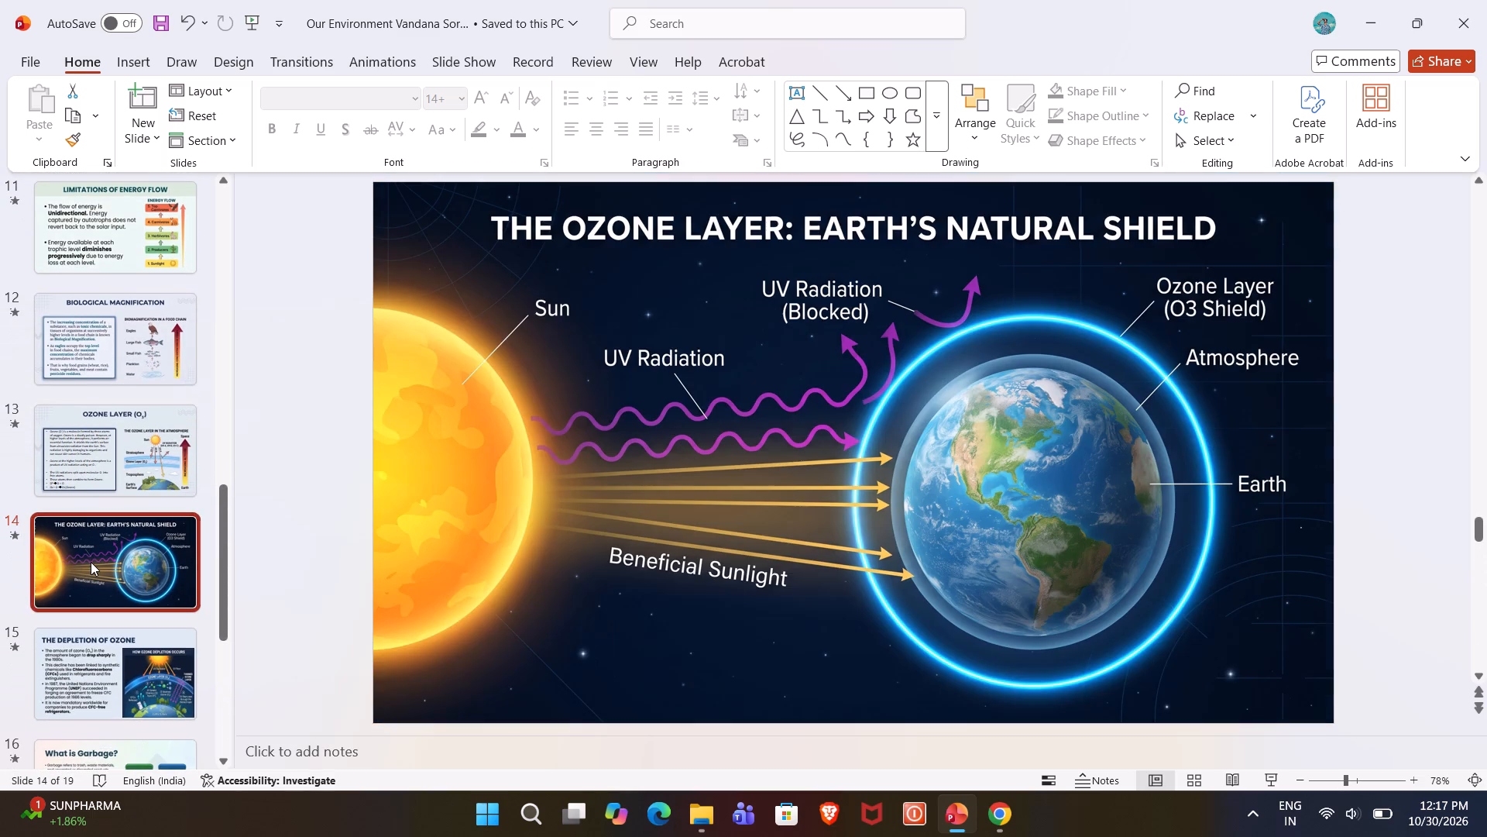
scroll(174, 668, "down", 8)
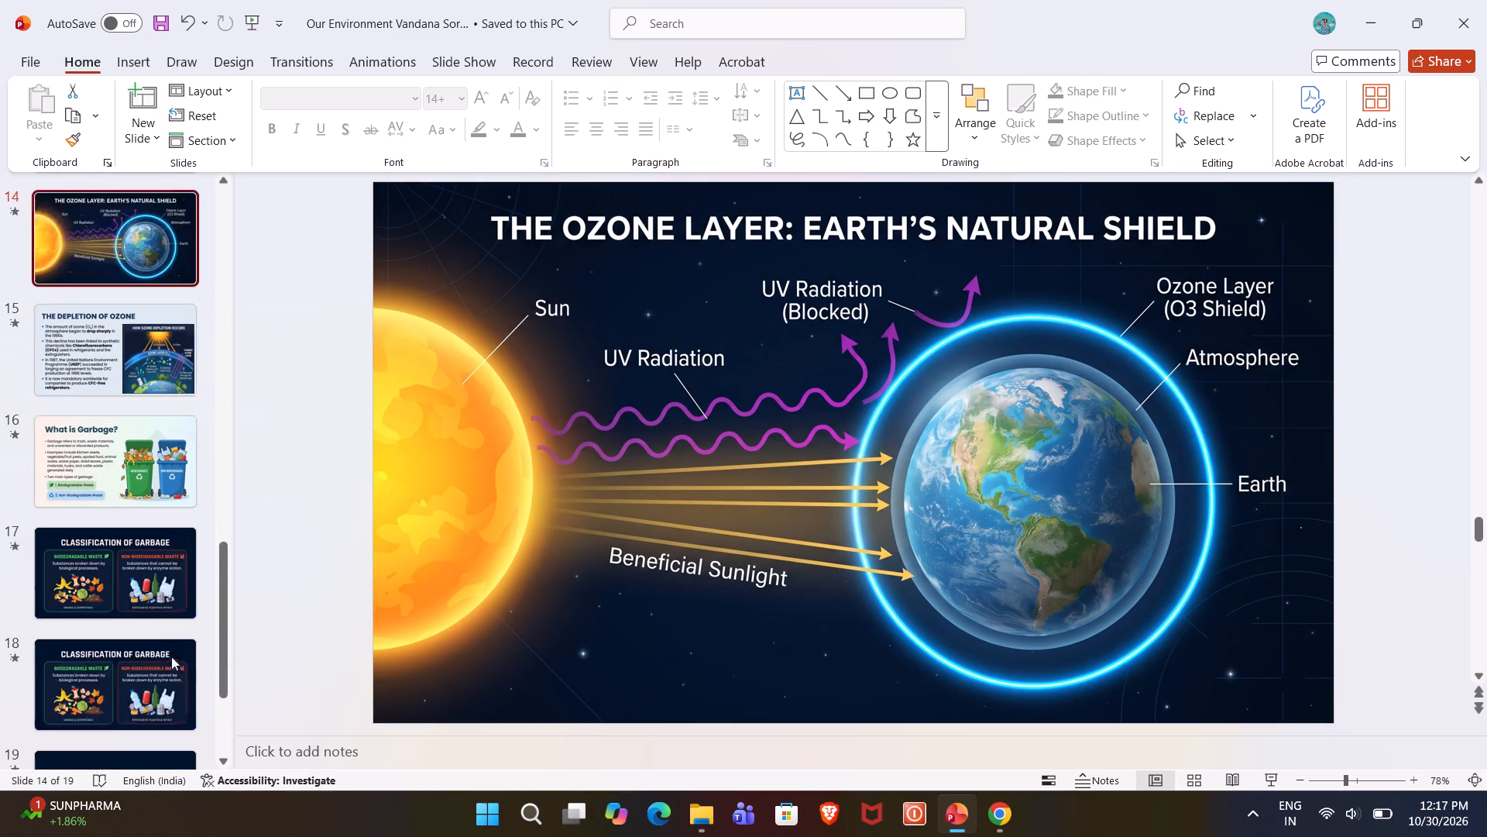
scroll(160, 642, "down", 5)
left_click(163, 582)
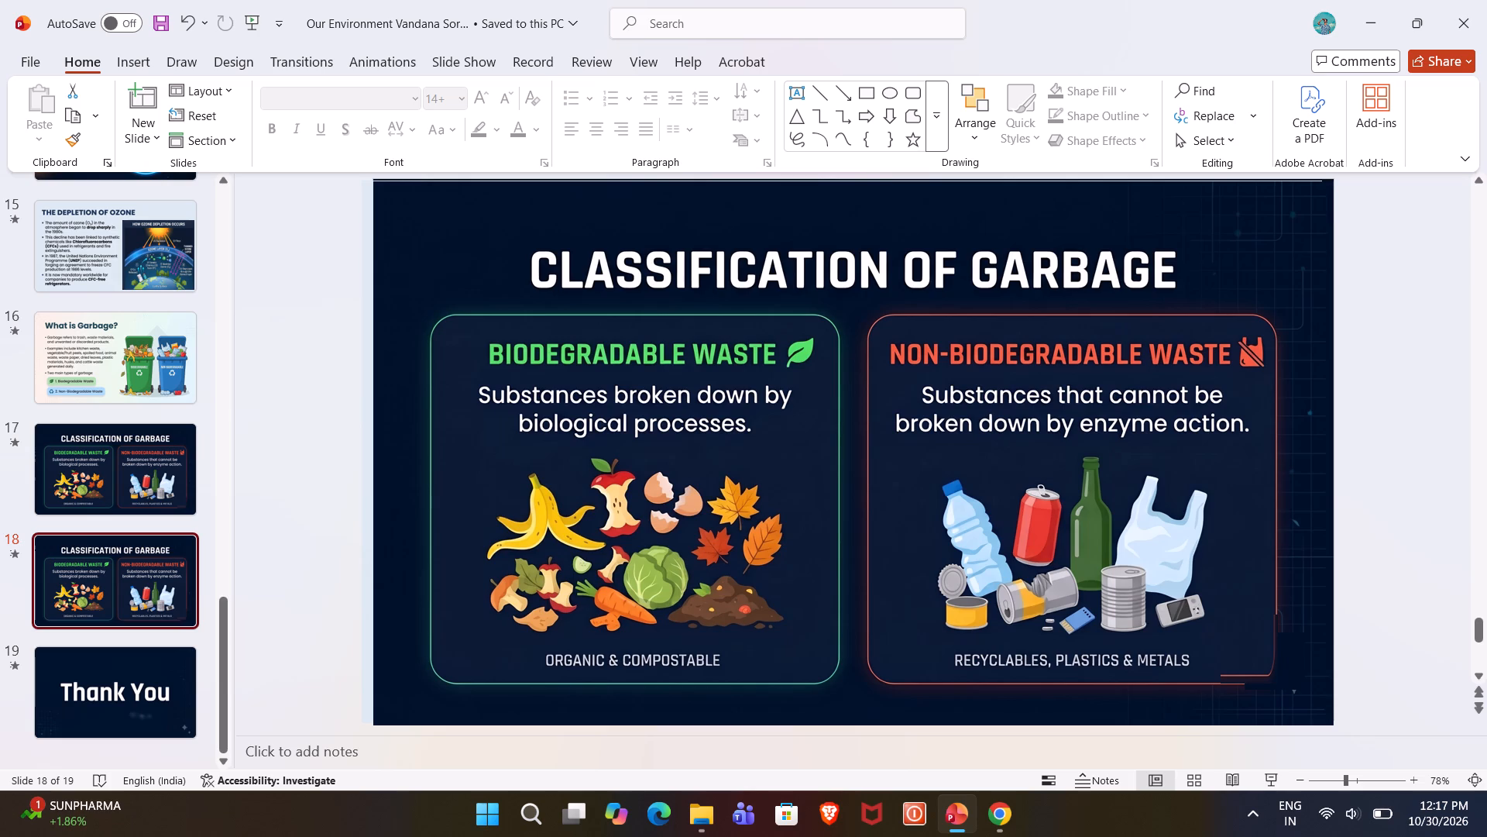
Copy the full-slide "Classification of Garbage" picture from slide 18 onto the "Thank You" slide 19.
left_click(1042, 526)
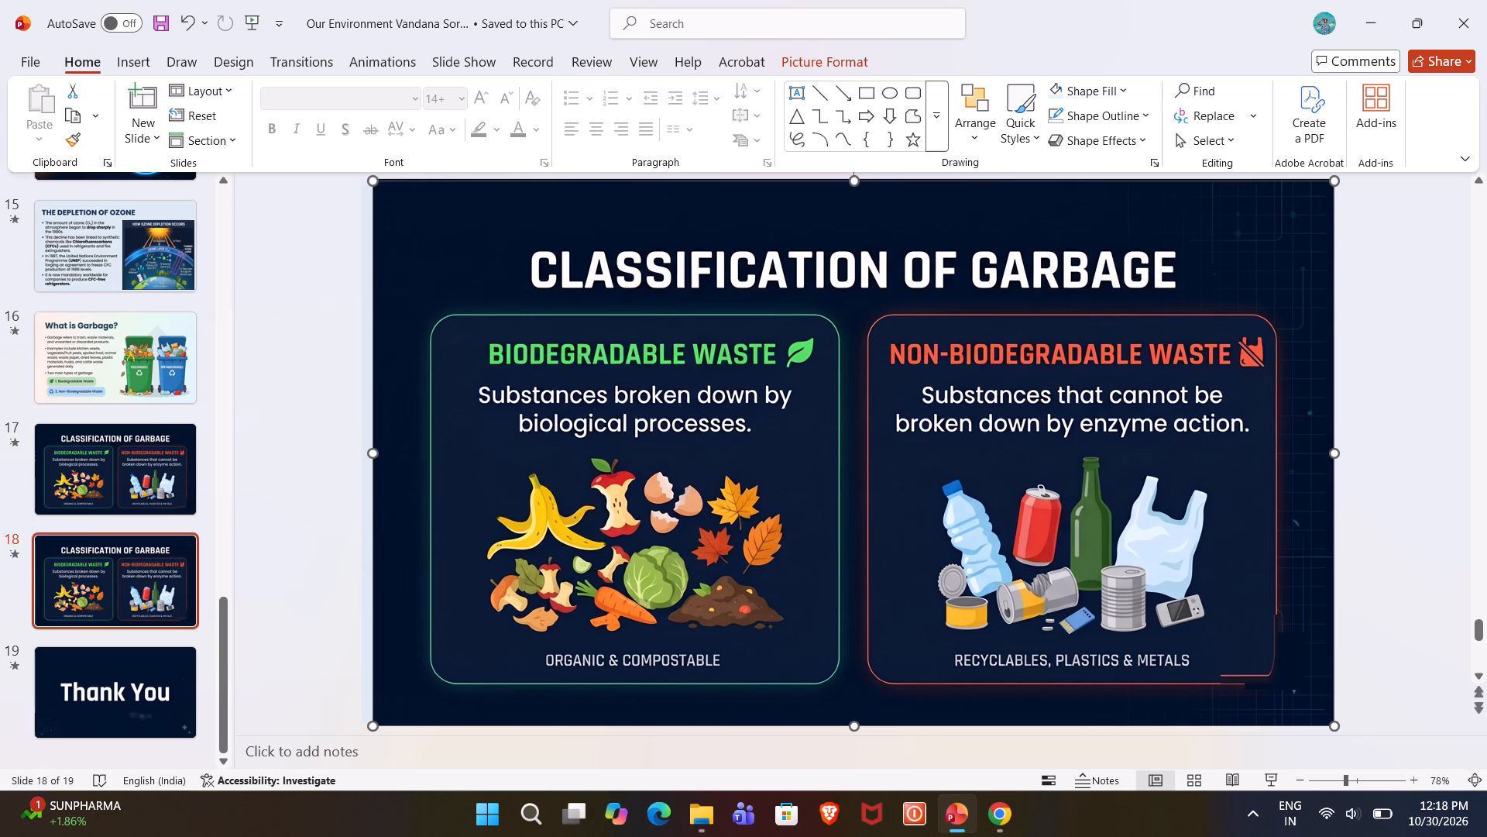
left_click(881, 478)
key("ctrl+c")
left_click(93, 698)
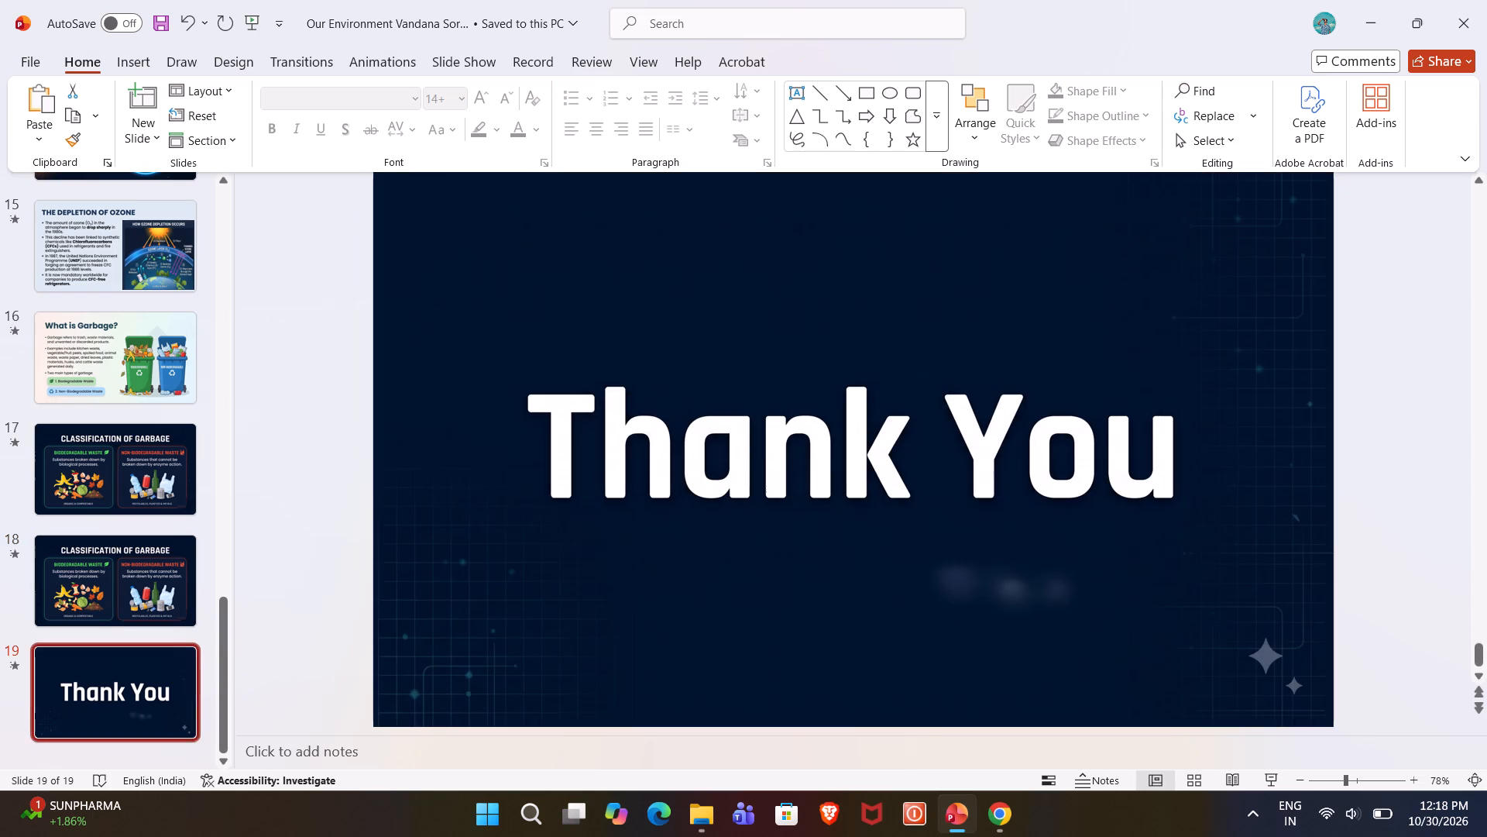
key("ctrl+v")
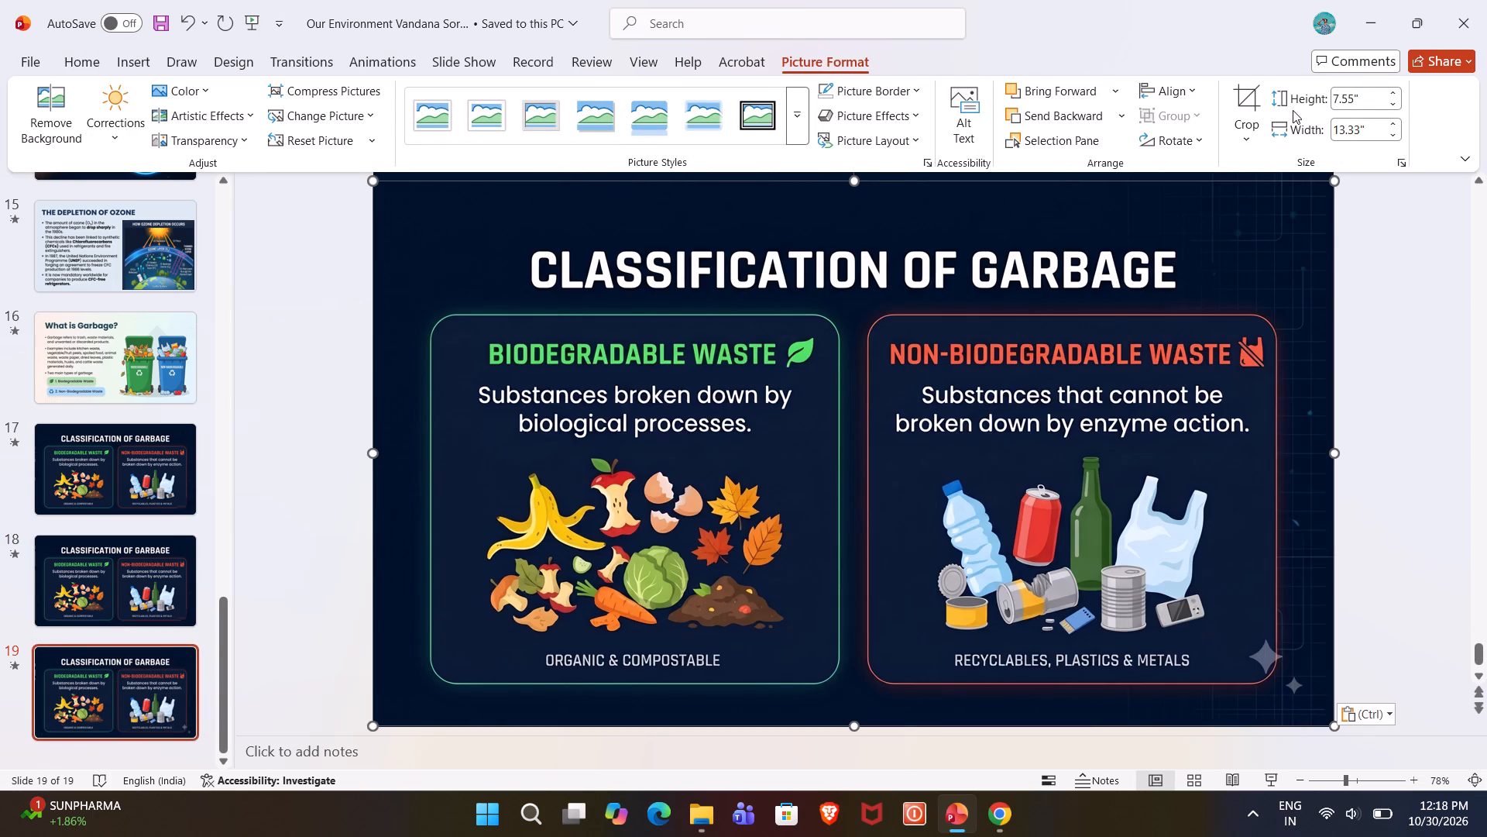
Crop the pasted garbage picture on slide 19 down to just the red can, about 1.04 by 1.72 inches.
left_click(1247, 126)
left_click(1261, 164)
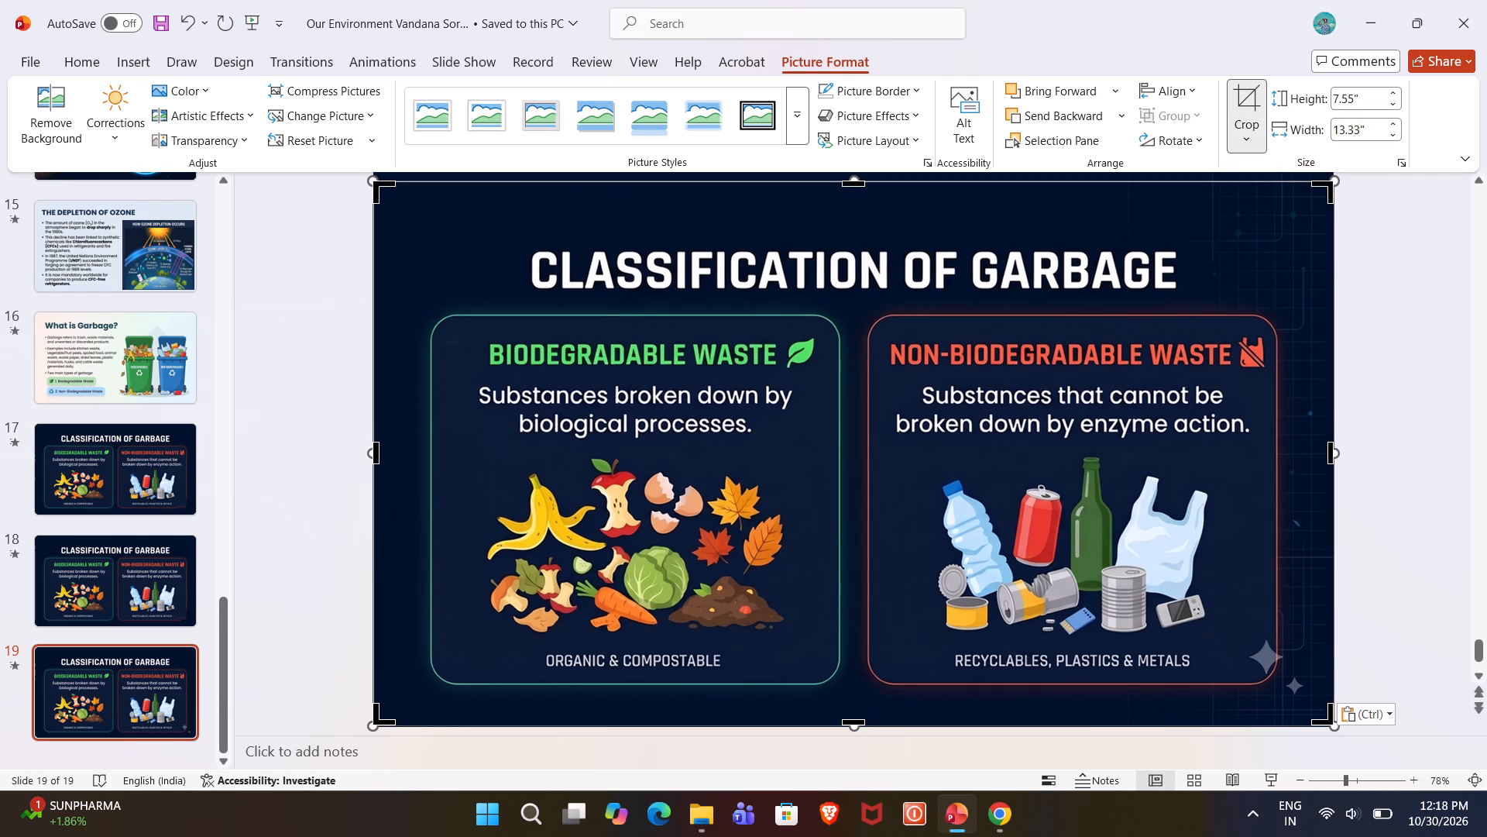
left_click_drag(374, 448, 378, 448)
left_click_drag(378, 448, 994, 555)
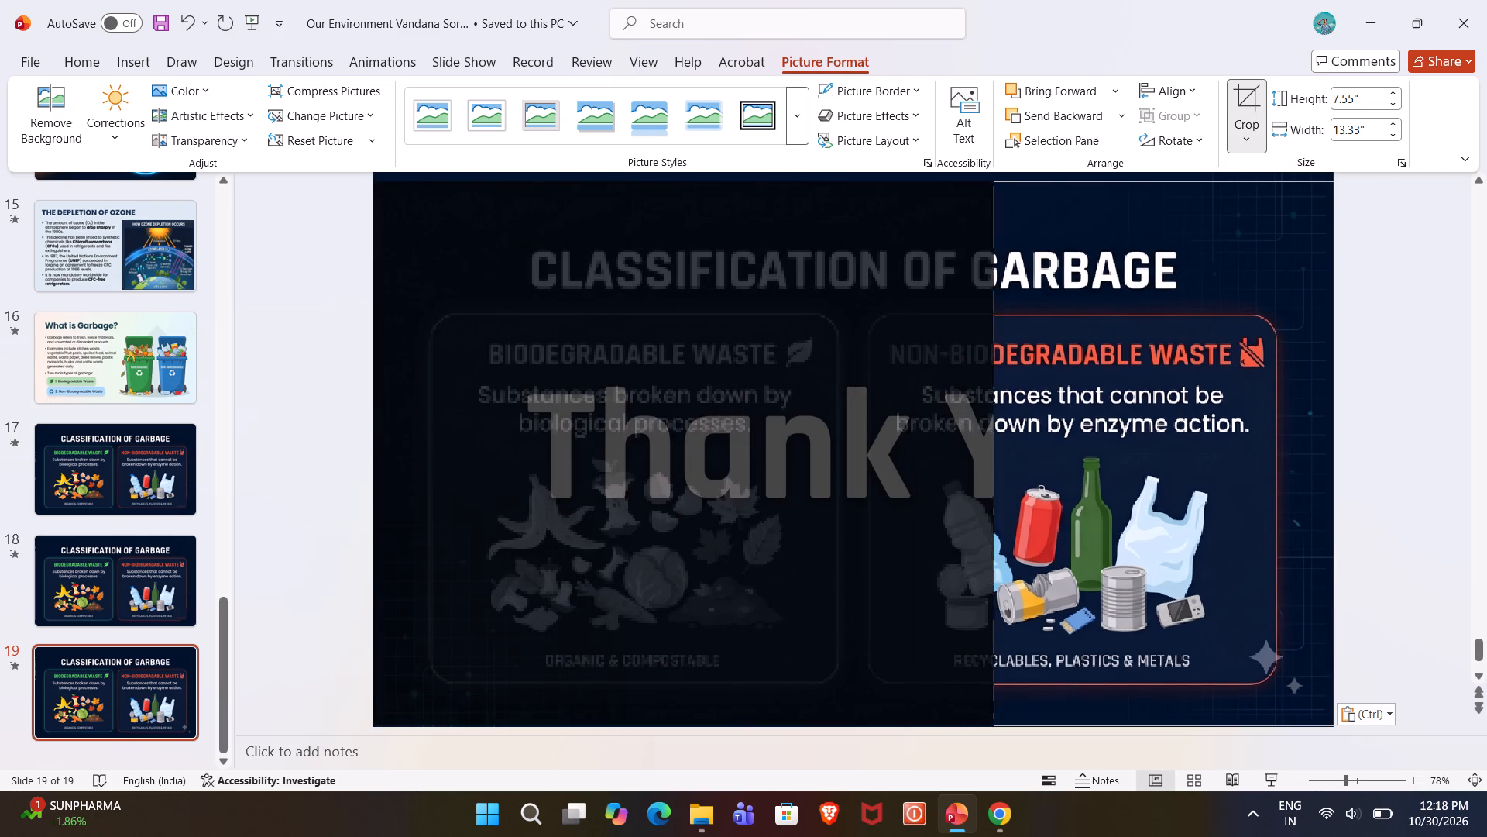
left_click_drag(994, 555, 1006, 559)
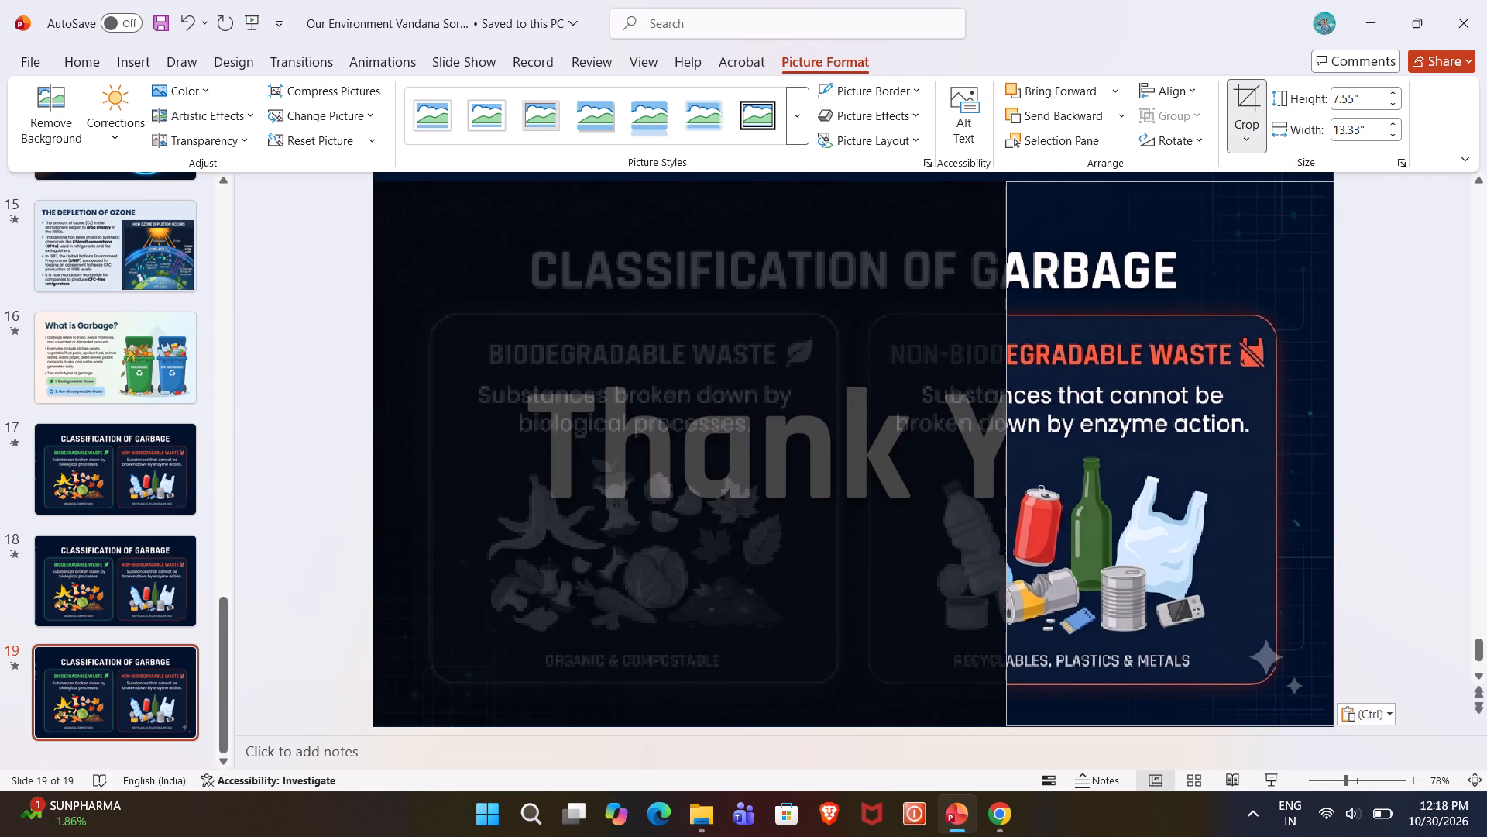
left_click_drag(1006, 559, 998, 560)
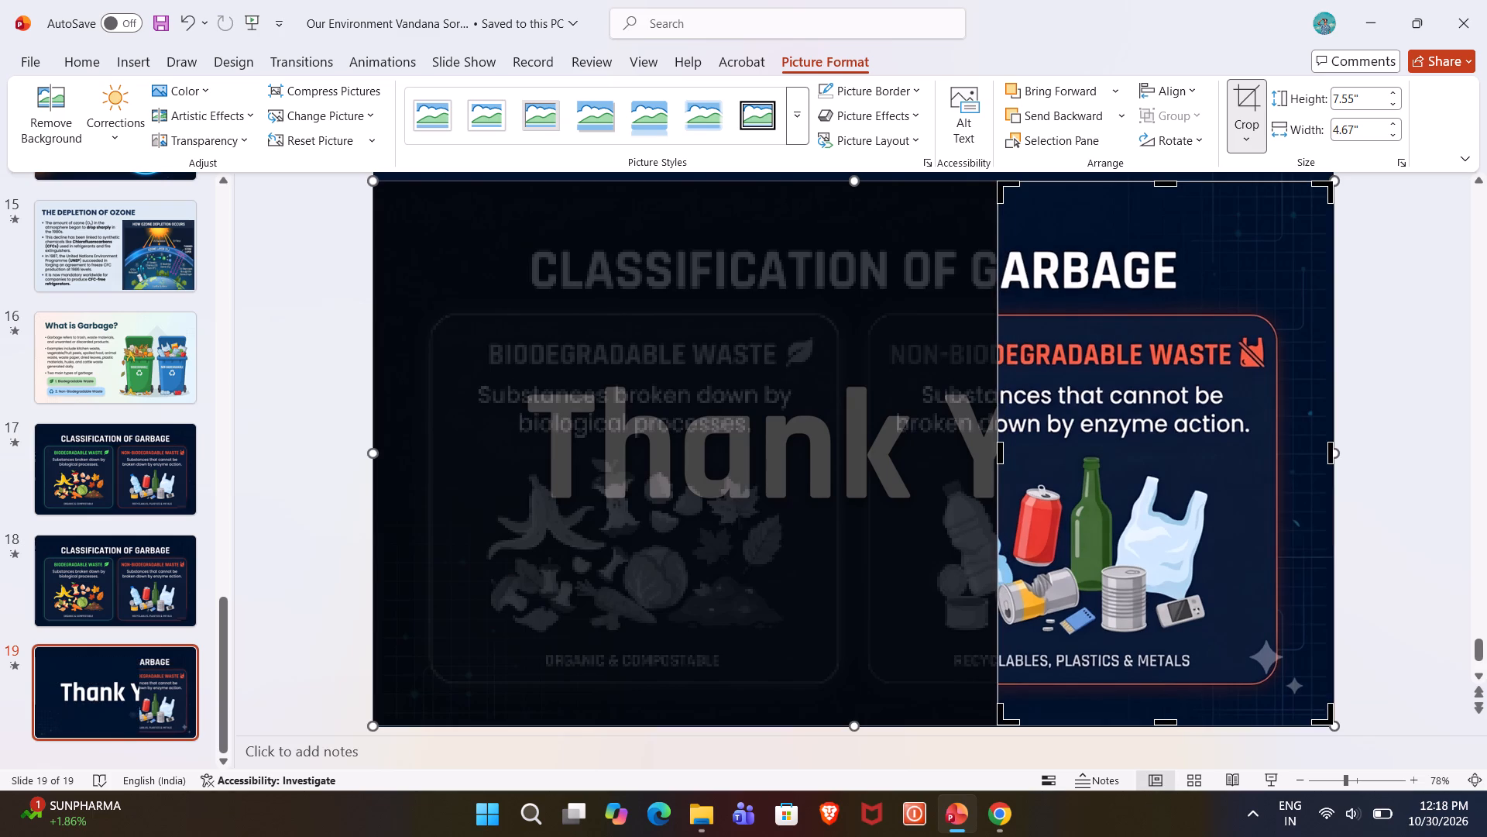
left_click_drag(1176, 724, 1147, 601)
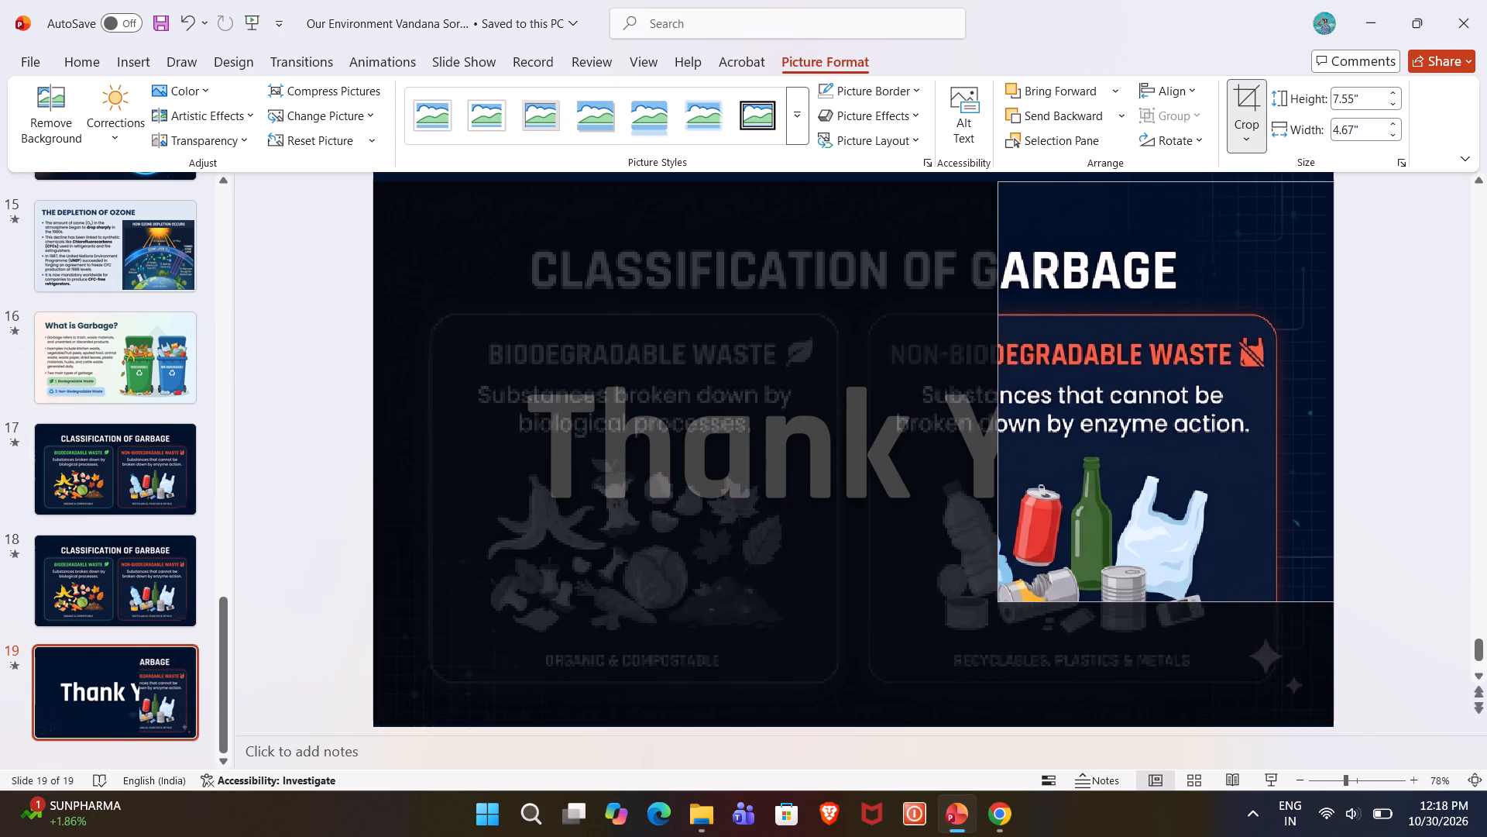
left_click_drag(1147, 601, 1149, 573)
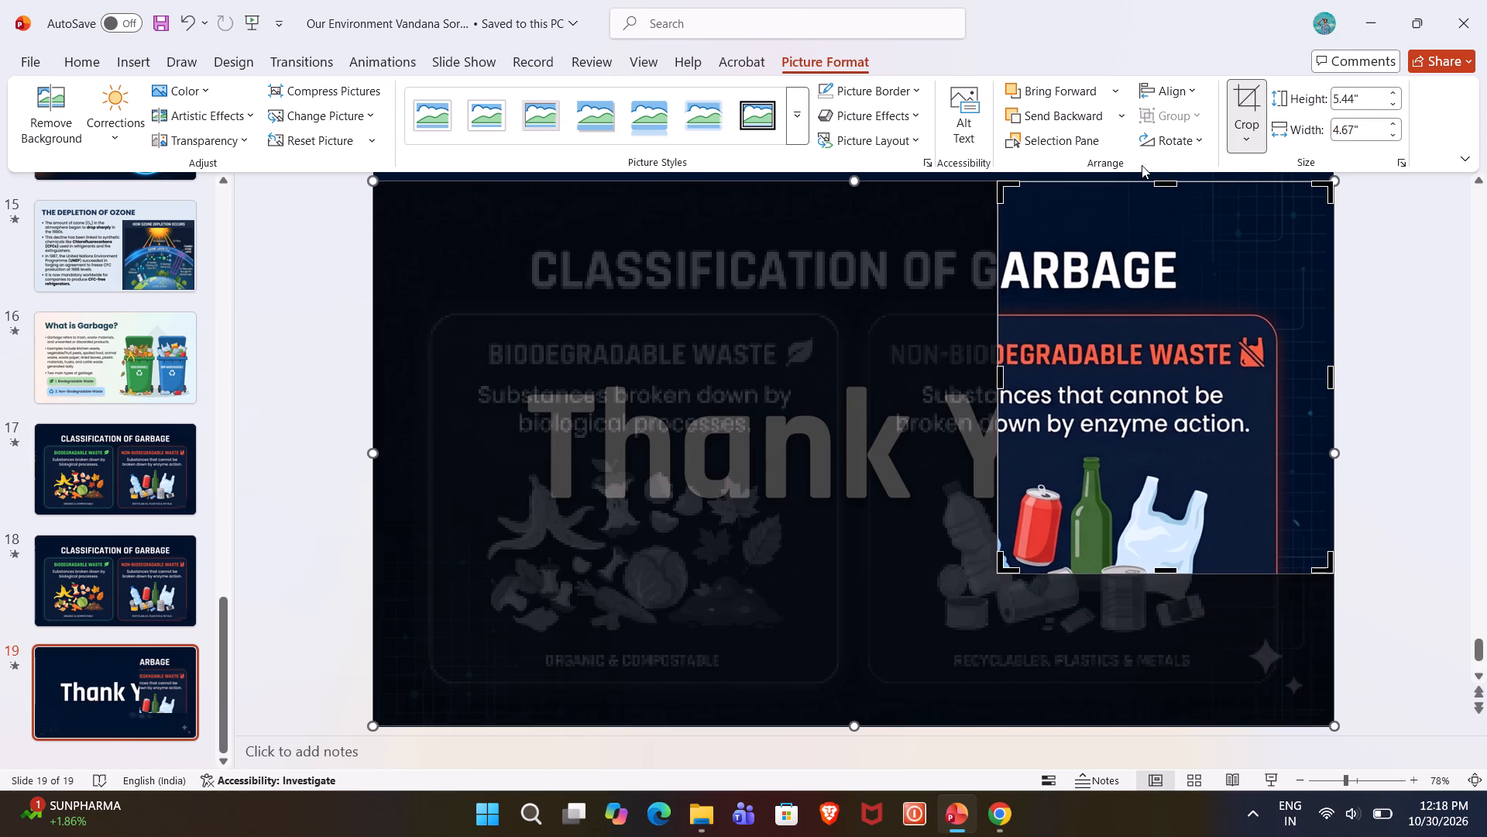
left_click_drag(1169, 182, 1108, 446)
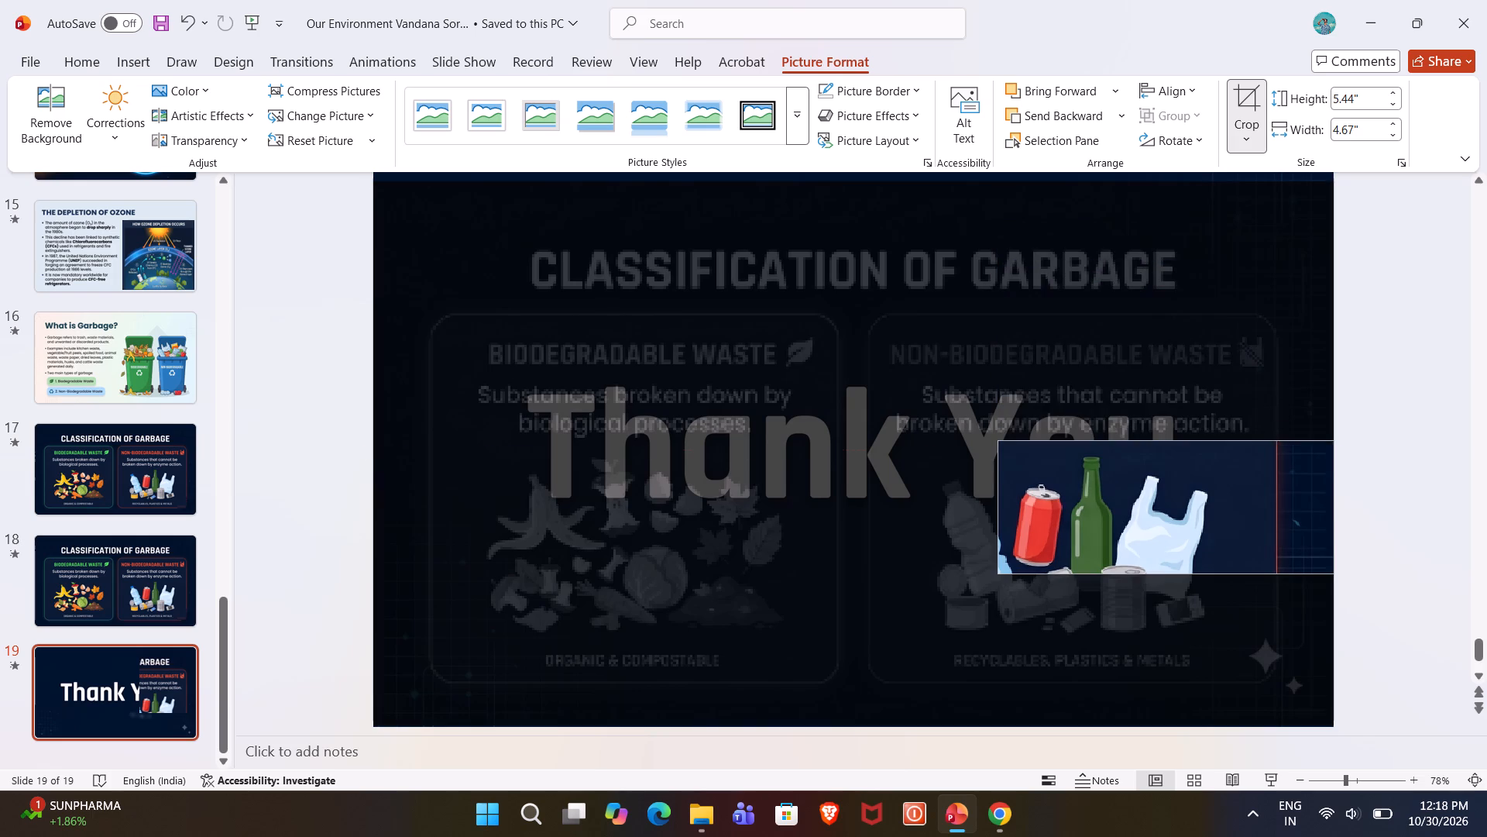
left_click_drag(1108, 446, 1114, 449)
left_click_drag(1331, 515, 1324, 515)
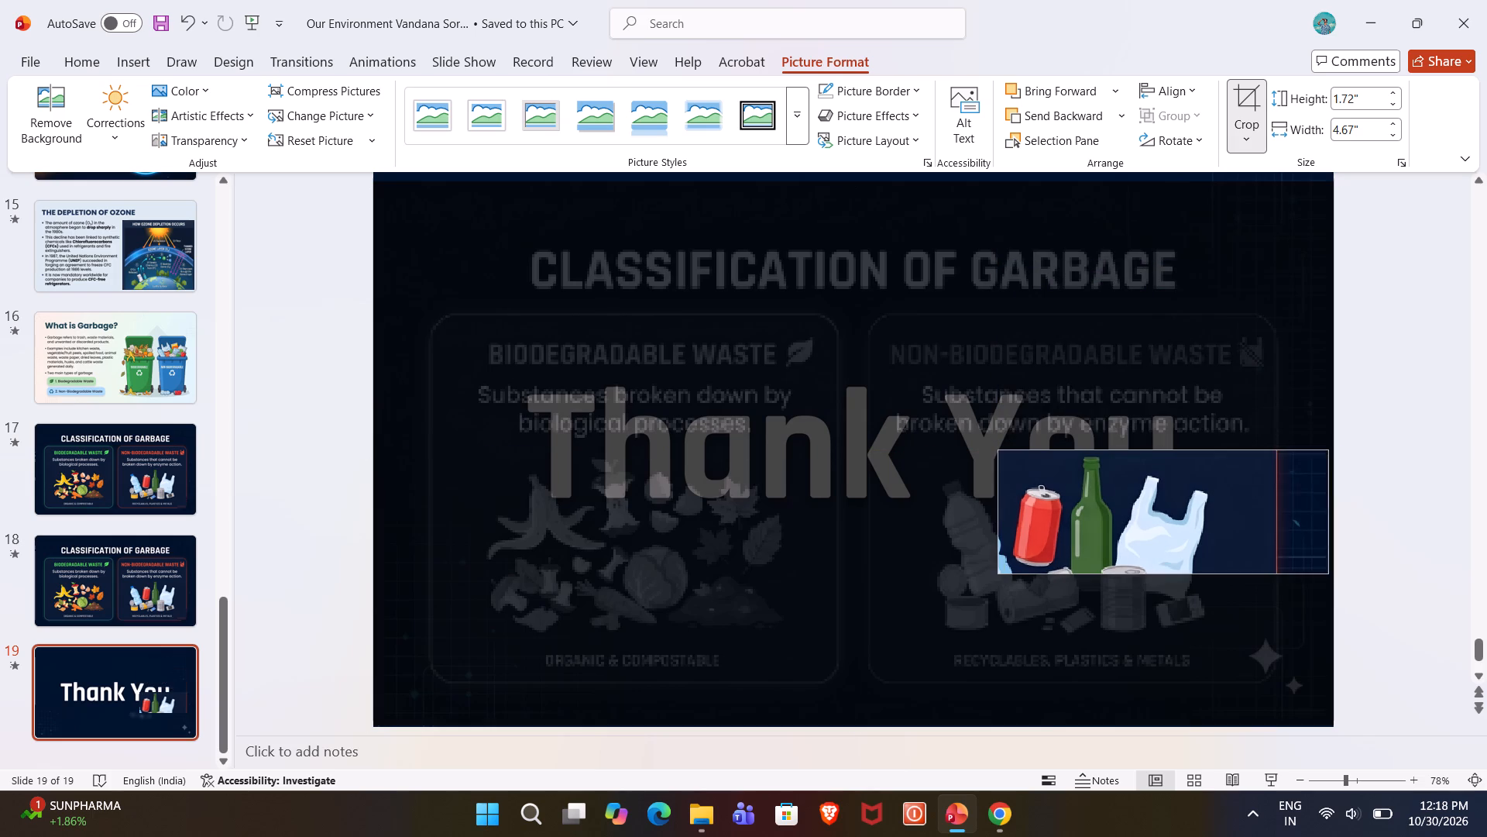
left_click_drag(1324, 515, 1073, 539)
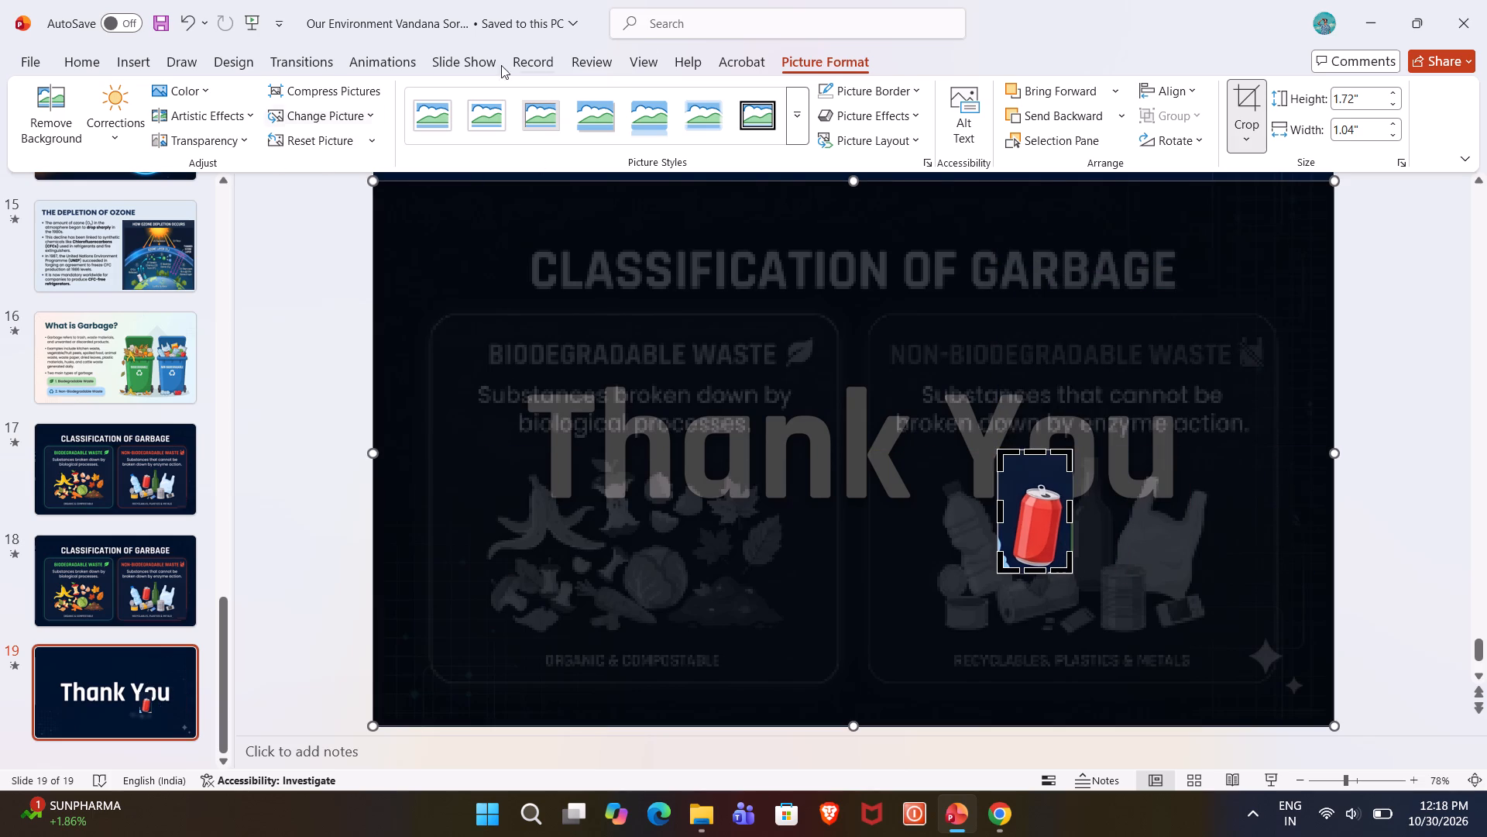
key("Return")
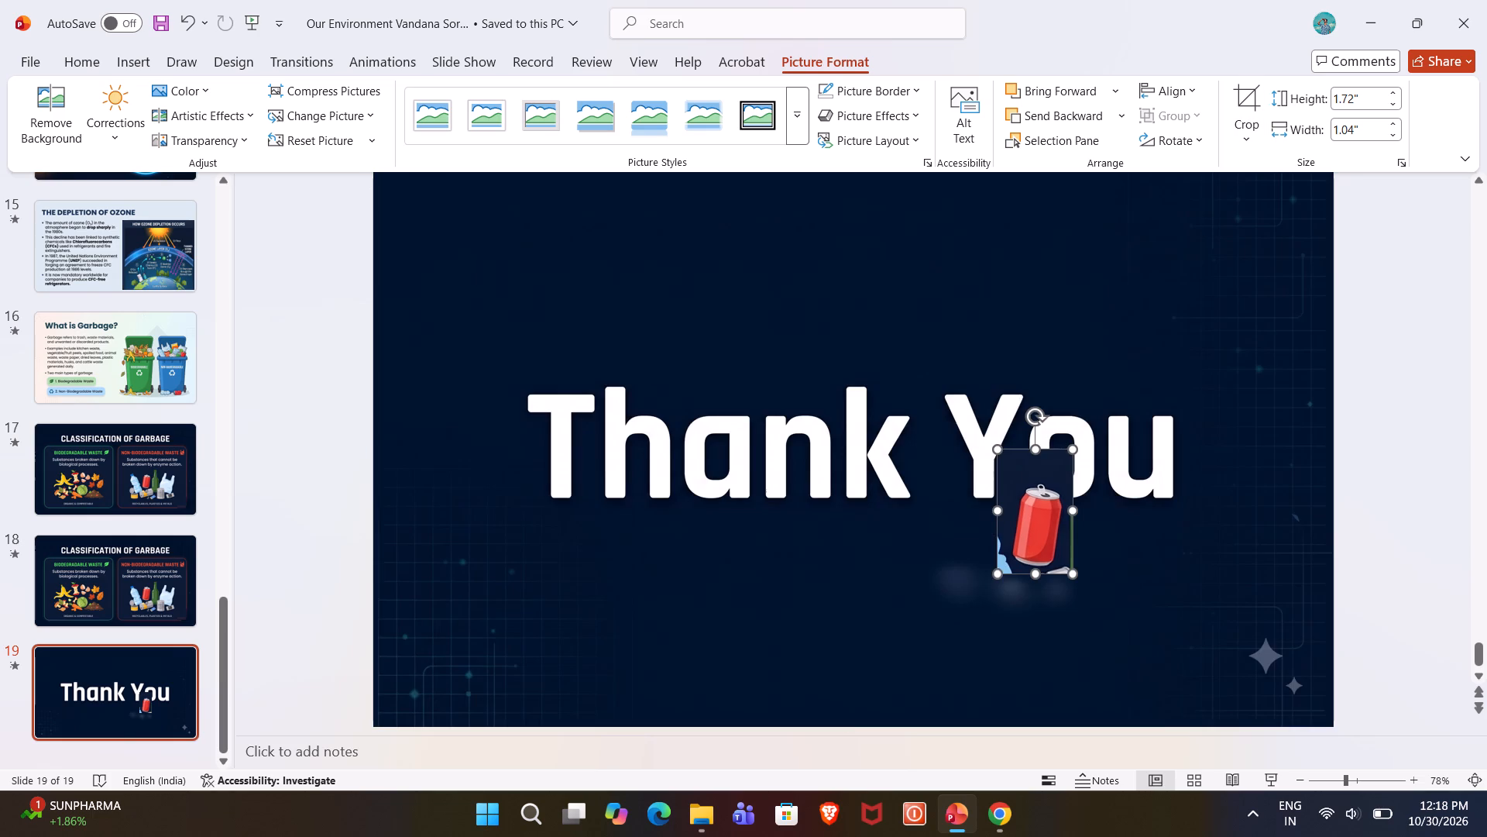
Move the cropped can below the word "Thank" and remove its background, marking the can's silver base as an area to keep.
left_click_drag(1030, 531, 824, 560)
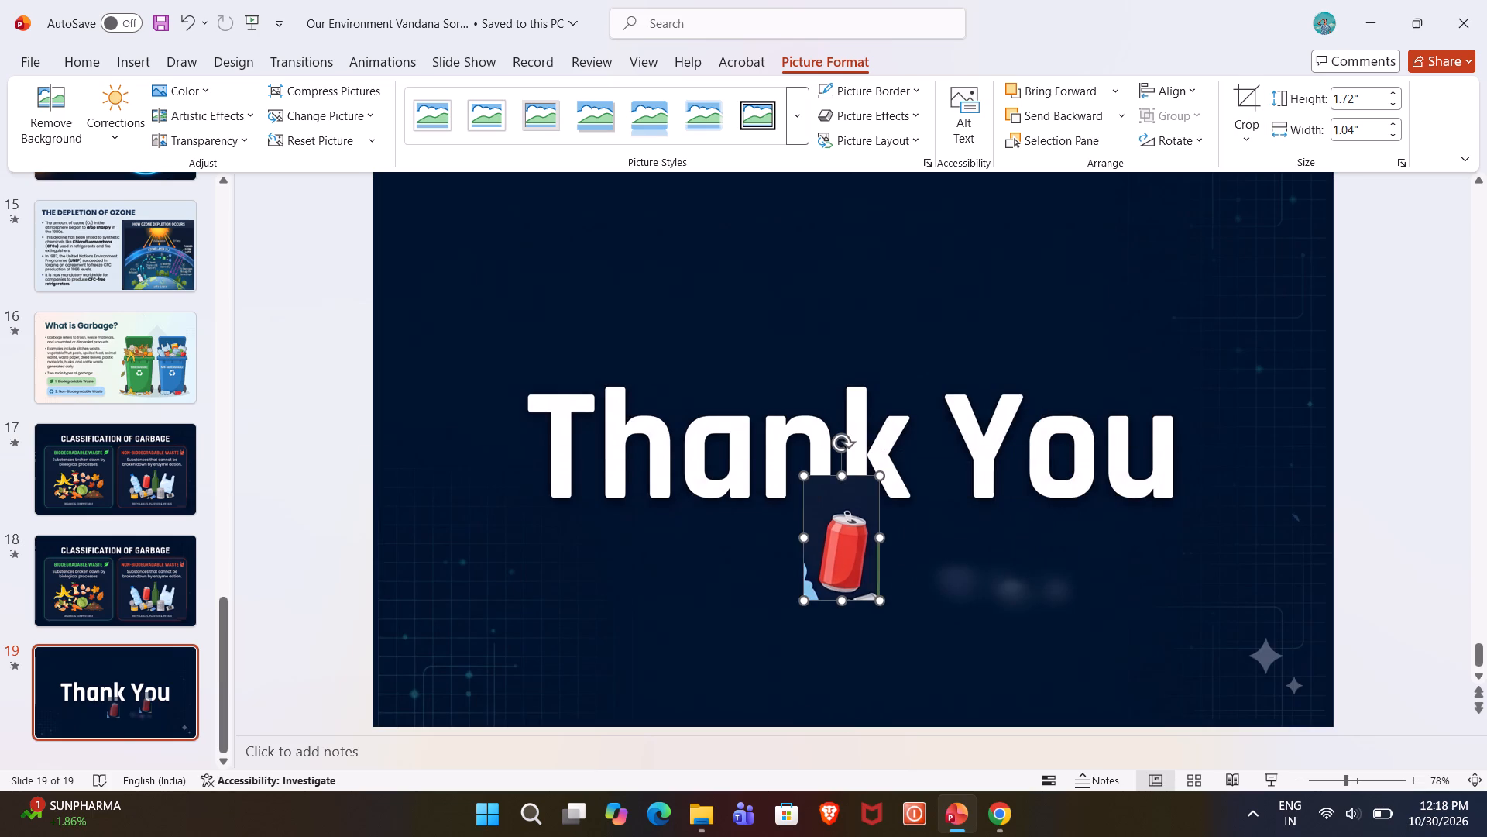
left_click(57, 129)
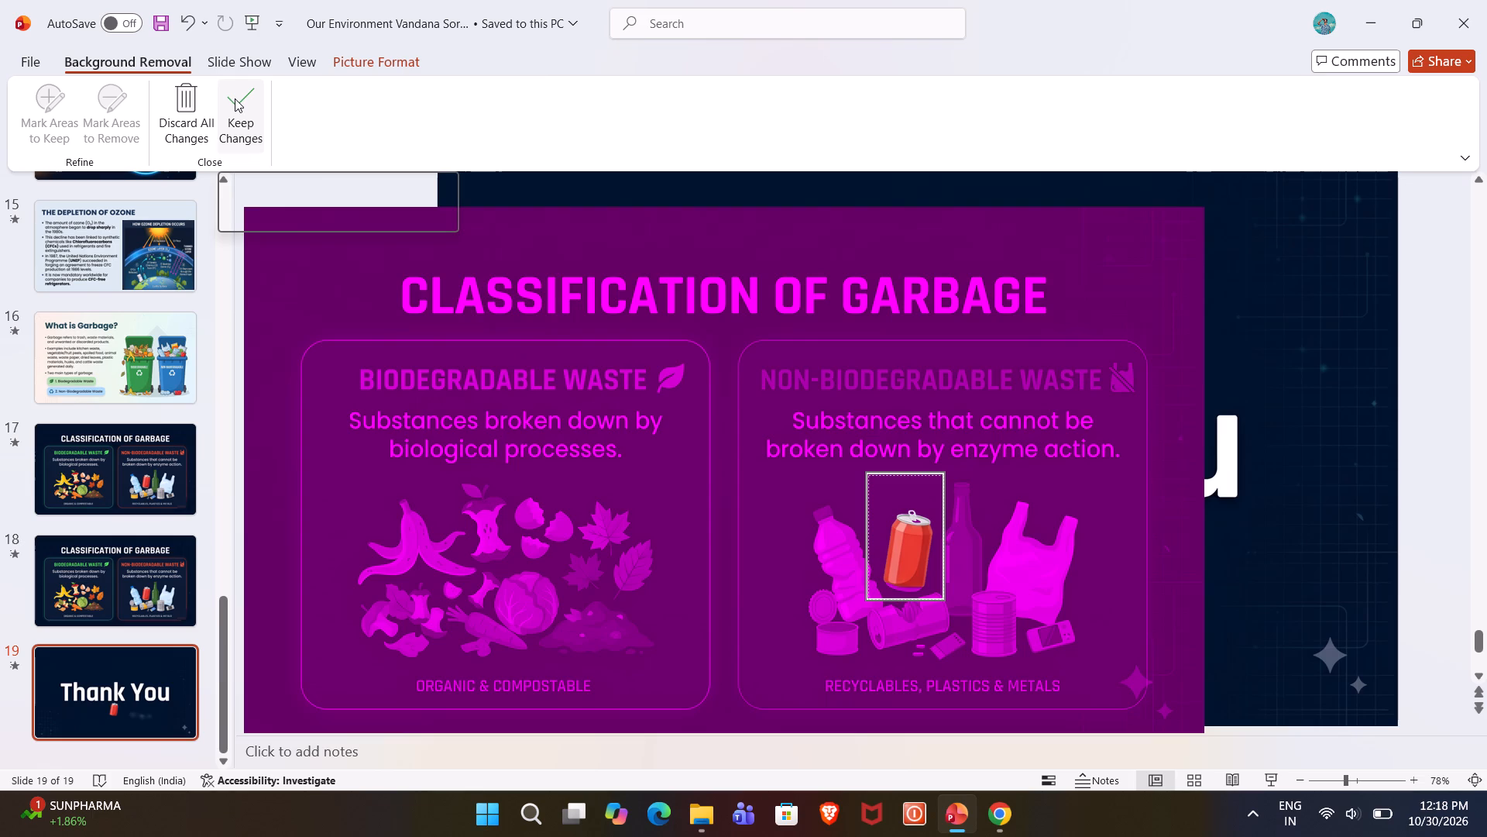
scroll(1015, 607, "up", 7, "ctrl")
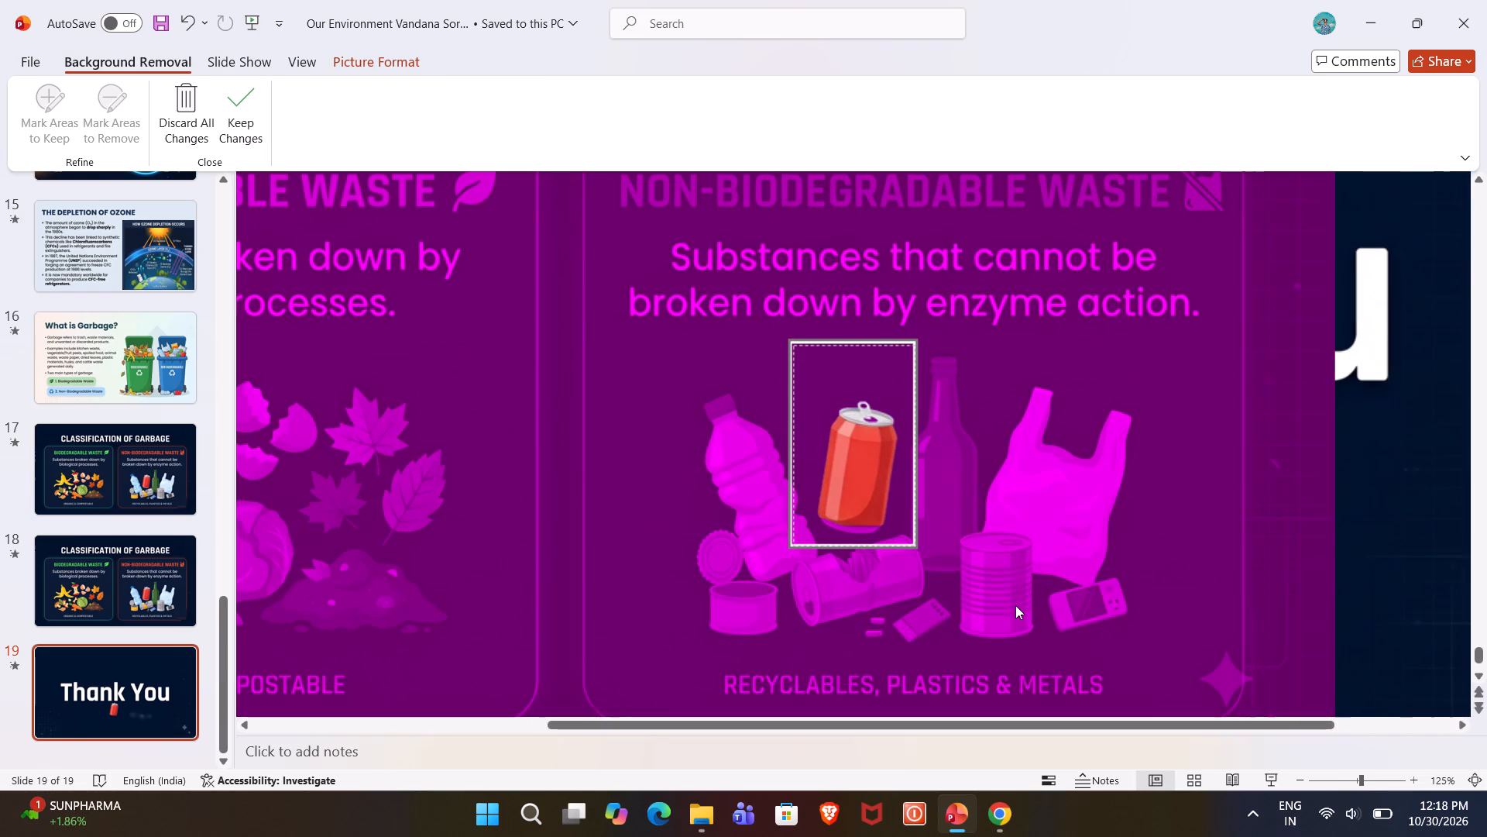
scroll(1015, 605, "up", 5, "ctrl")
scroll(994, 542, "up", 4, "ctrl")
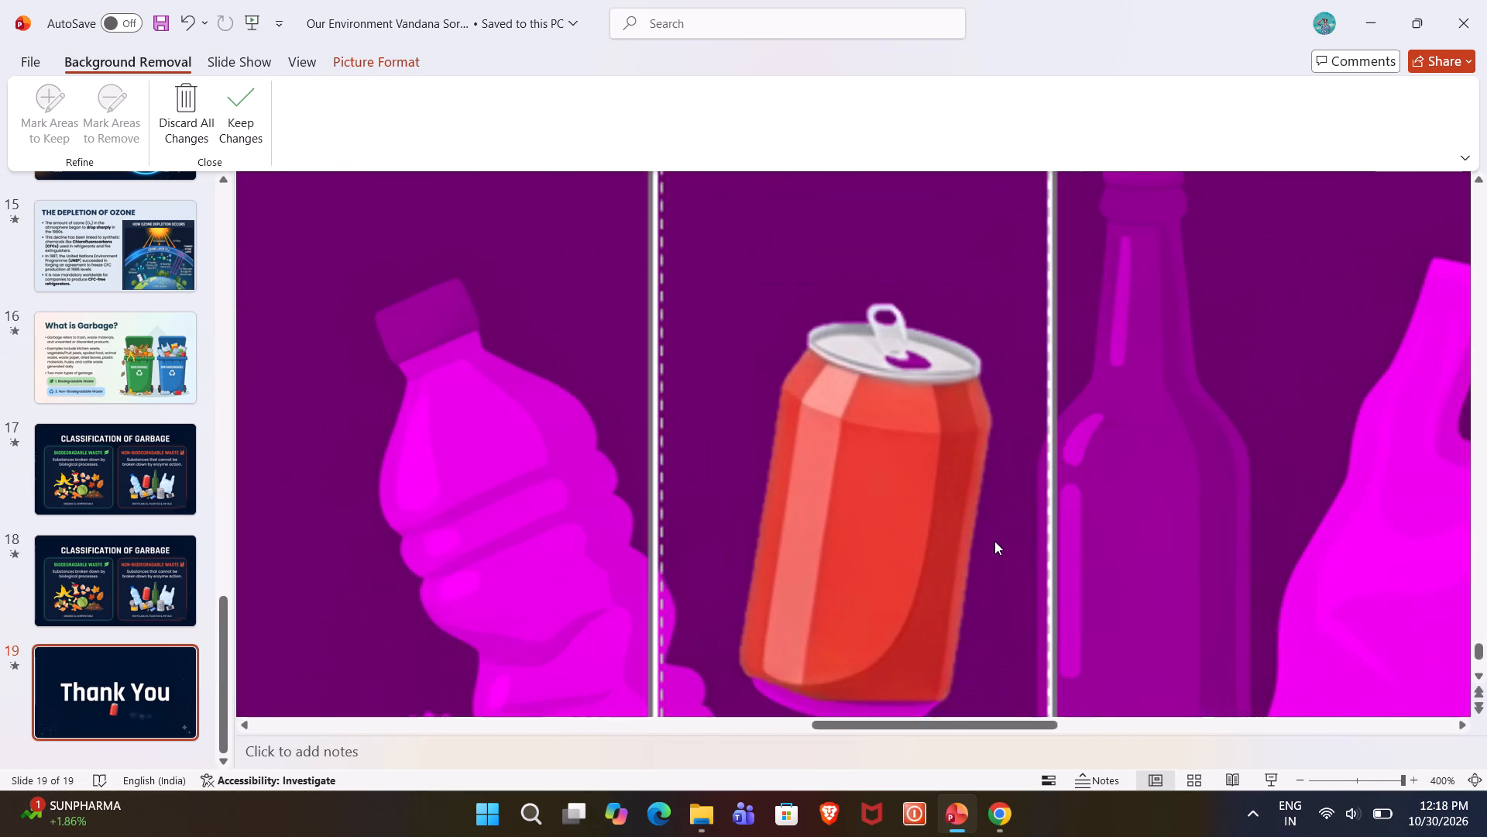
scroll(994, 541, "up", 1, "ctrl")
left_click(53, 126)
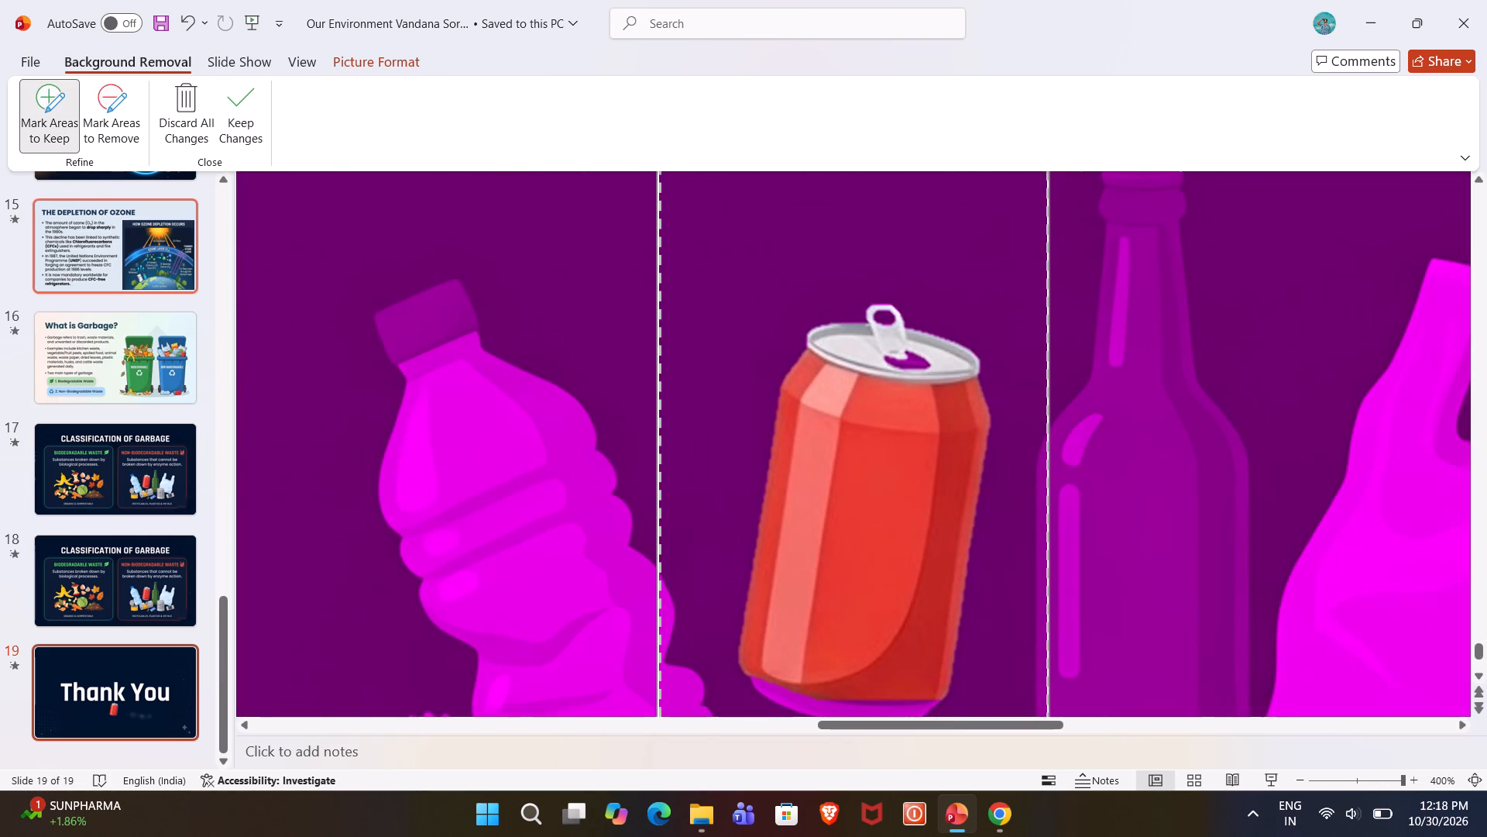
scroll(992, 480, "down", 2)
left_click(870, 666)
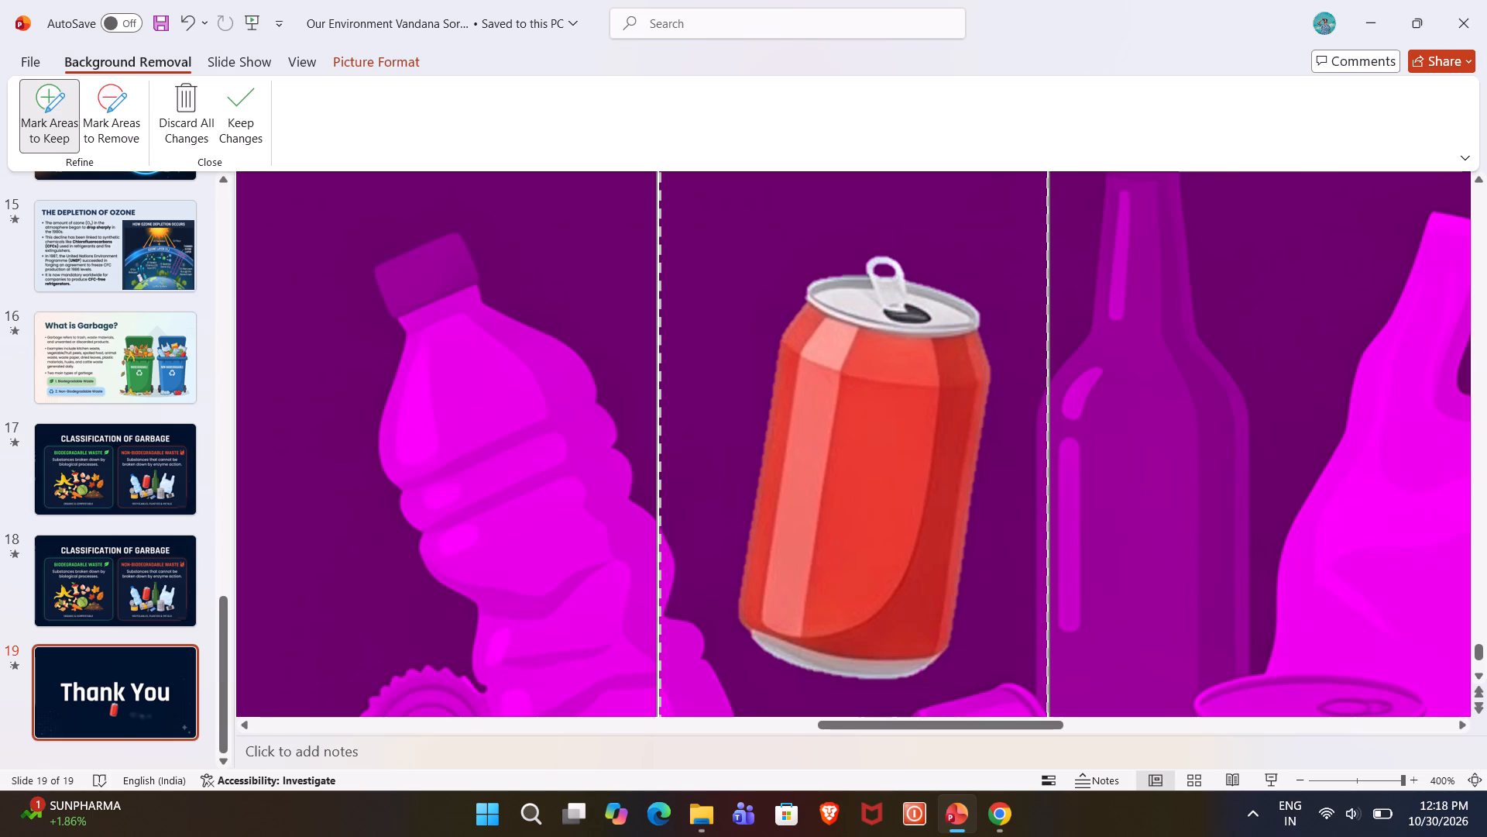
scroll(976, 500, "down", 3, "ctrl")
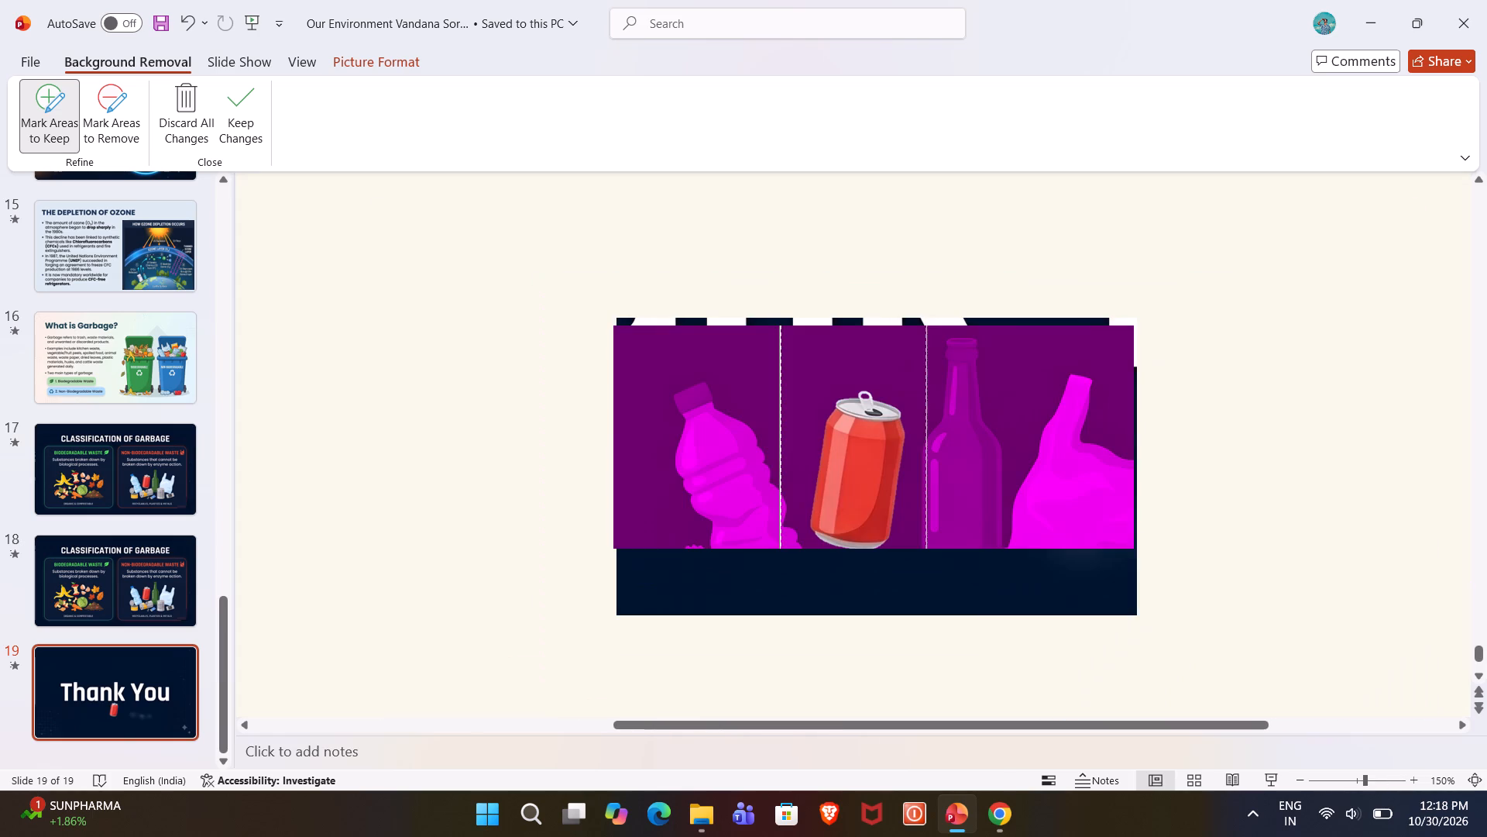
scroll(977, 510, "down", 1, "ctrl")
scroll(977, 510, "down", 1)
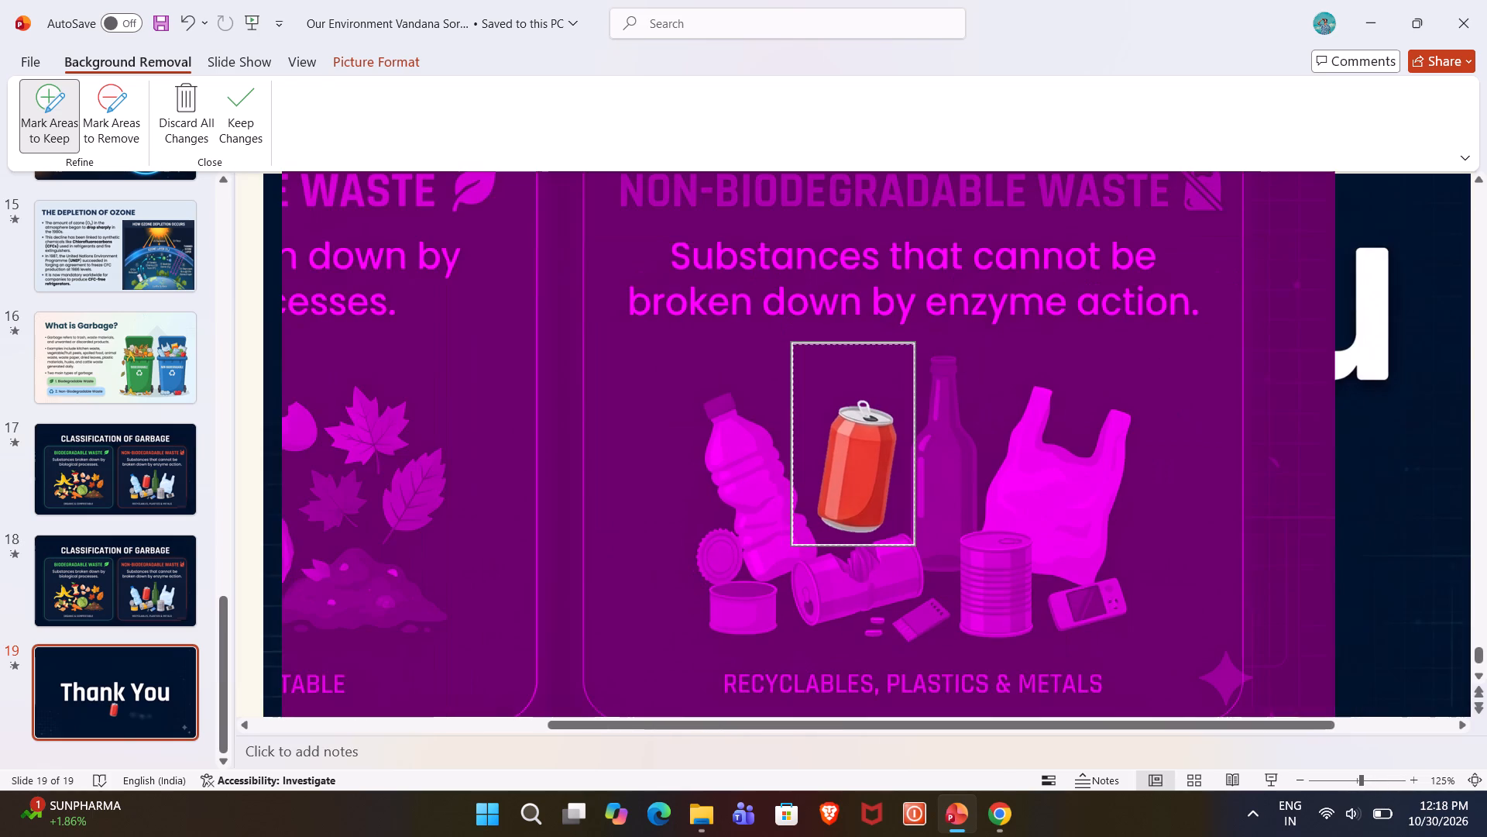
left_click(243, 128)
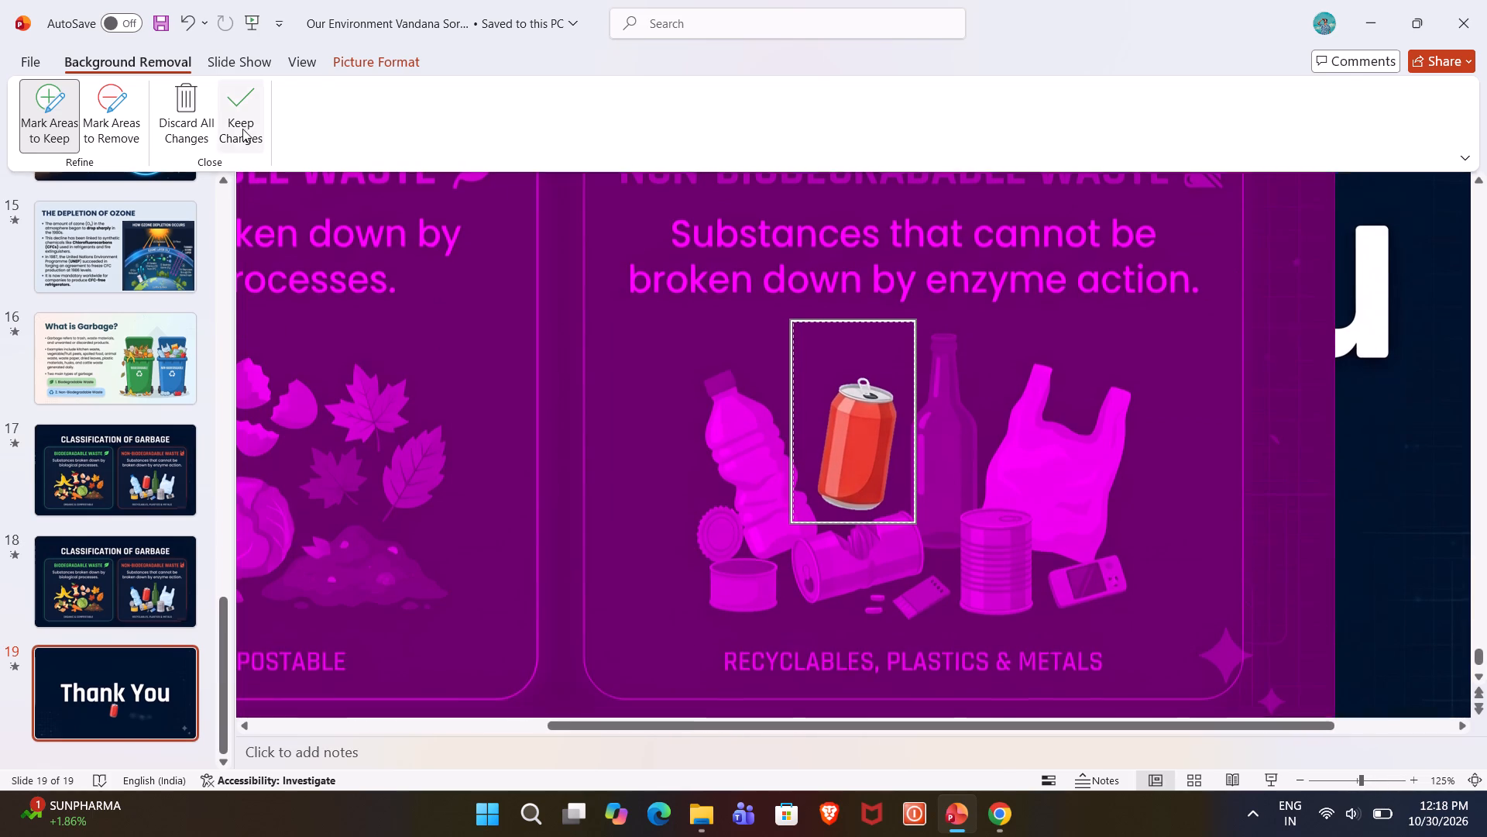
Nudge the red can slightly and rotate it counterclockwise until the tilted can stands upright.
left_click_drag(852, 471, 853, 460)
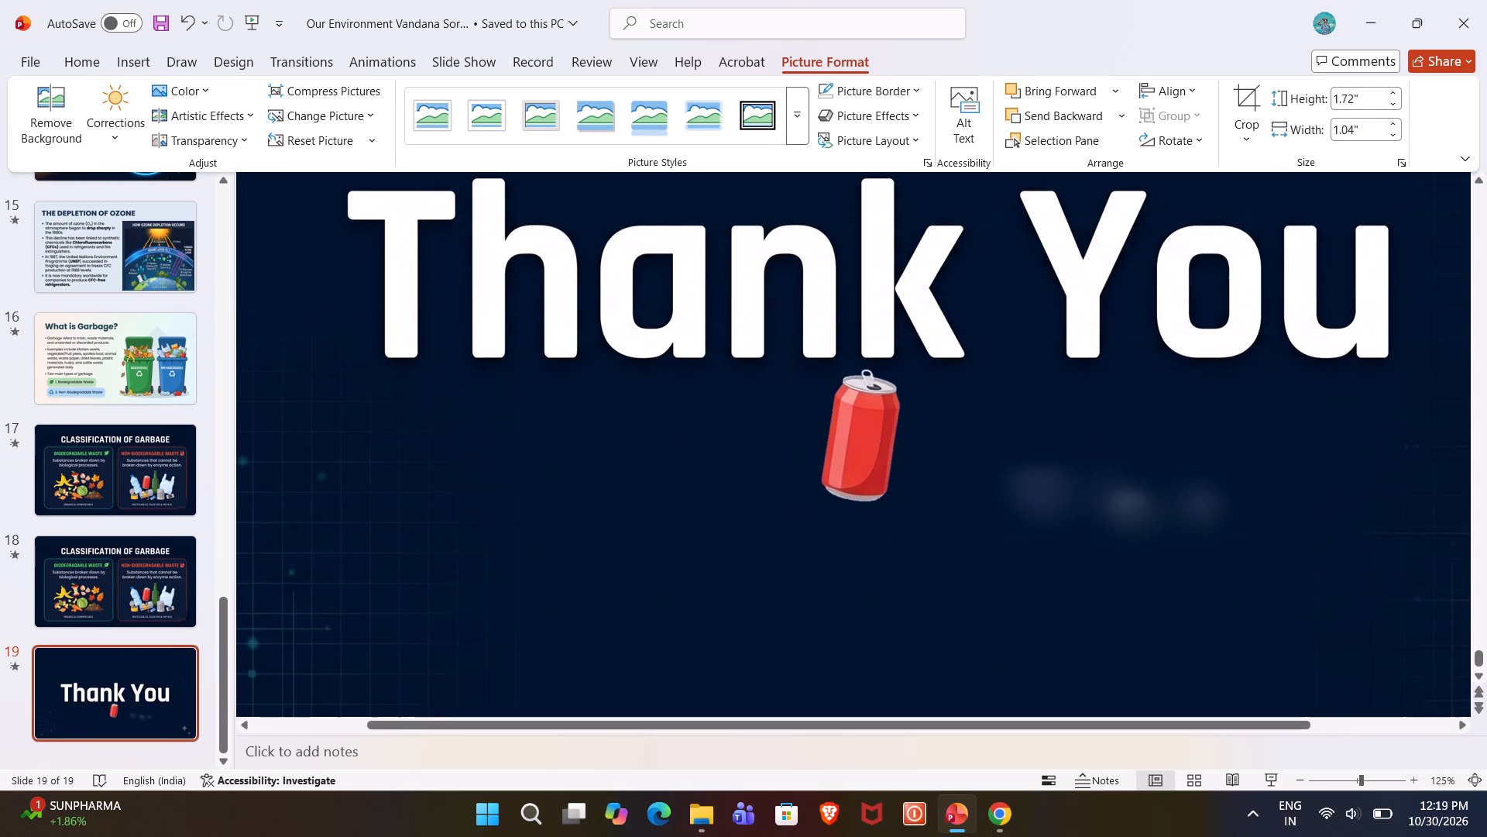
left_click_drag(853, 460, 853, 458)
left_click_drag(855, 280, 849, 278)
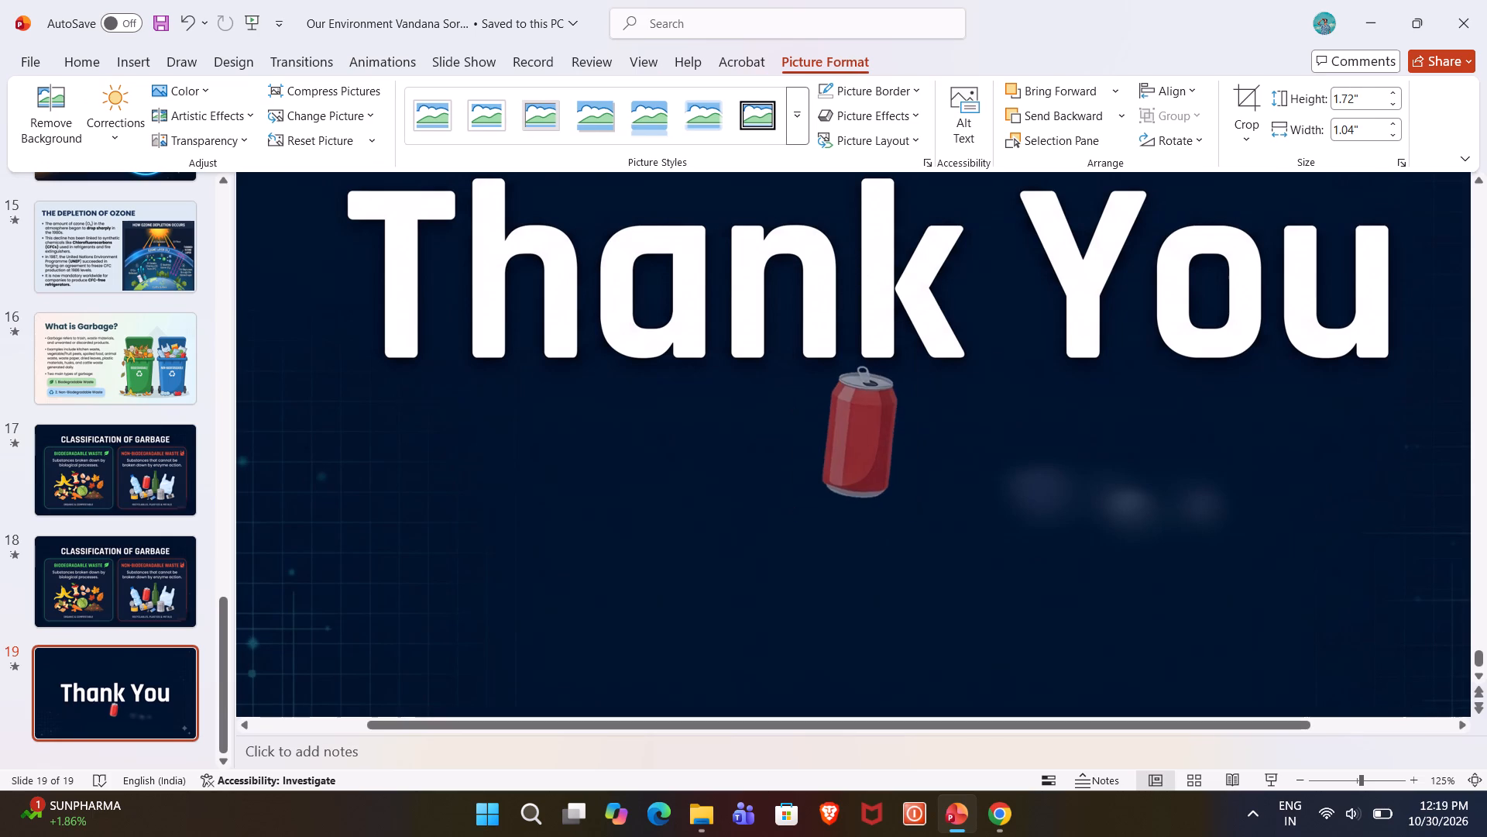
left_click_drag(849, 278, 835, 278)
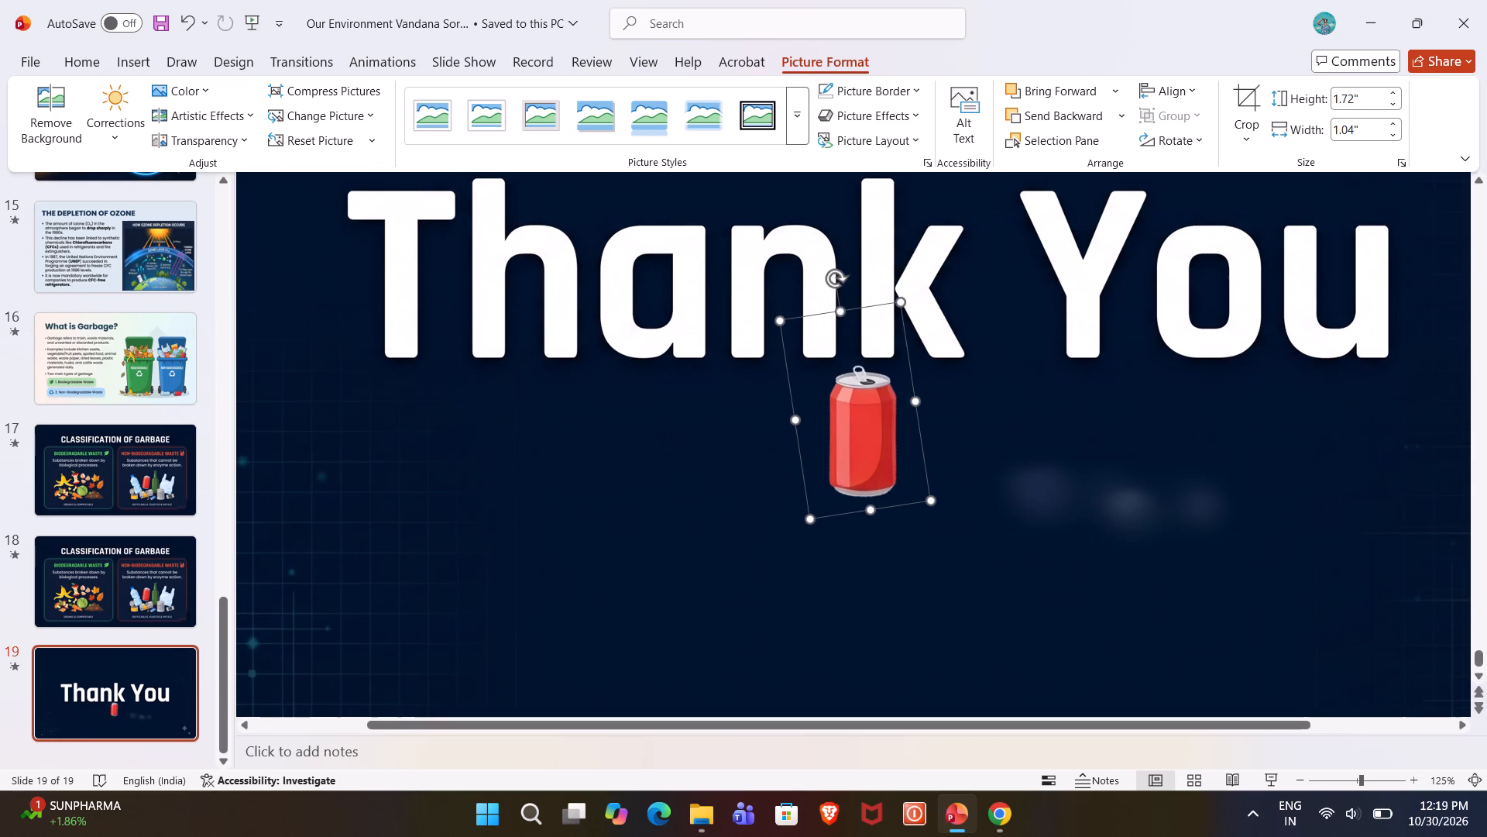
Enlarge the red can to about 11.3 by 6.9 inches and place it over the middle of the "Thank You" text.
scroll(1035, 446, "down", 3, "ctrl")
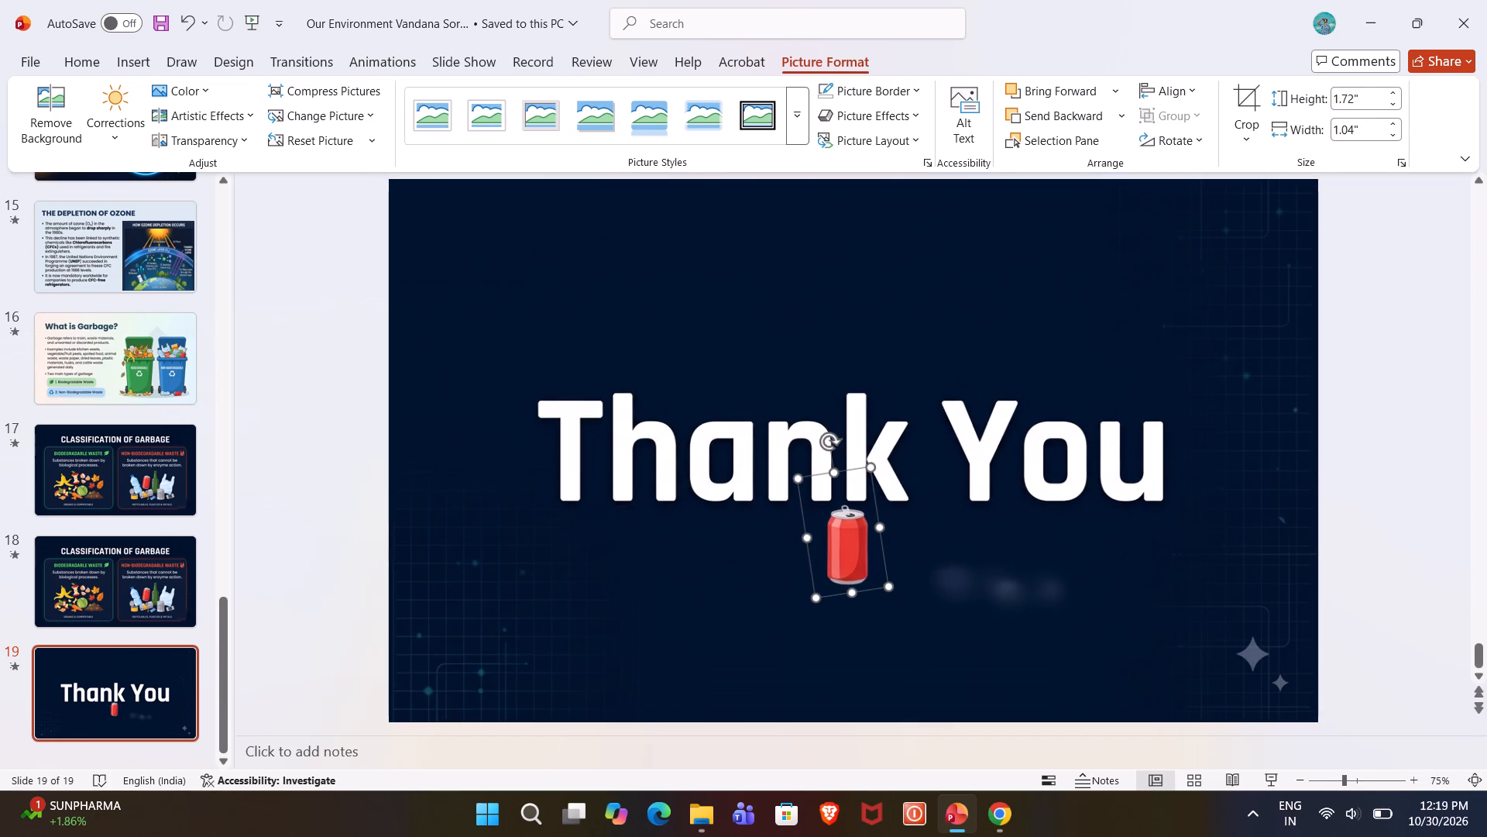
left_click(844, 544)
left_click_drag(888, 584, 943, 641)
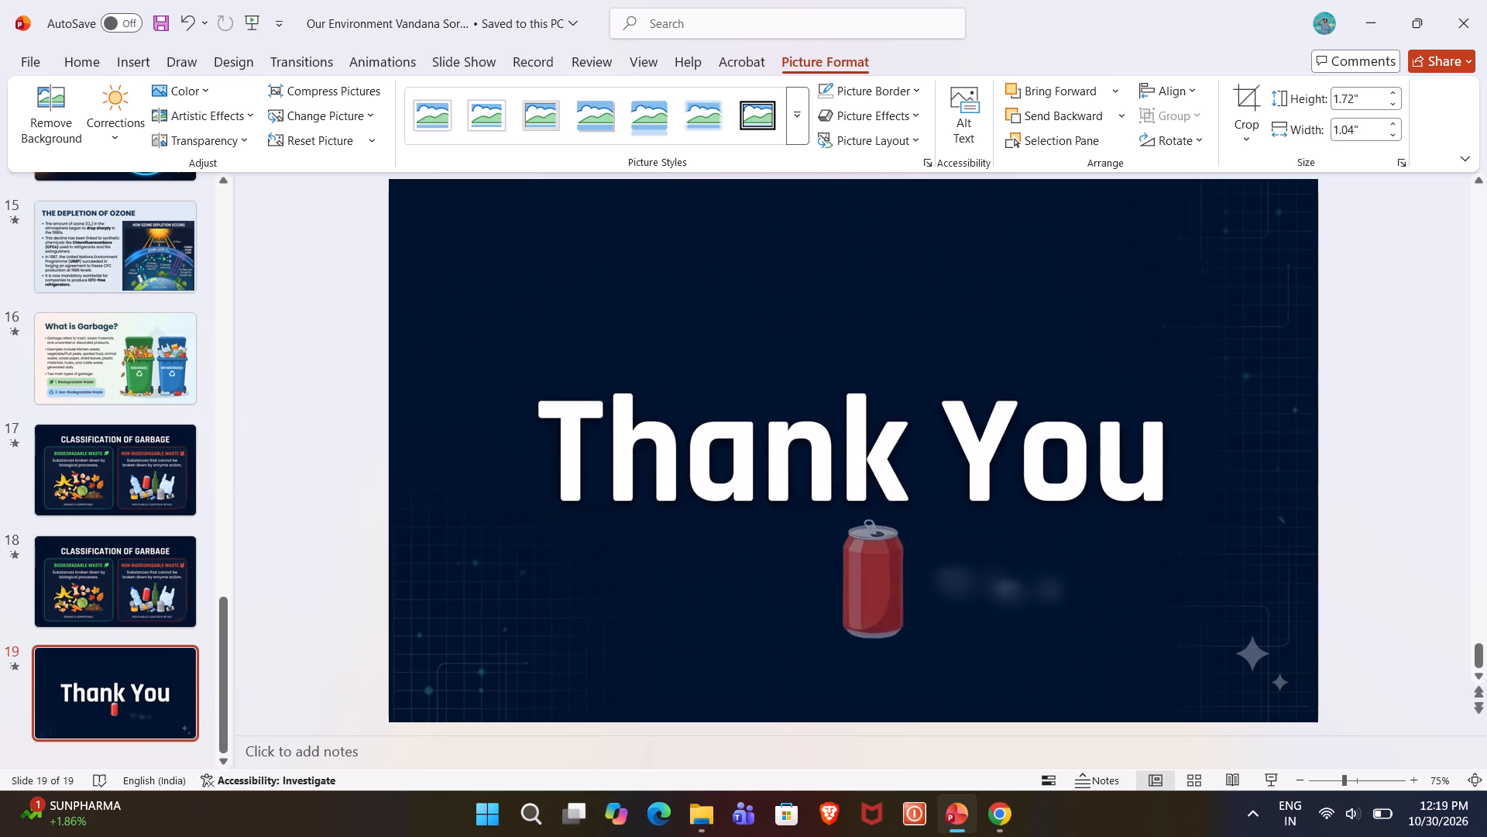
left_click_drag(943, 641, 967, 666)
left_click_drag(877, 587, 774, 311)
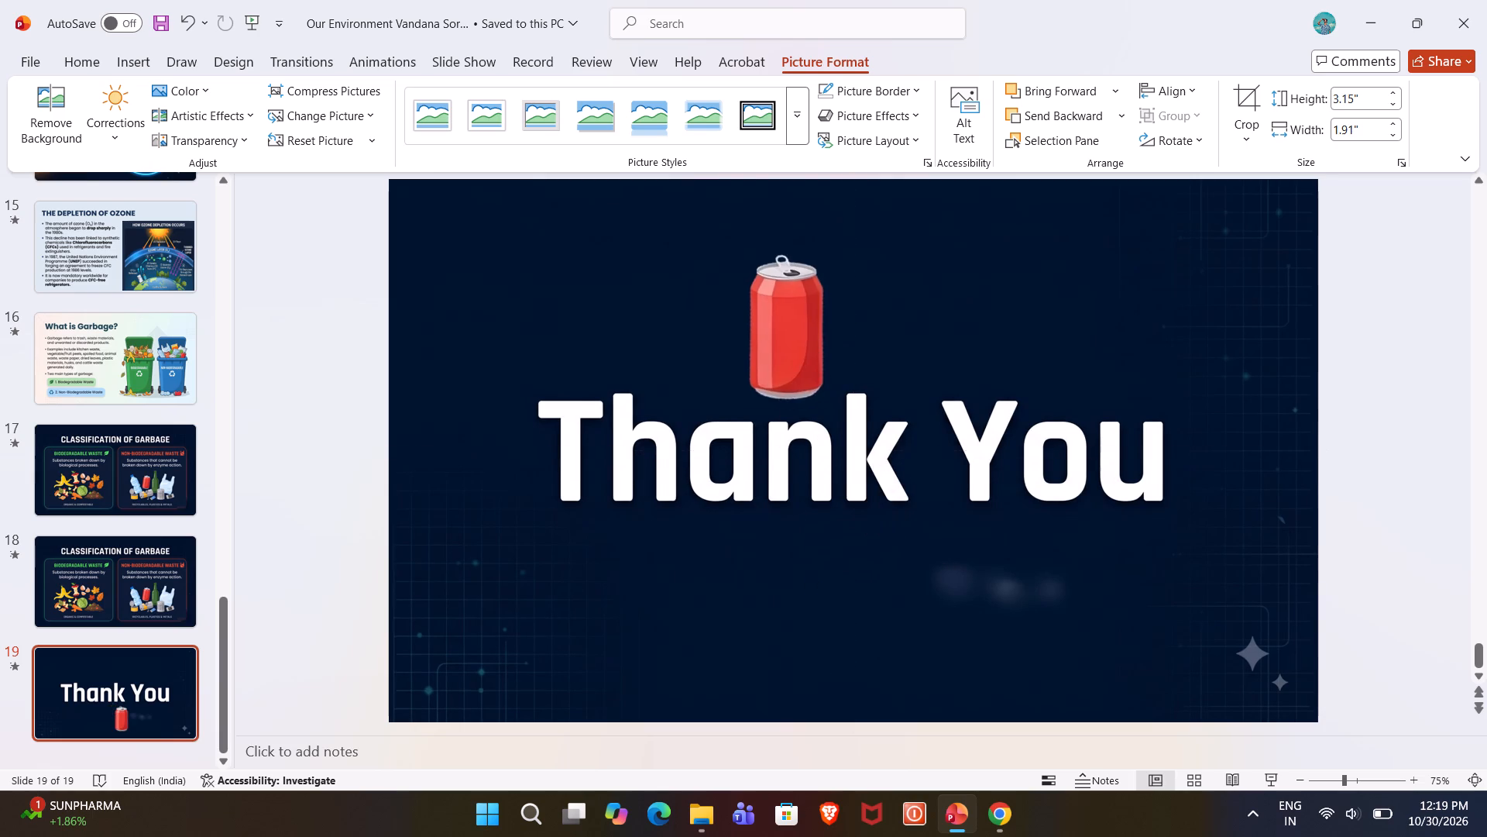
left_click_drag(774, 311, 810, 312)
left_click_drag(892, 397, 892, 398)
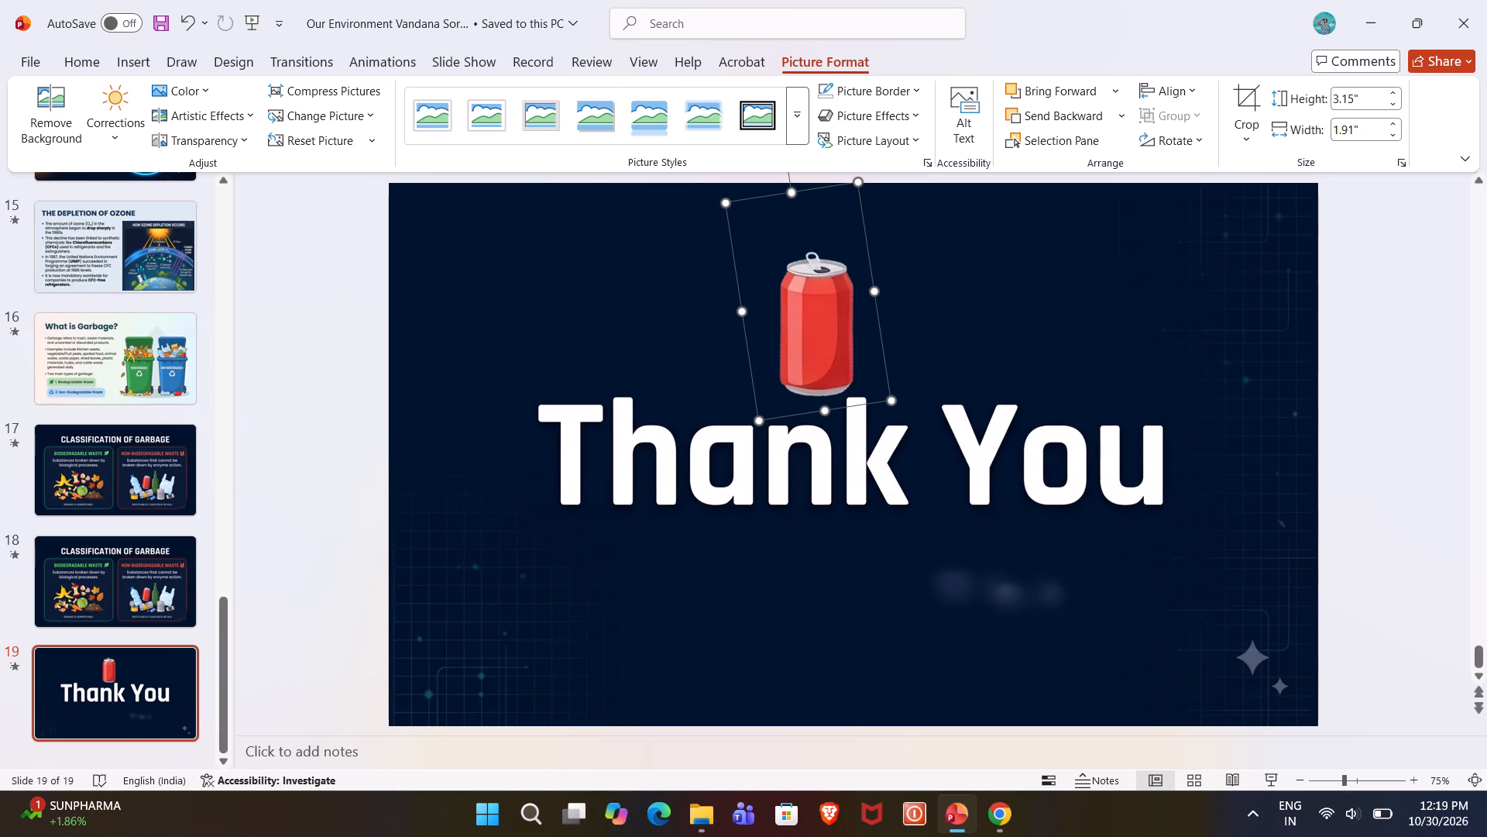
left_click_drag(892, 398, 980, 689)
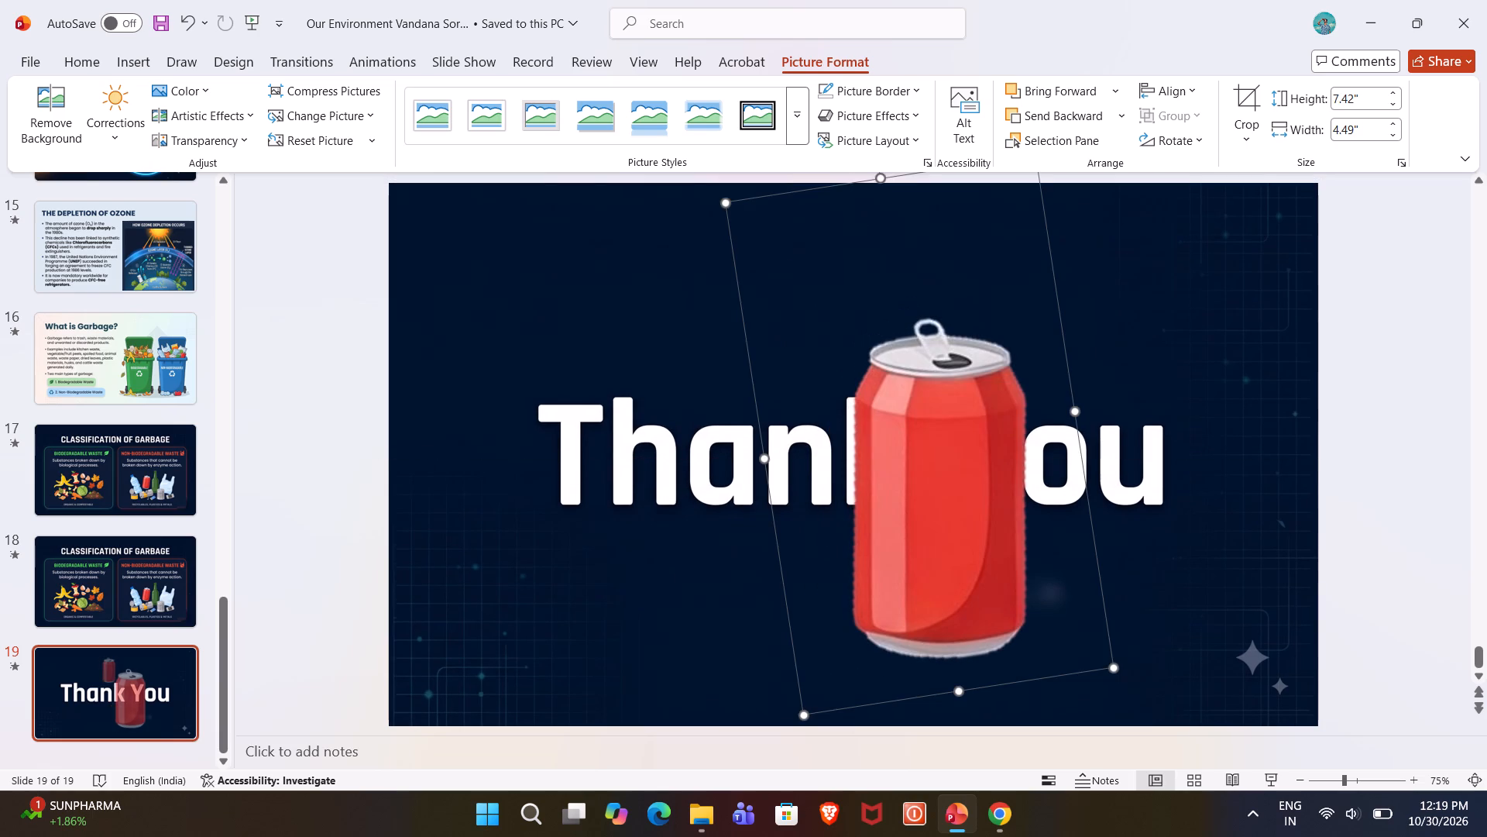
left_click_drag(964, 505, 840, 385)
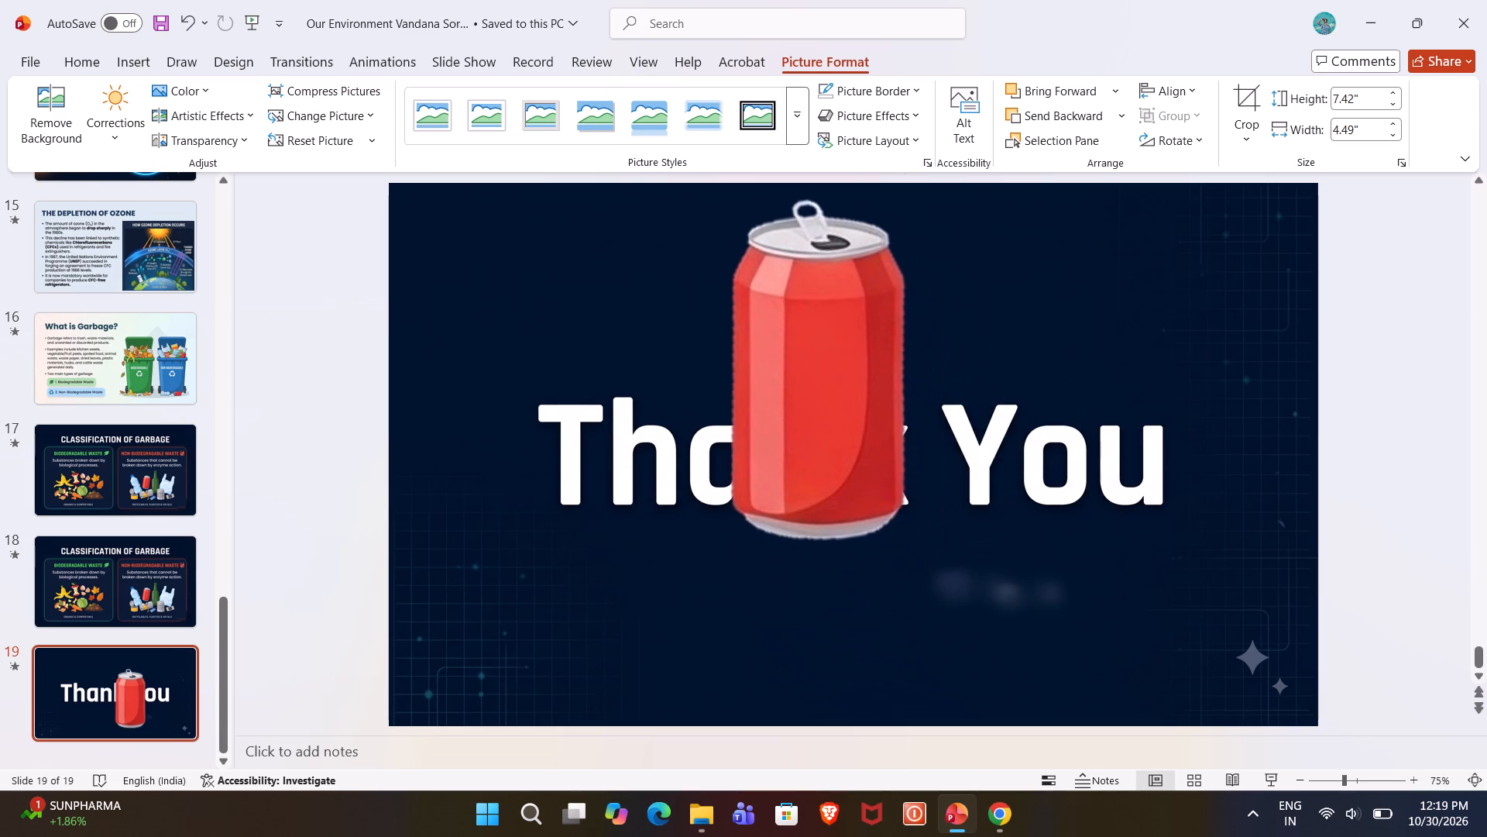
left_click_drag(840, 385, 834, 382)
left_click_drag(983, 546, 1191, 784)
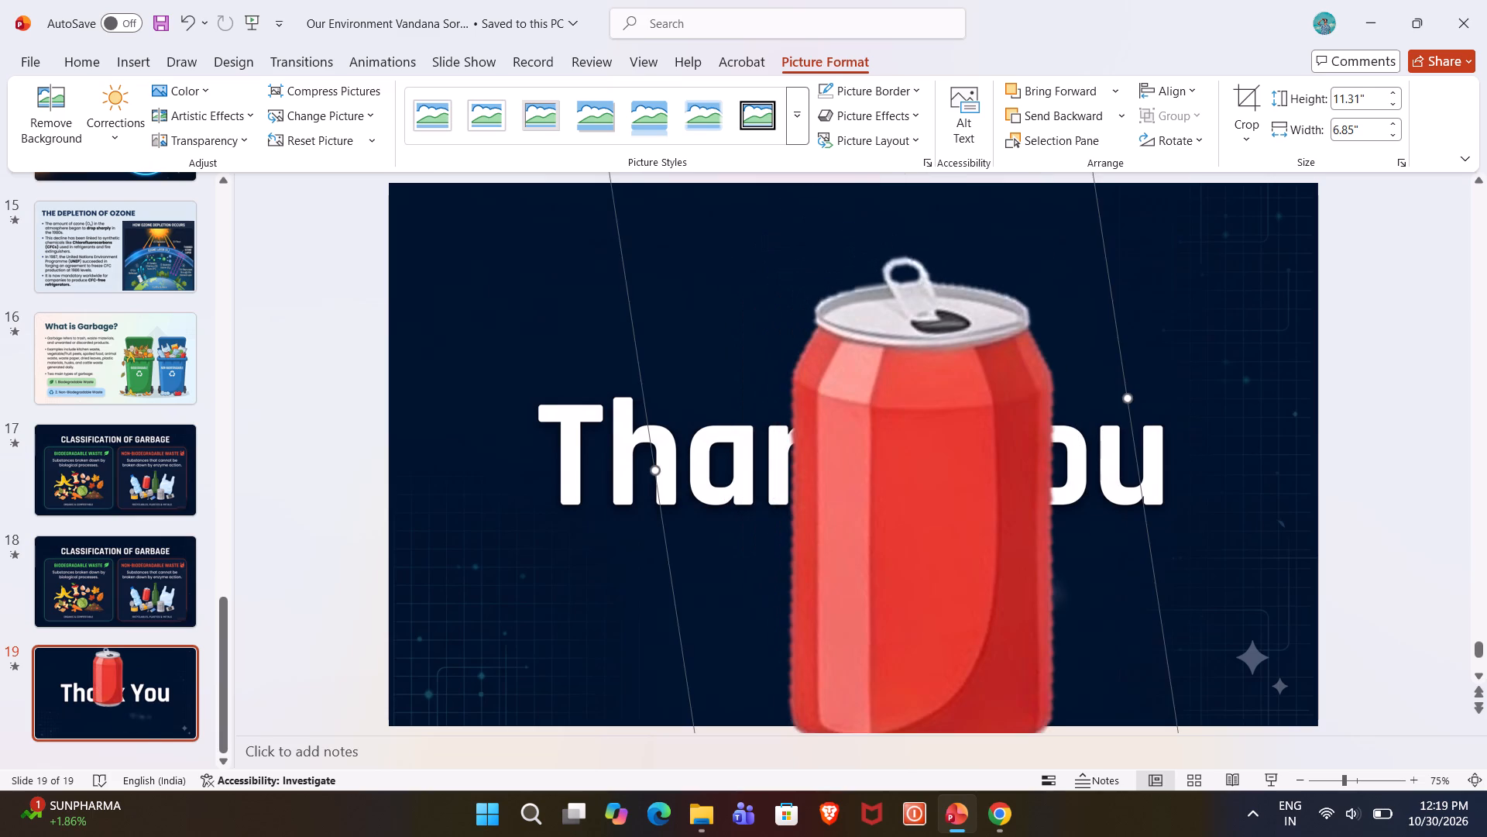
left_click_drag(985, 617, 886, 522)
scroll(1372, 566, "up", 4)
scroll(1369, 565, "down", 3)
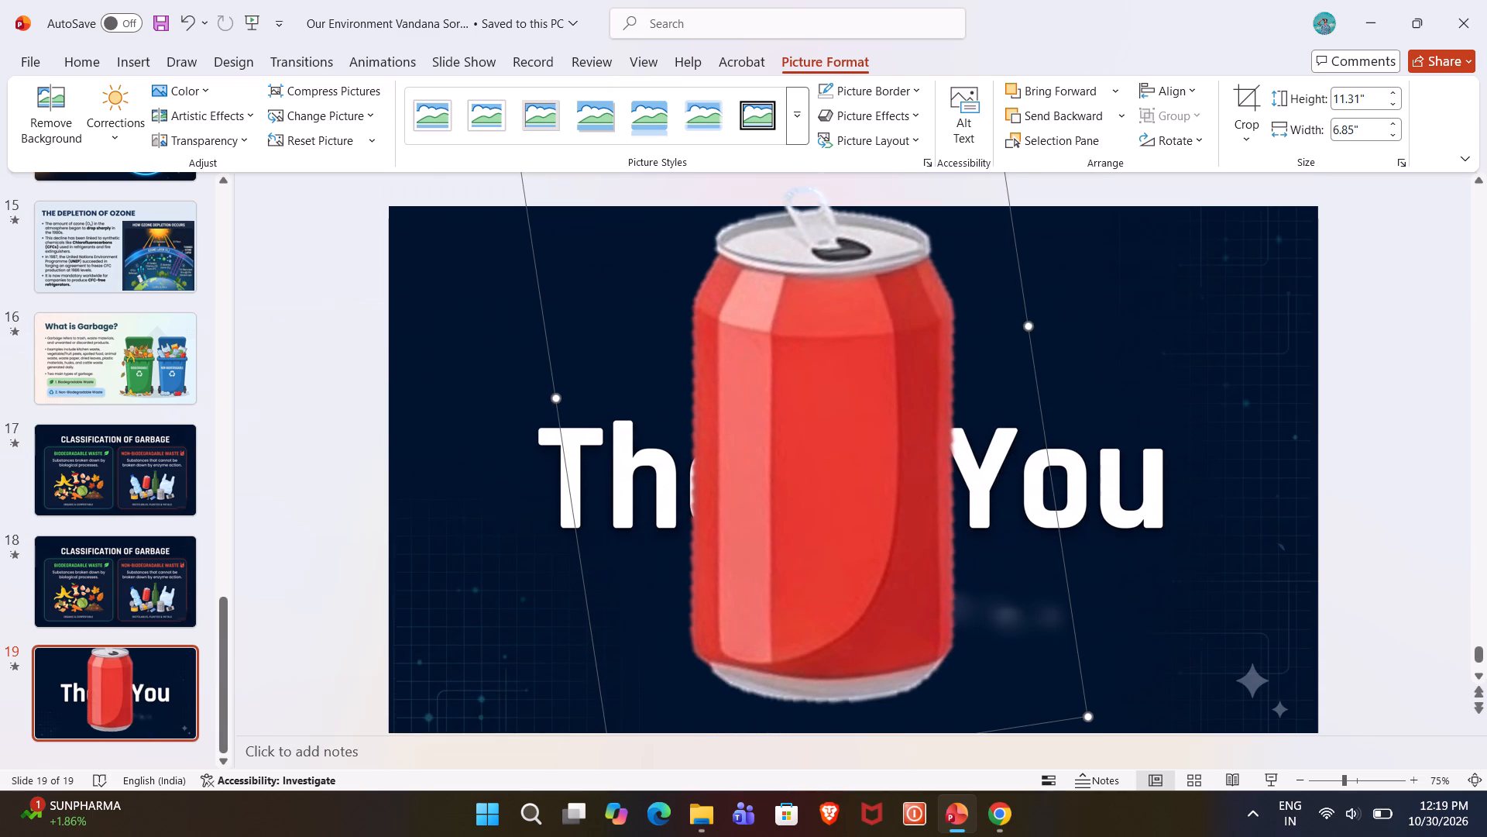
Enlarge the red can to about 13.45 by 8.14 inches and move it so its pull tab sits near the slide's top edge.
left_click(840, 486)
left_click_drag(1086, 712, 1148, 522)
left_click_drag(933, 425, 915, 472)
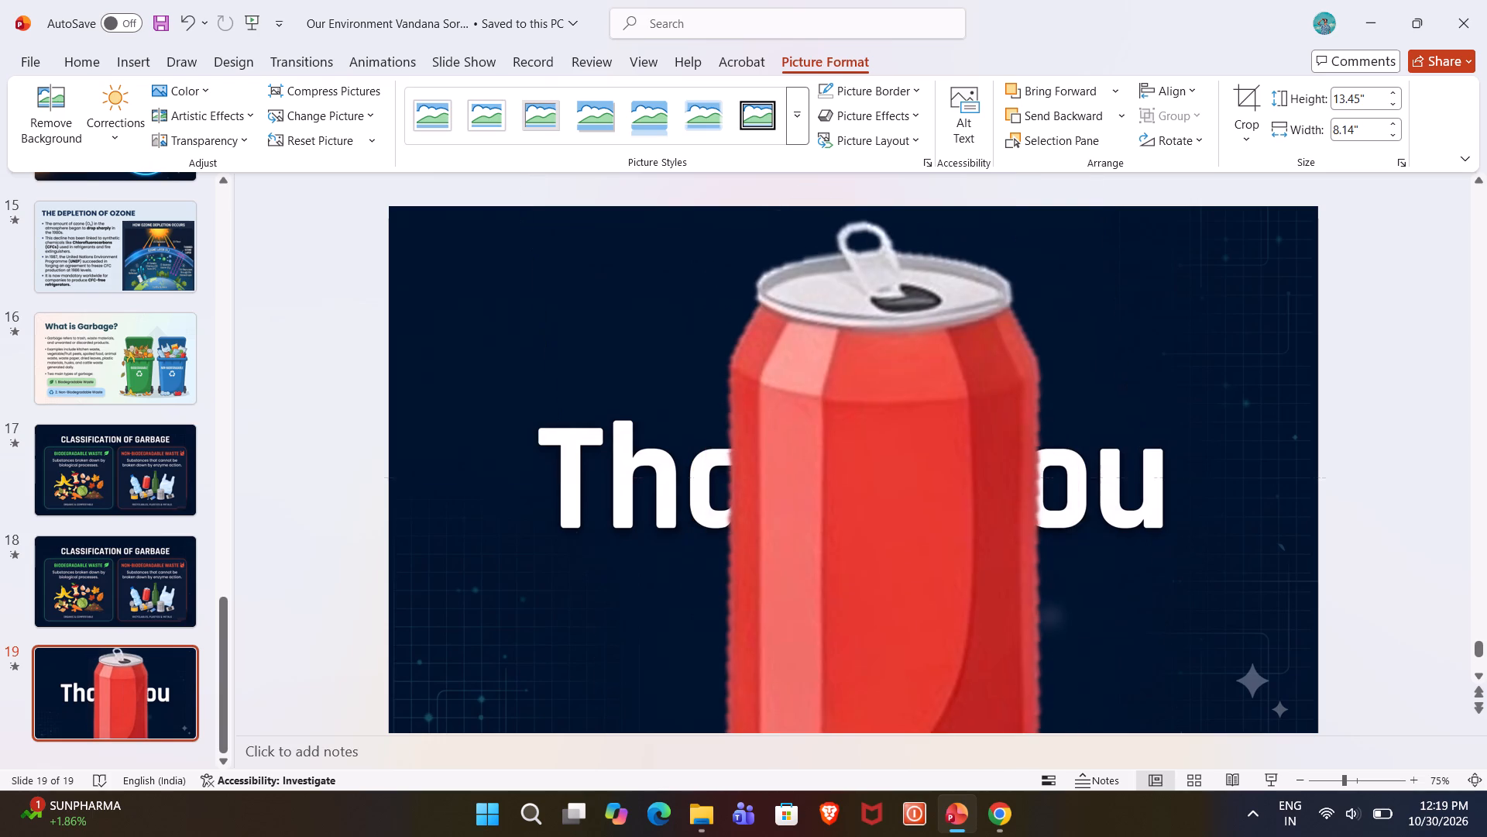
left_click_drag(915, 472, 857, 741)
Rotate the red can counterclockwise onto its side, lid facing left, and position it over the "Thank You" text.
scroll(960, 536, "down", 2, "ctrl")
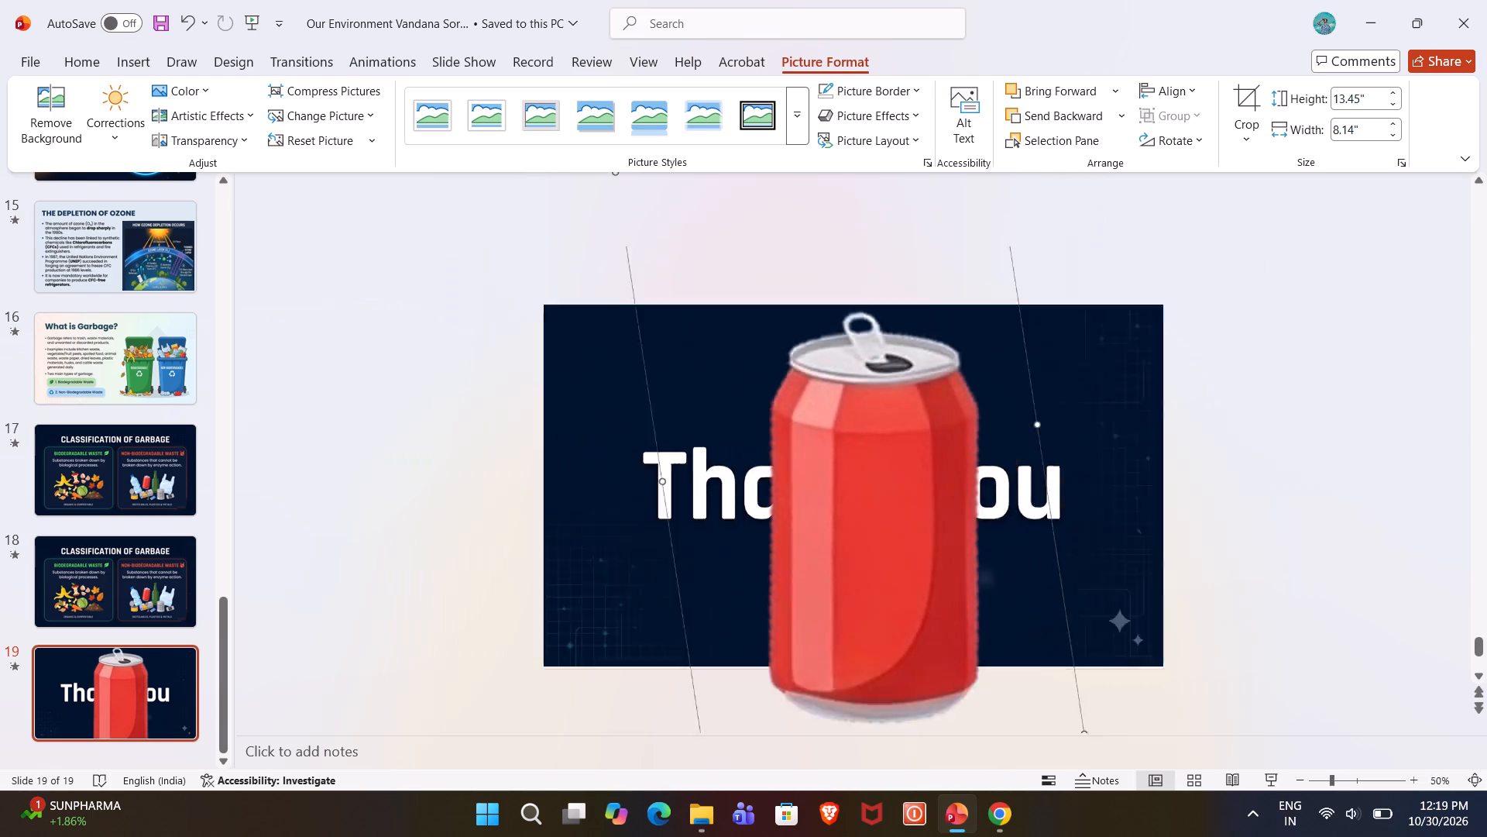
scroll(960, 536, "down", 3, "ctrl")
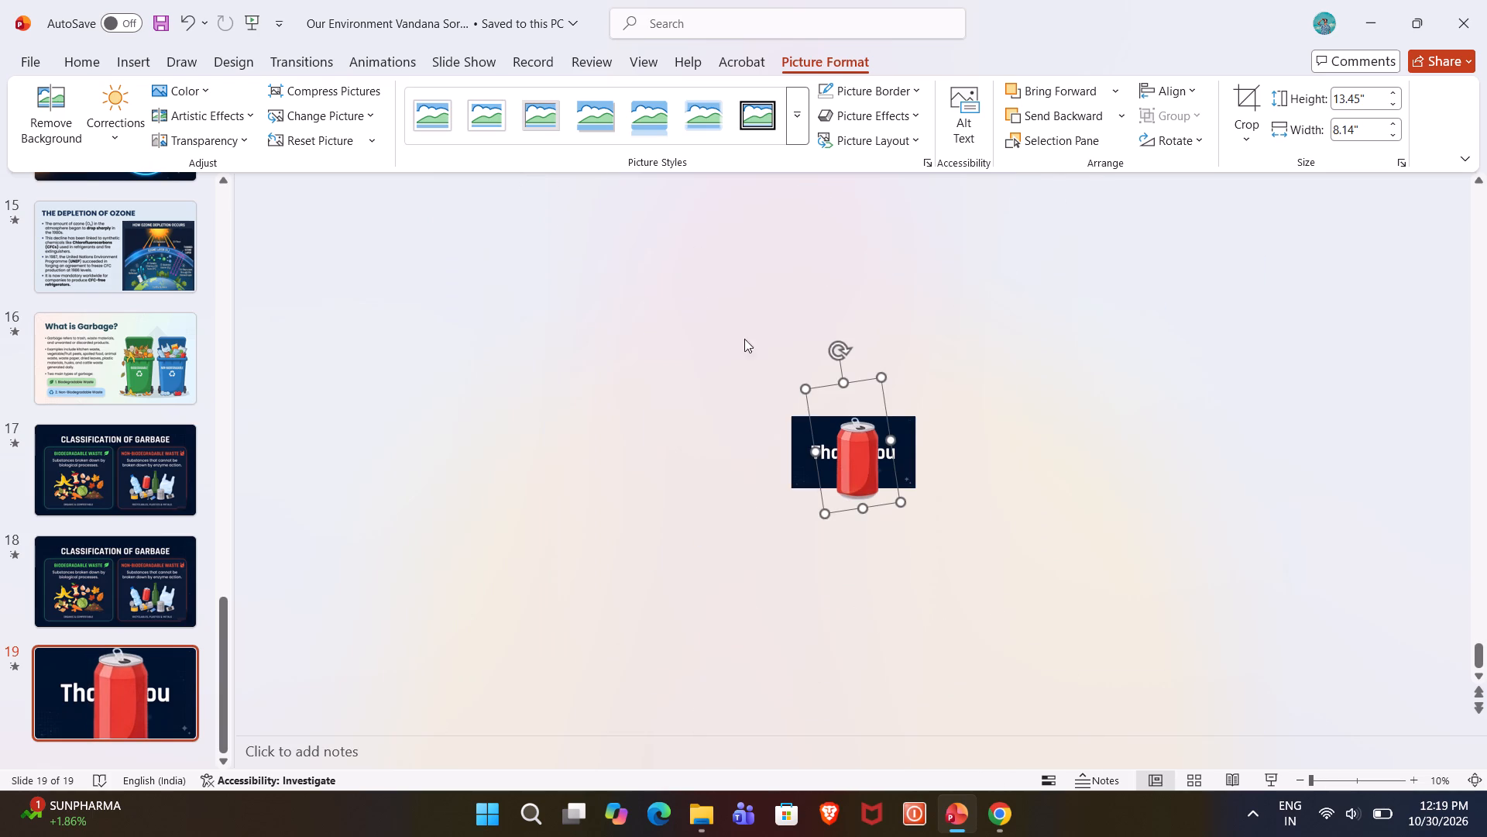
left_click_drag(838, 352, 718, 394)
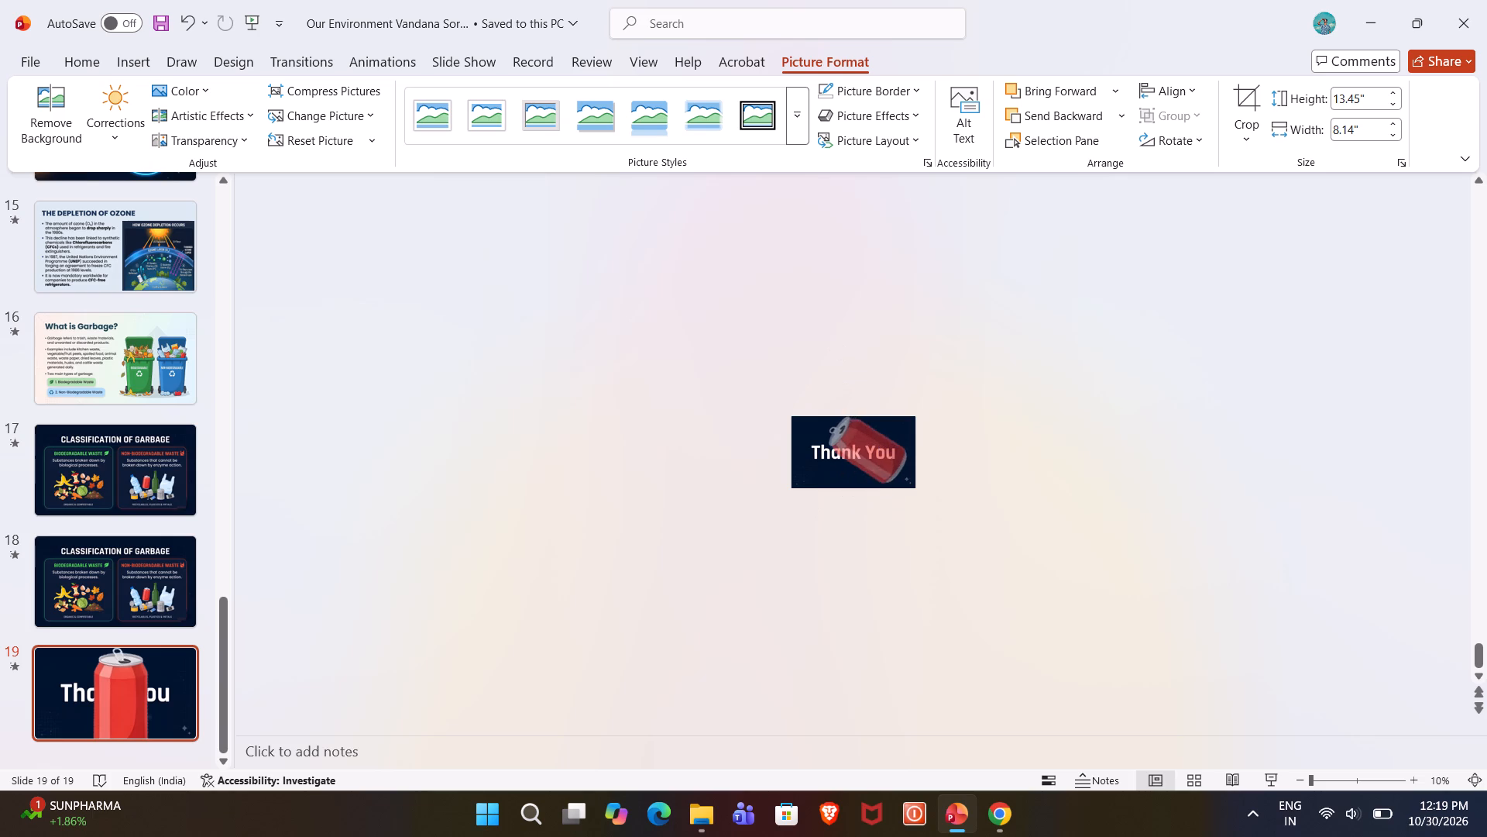
left_click_drag(718, 394, 707, 475)
left_click_drag(868, 450, 850, 456)
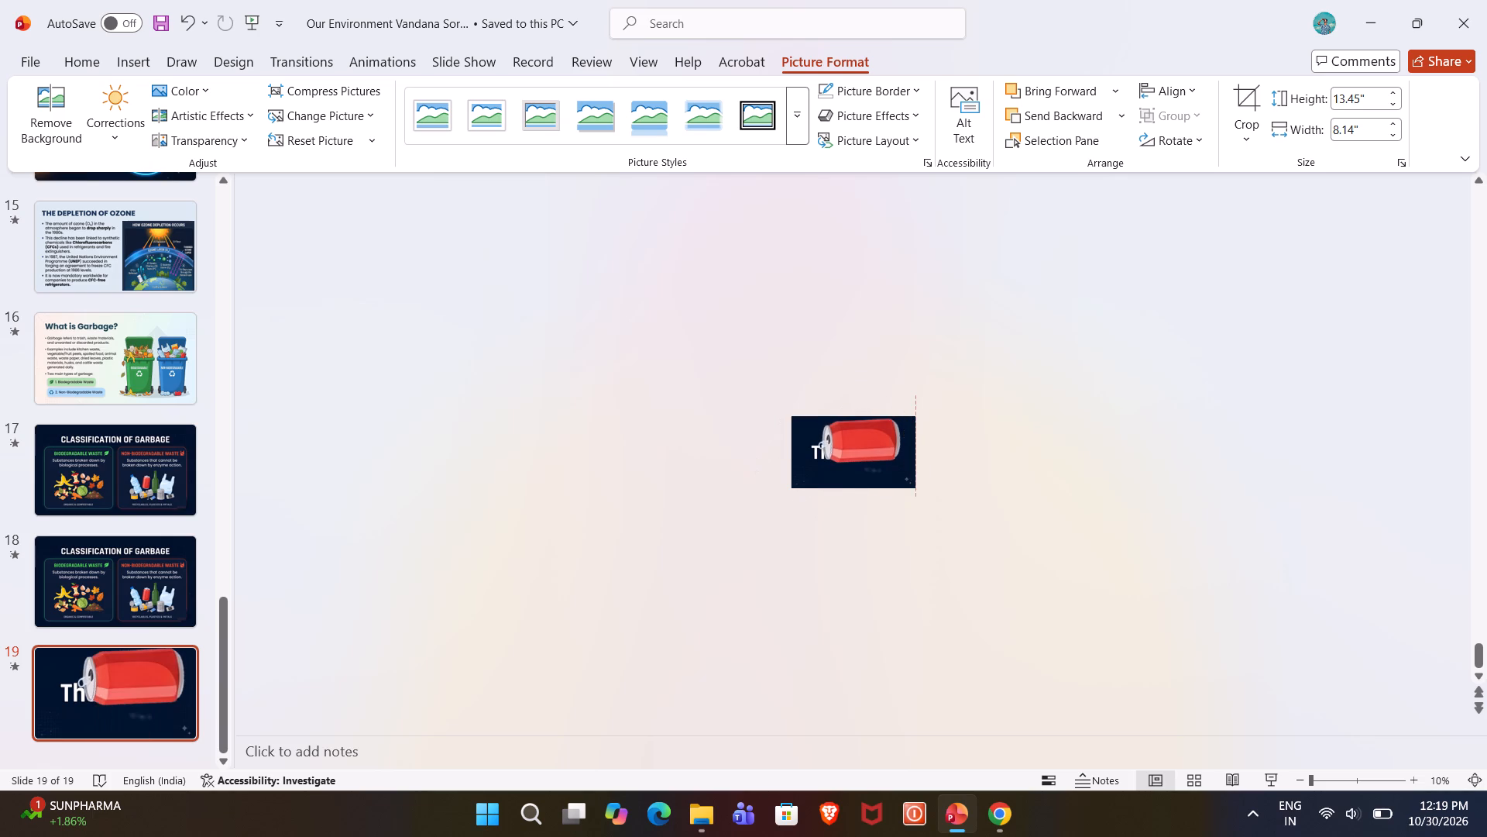
left_click_drag(850, 456, 847, 457)
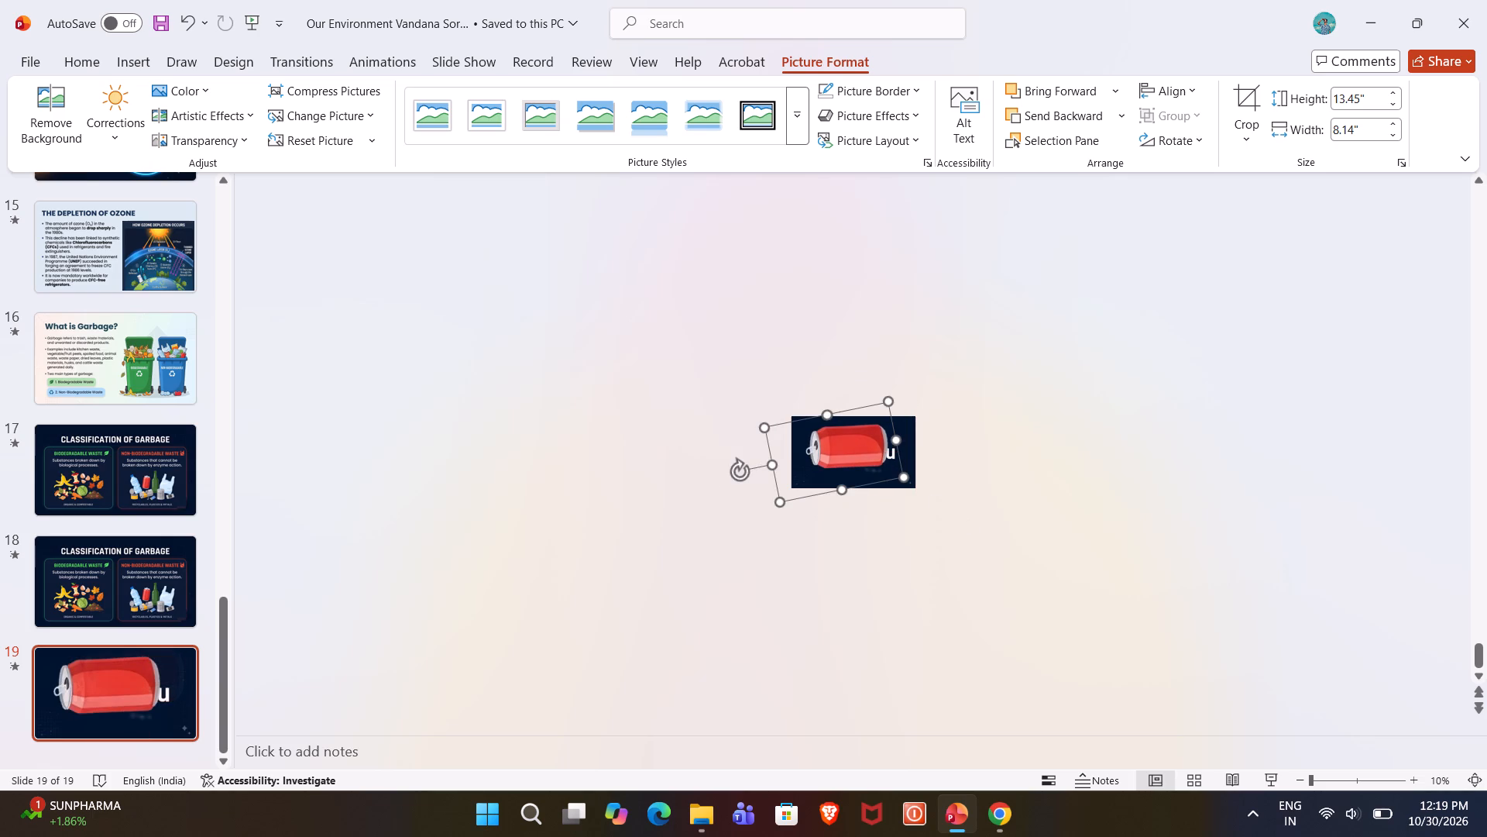
left_click(740, 470)
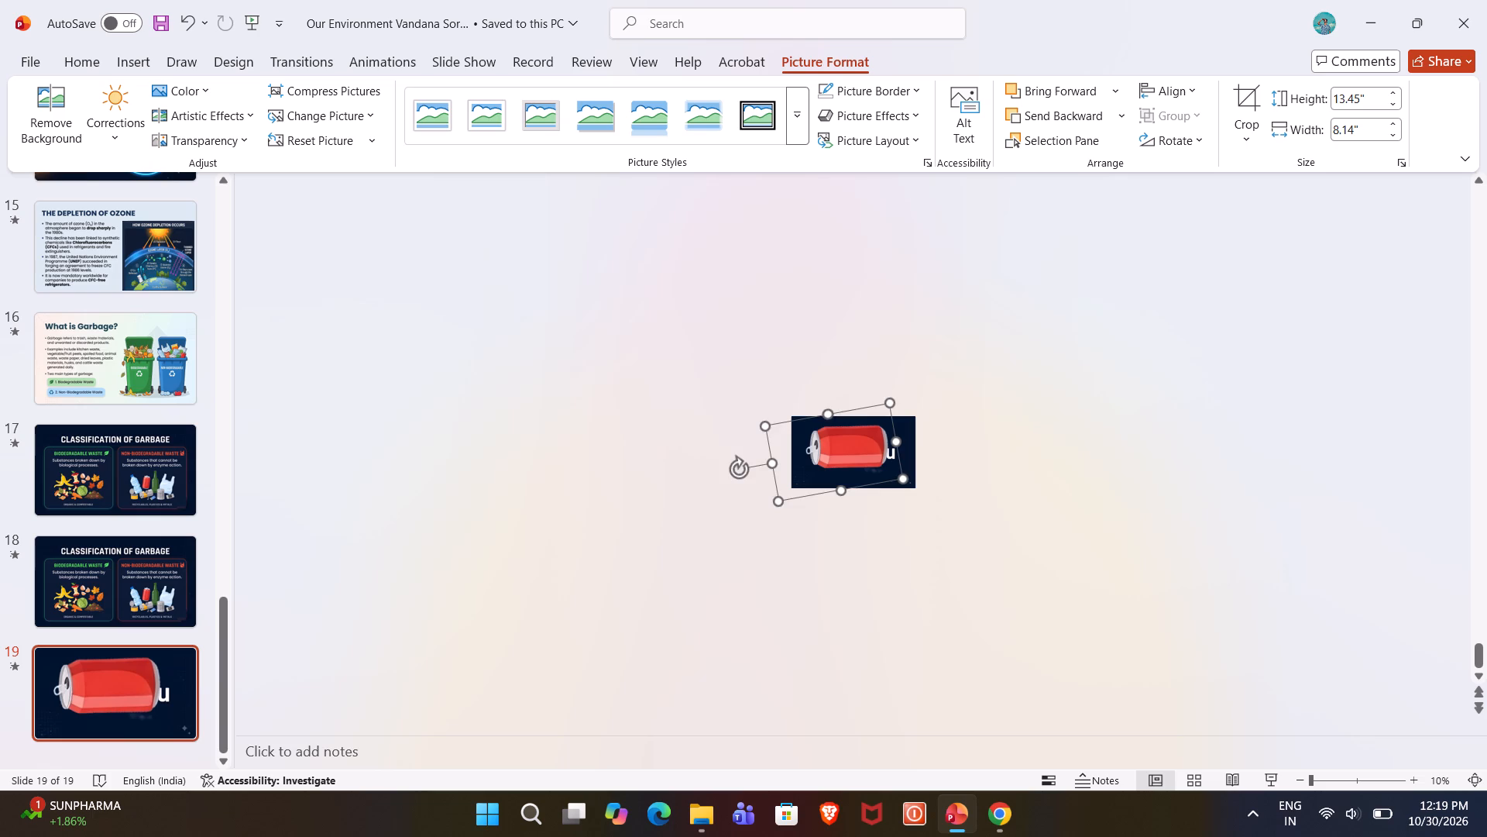
left_click(867, 454)
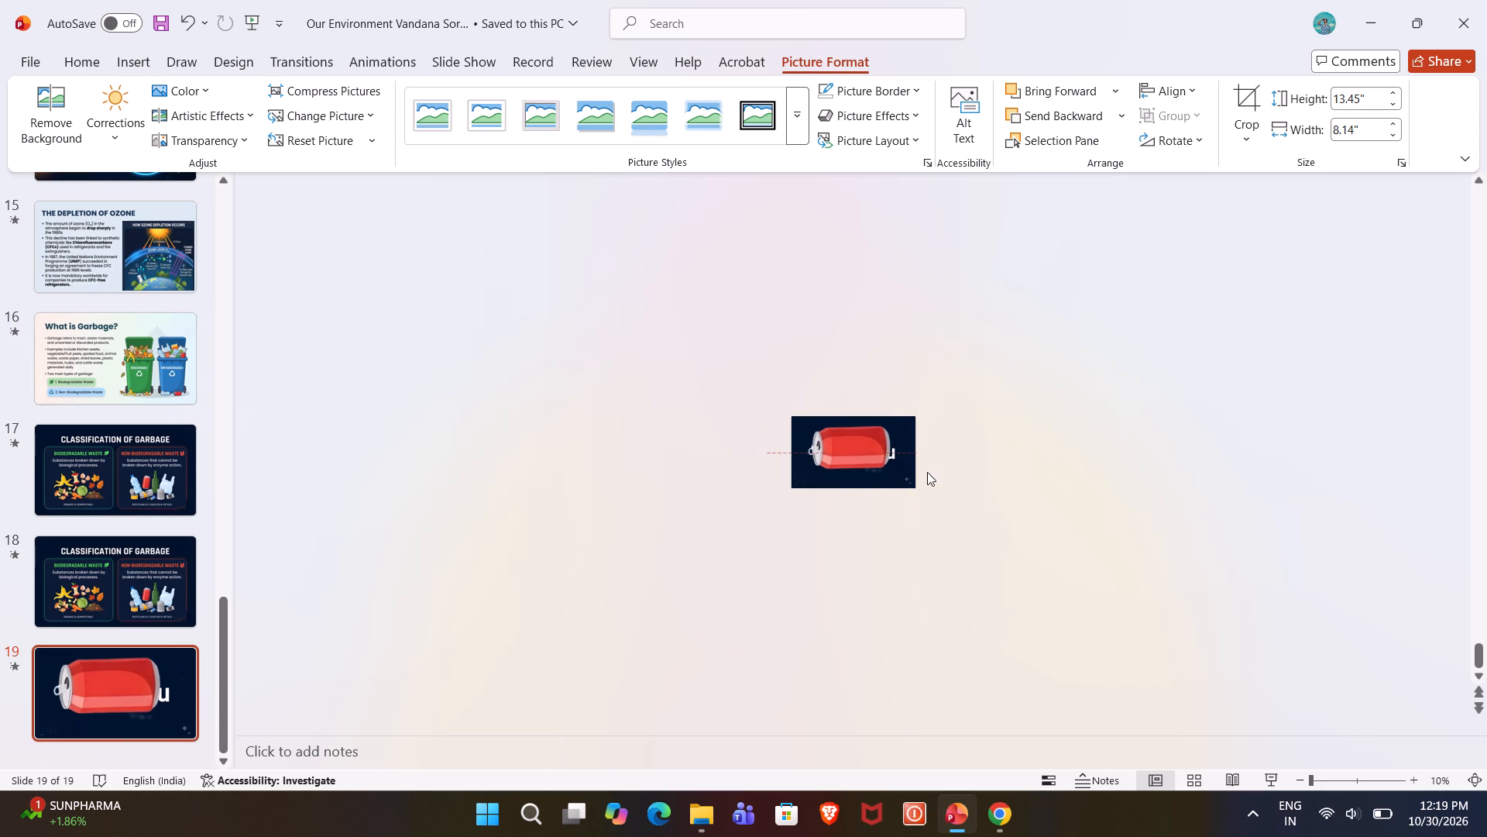
scroll(1020, 503, "up", 2, "ctrl")
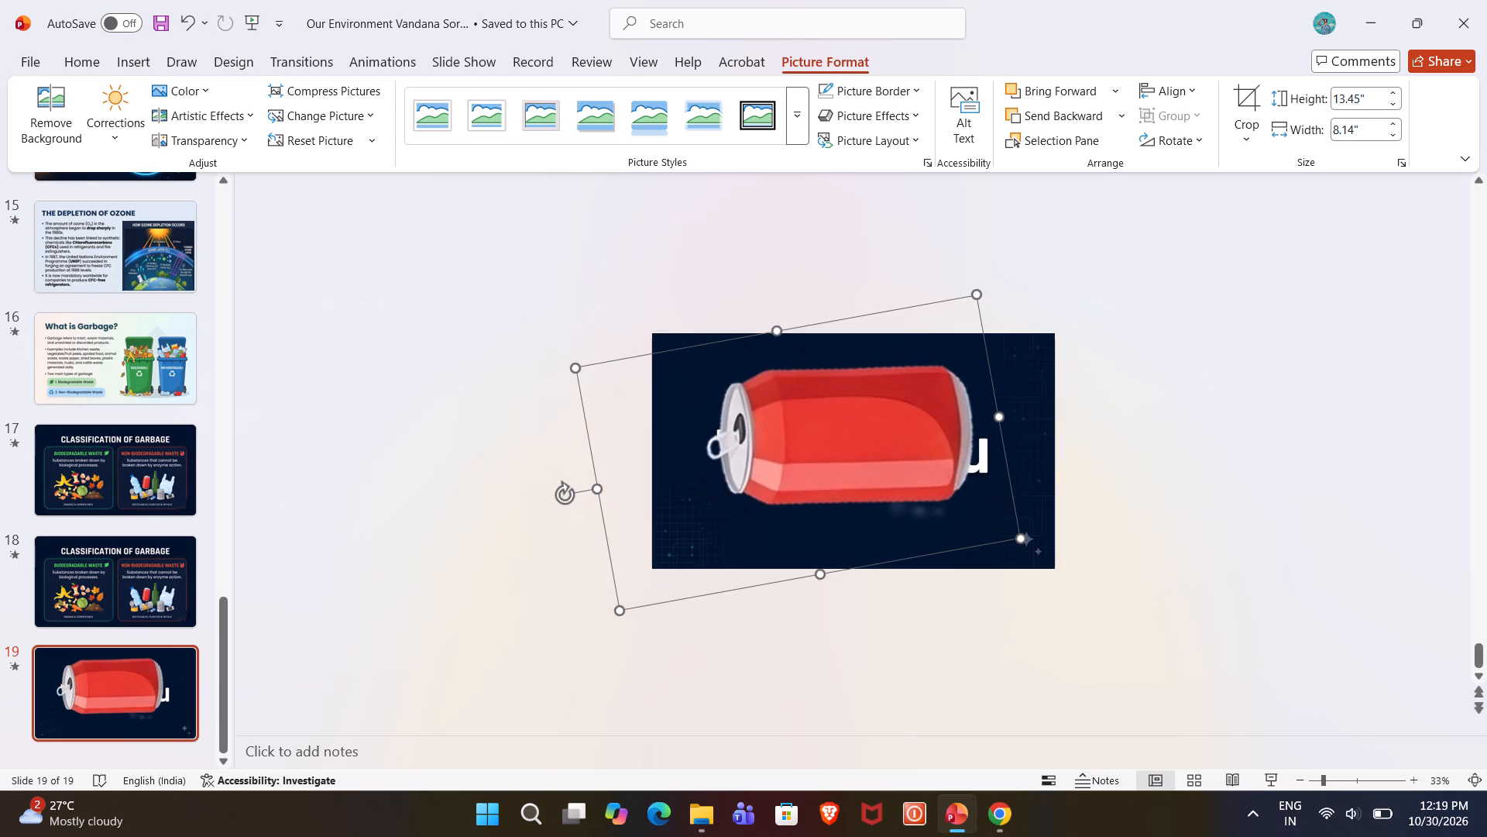
scroll(1229, 490, "up", 1, "ctrl")
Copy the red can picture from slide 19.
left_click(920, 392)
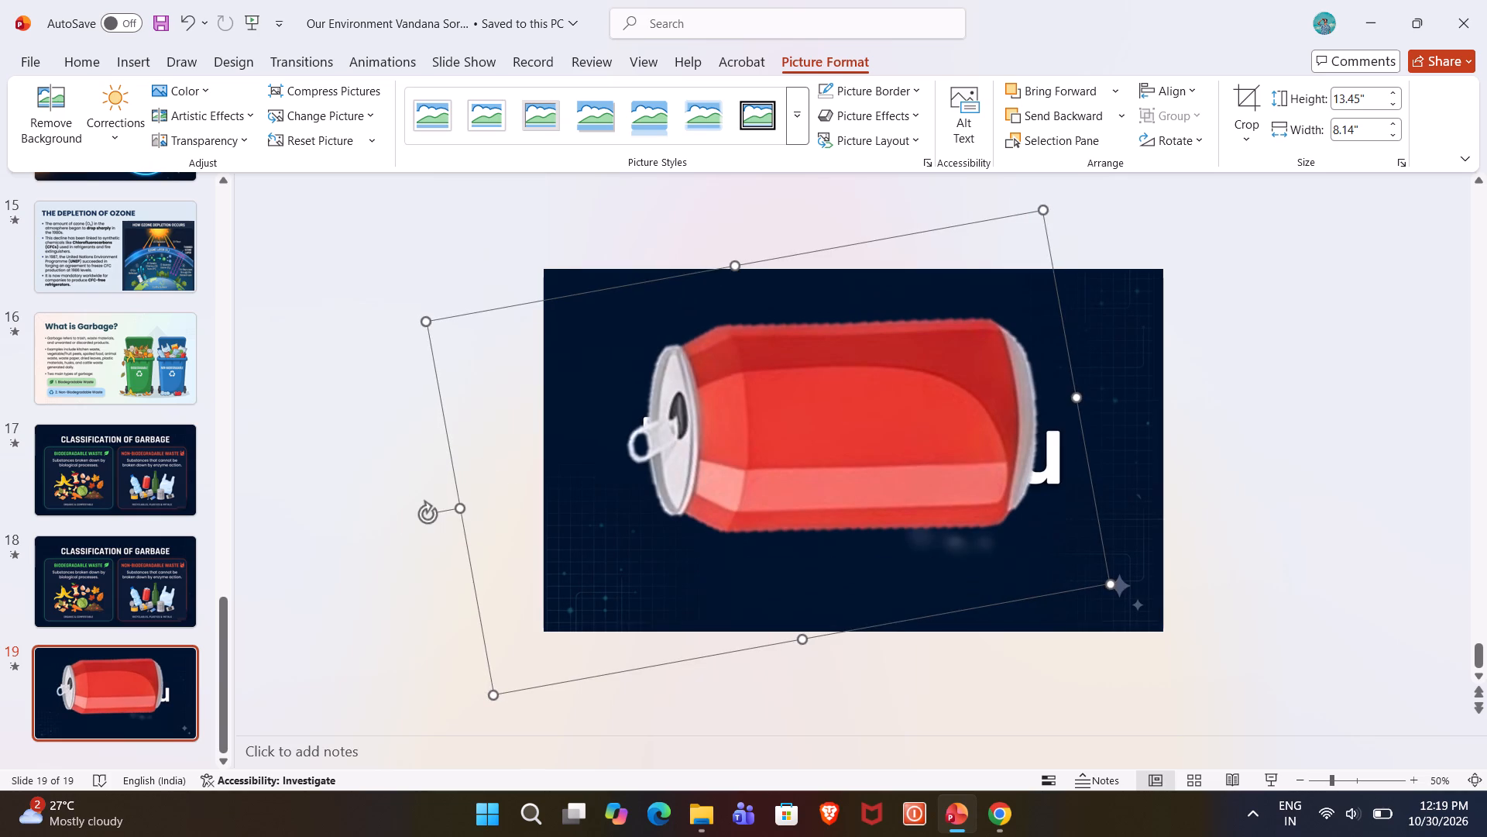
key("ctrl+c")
Switch to Chrome and search Google for "upscale image" in a new tab.
left_click(1009, 818)
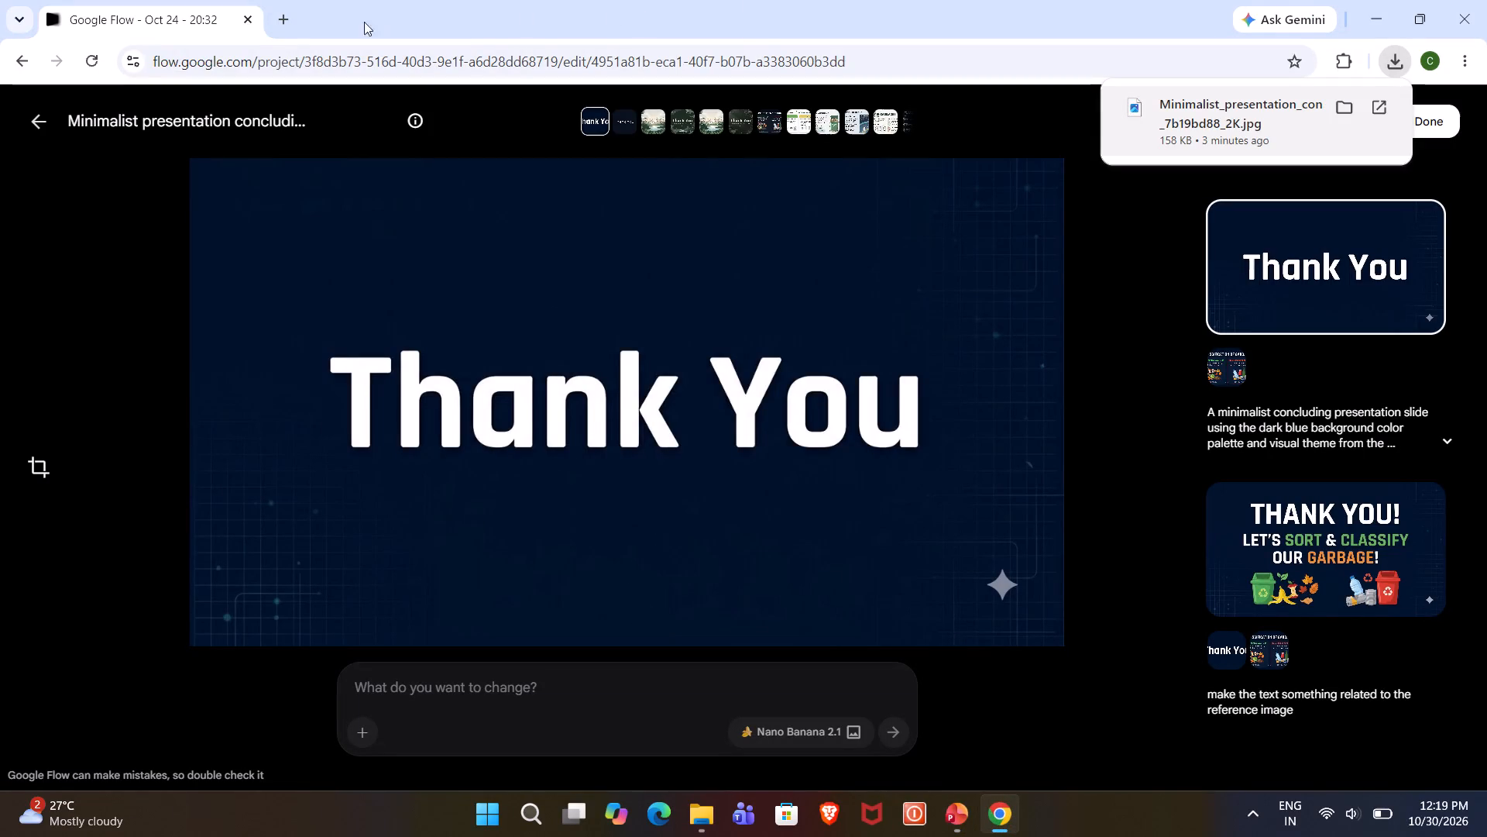
left_click(286, 25)
type("upscale image")
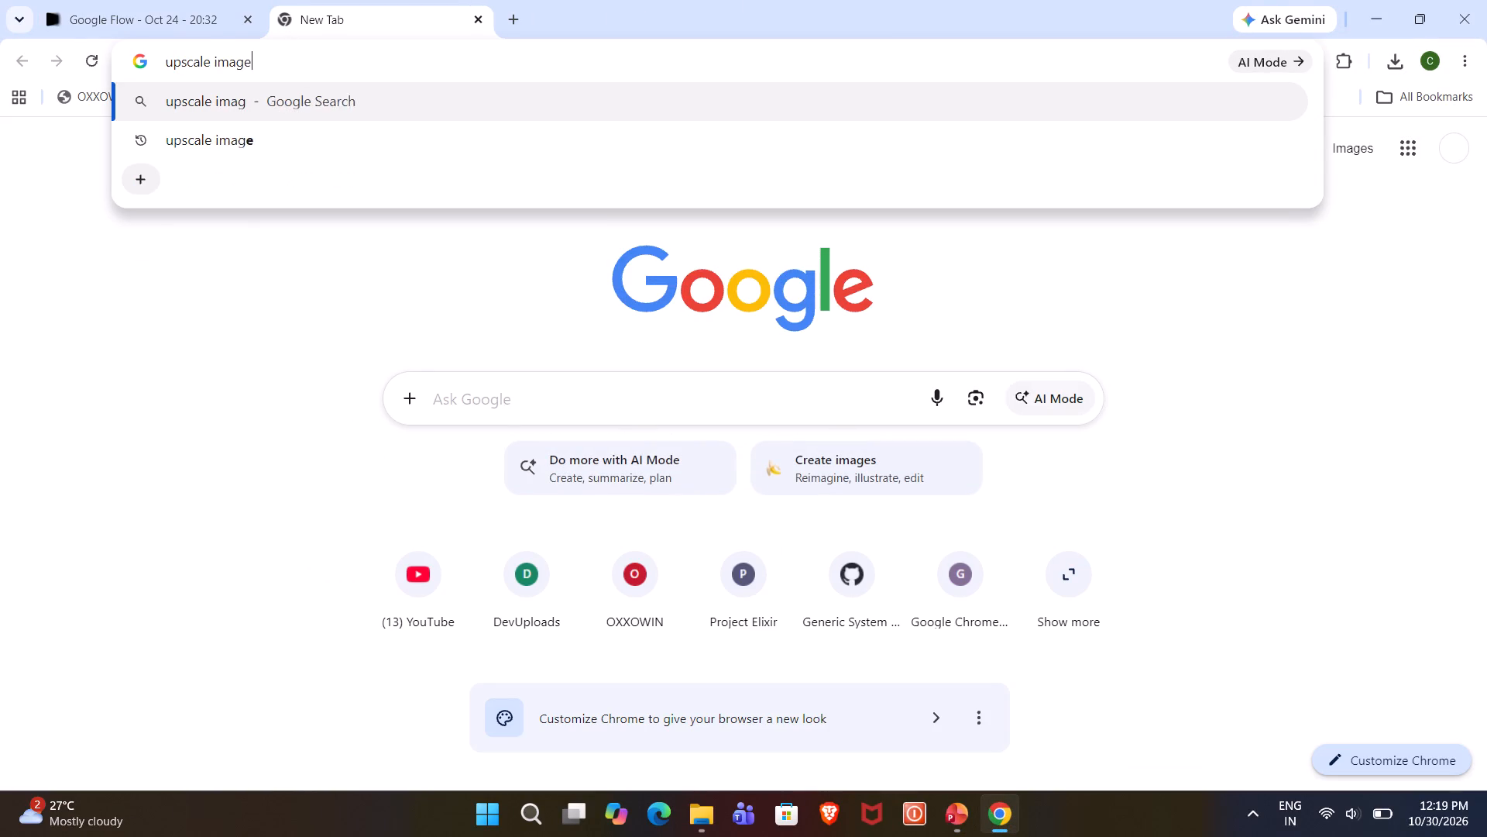
key("space")
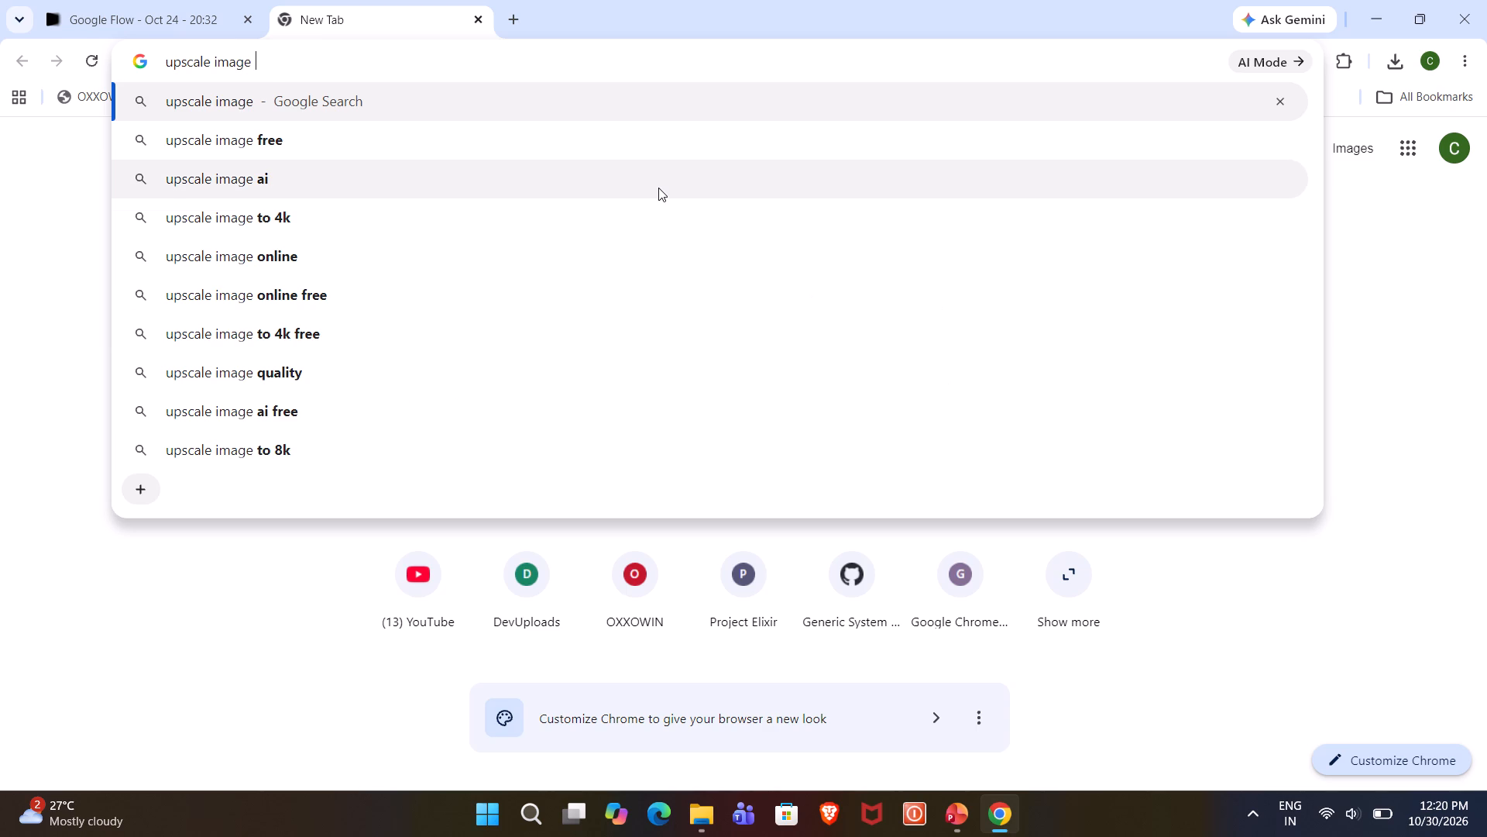
key("Return")
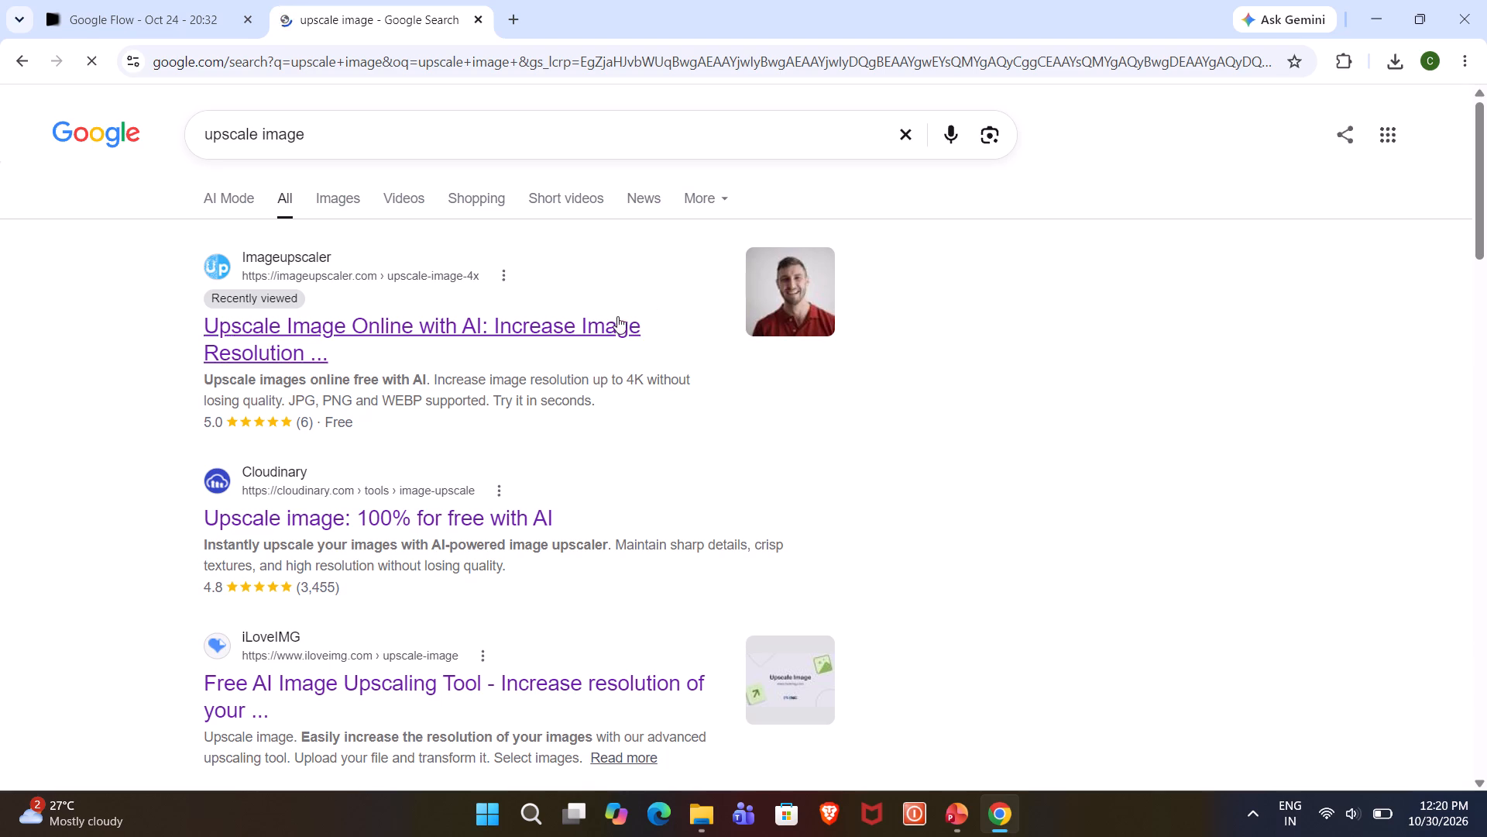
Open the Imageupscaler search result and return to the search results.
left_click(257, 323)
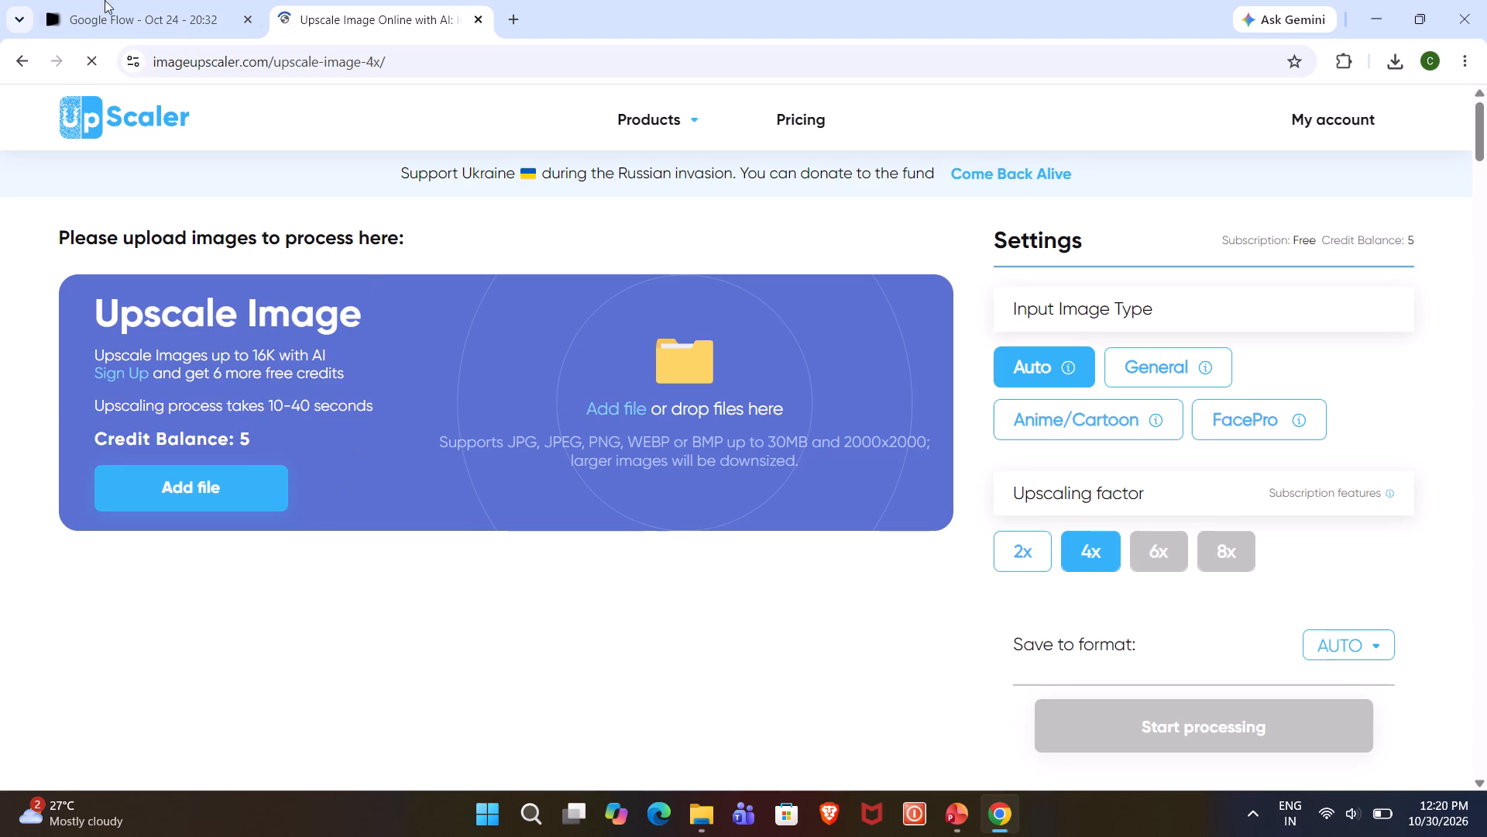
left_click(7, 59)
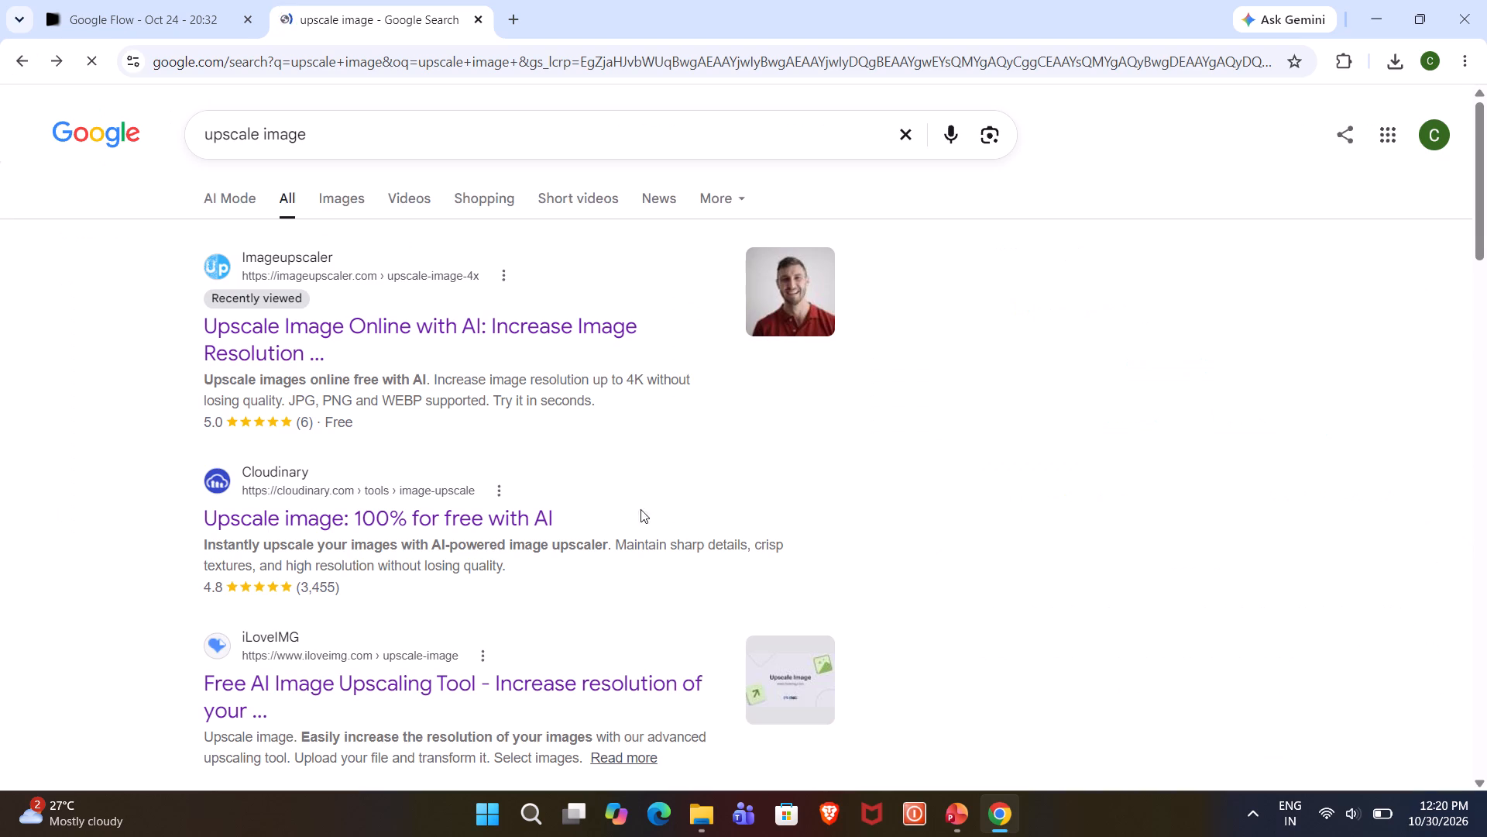
Open Cloudinary's "Upscale image: 100% for free with AI" tool from the search results.
scroll(585, 549, "down", 2)
left_click(346, 325)
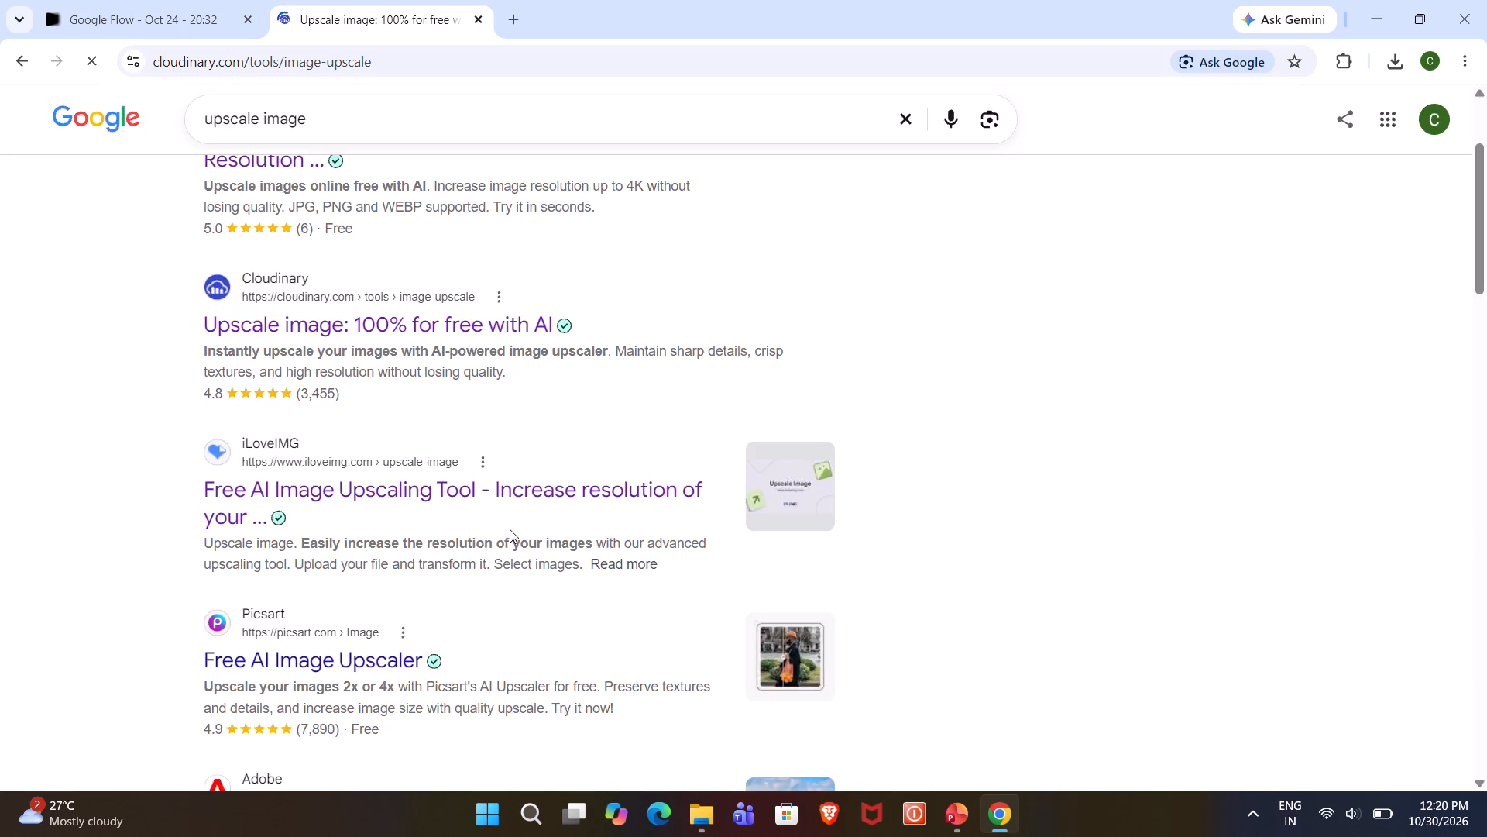
scroll(992, 564, "down", 5)
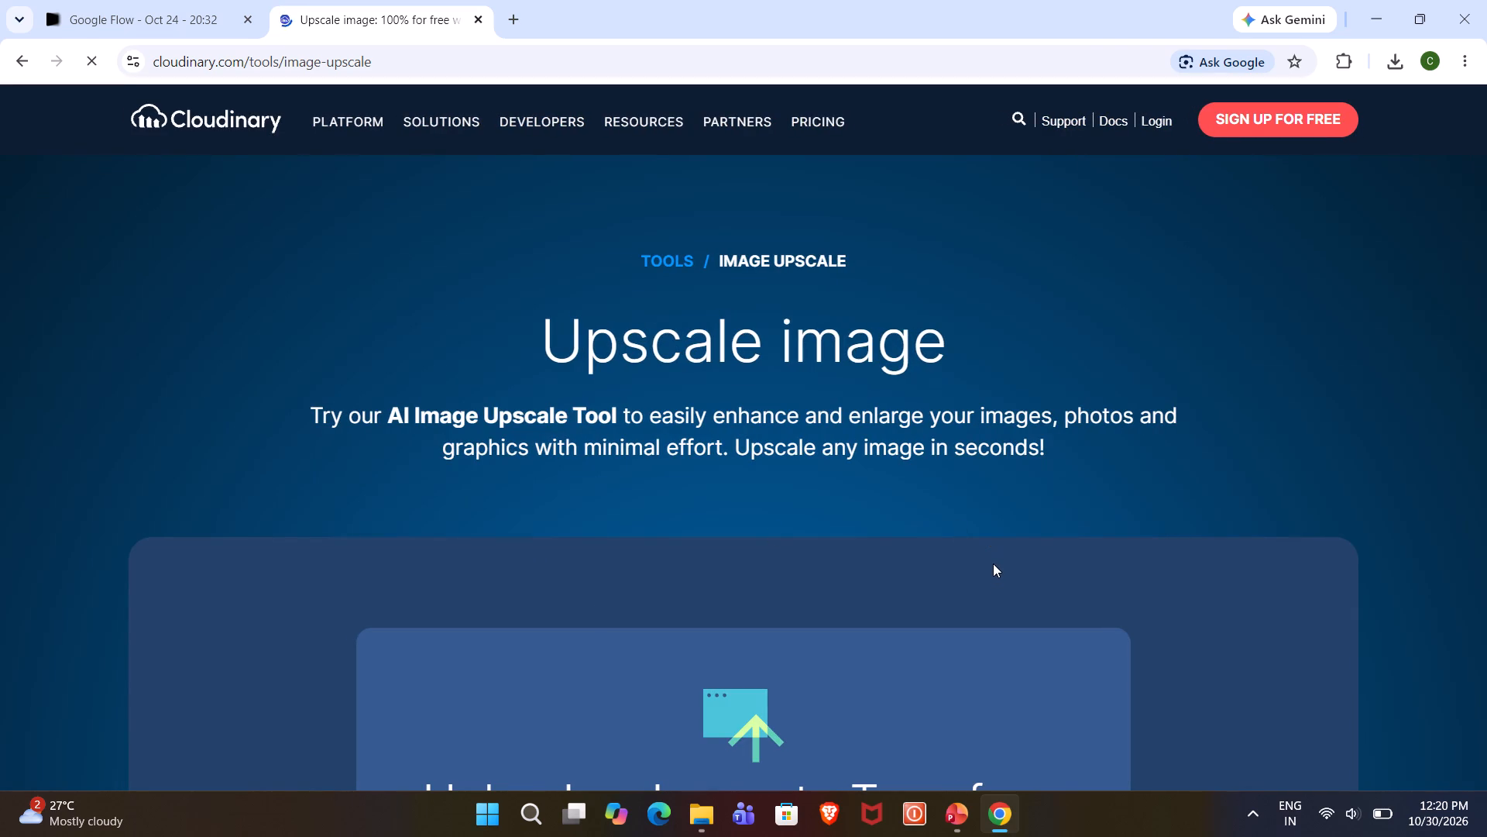
scroll(777, 626, "down", 4)
scroll(1204, 617, "down", 6)
scroll(1197, 622, "up", 1)
scroll(1196, 622, "down", 1)
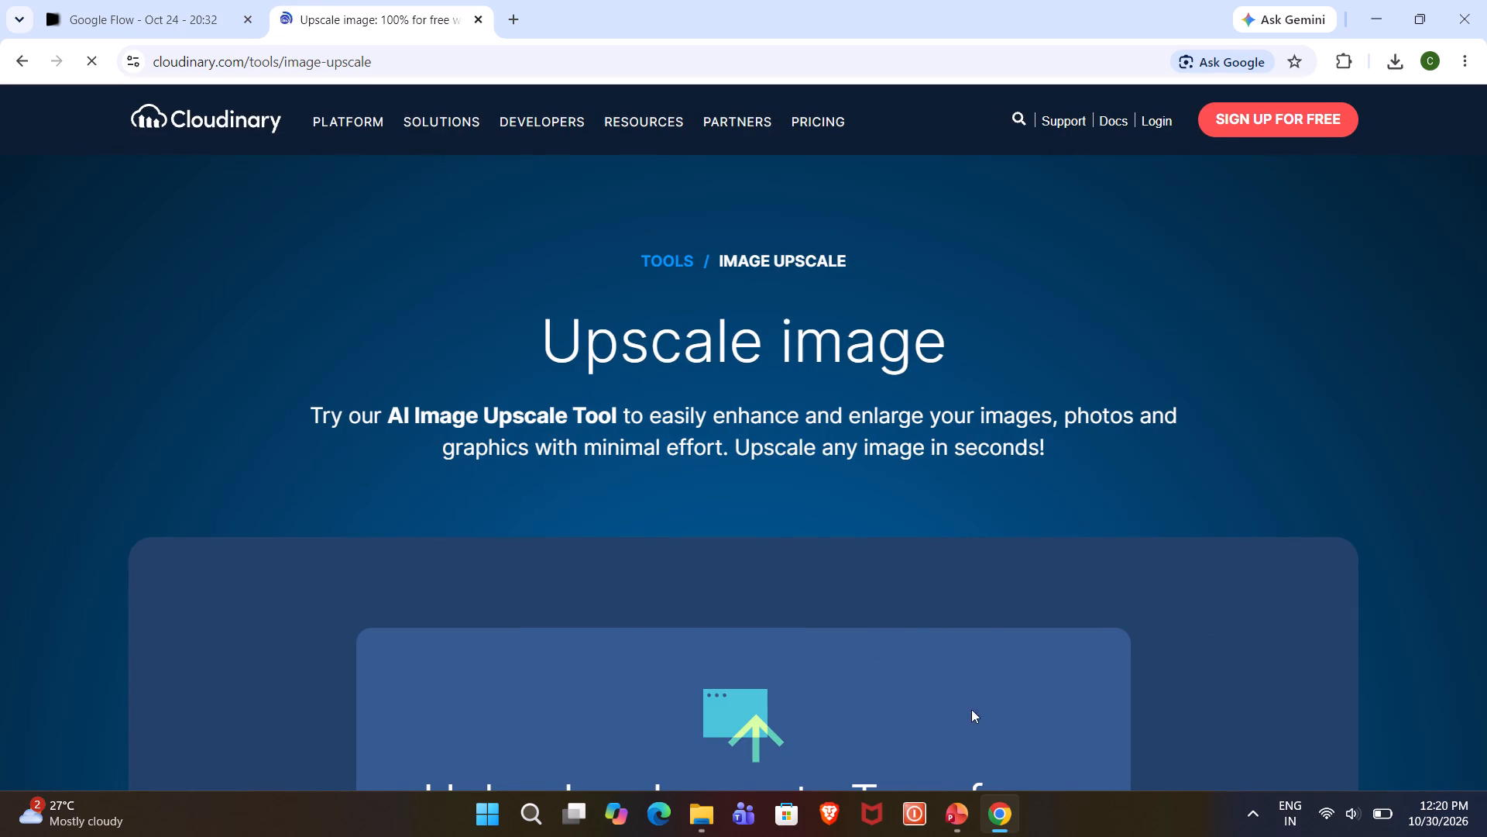
scroll(713, 731, "down", 6)
Switch back to PowerPoint and shift the red can slightly right, uncovering the first letter of "Thank".
key("alt+Tab")
left_click_drag(802, 403, 843, 410)
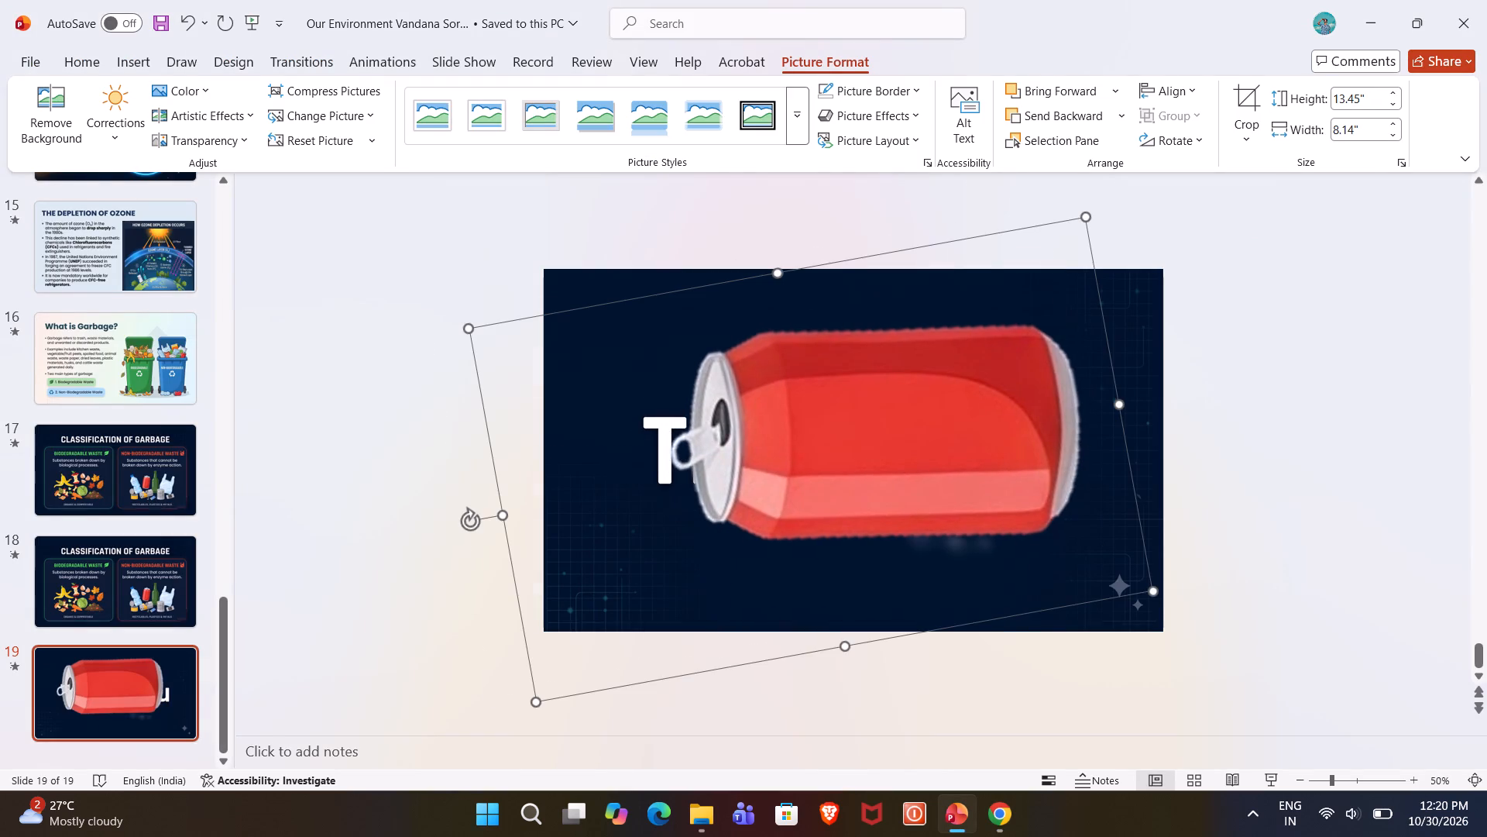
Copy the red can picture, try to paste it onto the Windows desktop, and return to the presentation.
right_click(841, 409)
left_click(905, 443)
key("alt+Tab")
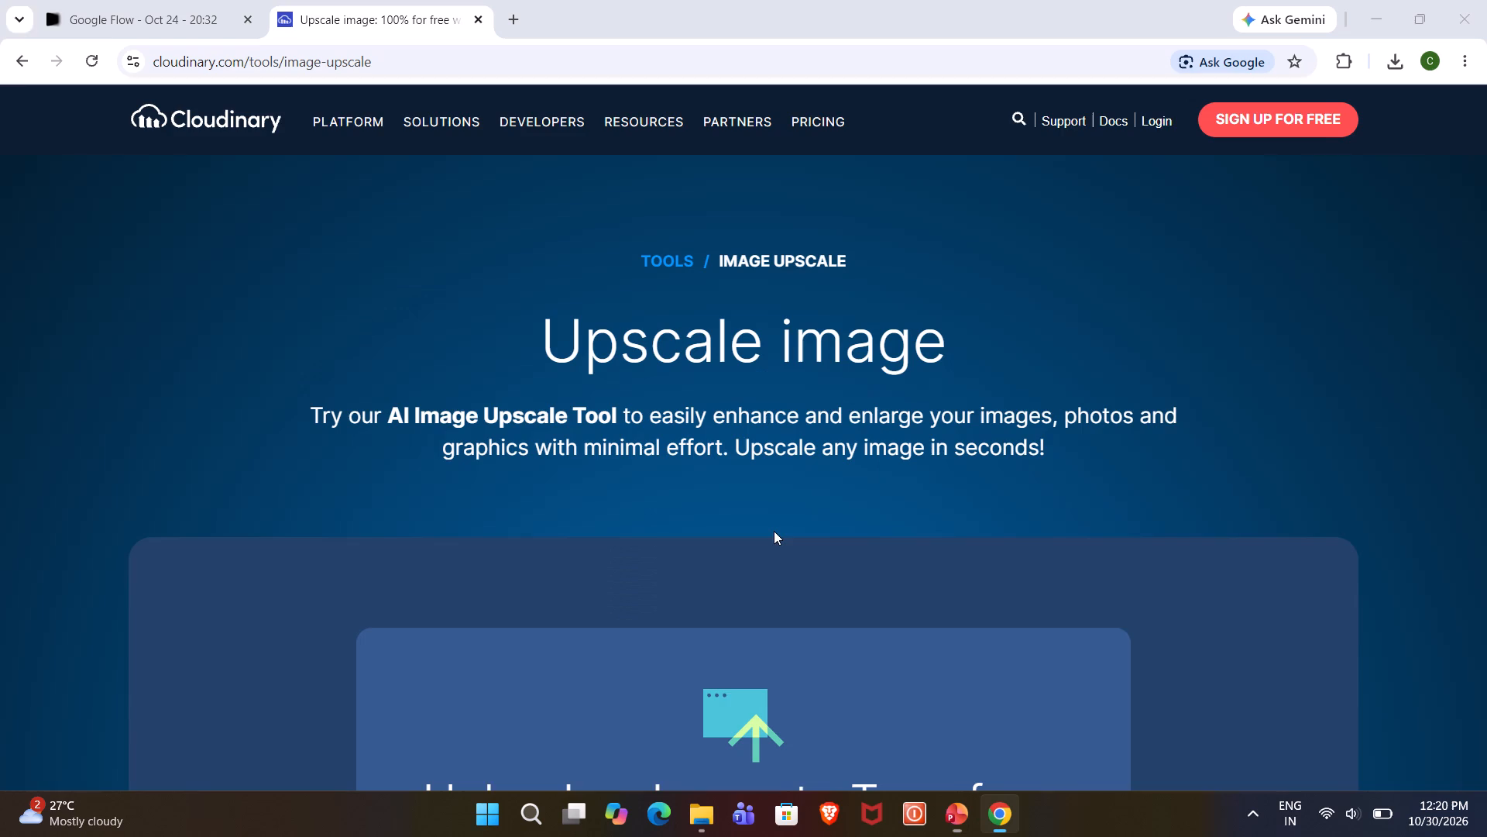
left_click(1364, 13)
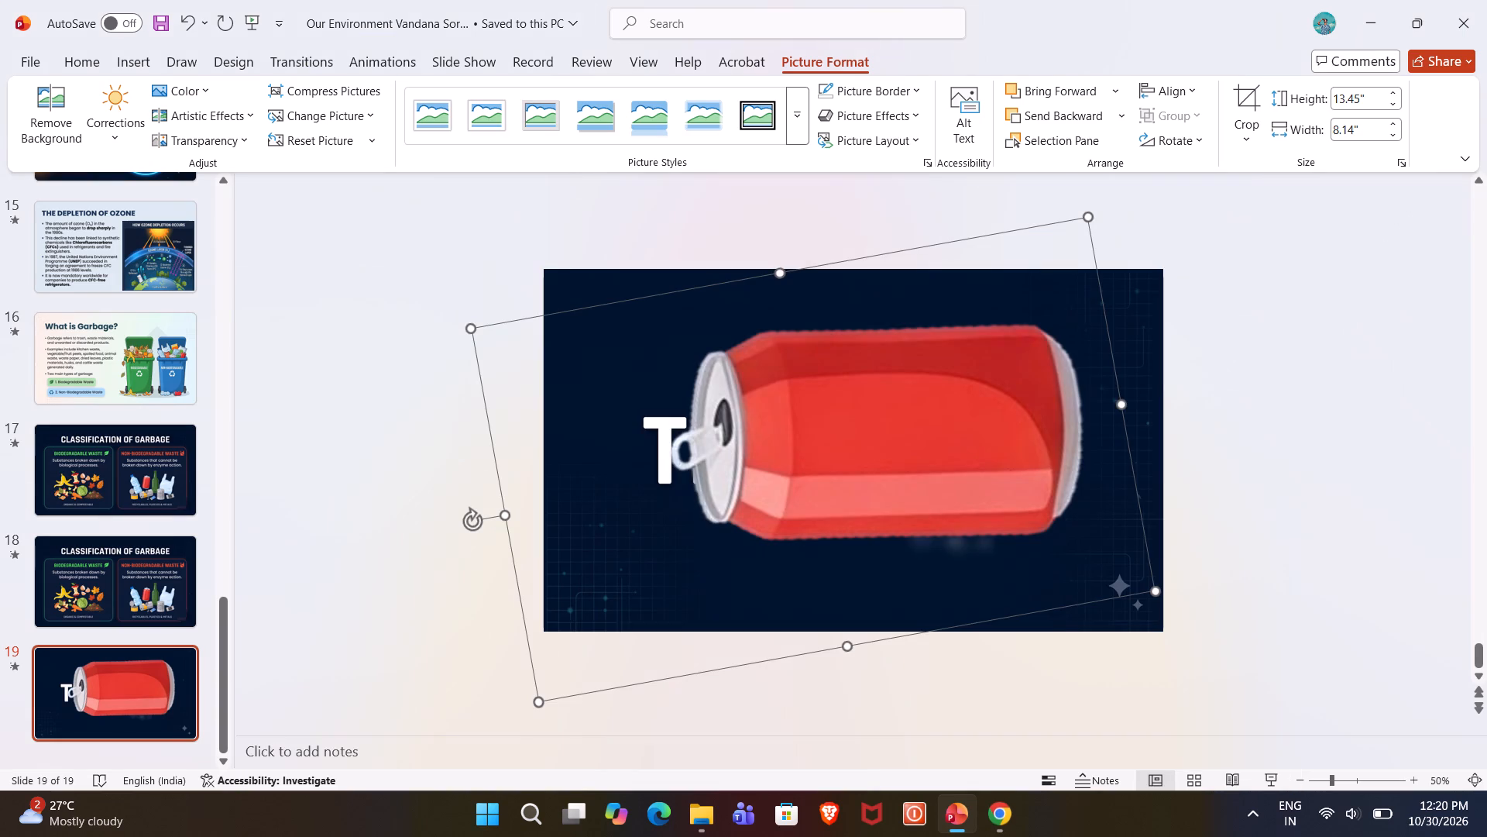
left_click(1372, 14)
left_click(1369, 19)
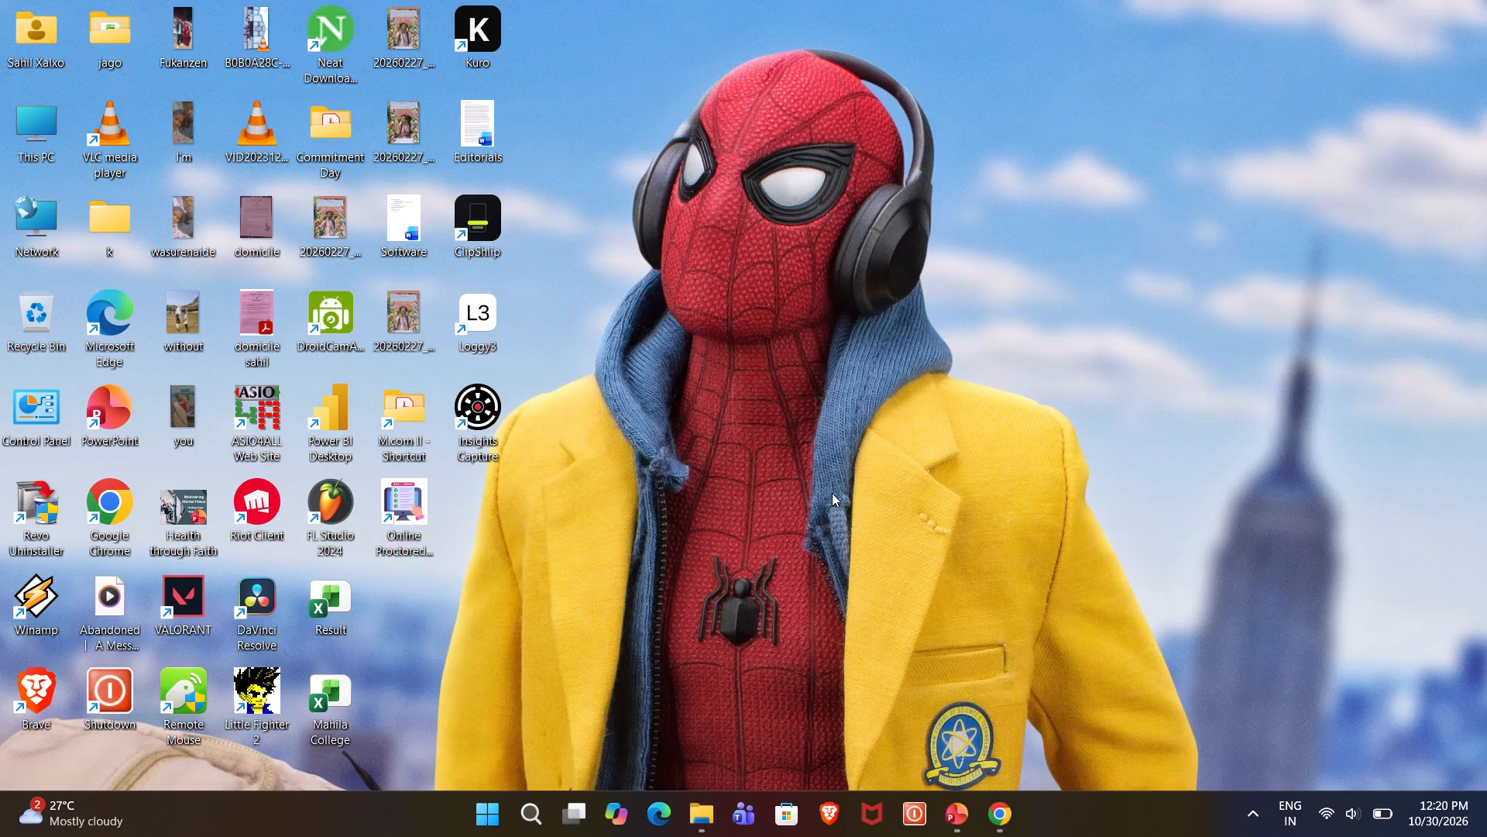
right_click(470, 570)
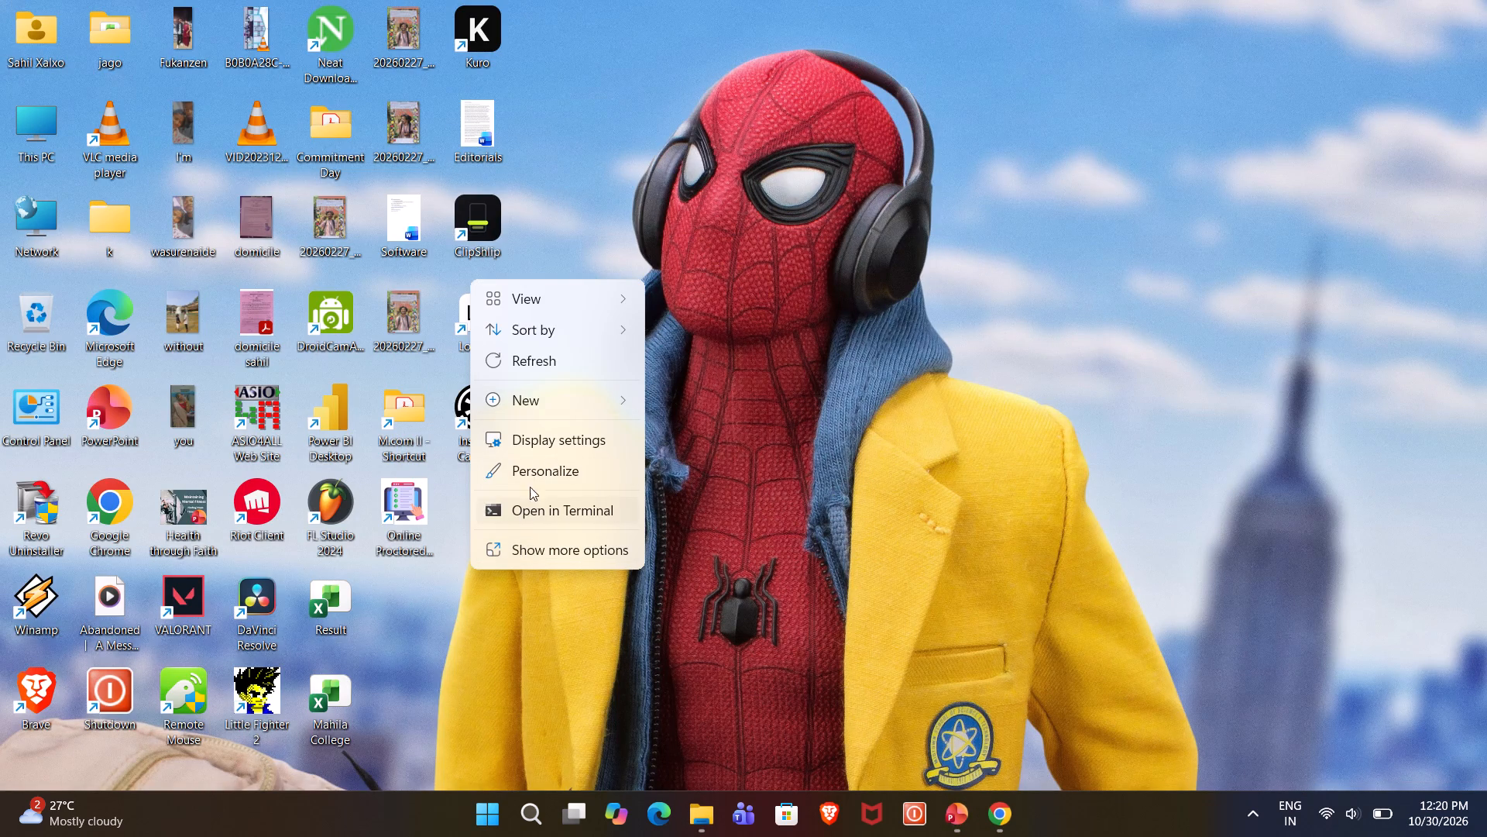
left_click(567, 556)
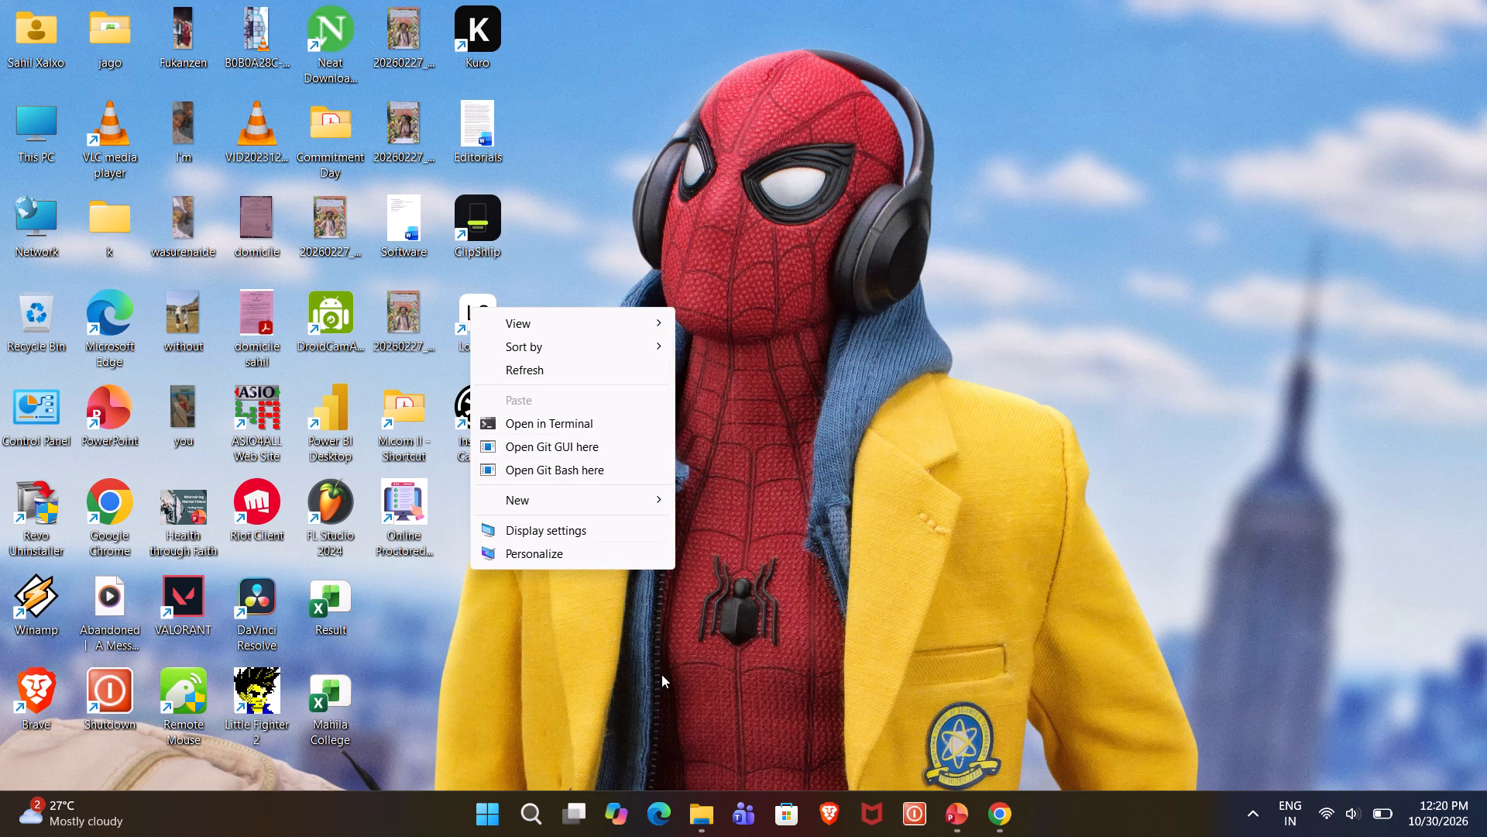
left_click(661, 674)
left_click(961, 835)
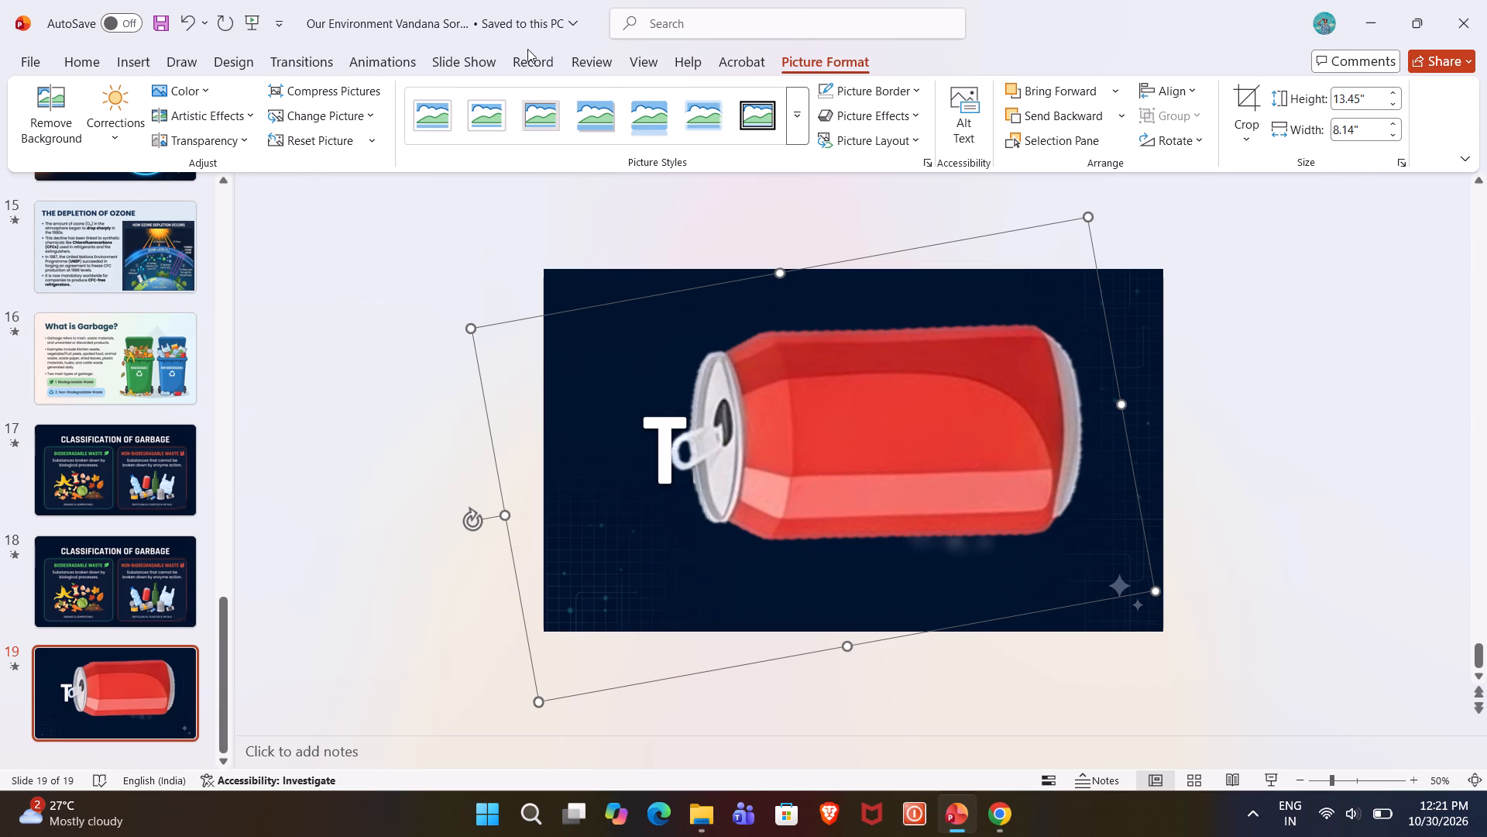
Save the red can as a JPEG picture named Picture1 in the Downloads folder.
right_click(824, 336)
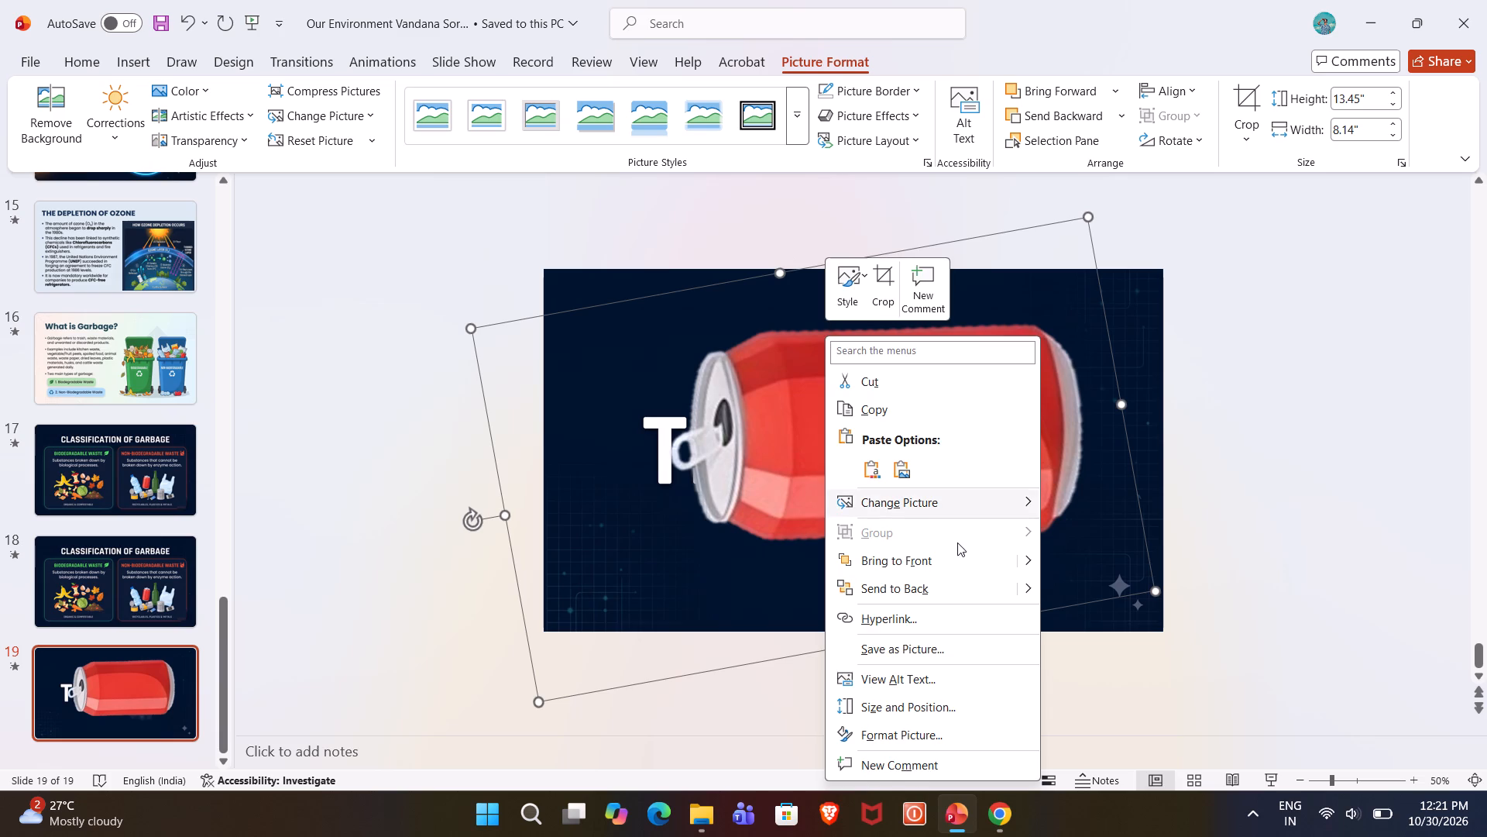
left_click(924, 653)
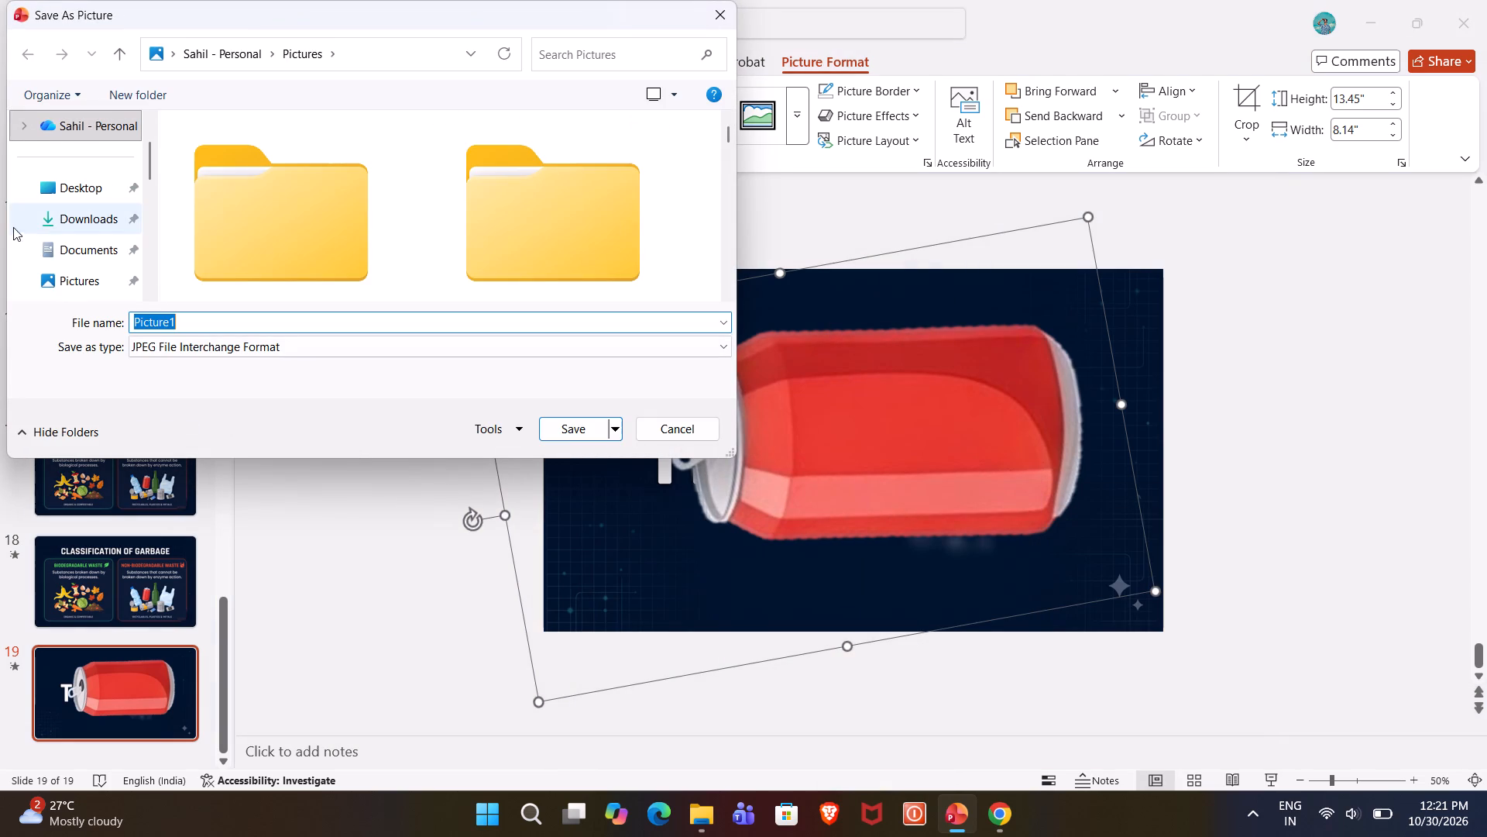
left_click(81, 218)
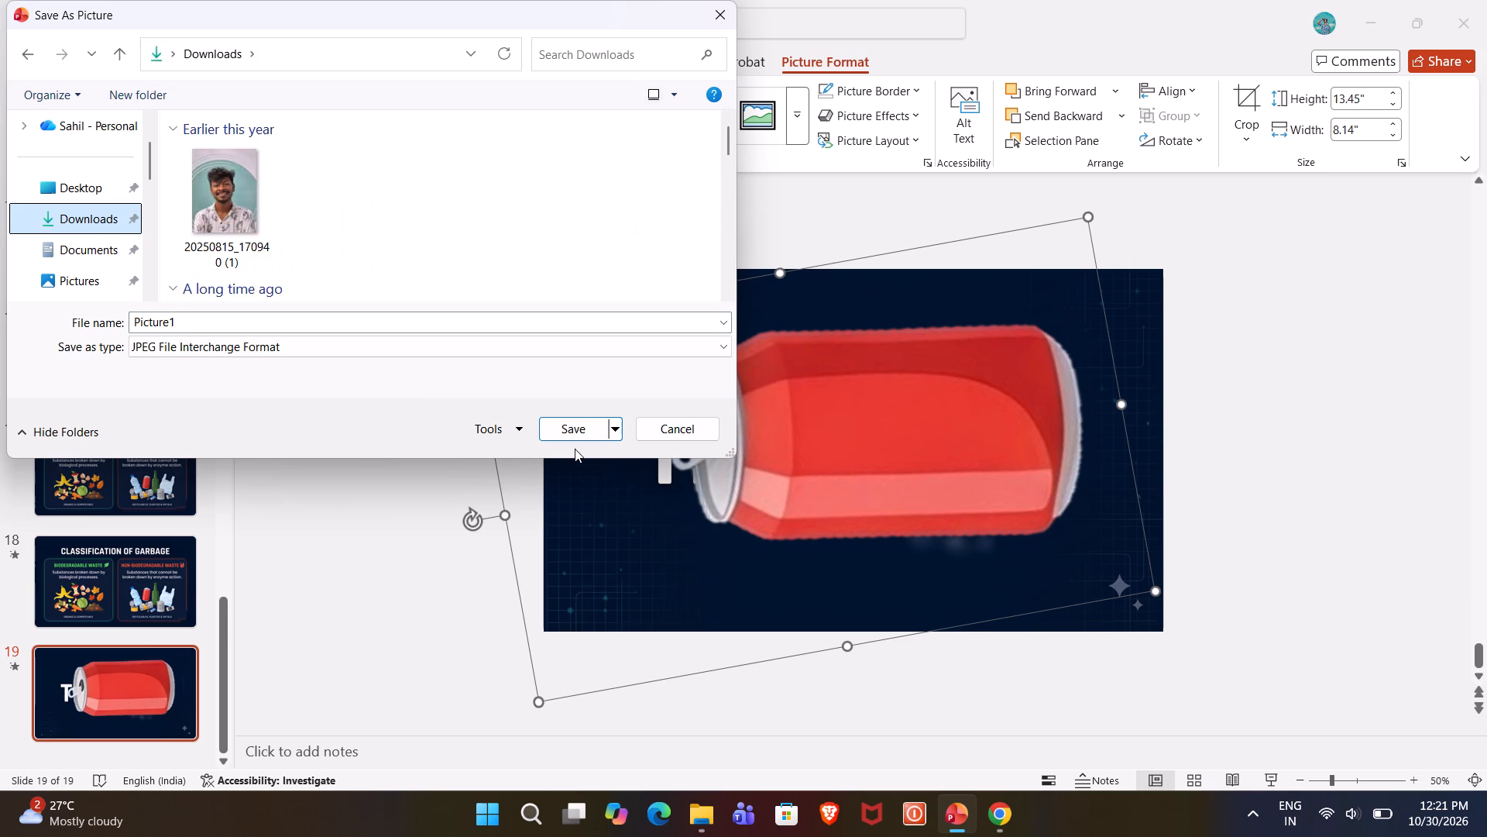
left_click(578, 429)
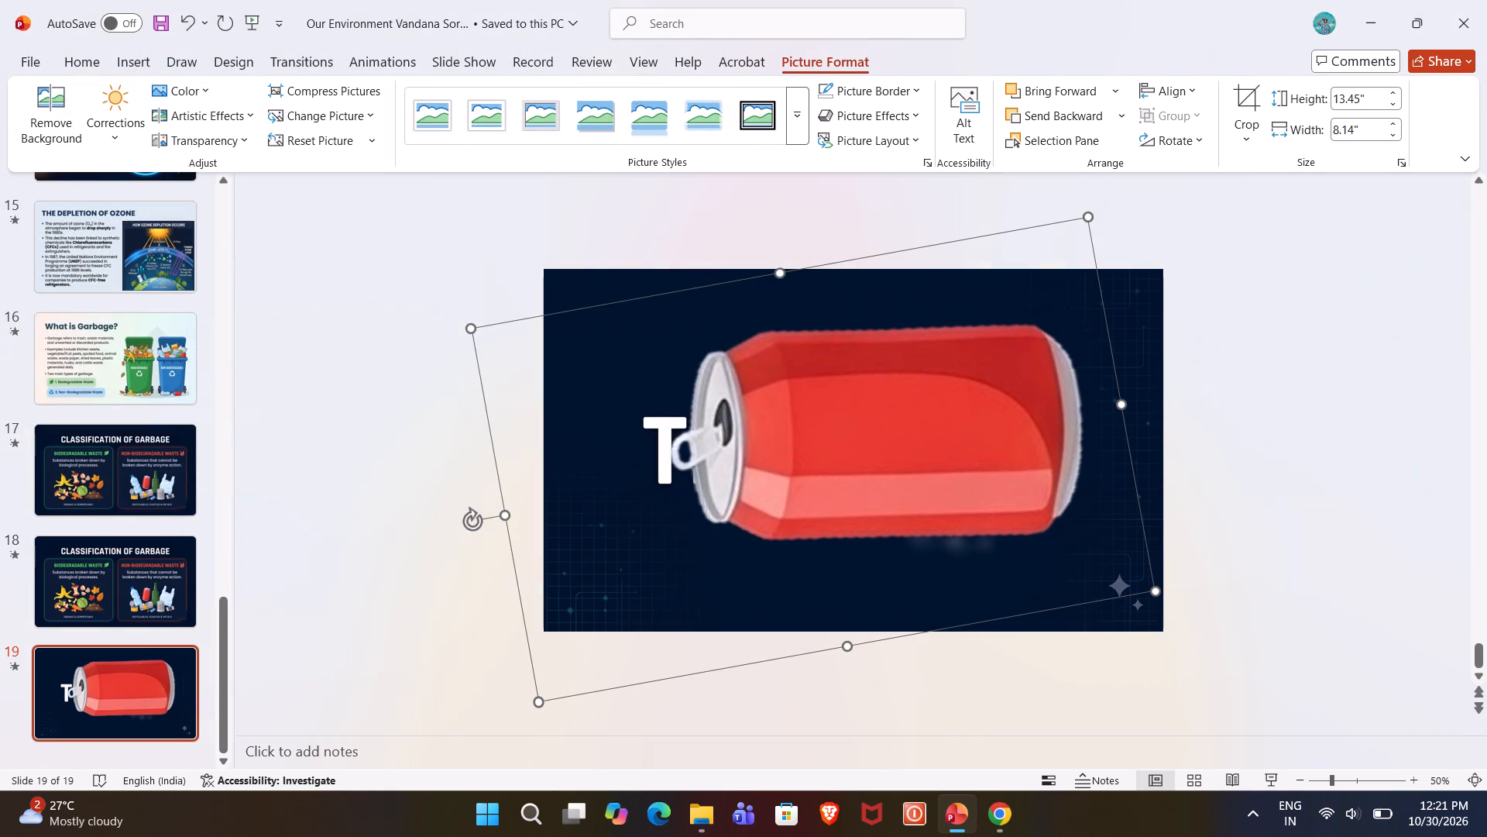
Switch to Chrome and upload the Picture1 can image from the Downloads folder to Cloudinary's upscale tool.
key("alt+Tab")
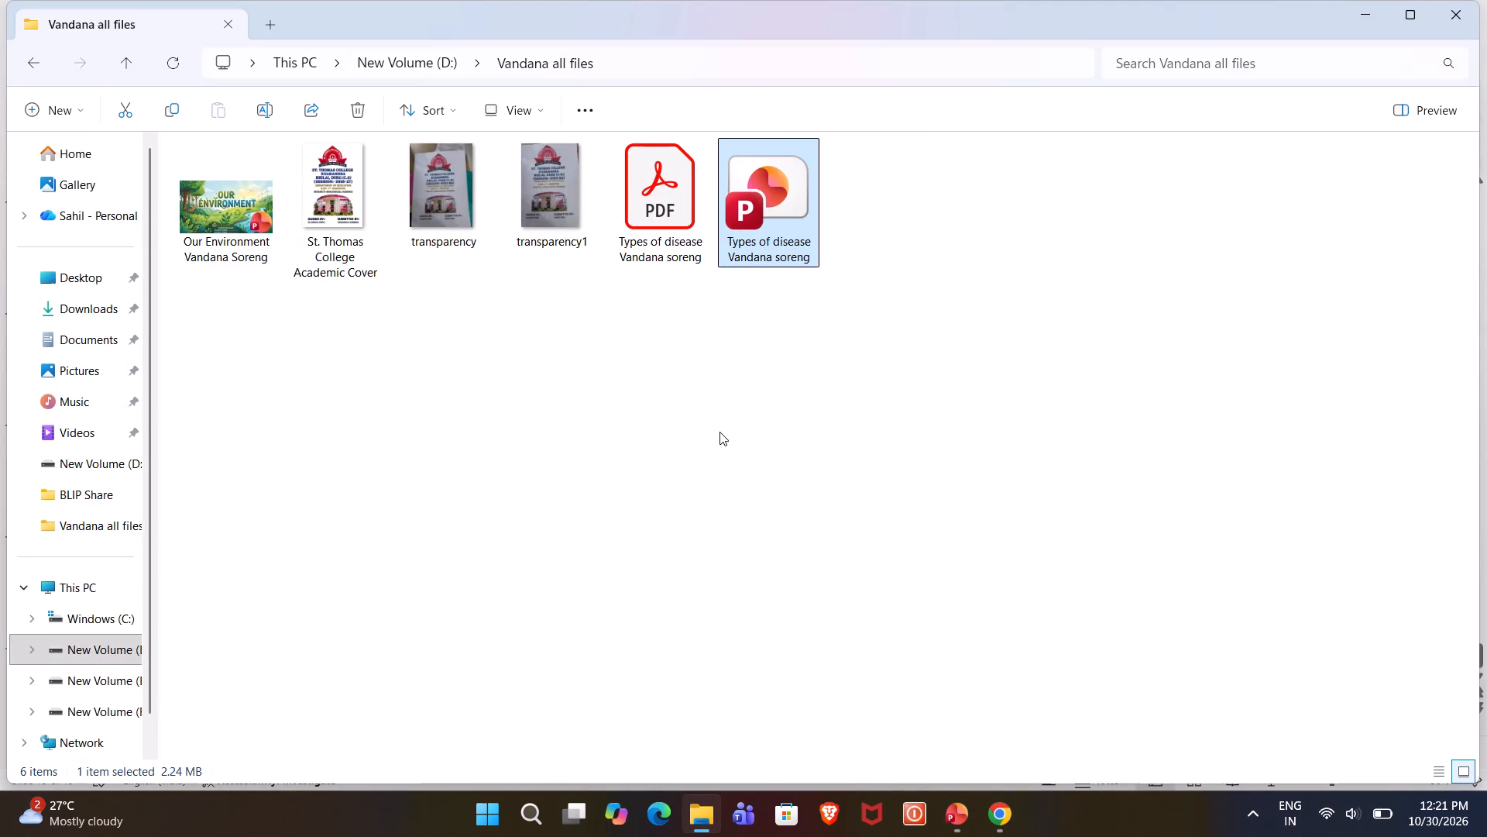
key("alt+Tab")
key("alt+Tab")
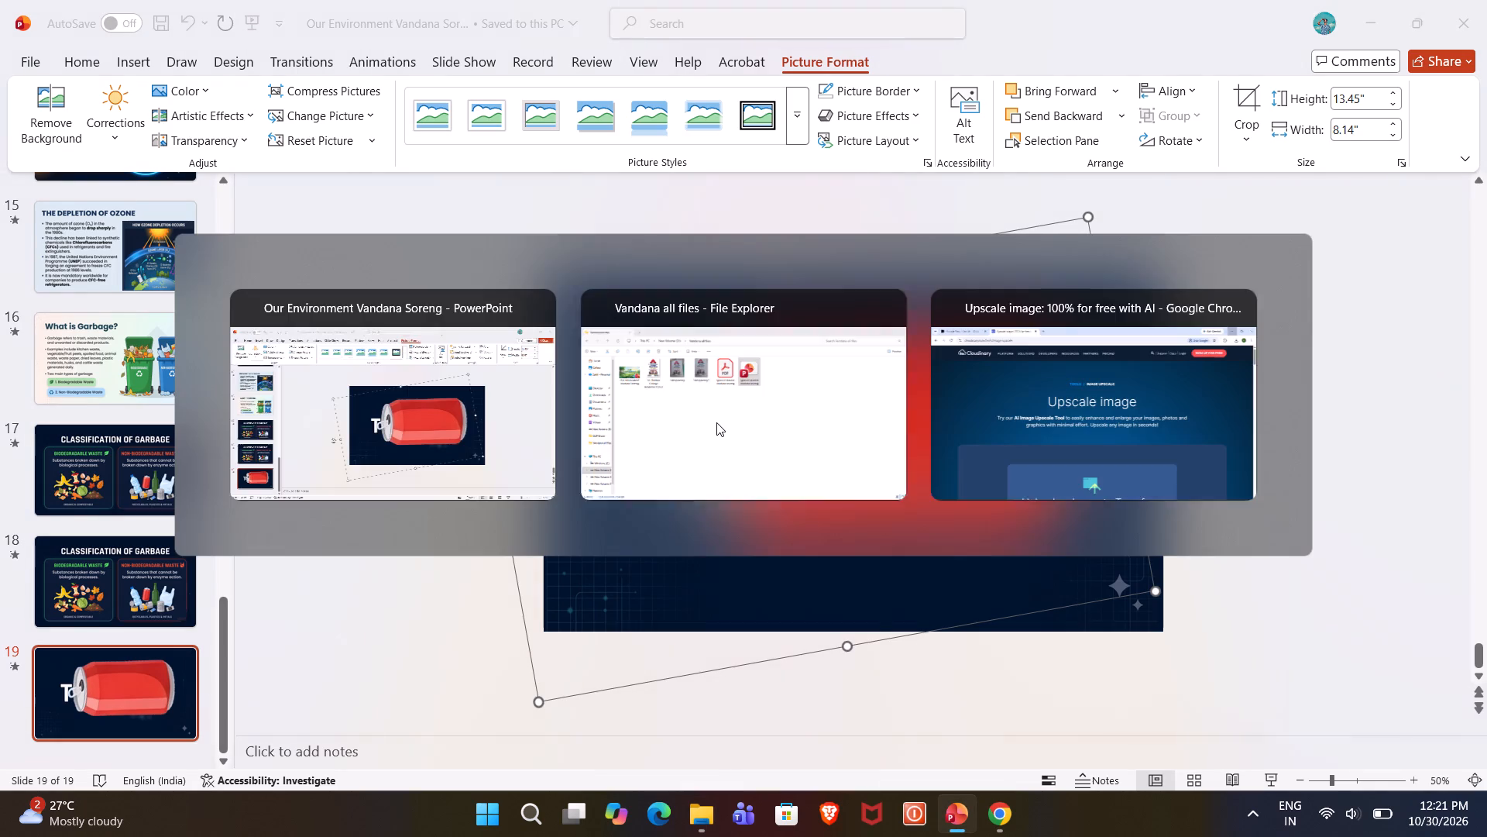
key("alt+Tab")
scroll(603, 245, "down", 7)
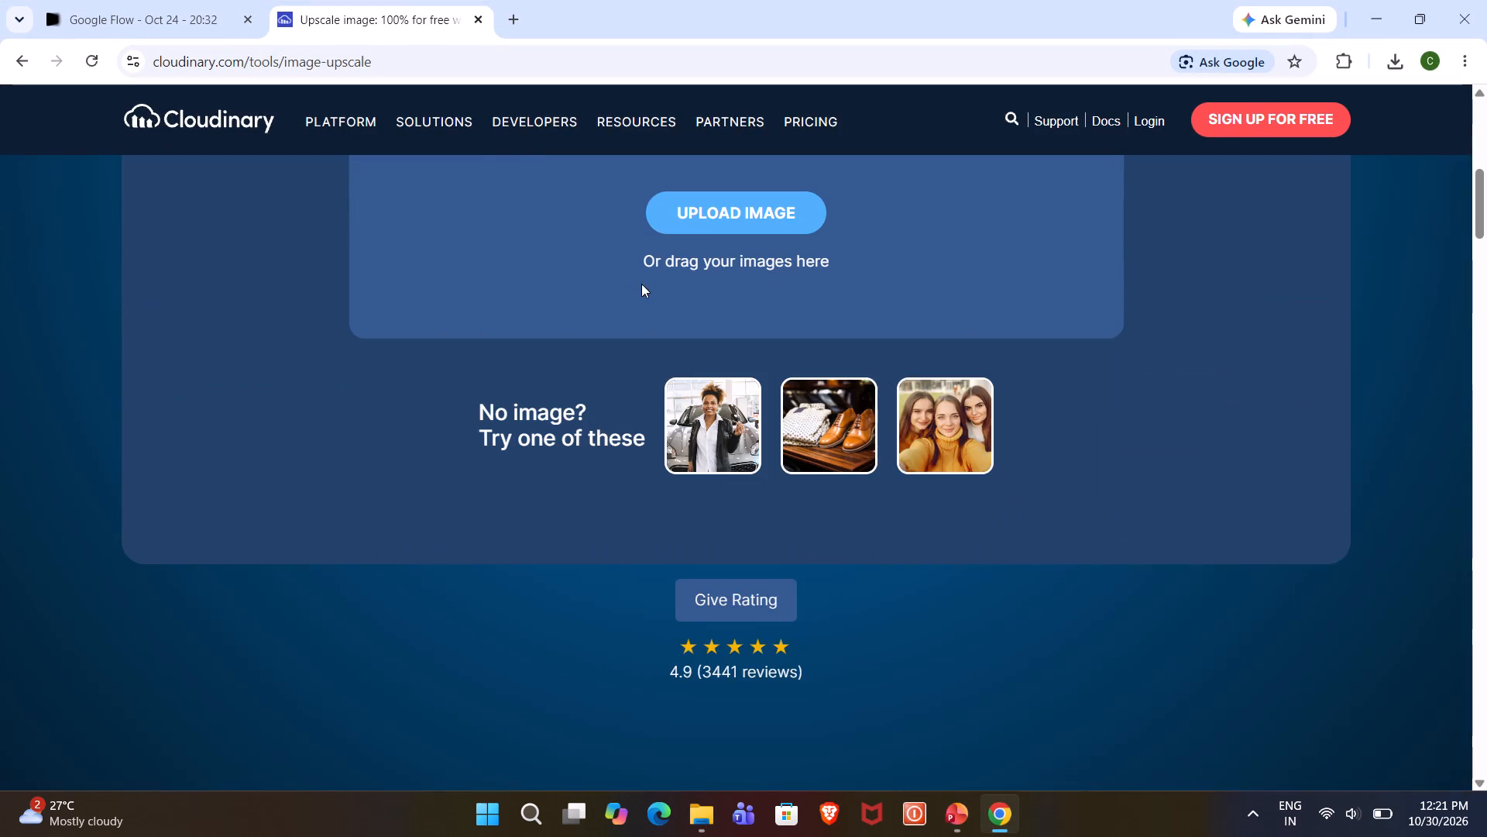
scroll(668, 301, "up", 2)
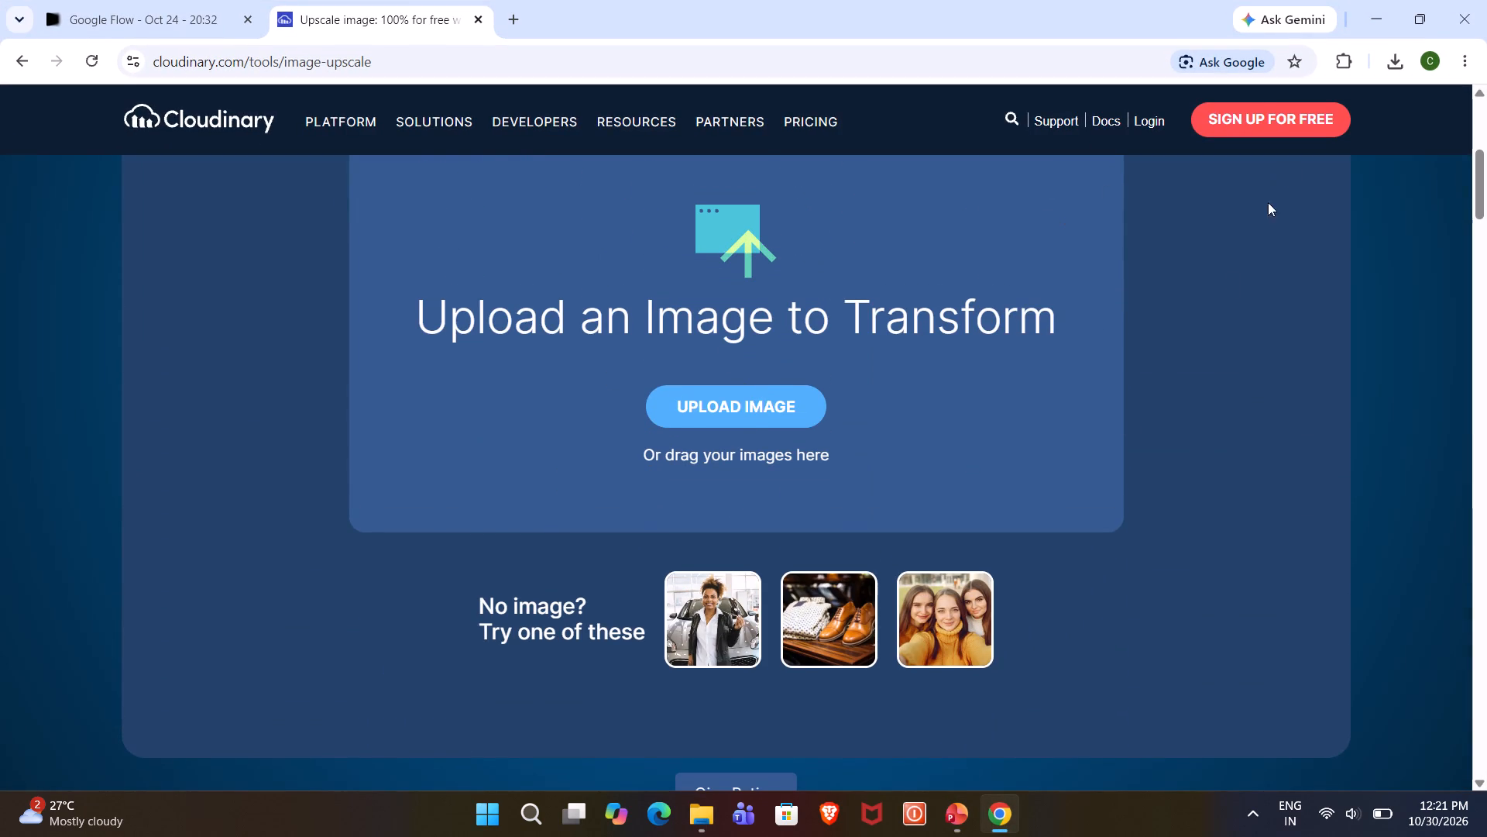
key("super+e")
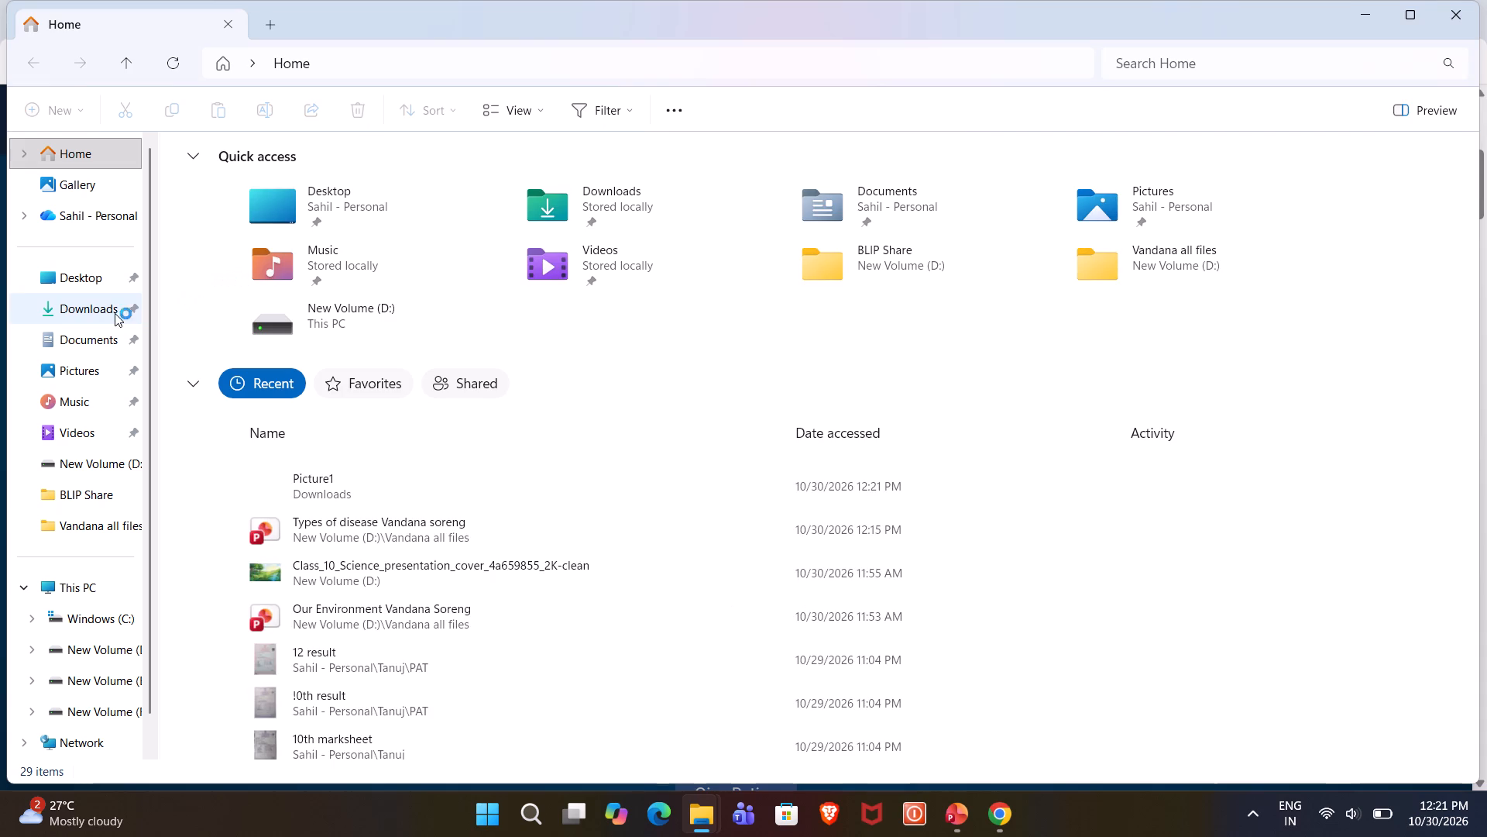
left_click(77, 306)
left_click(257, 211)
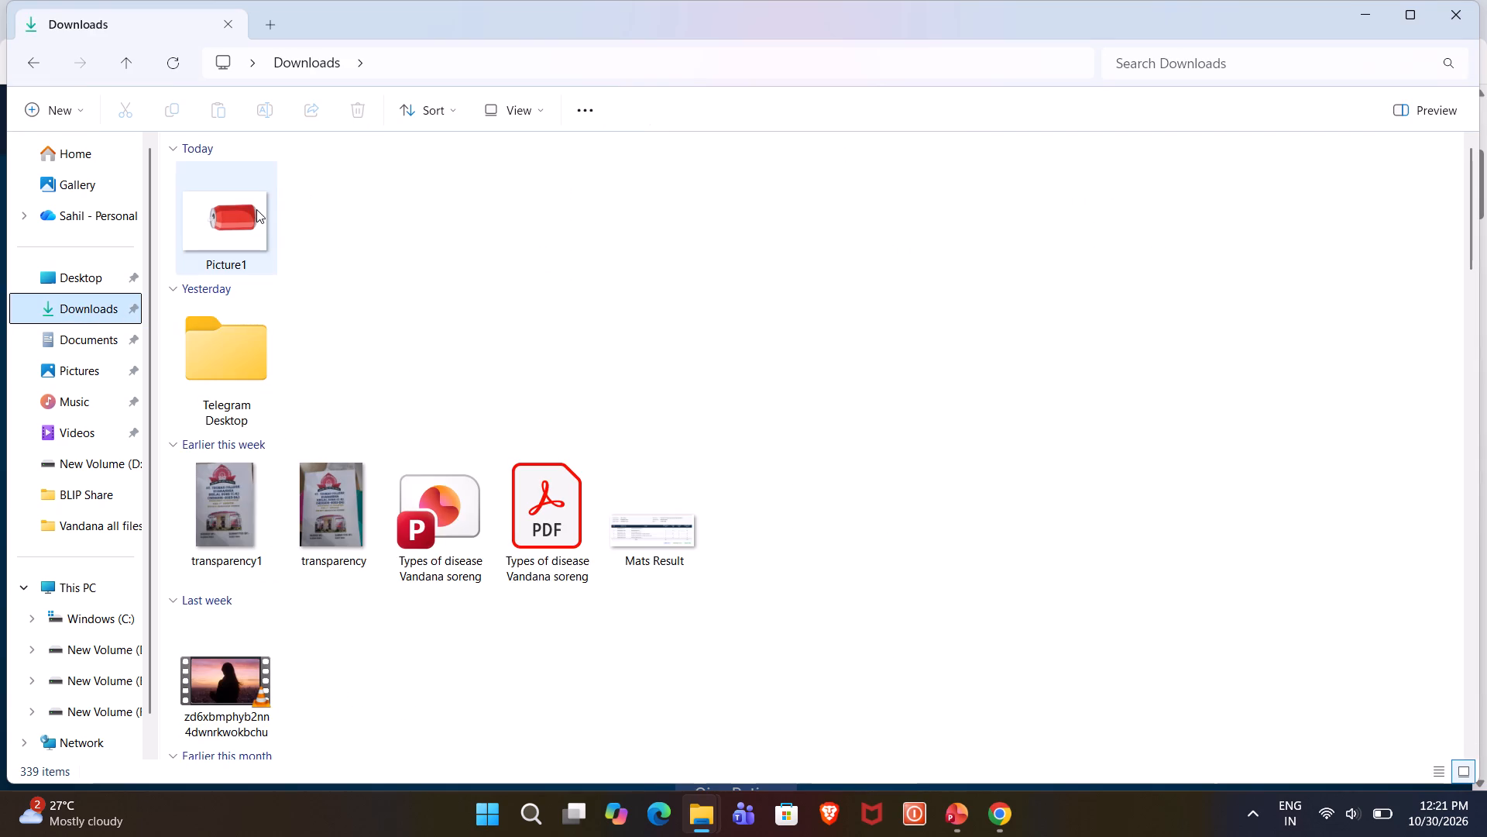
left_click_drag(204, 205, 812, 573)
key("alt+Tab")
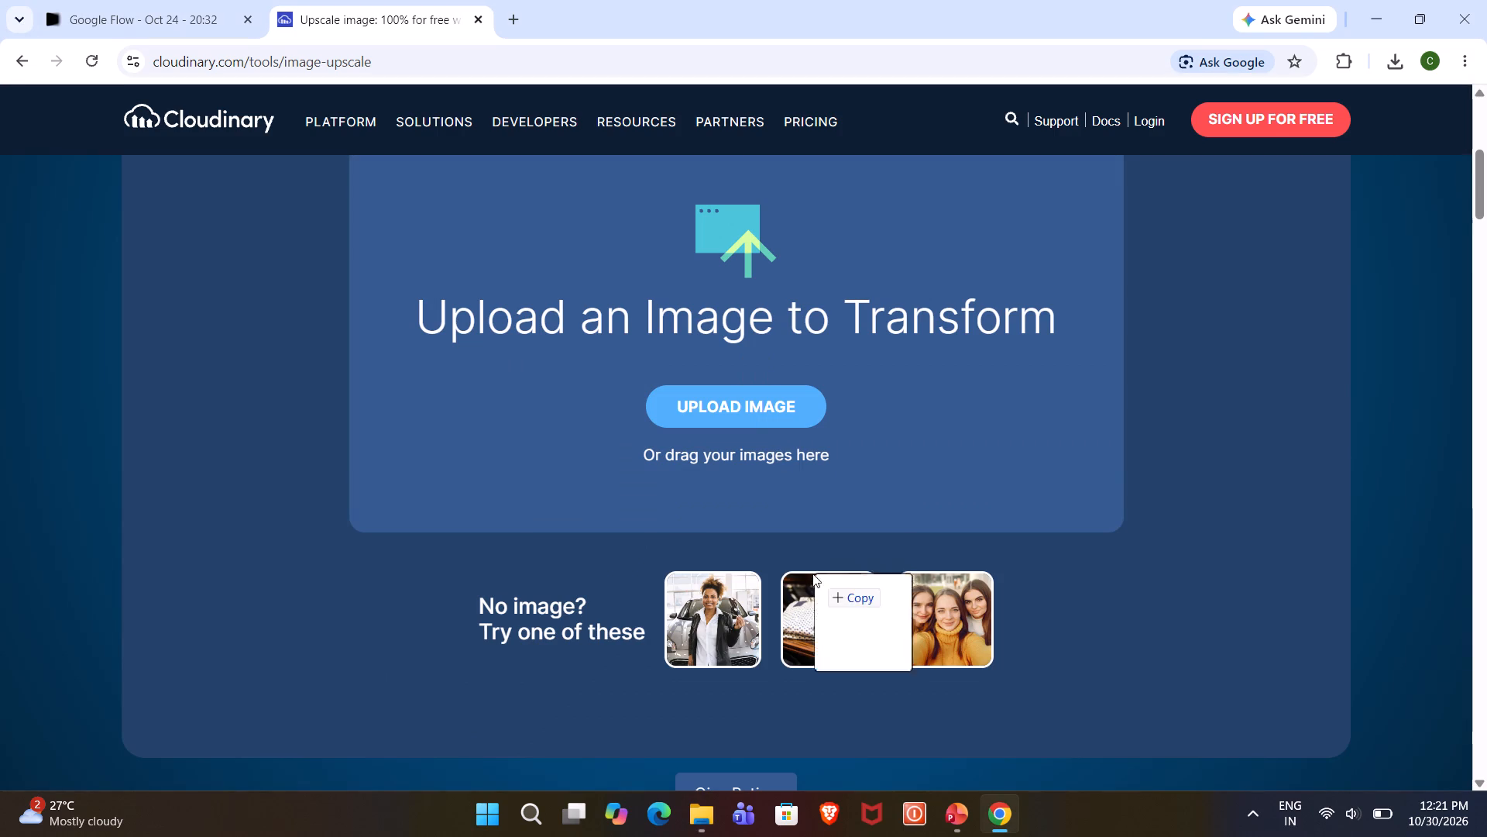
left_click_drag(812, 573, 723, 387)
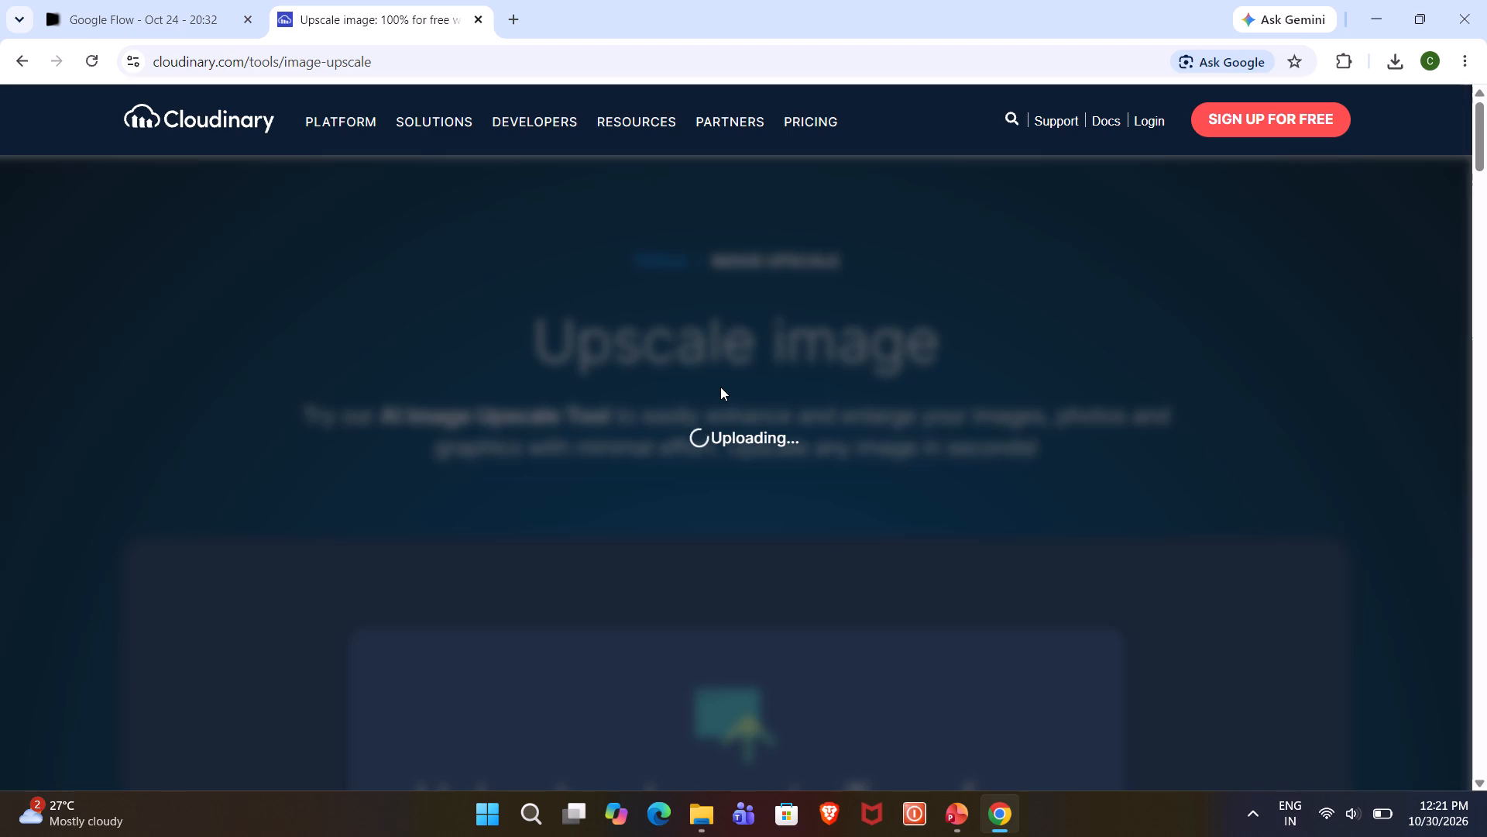
Search for "remove bg" in a new browser tab and open the remove.bg background removal site.
left_click(527, 19)
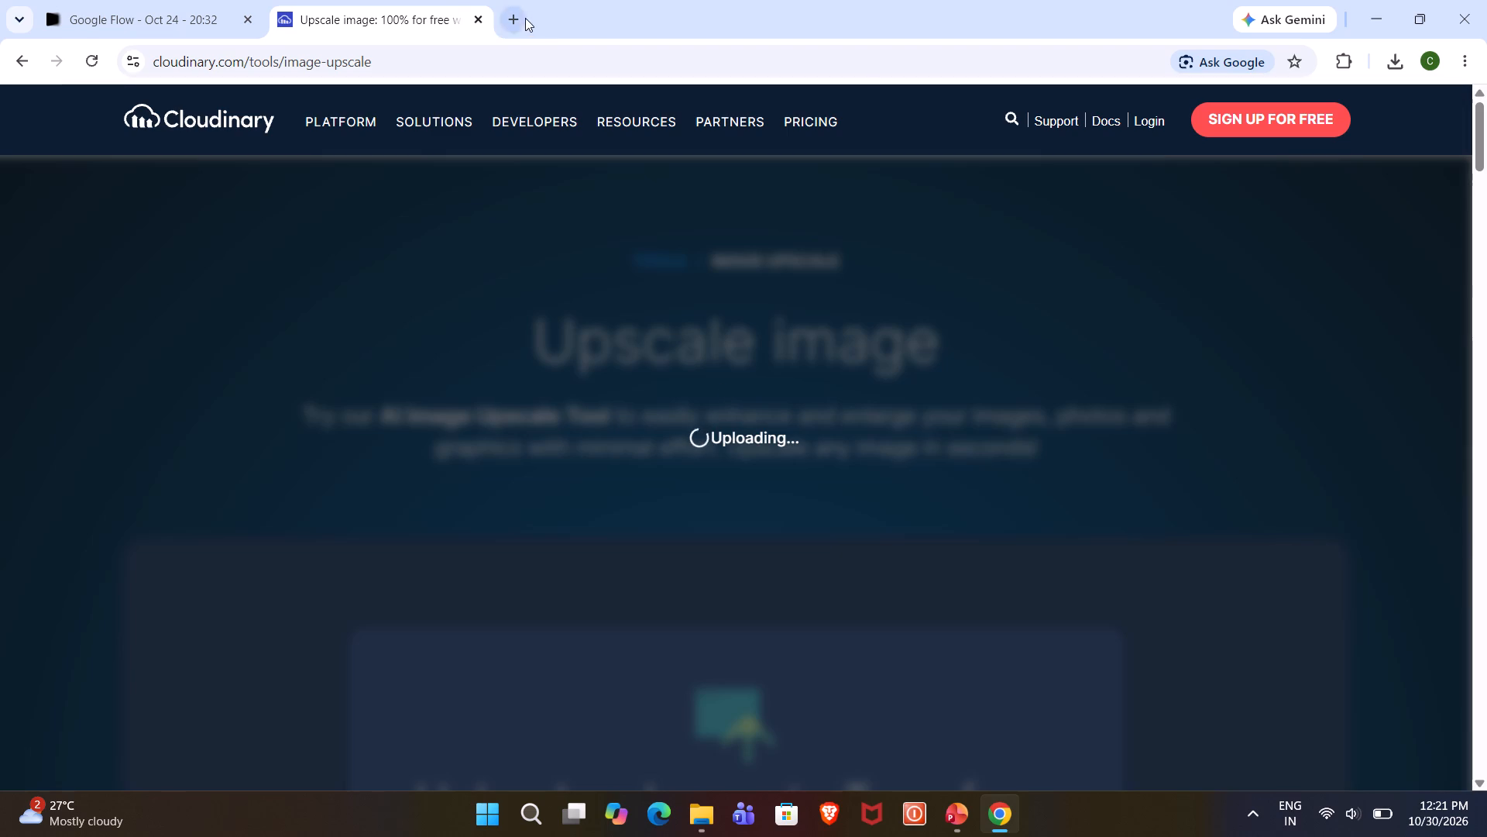
left_click(517, 12)
key("e")
key("BackSpace")
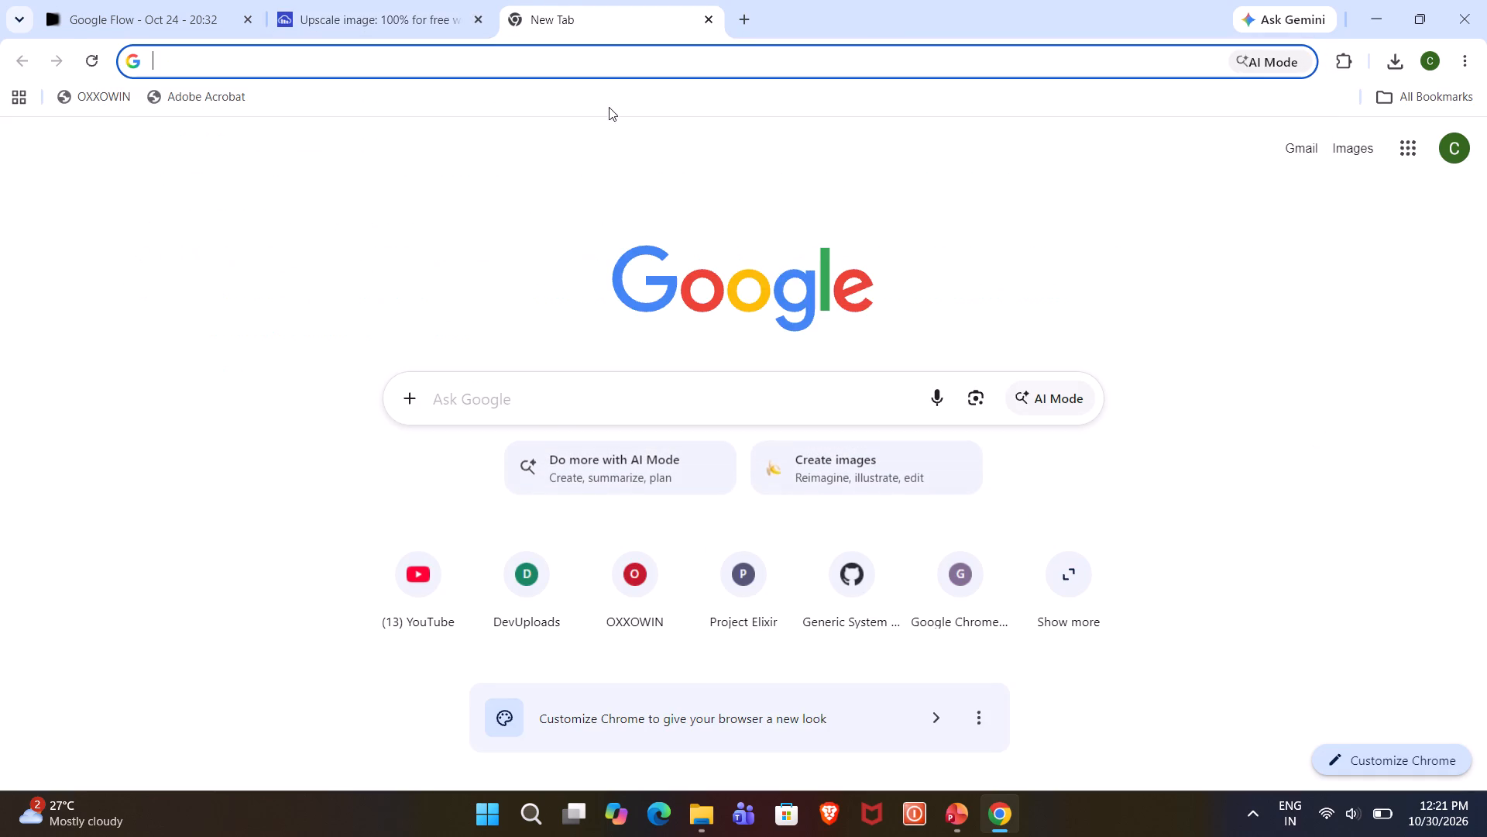
key("BackSpace")
type("remo")
type("ve")
key("space")
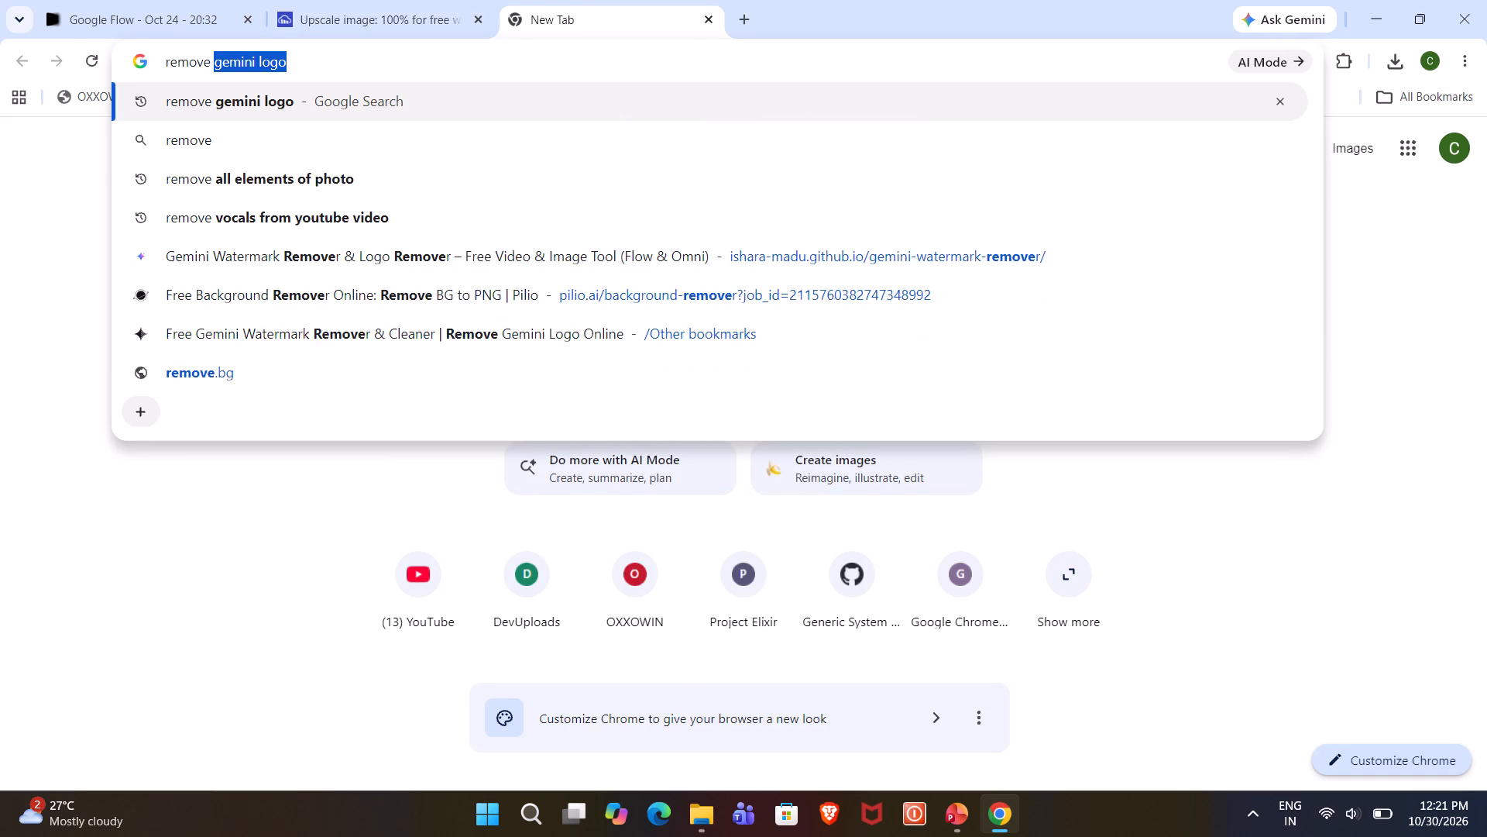
type("bg")
key("space")
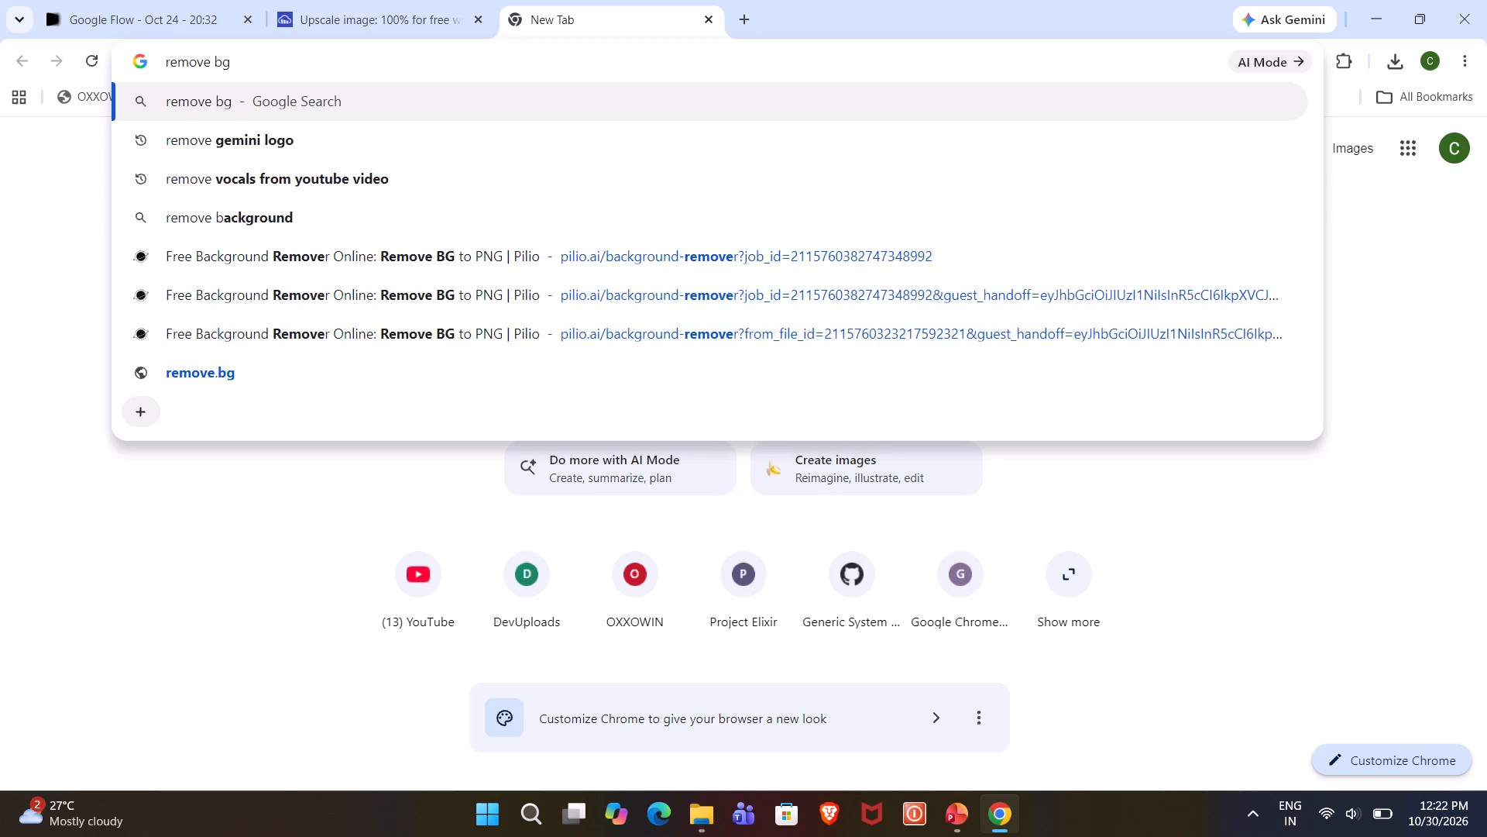
key("Return")
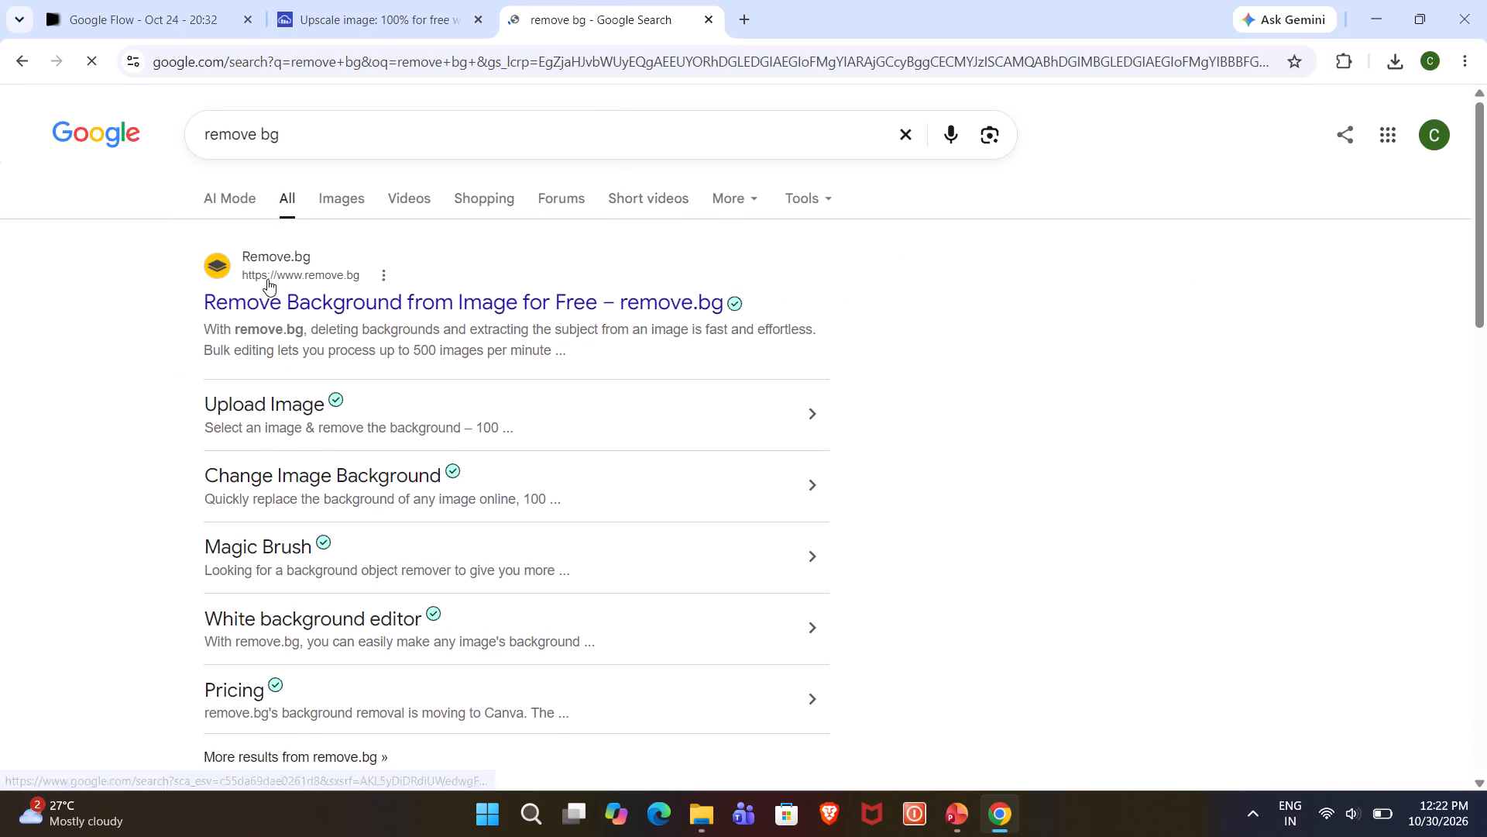
left_click(302, 310)
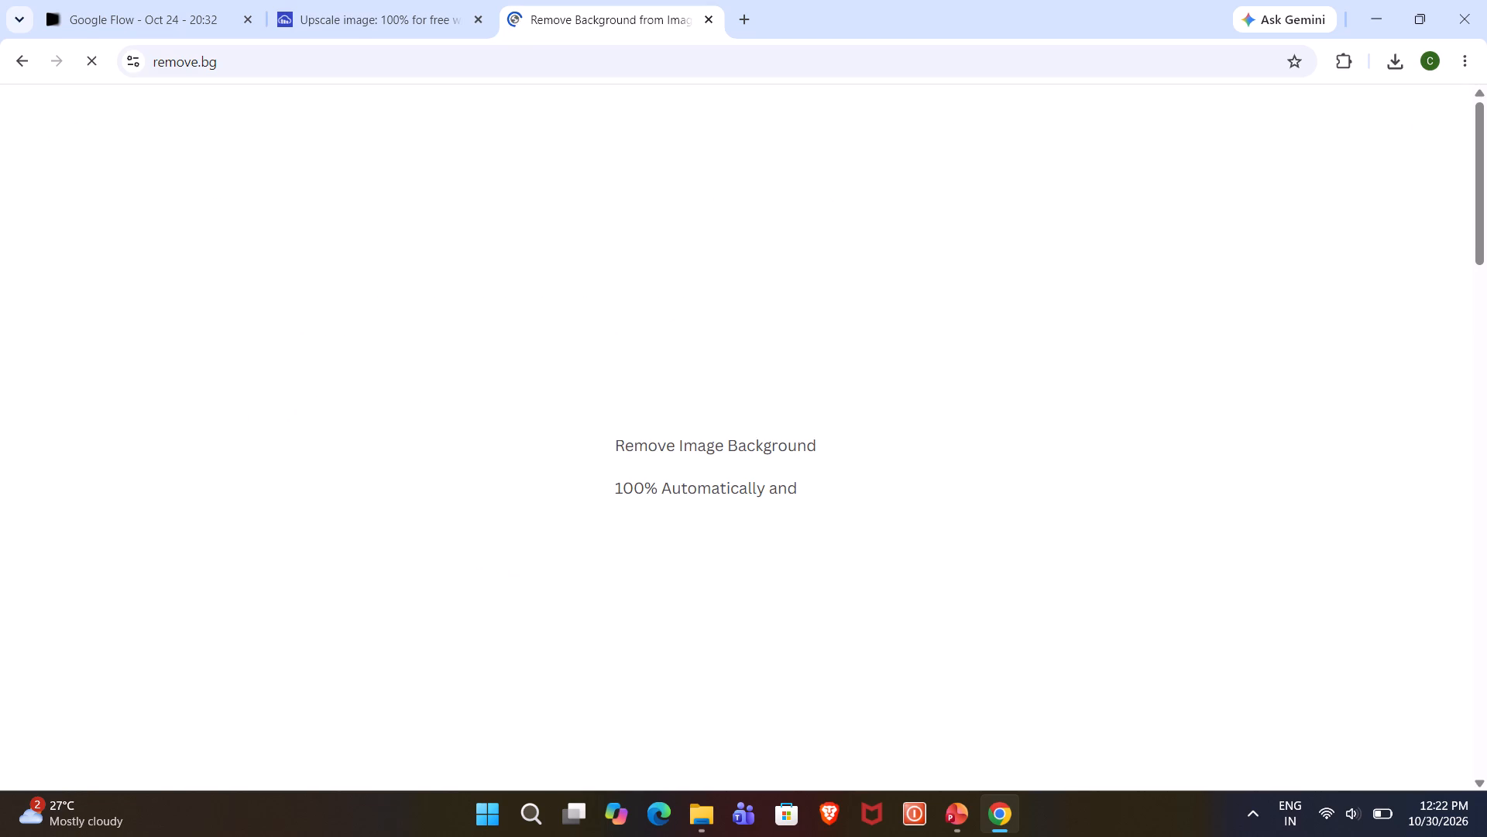
Upload Picture1 from the Downloads folder to remove.bg and dismiss the cookie notice.
key("alt+Tab")
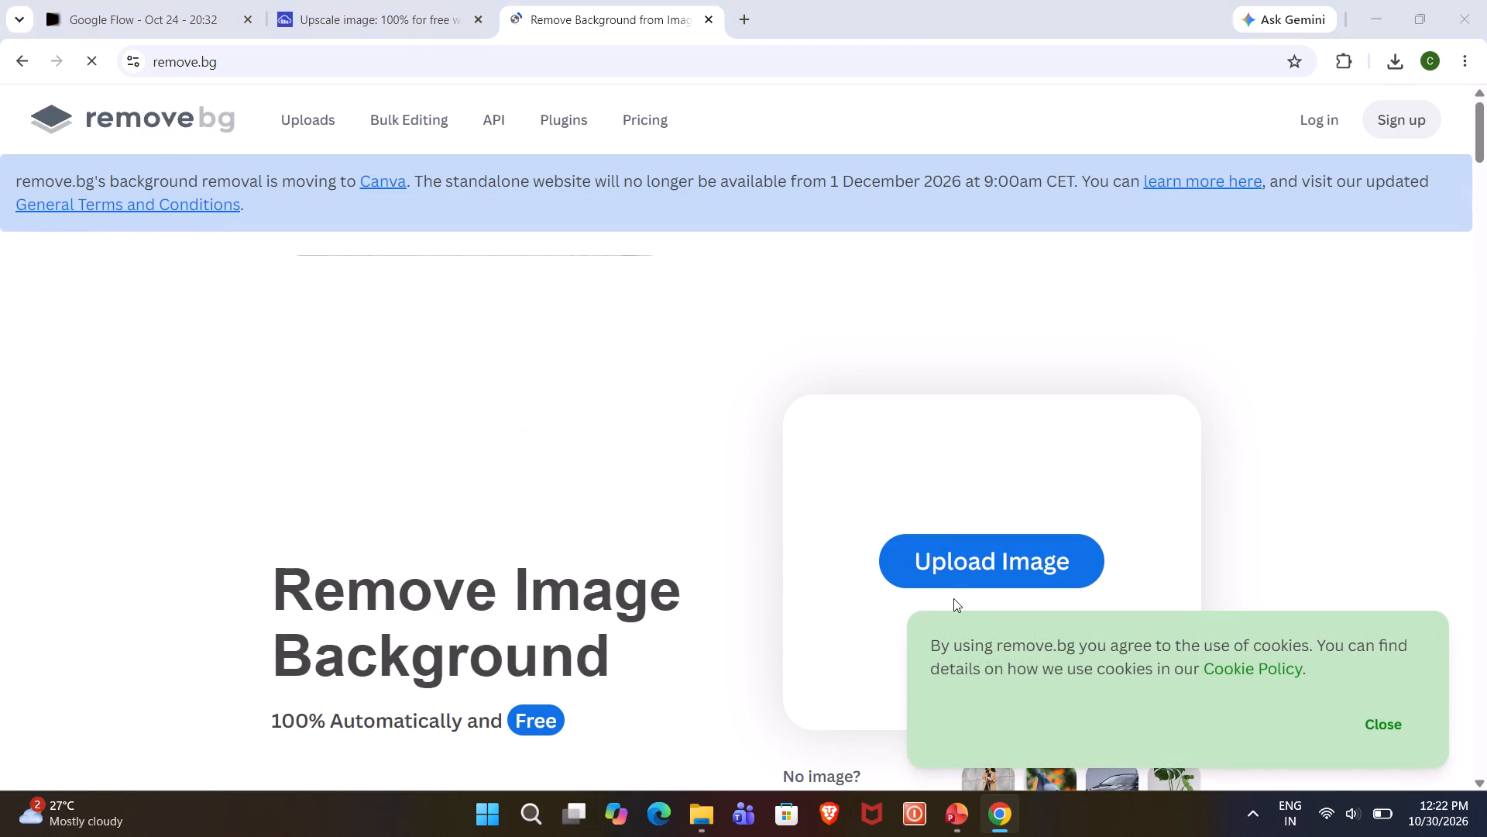
left_click_drag(229, 214, 1193, 502)
key("alt+Tab")
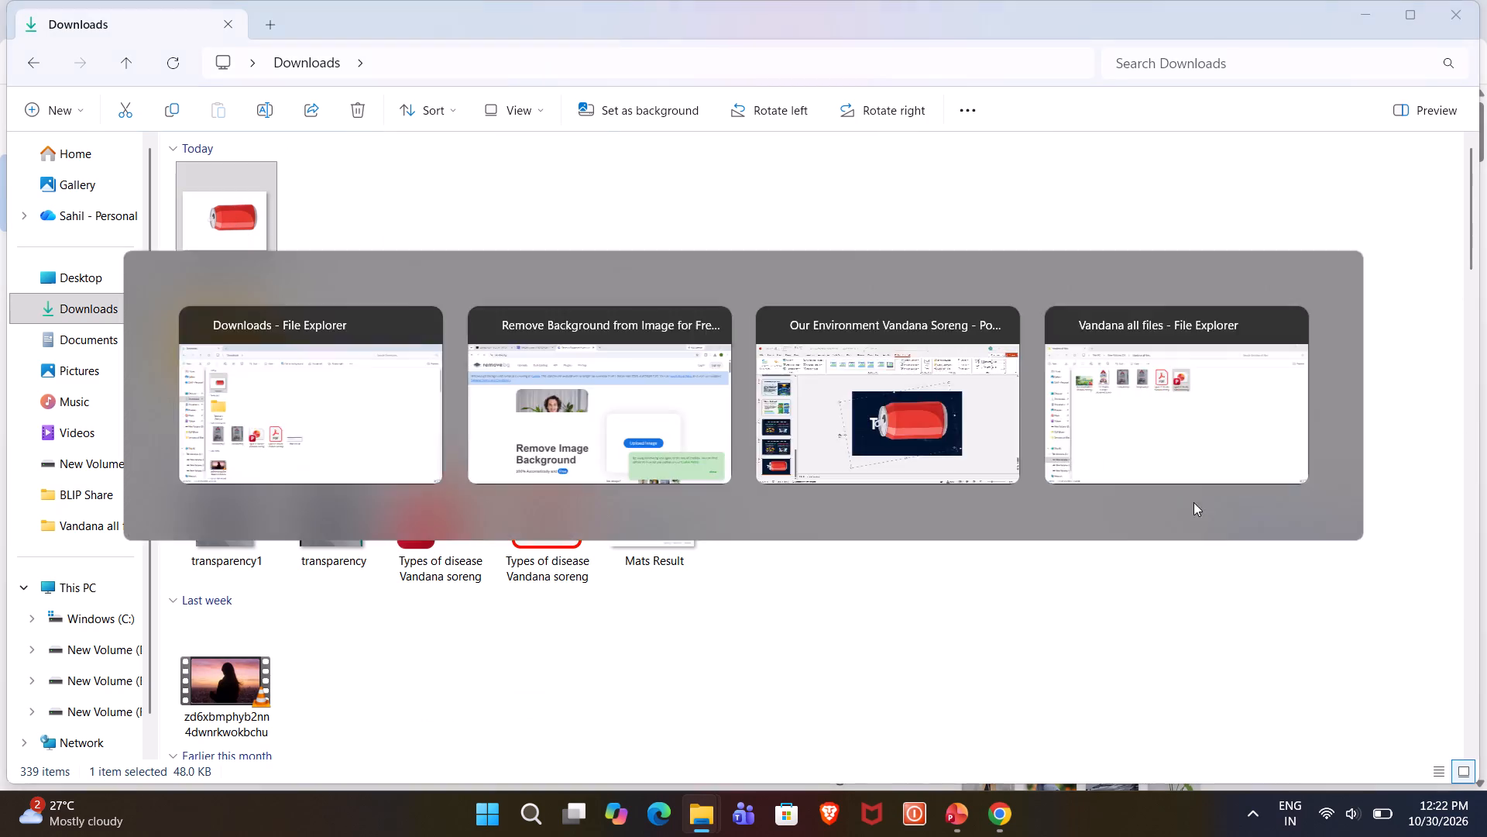
left_click_drag(1193, 502, 1039, 595)
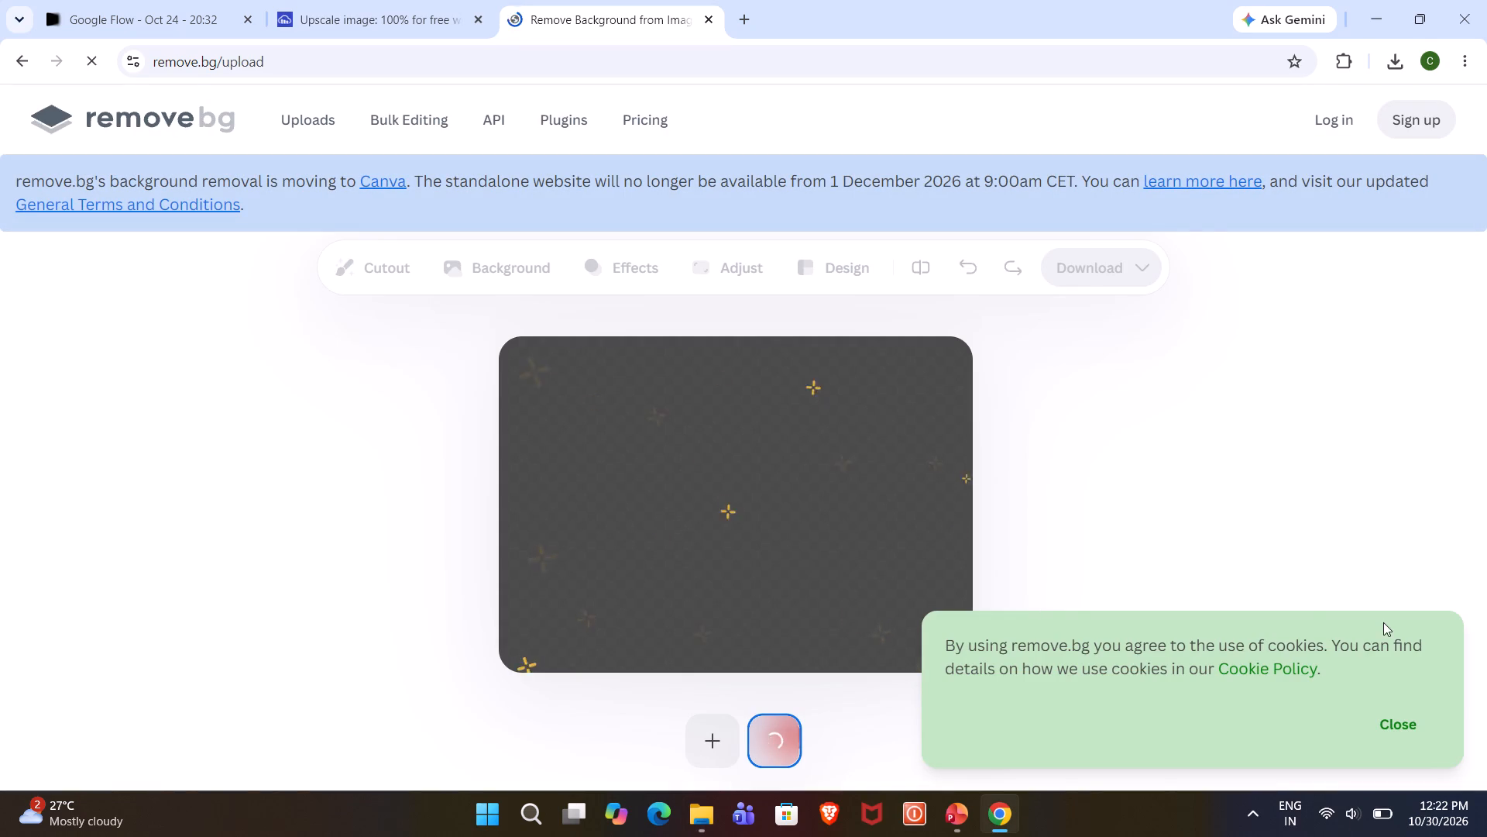
left_click(1402, 734)
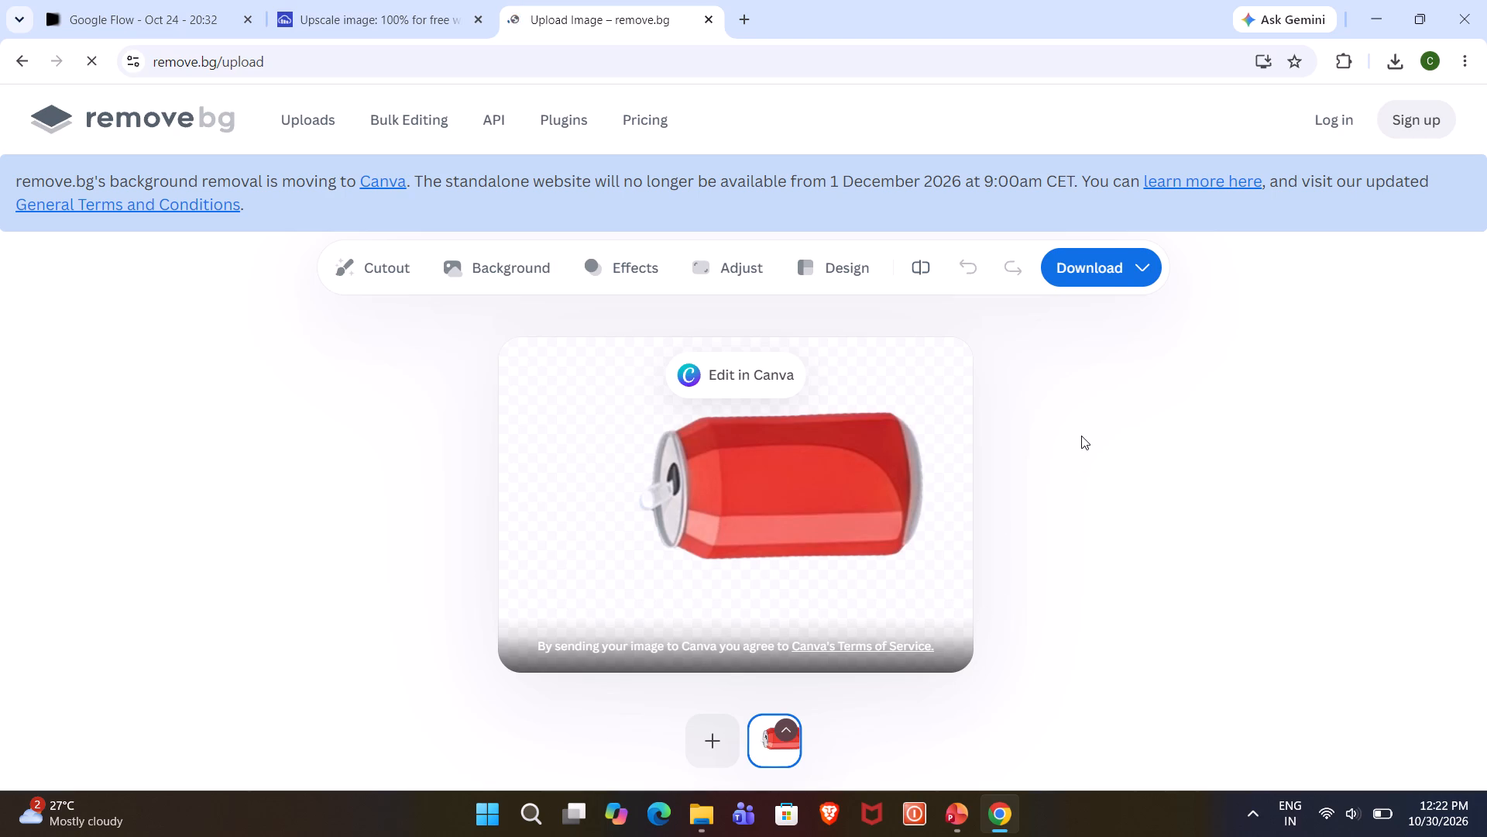
Download the background-free can as the free 594 x 420 preview image.
scroll(1081, 436, "down", 1)
left_click(1114, 267)
left_click(1400, 57)
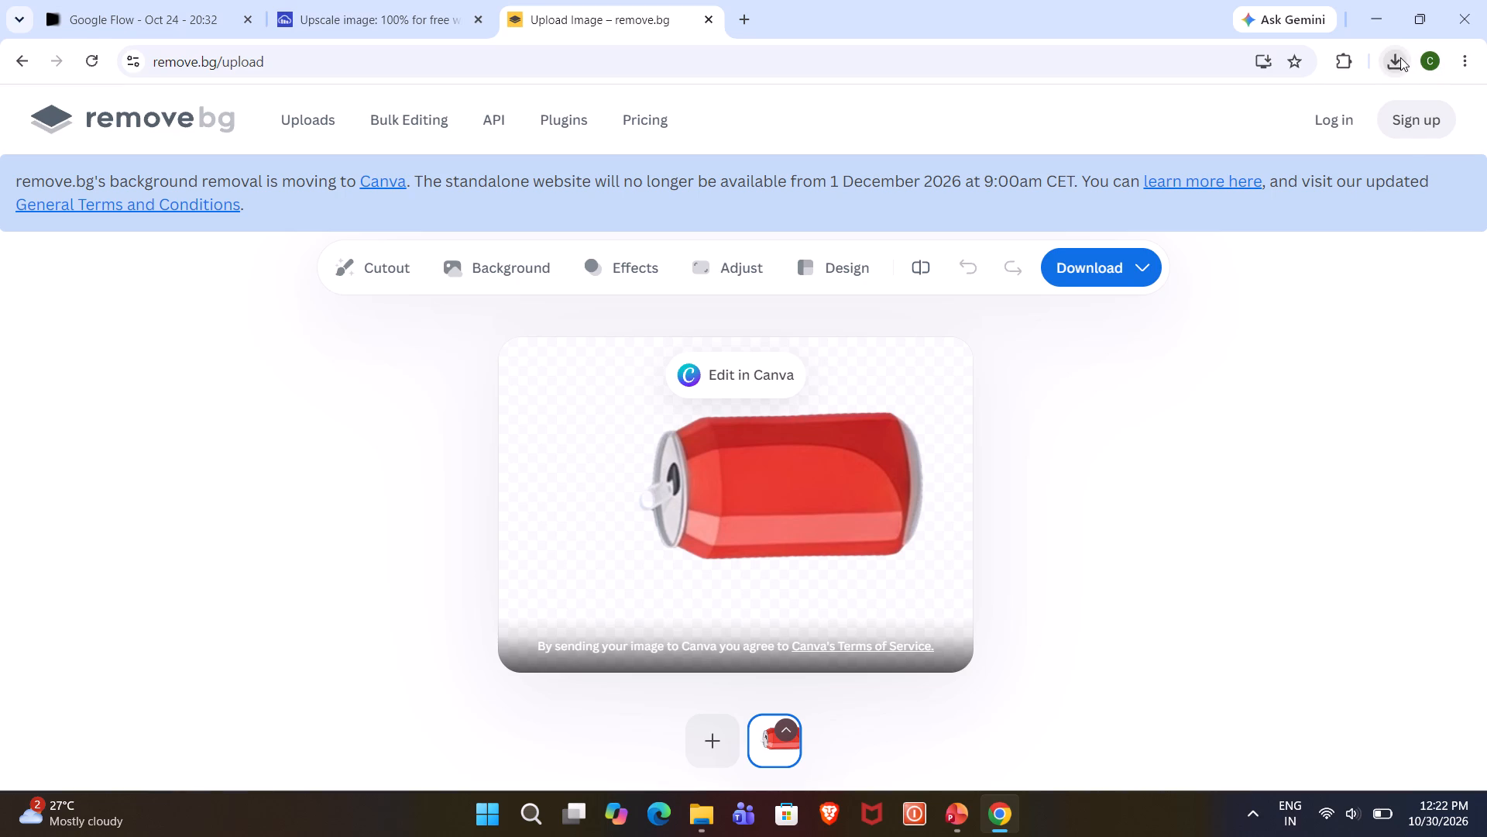
left_click(1482, 356)
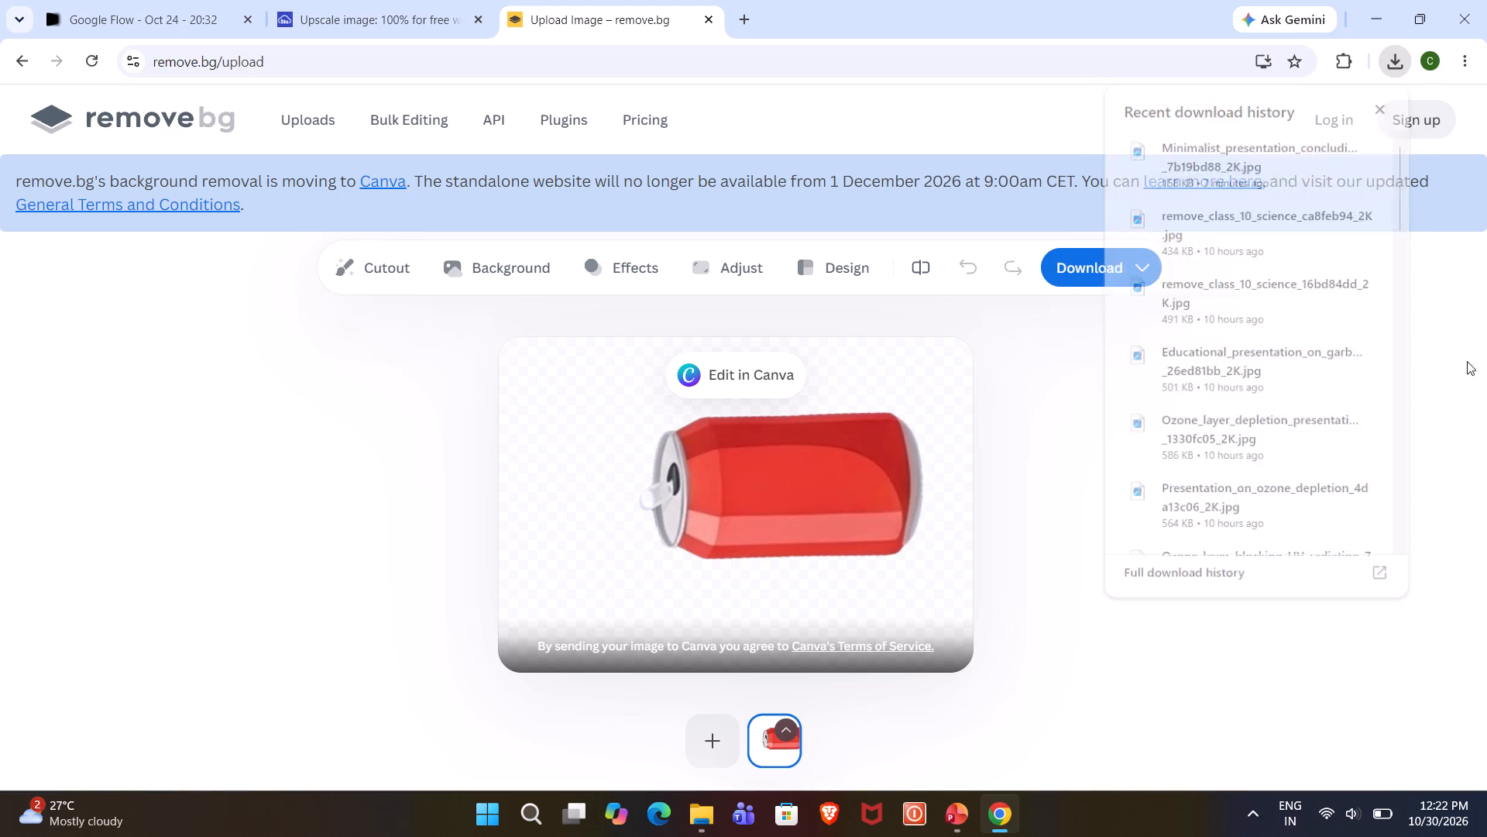
left_click(1100, 259)
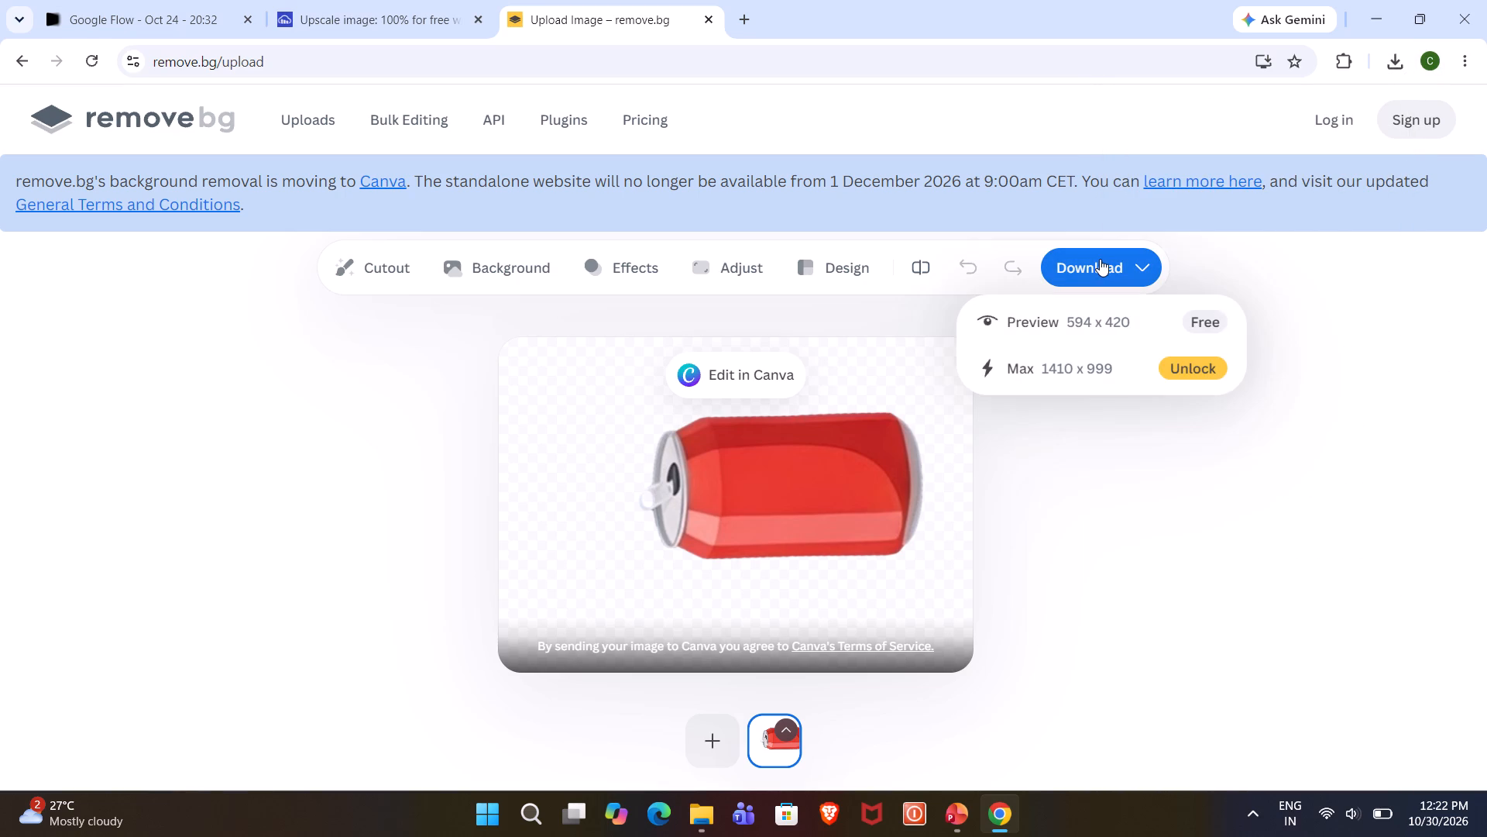
left_click(1097, 319)
Return to the Cloudinary tab, go back to the search results and reopen its upscale tool for a new image.
left_click(423, 21)
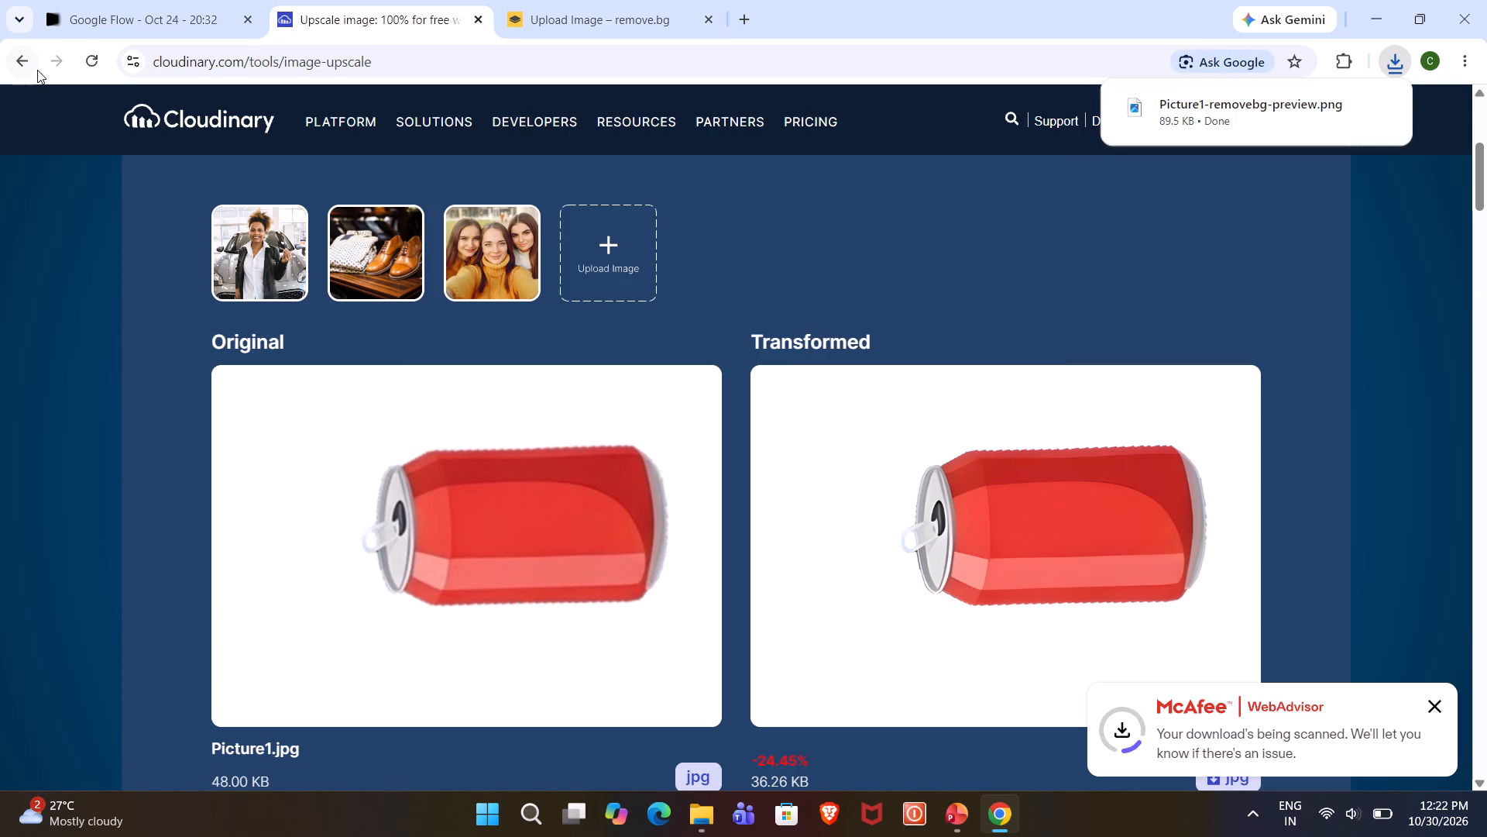
left_click(22, 67)
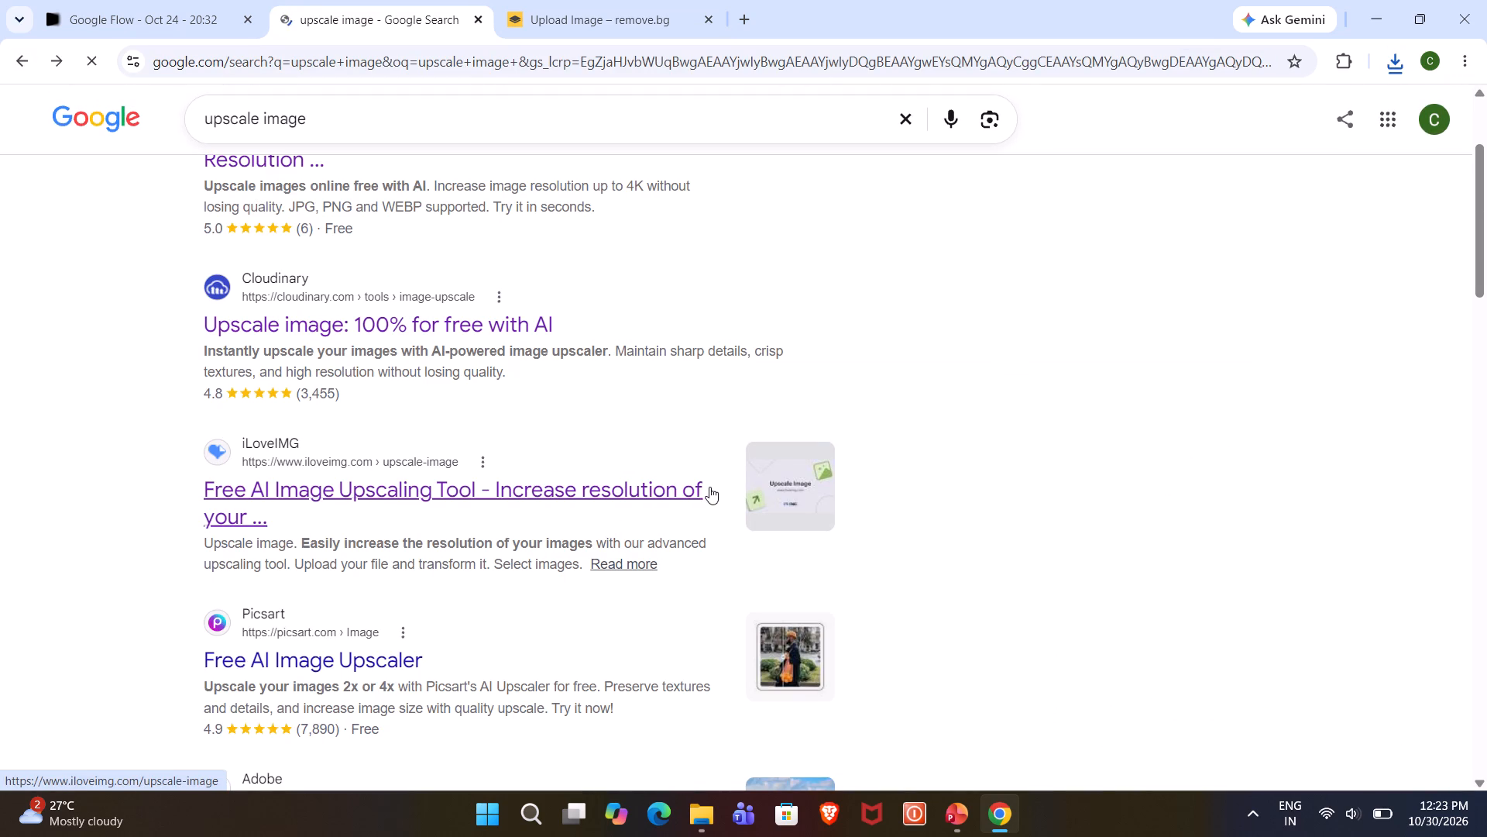
left_click(376, 319)
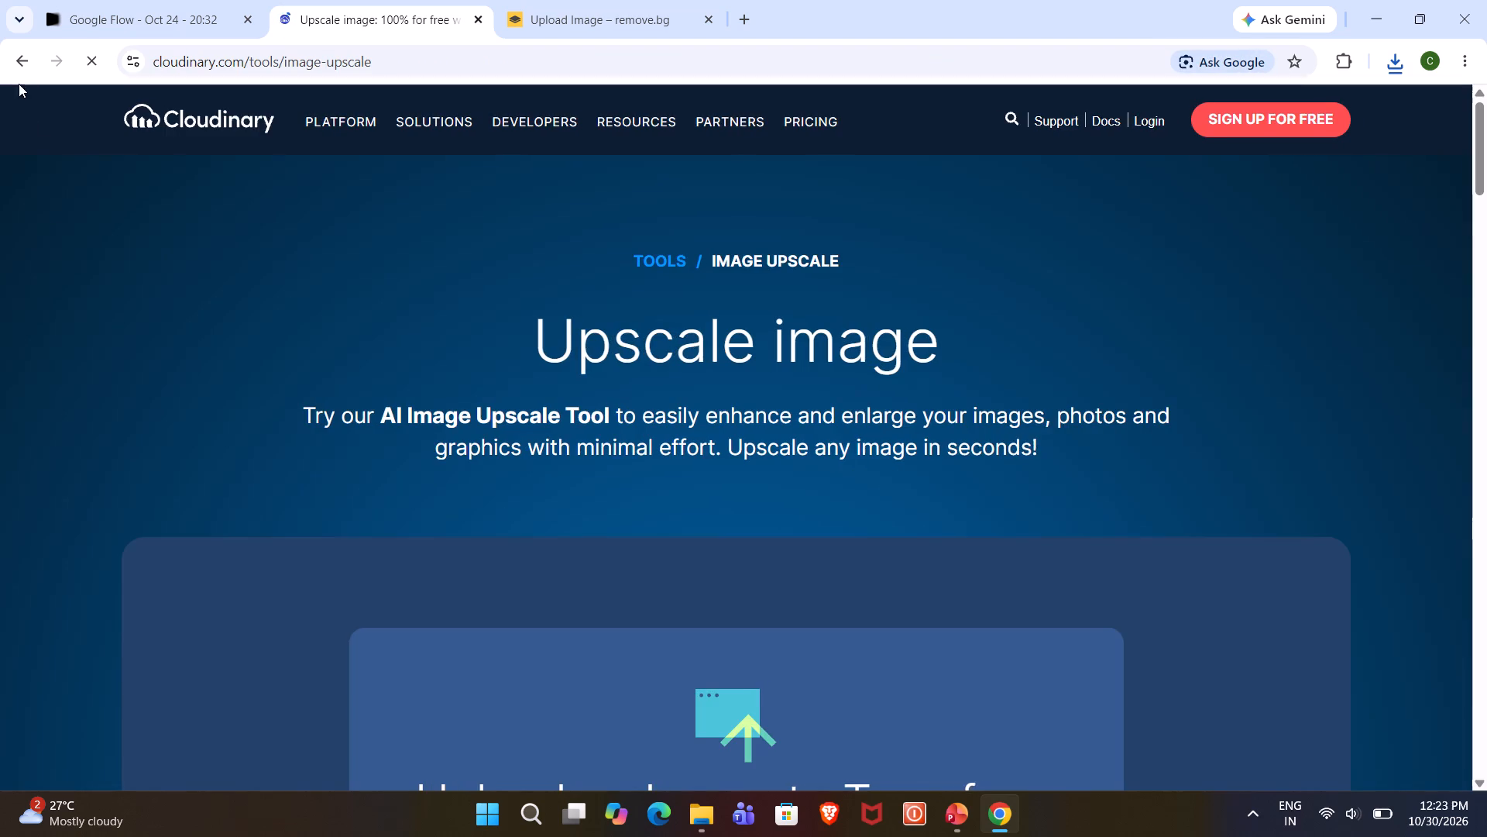
Upload the downloaded Picture1-removebg-preview.png to Cloudinary's upscale tool from the recent downloads.
scroll(1009, 473, "down", 3)
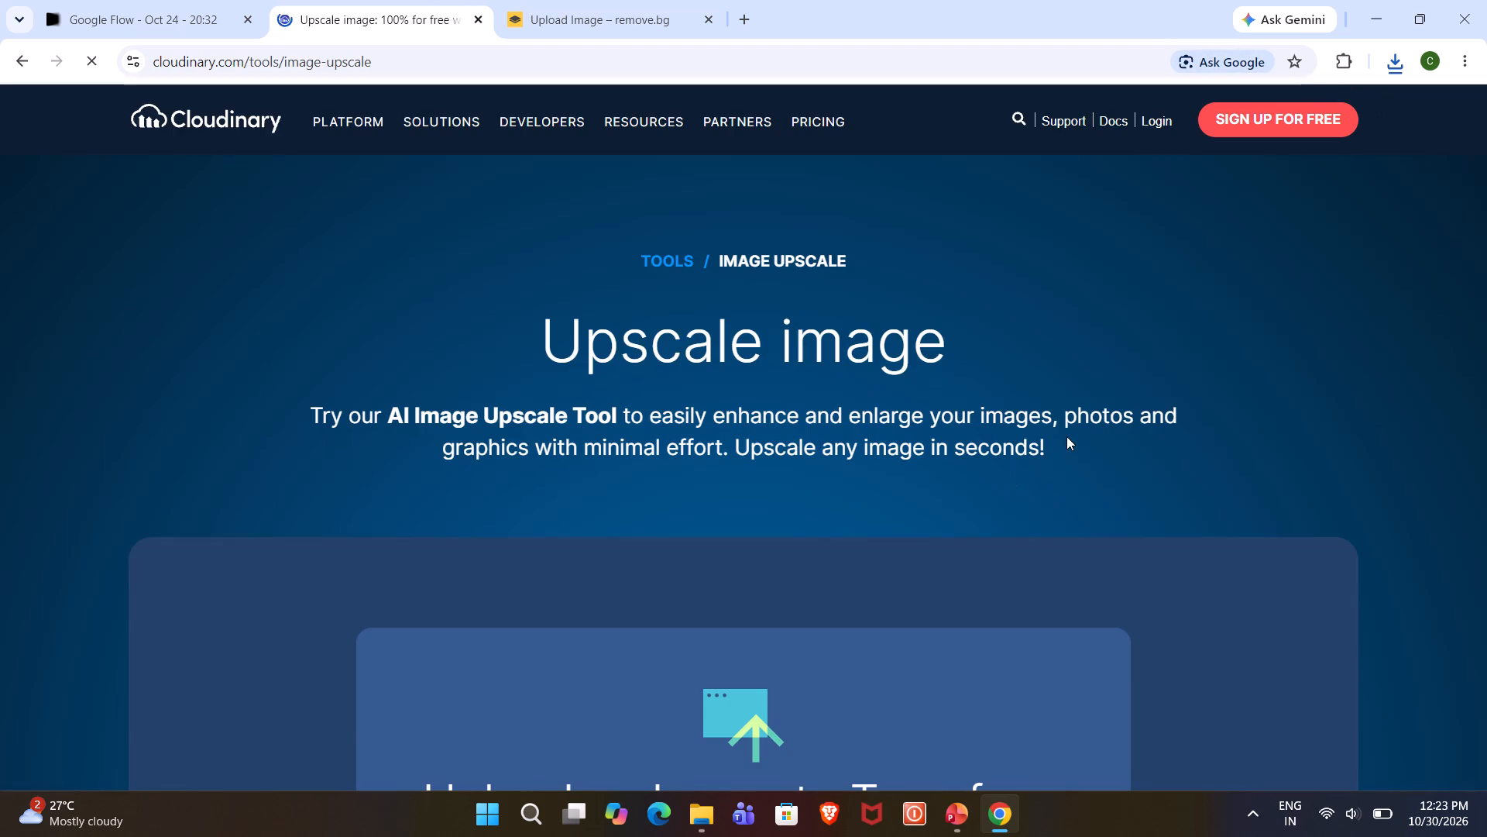
scroll(916, 494, "down", 4)
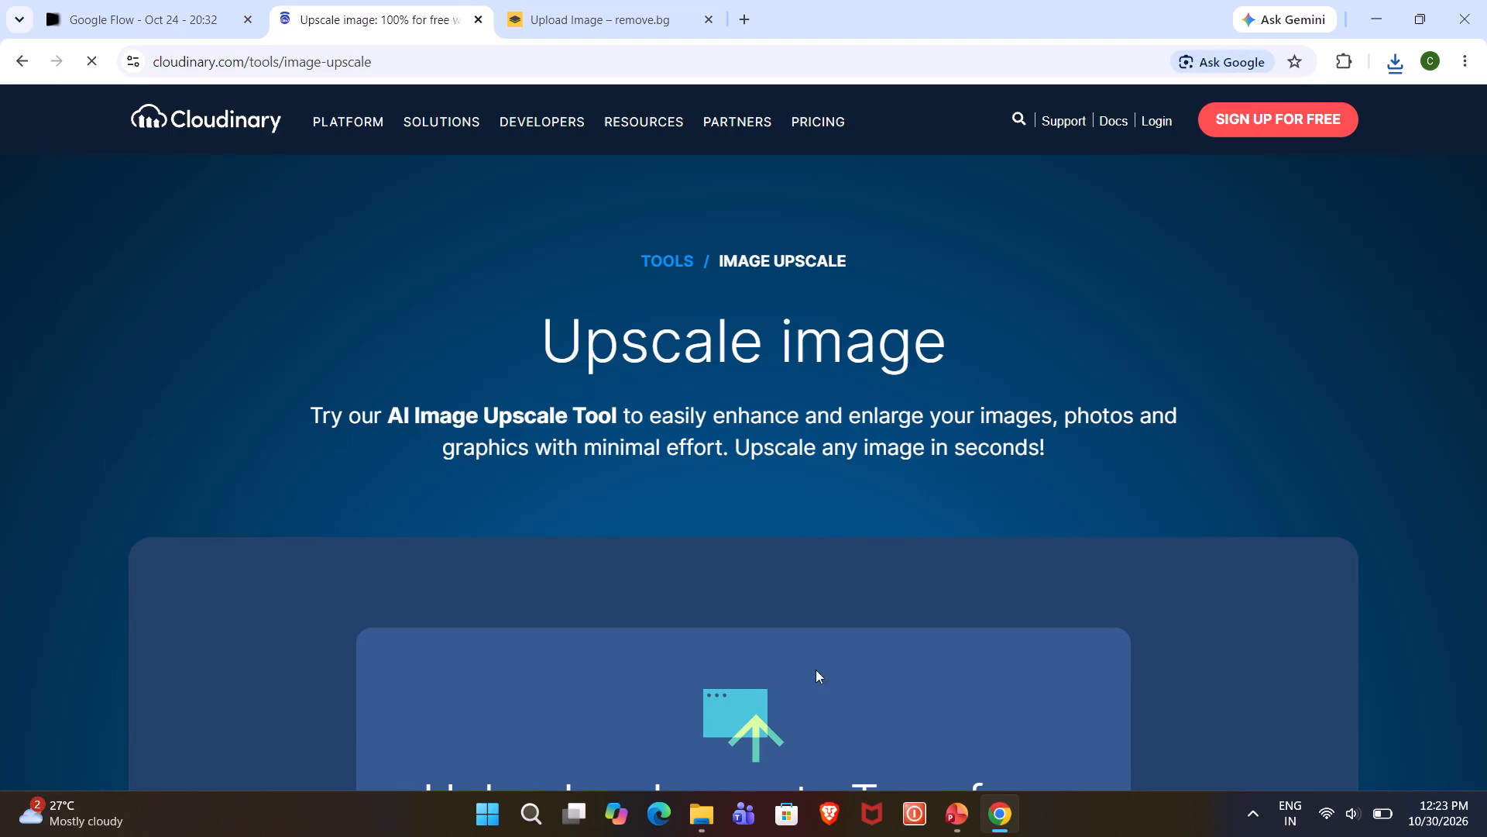
scroll(795, 645, "down", 4)
scroll(932, 683, "down", 6)
scroll(931, 680, "up", 2)
scroll(931, 680, "down", 3)
scroll(1363, 223, "down", 1)
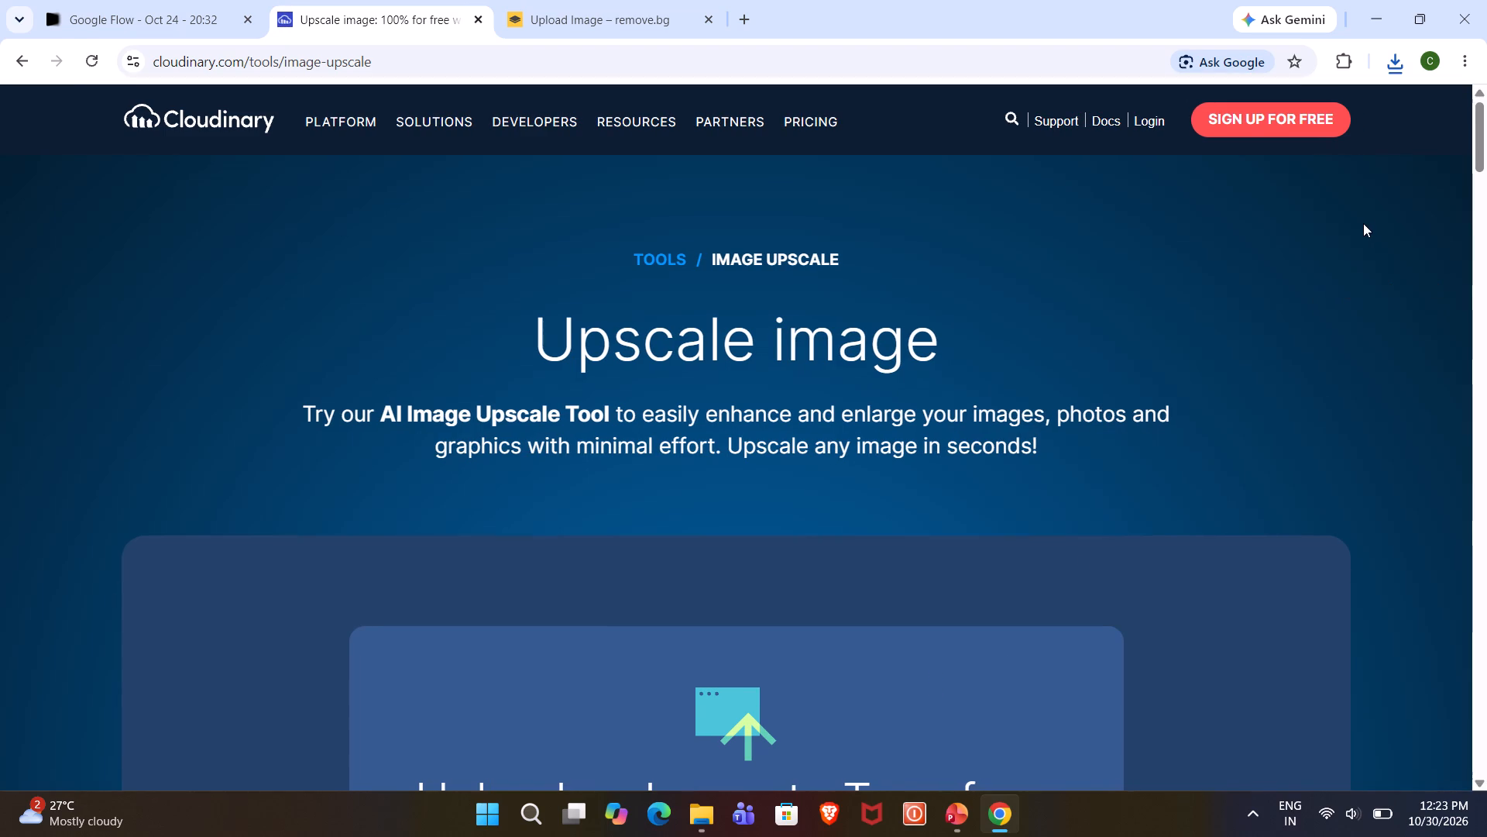
scroll(1363, 223, "down", 2)
left_click(1388, 63)
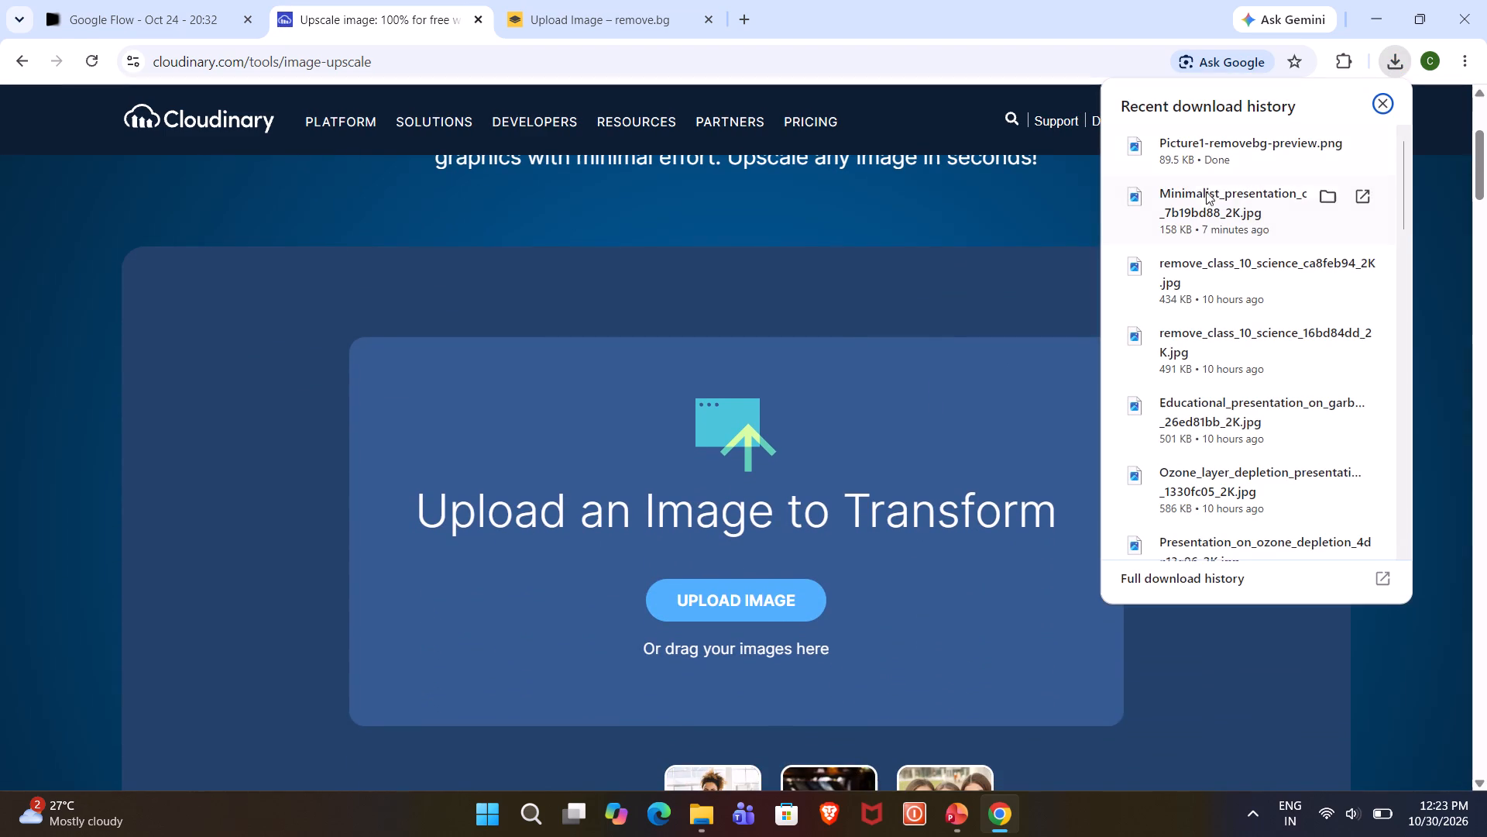
left_click_drag(1197, 148, 765, 604)
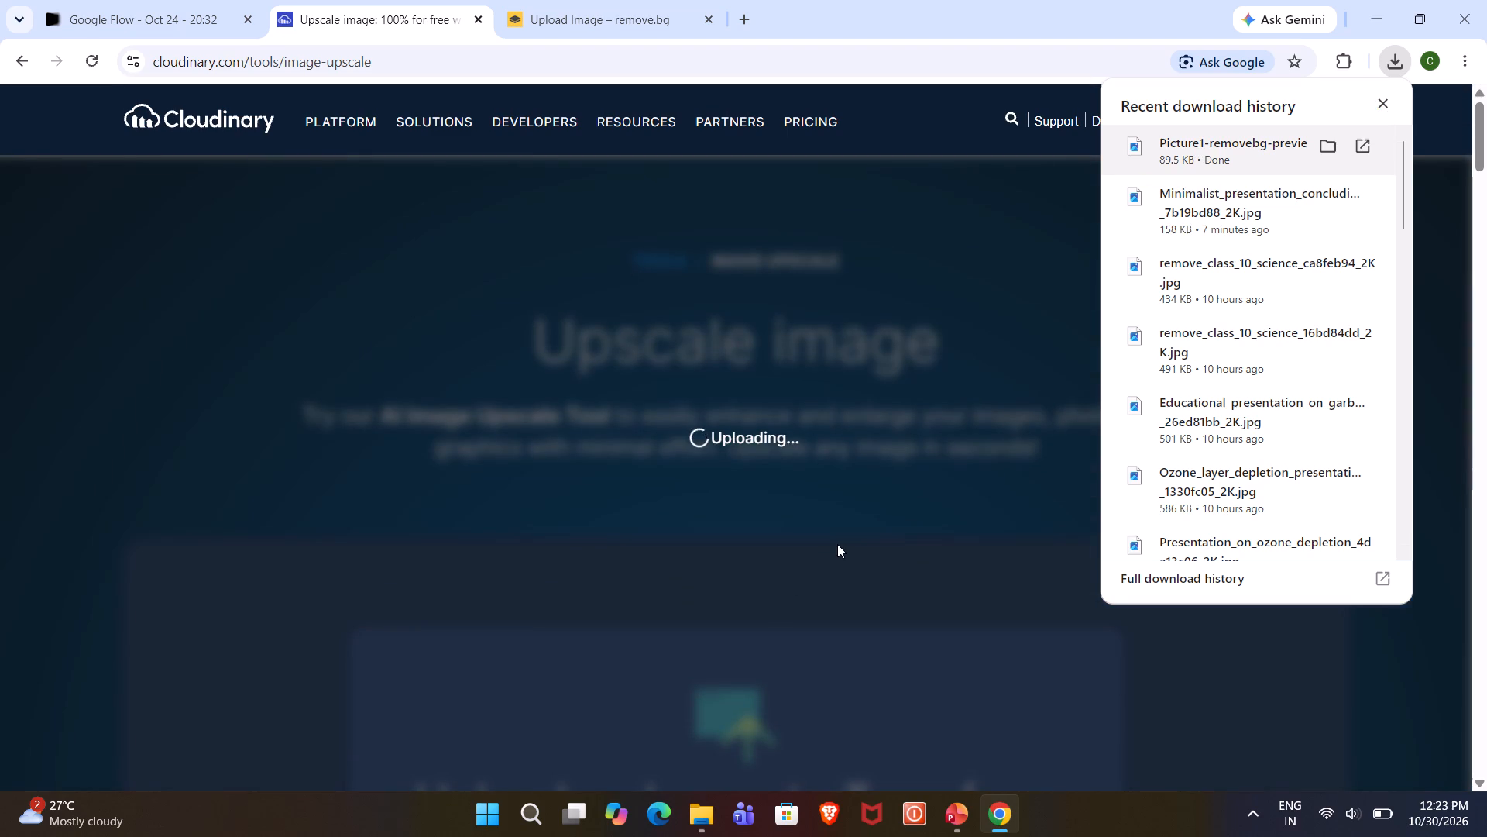
Close the recent downloads list and bring up the upscaled can result on the Cloudinary page.
scroll(810, 414, "down", 1)
left_click(1379, 103)
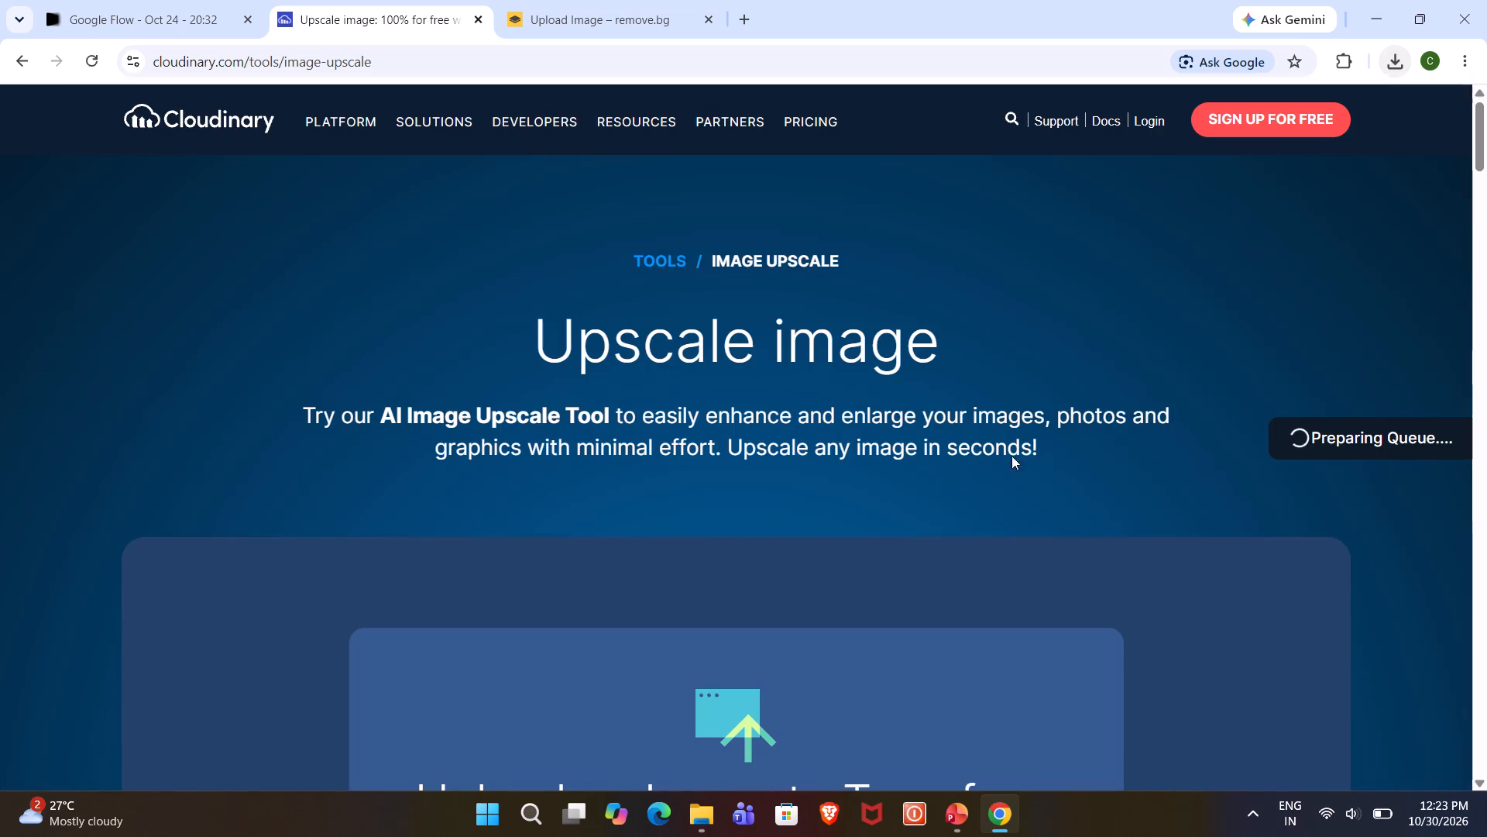
scroll(996, 455, "down", 3)
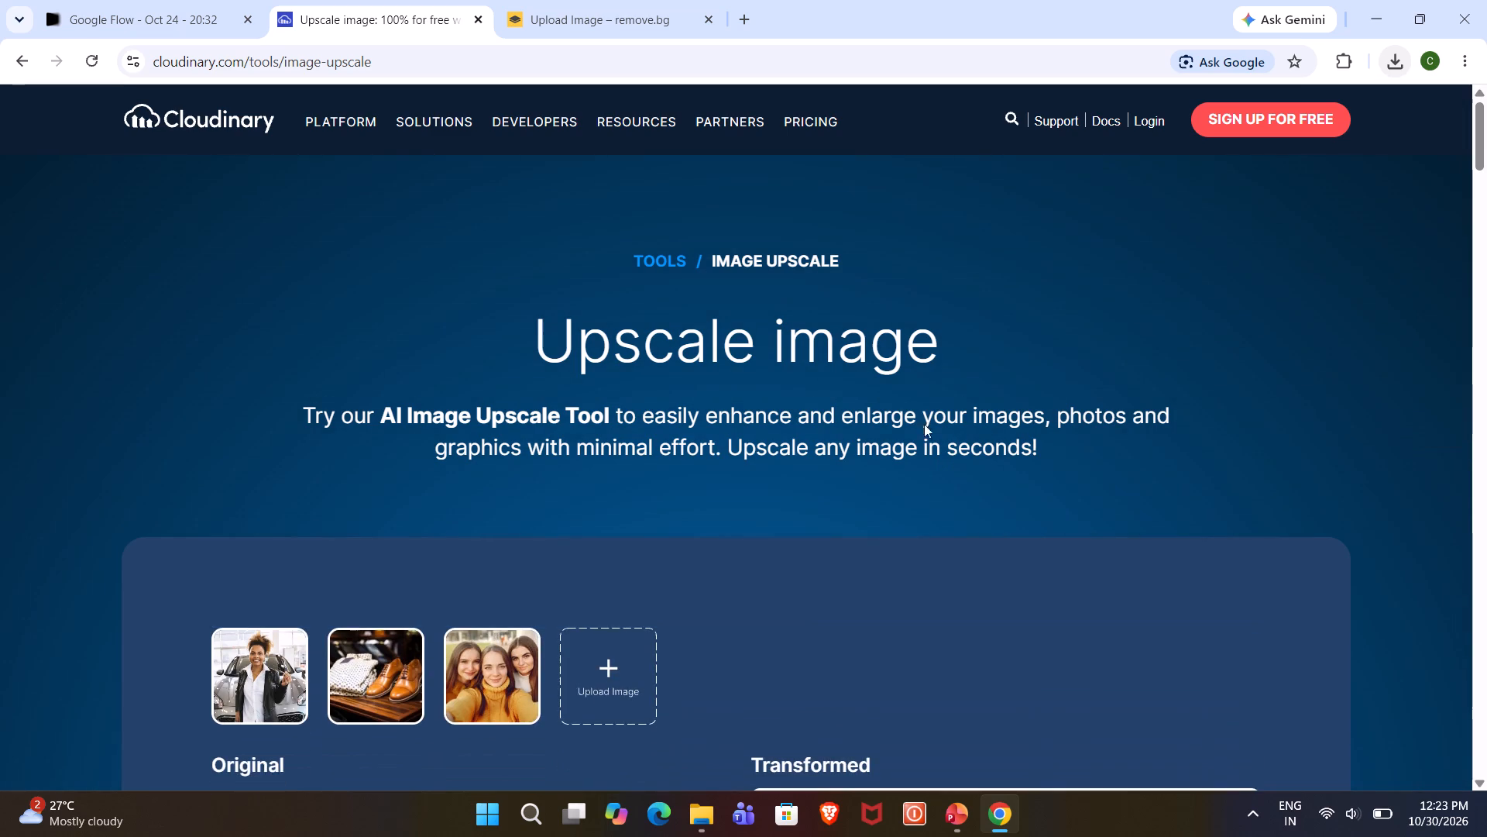
scroll(781, 383, "down", 8)
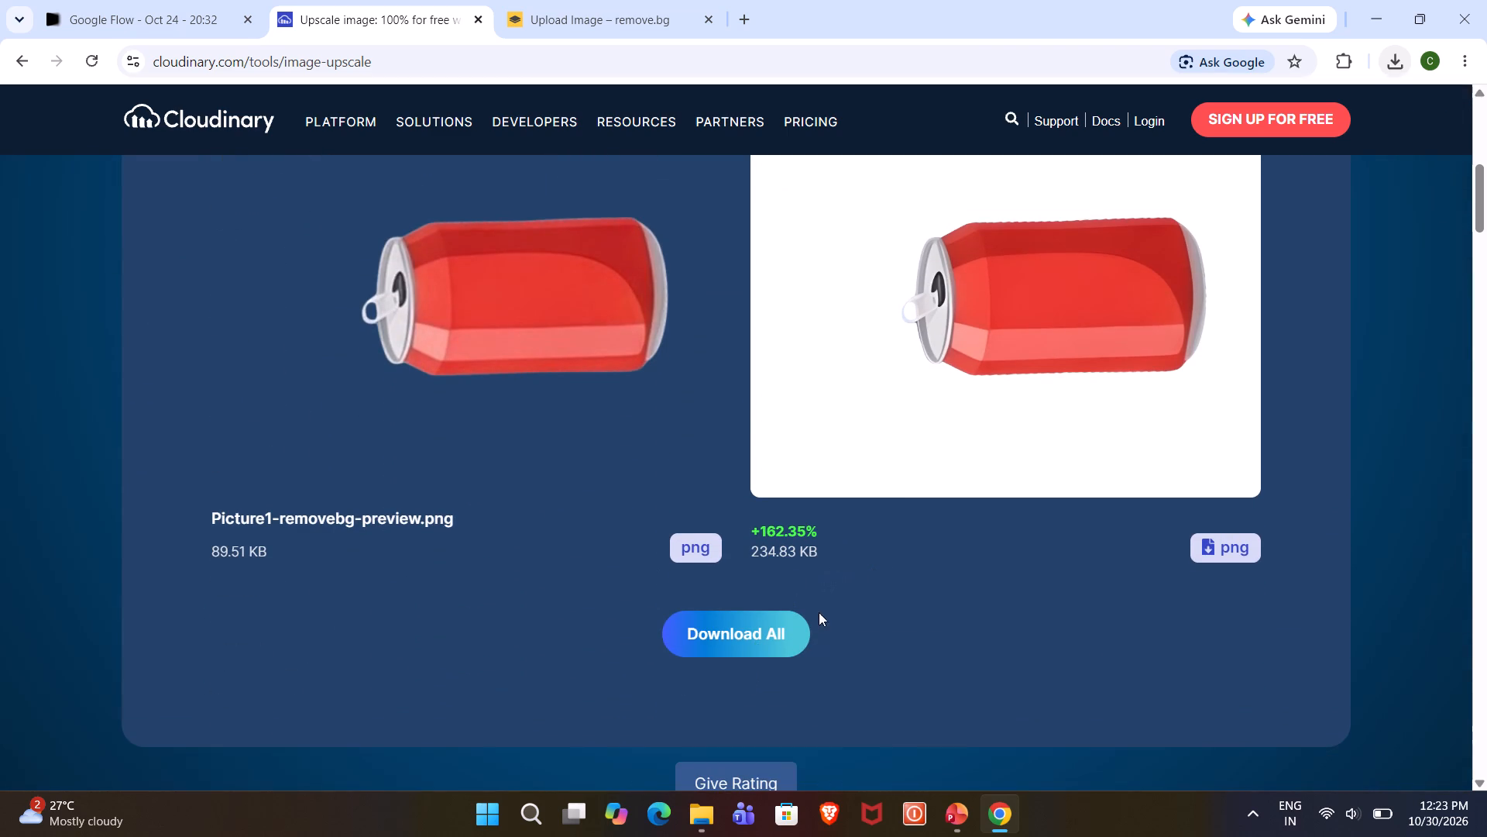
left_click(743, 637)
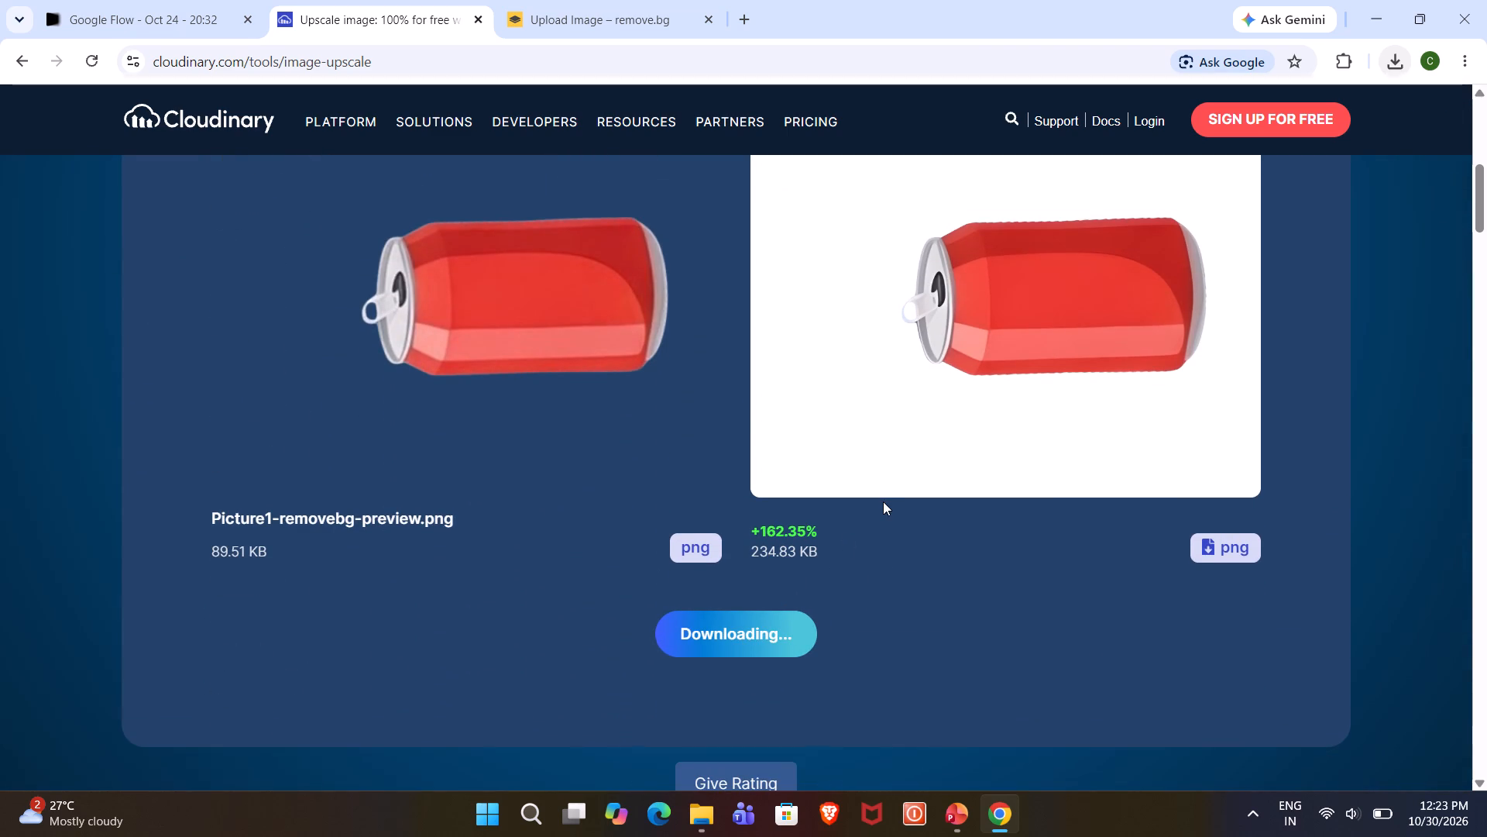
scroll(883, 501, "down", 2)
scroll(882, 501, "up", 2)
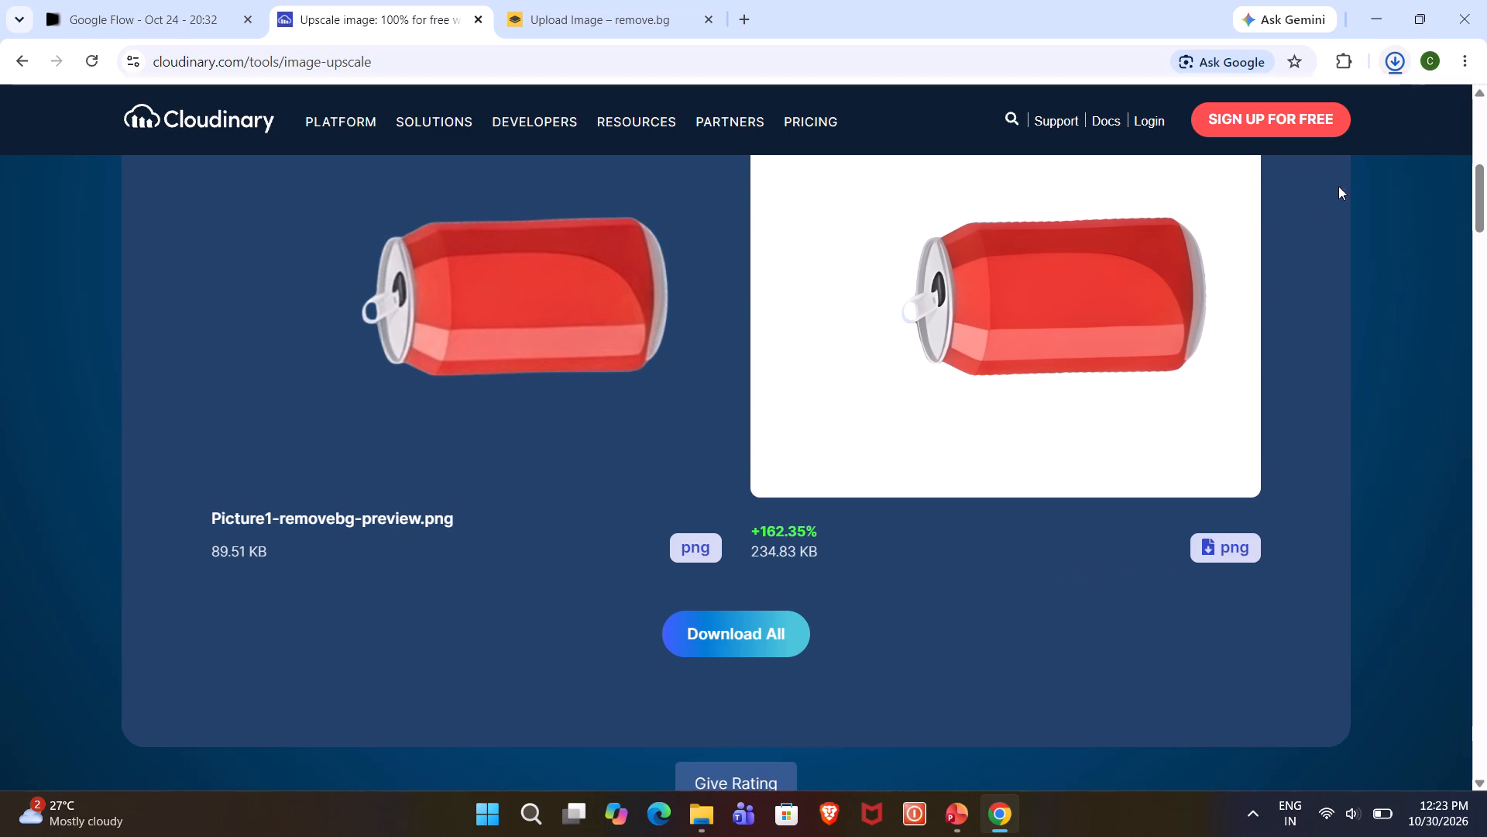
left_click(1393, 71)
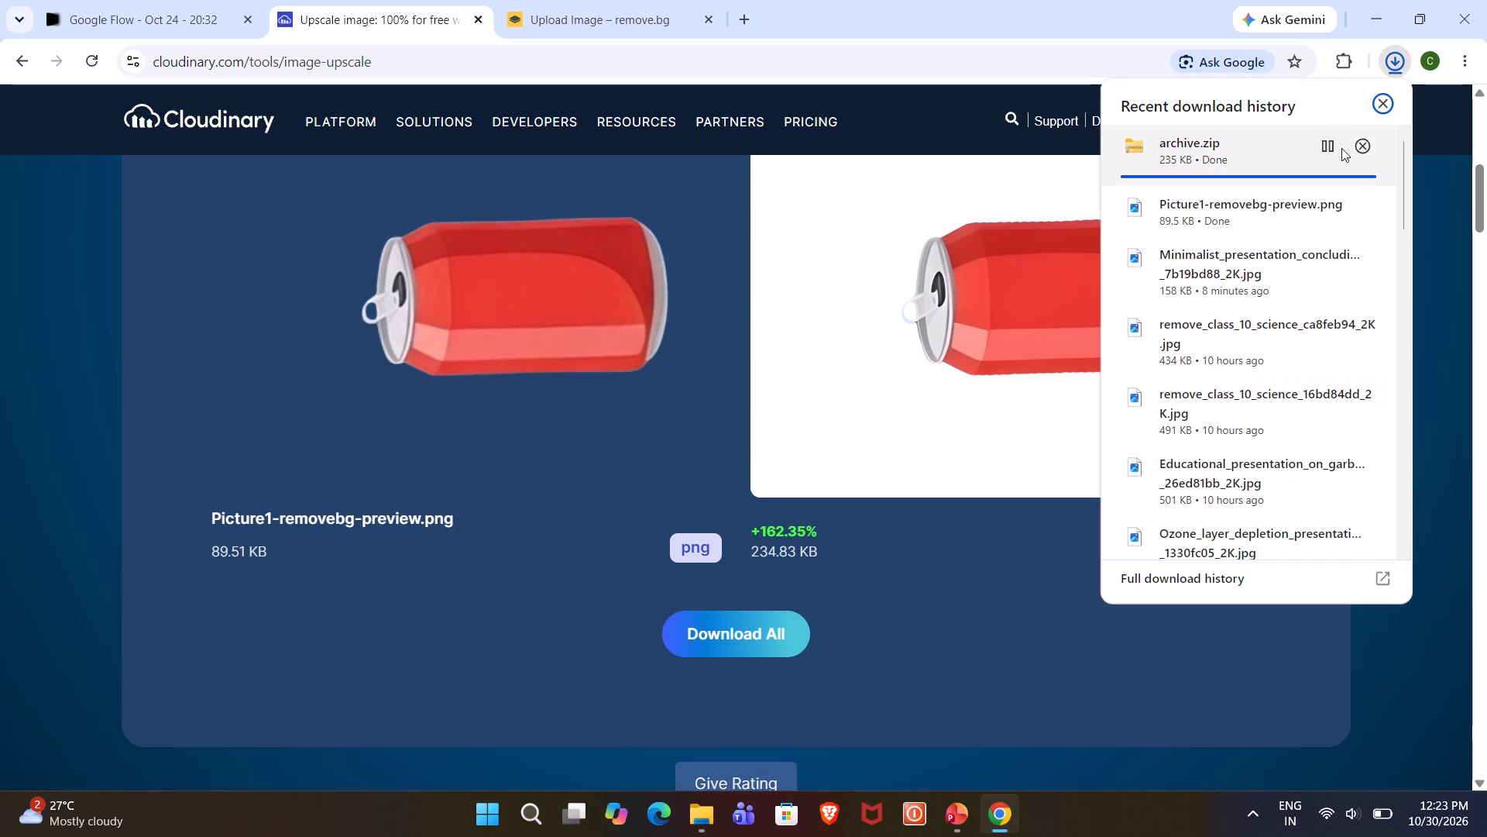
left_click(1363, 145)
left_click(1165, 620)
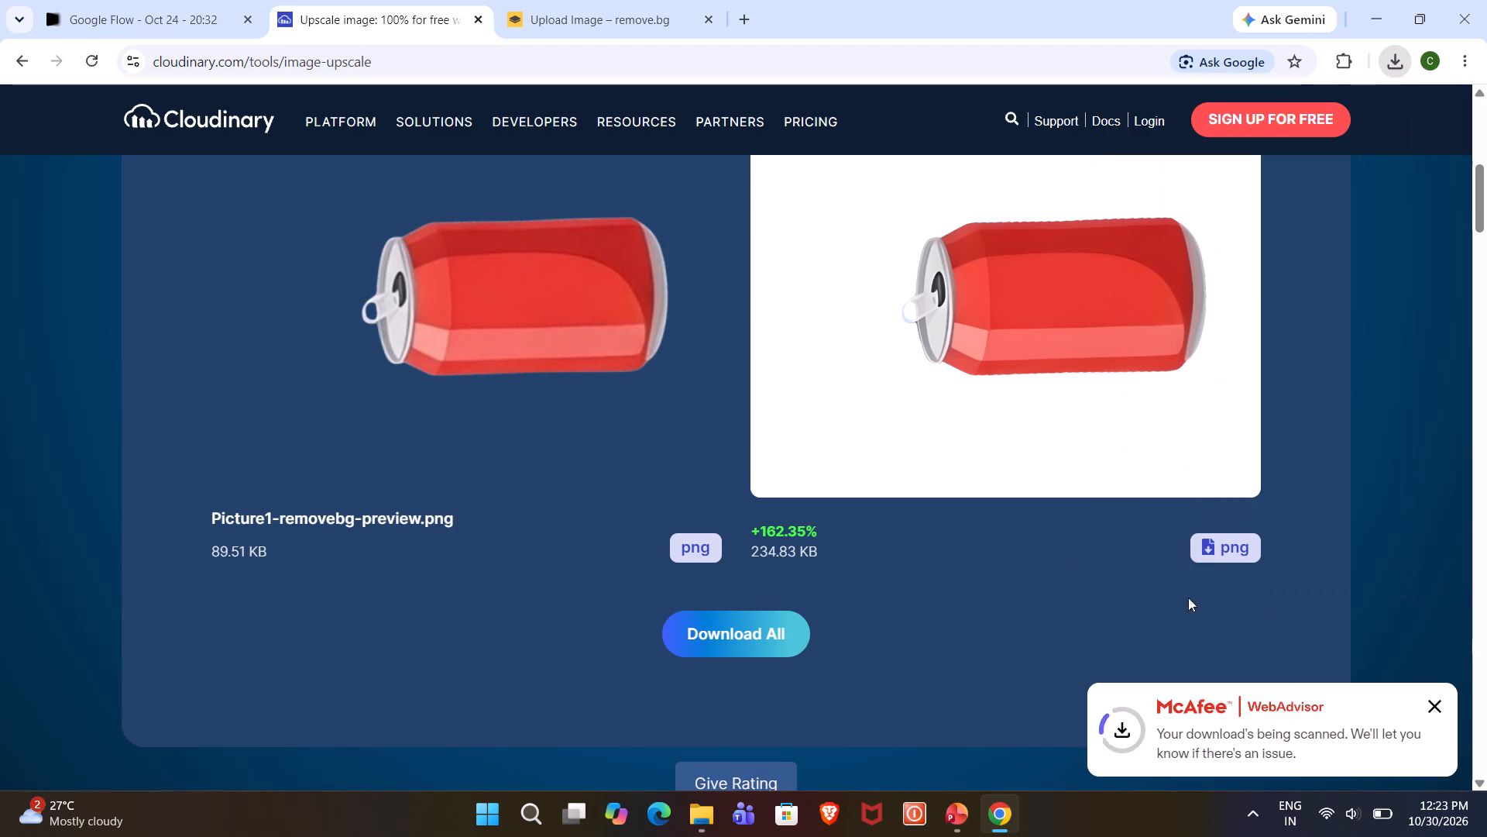
Download only the transformed can image as a PNG and open the recent downloads list.
left_click(1218, 552)
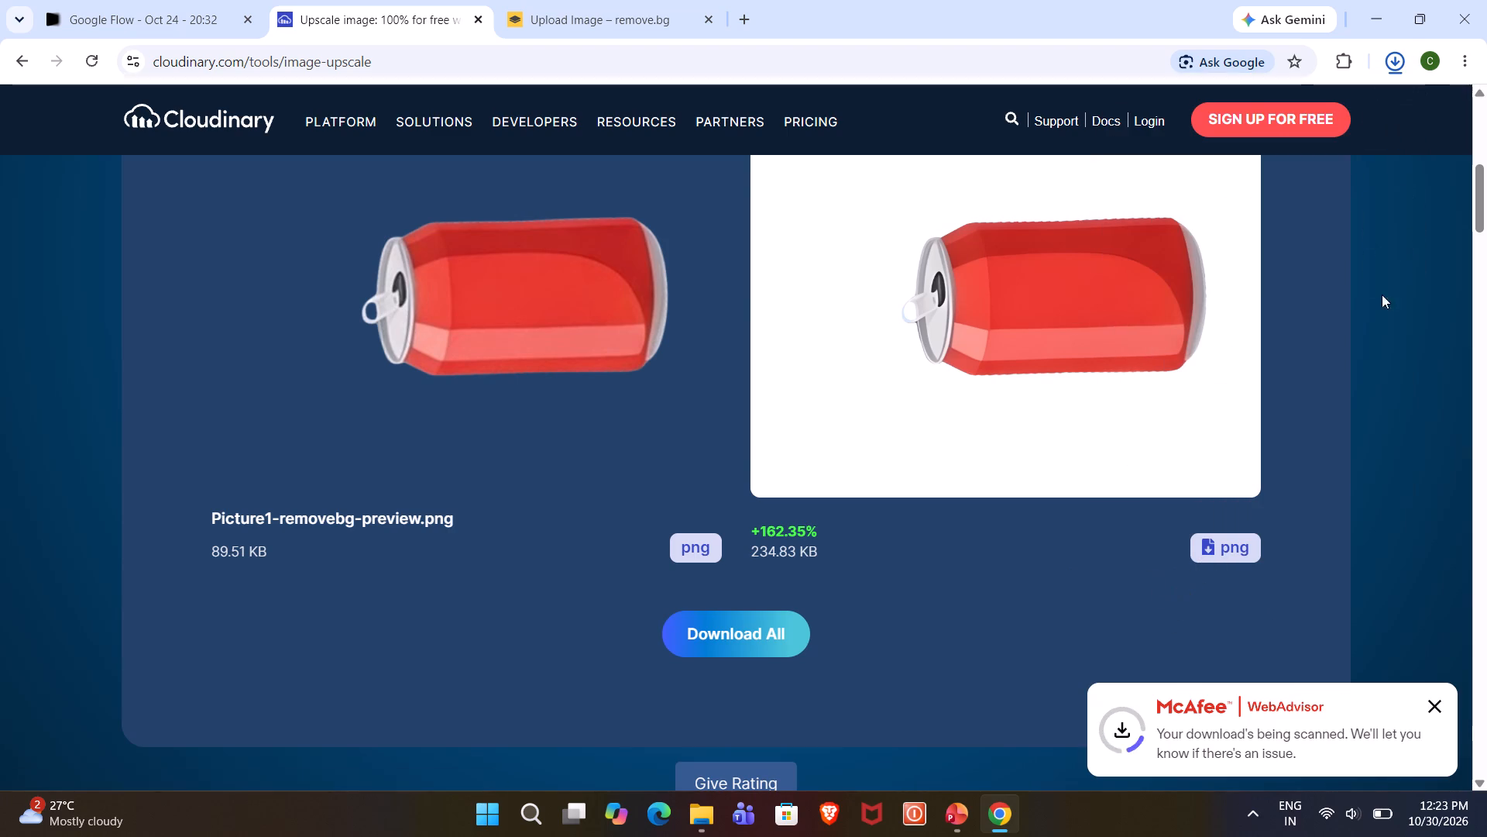
left_click(1387, 49)
left_click(1390, 67)
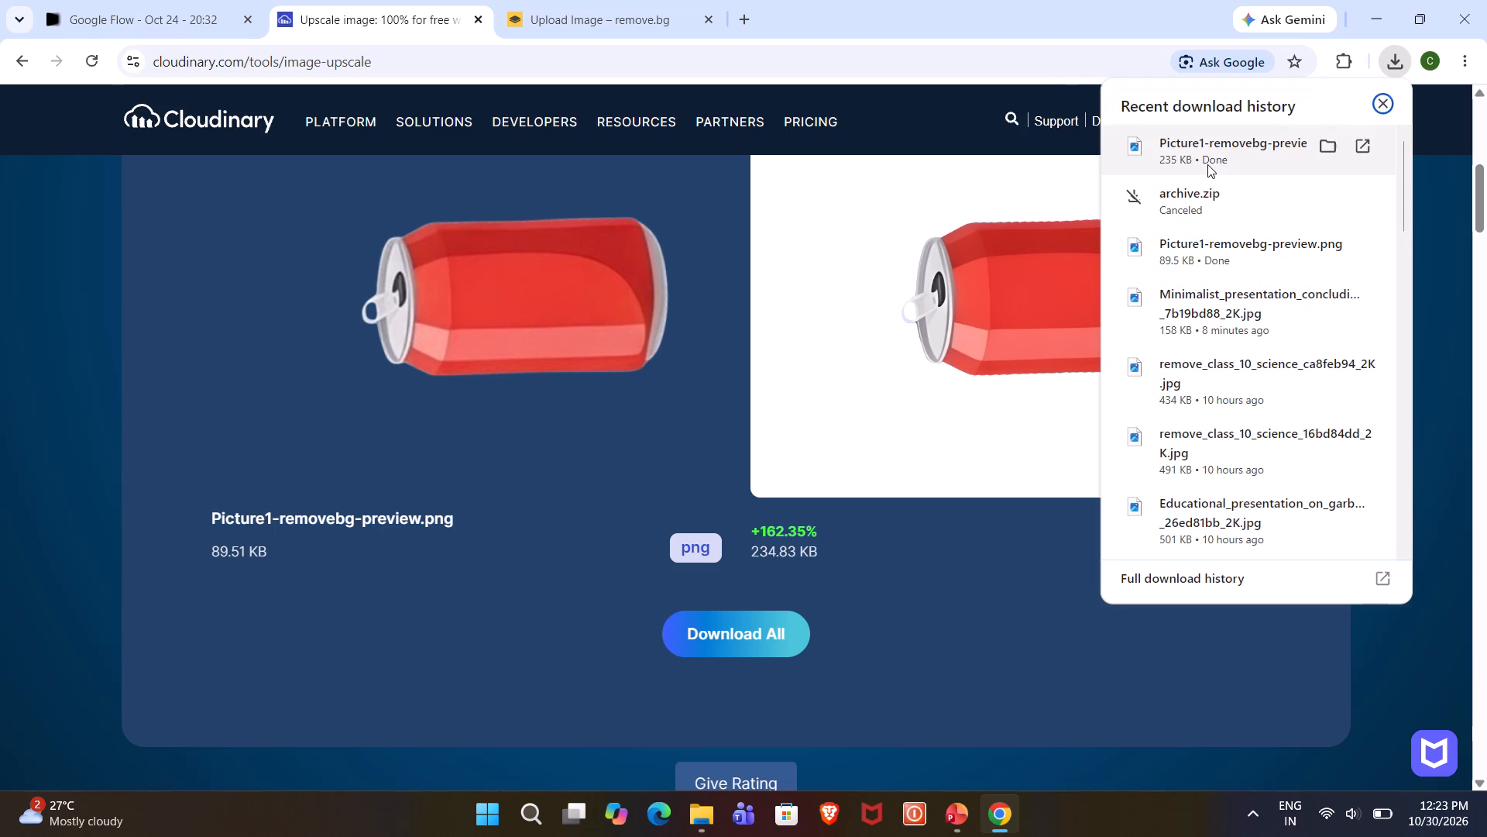
Insert the newly downloaded upscaled can image from Chrome's recent downloads onto slide 19 in PowerPoint.
left_click_drag(1223, 152, 969, 260)
key("alt+Tab")
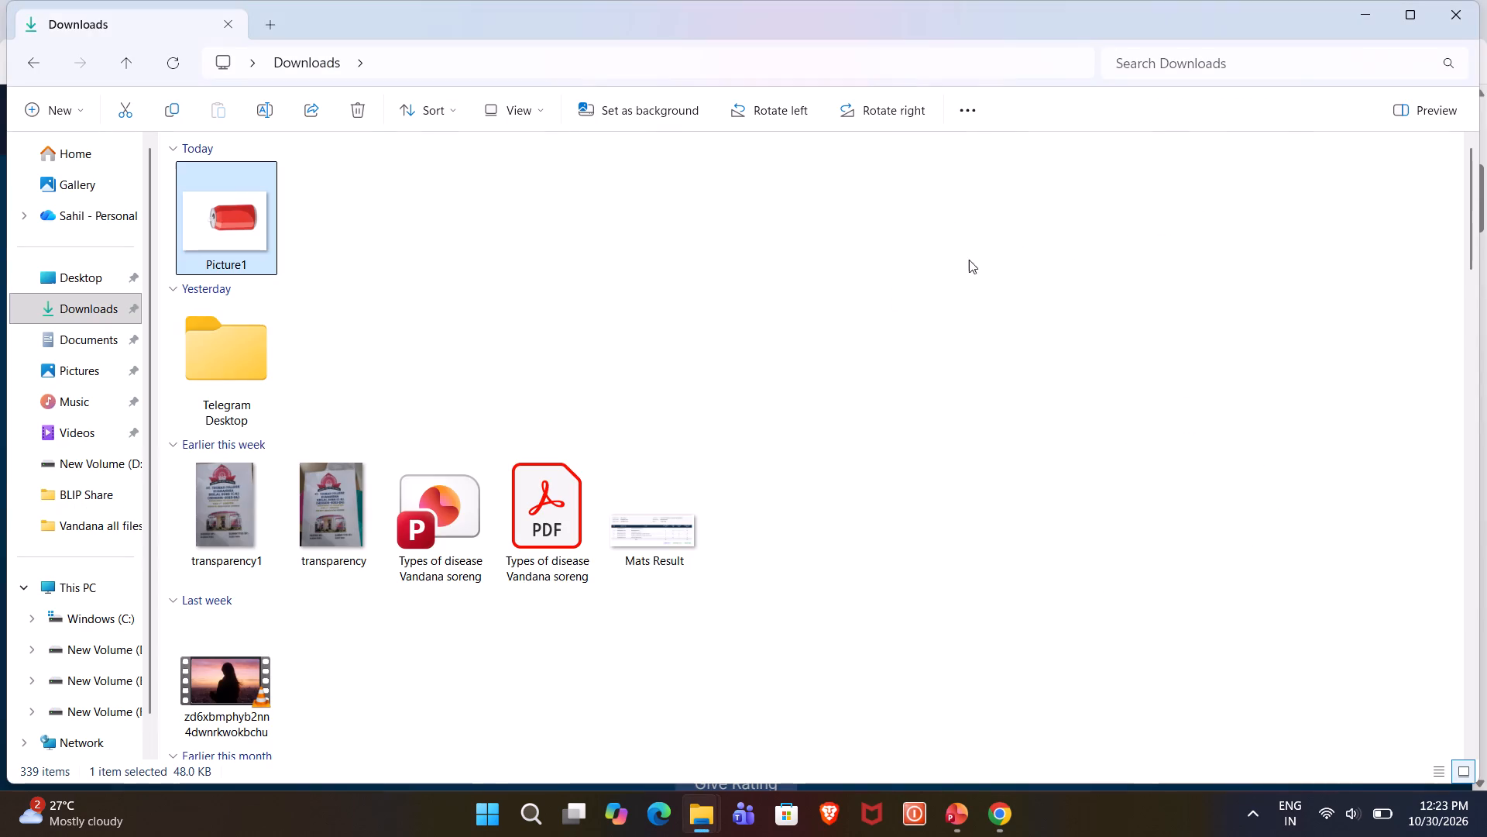
left_click_drag(969, 260, 898, 434)
key("alt+Tab")
key("alt+Tab")
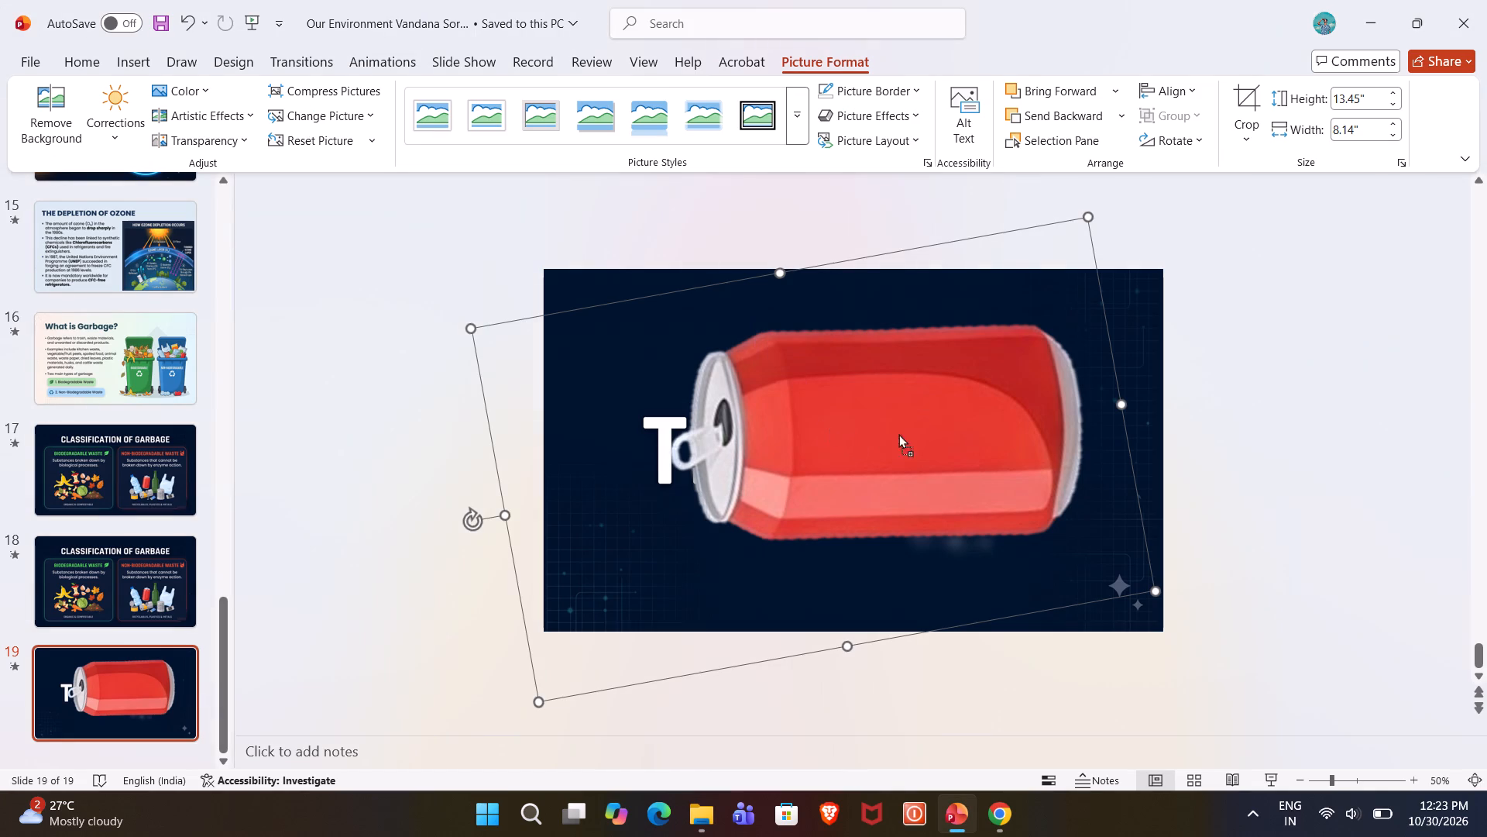
left_click_drag(898, 434, 1097, 352)
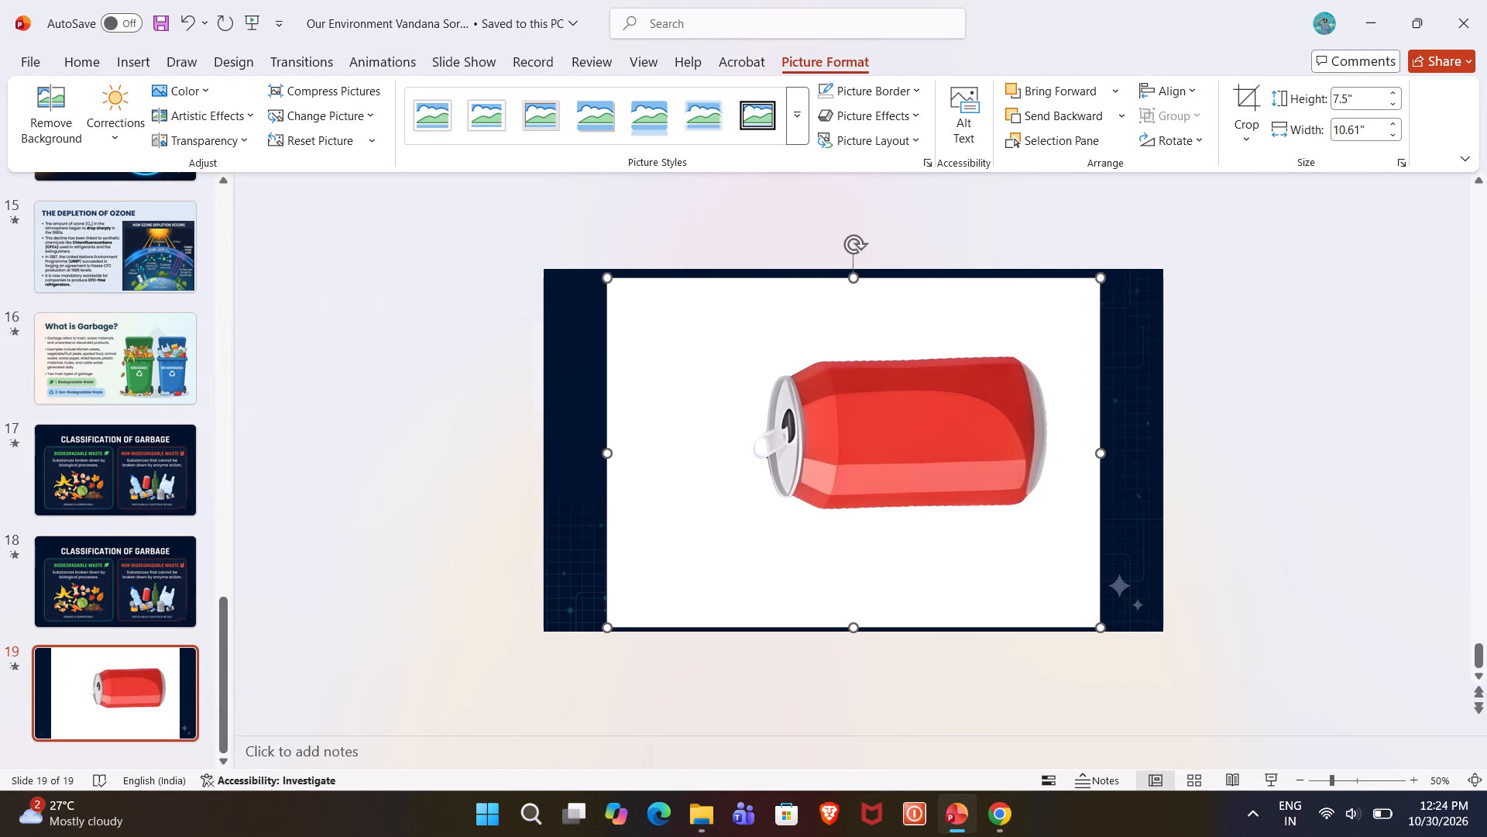
Shift the upscaled can picture off the older, larger can picture on slide 19 and delete the older one.
left_click_drag(965, 417, 1073, 443)
left_click(619, 409)
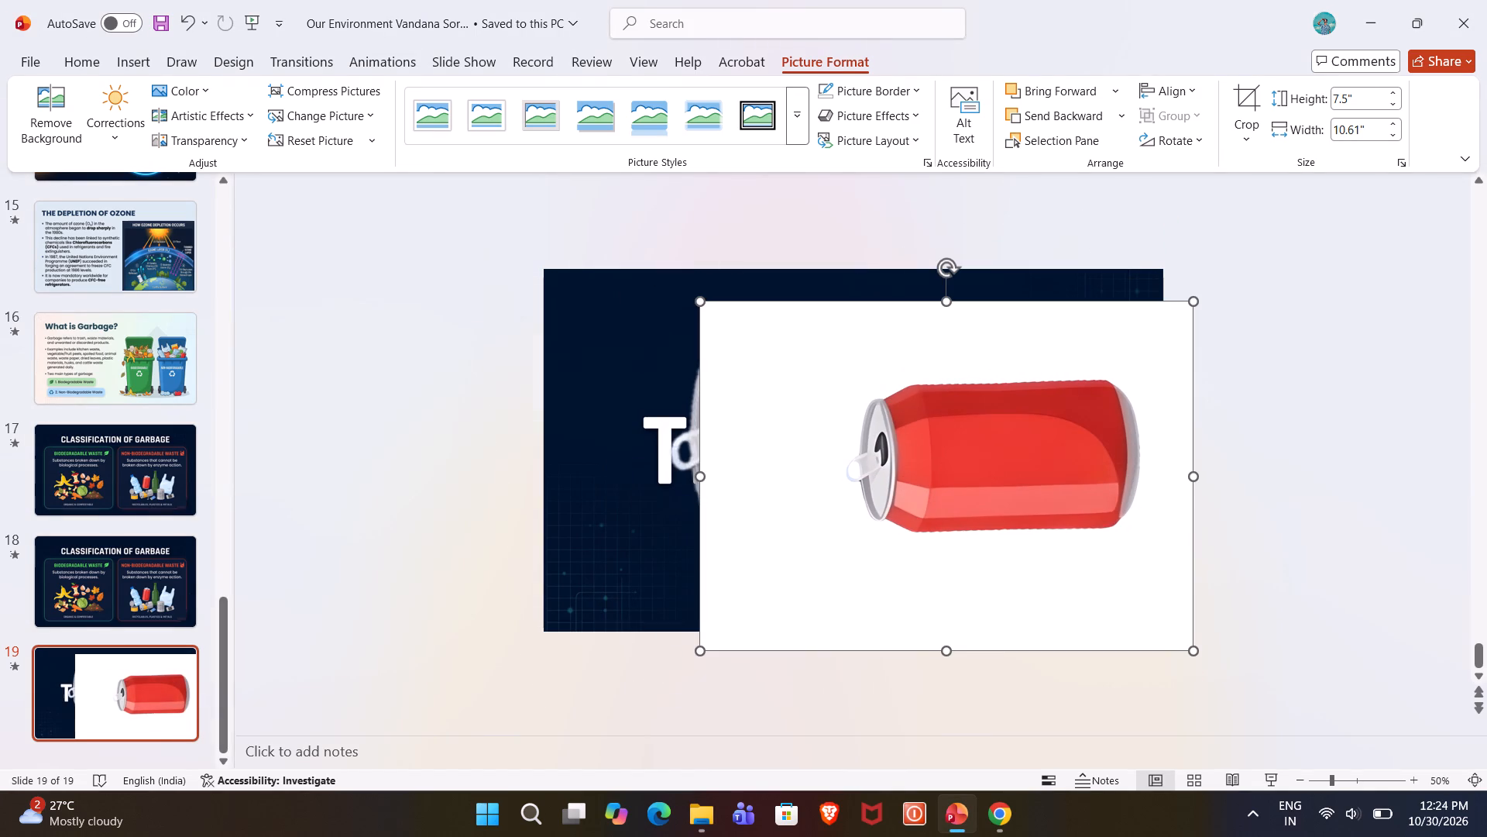
key("Delete")
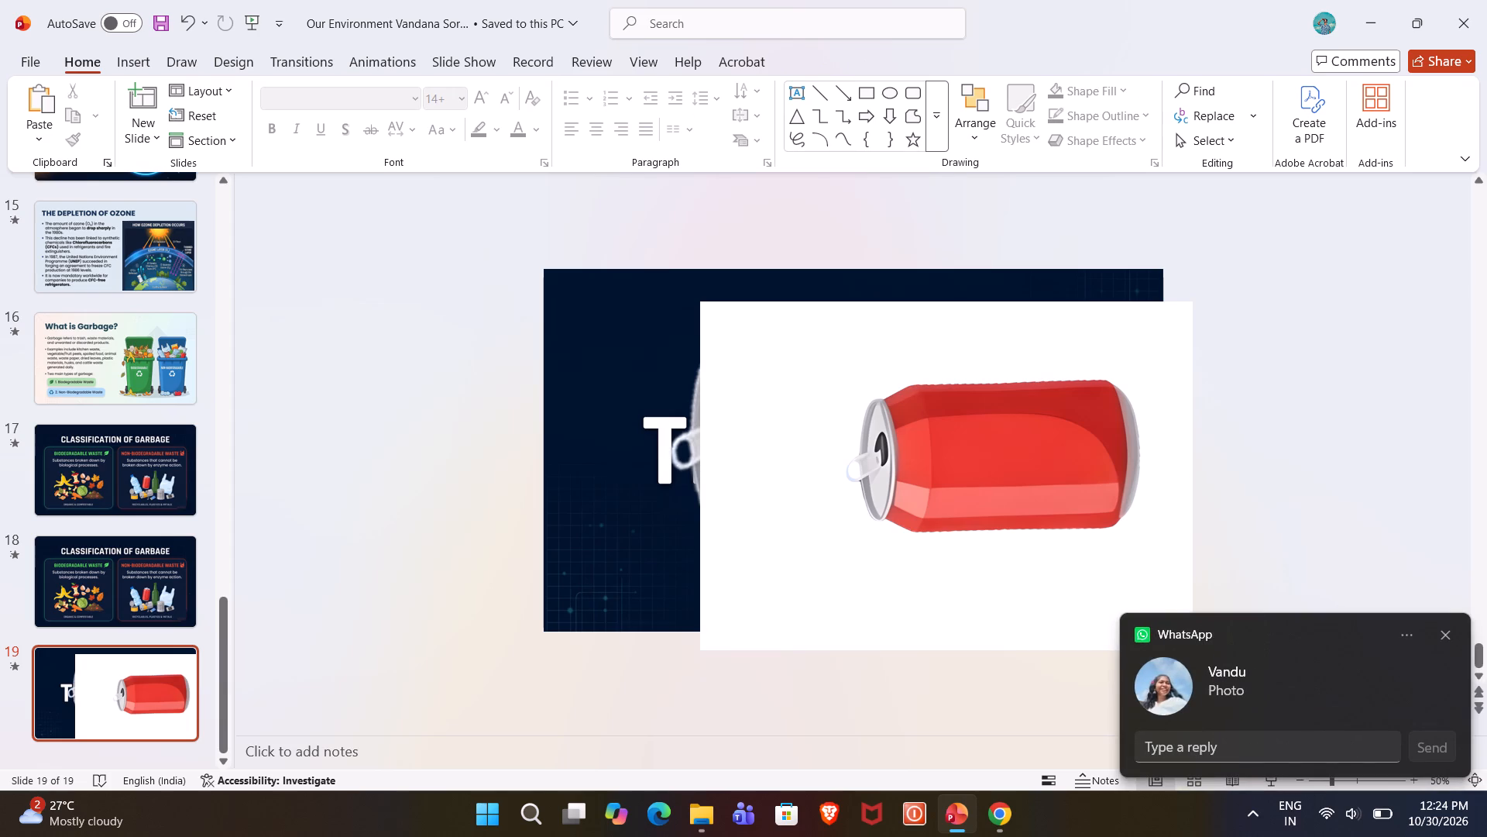
left_click_drag(912, 430, 739, 632)
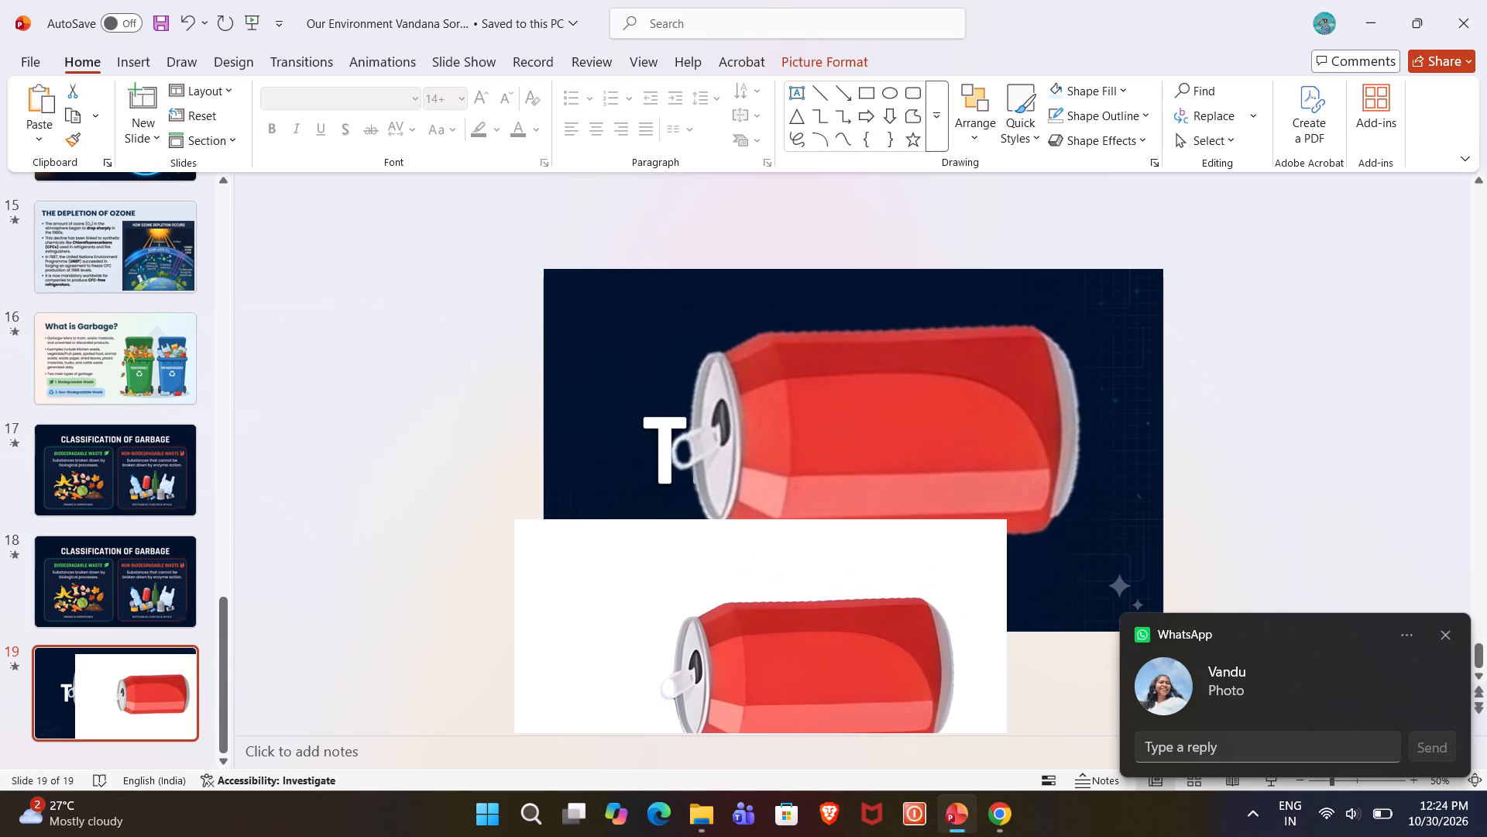
left_click_drag(739, 632, 783, 643)
left_click(830, 425)
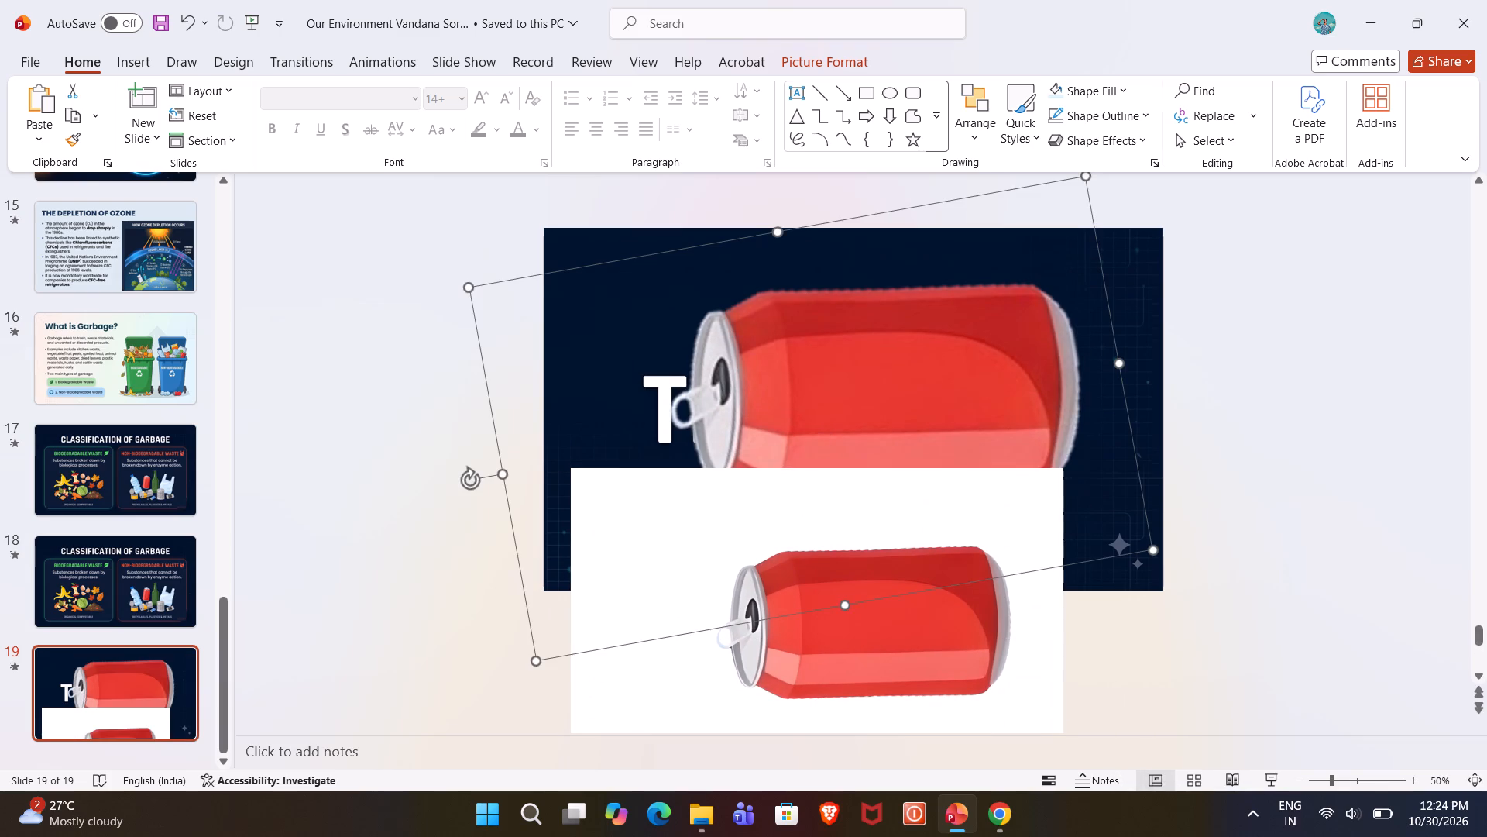
key("Delete")
Move the upscaled can picture back up over the middle of the Thank You slide.
left_click_drag(891, 475, 919, 374)
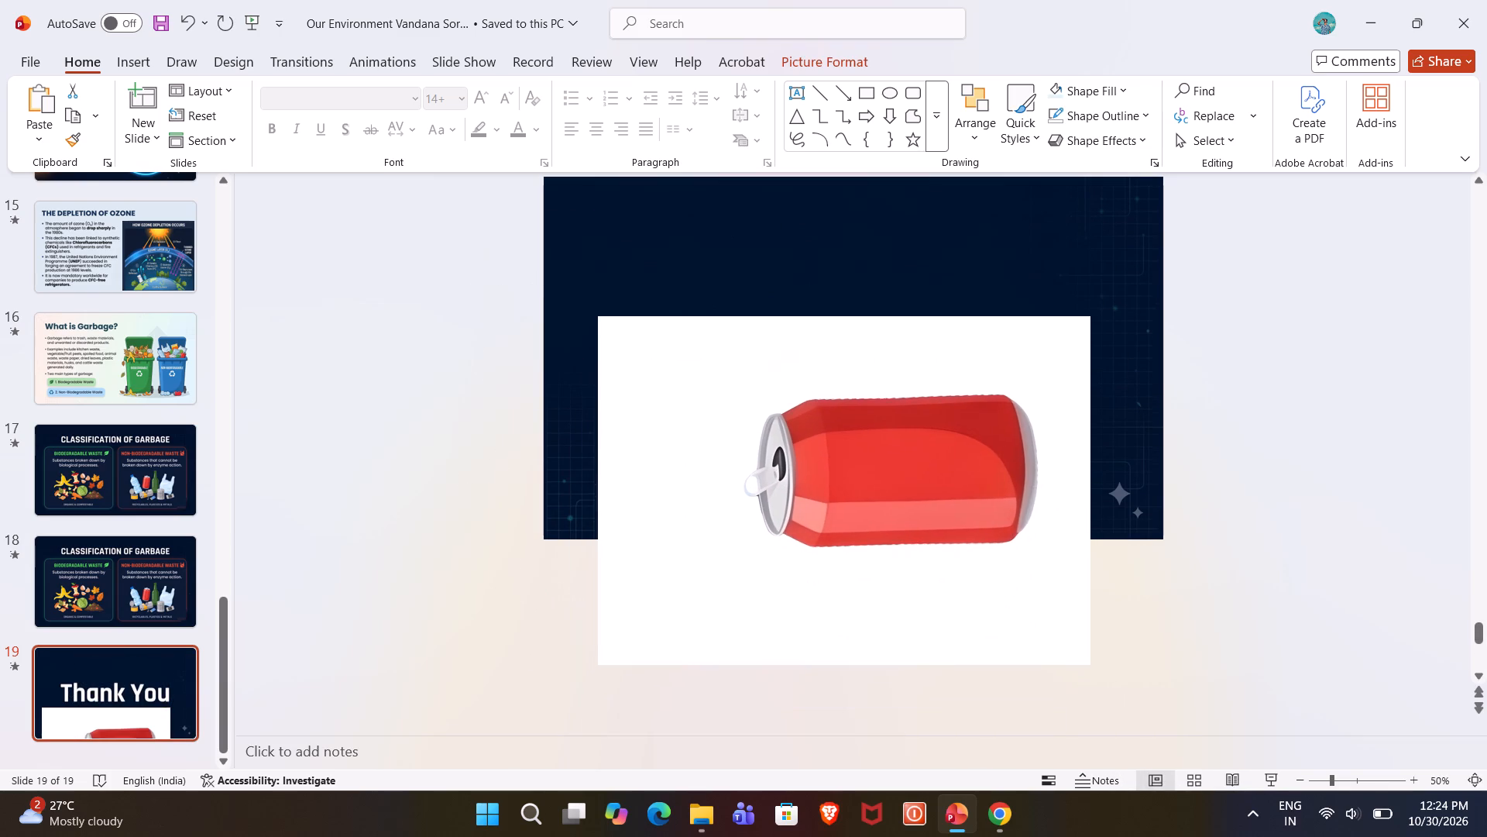
left_click_drag(919, 374, 919, 261)
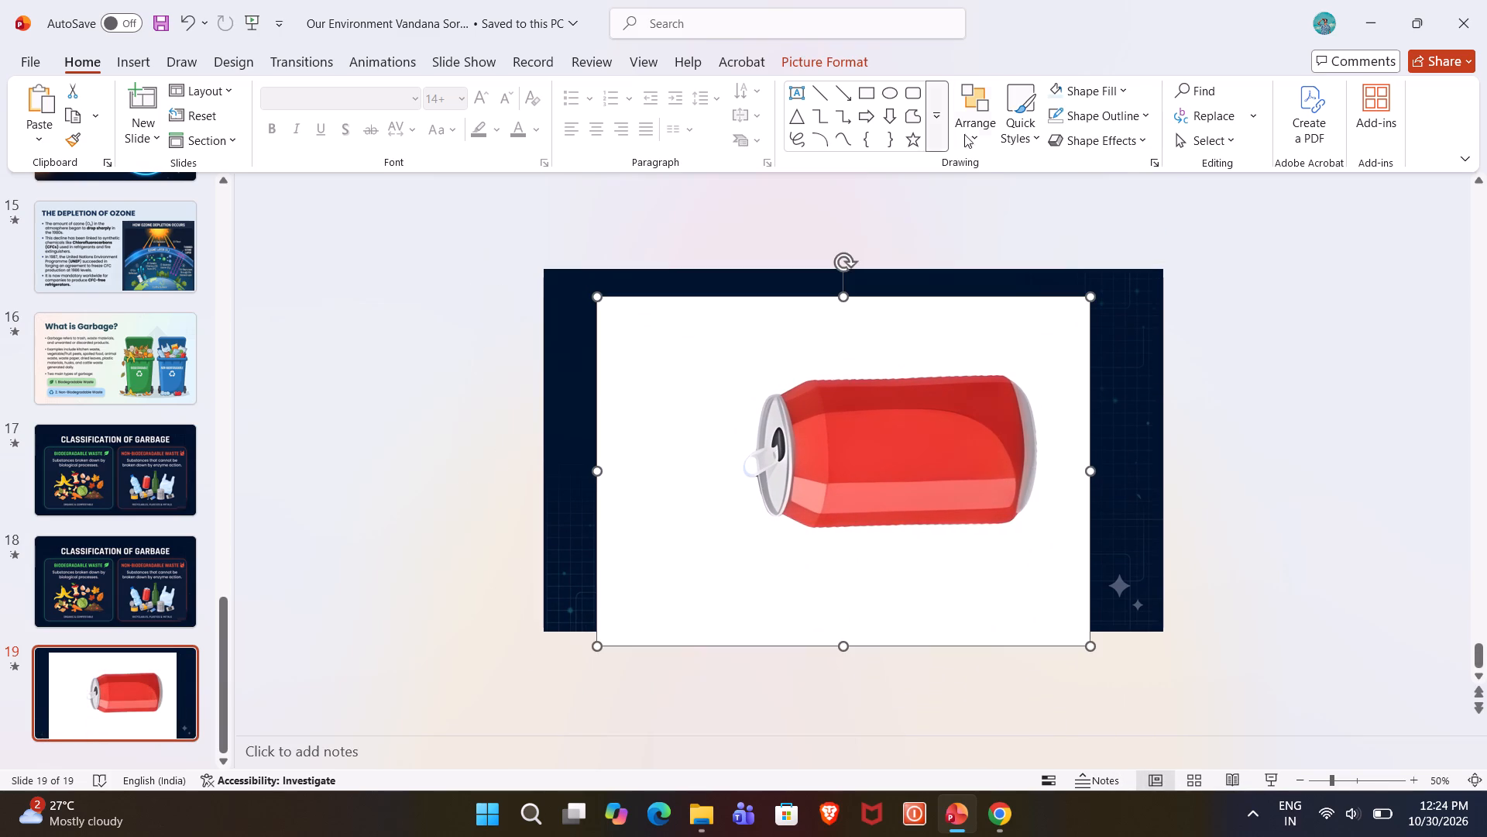
Remove the white background from the upscaled can picture on slide 19.
left_click(820, 57)
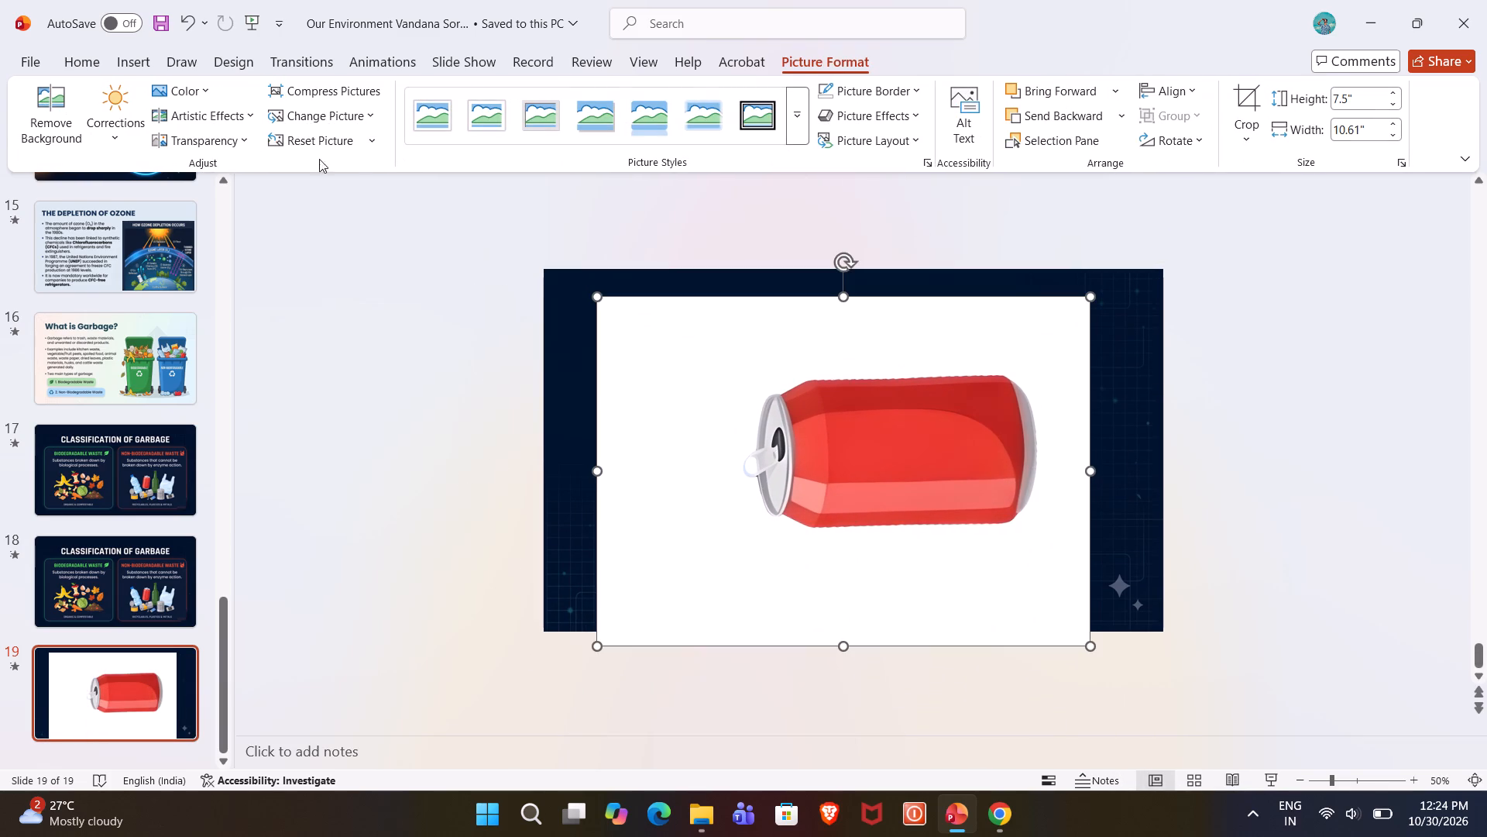
left_click(39, 132)
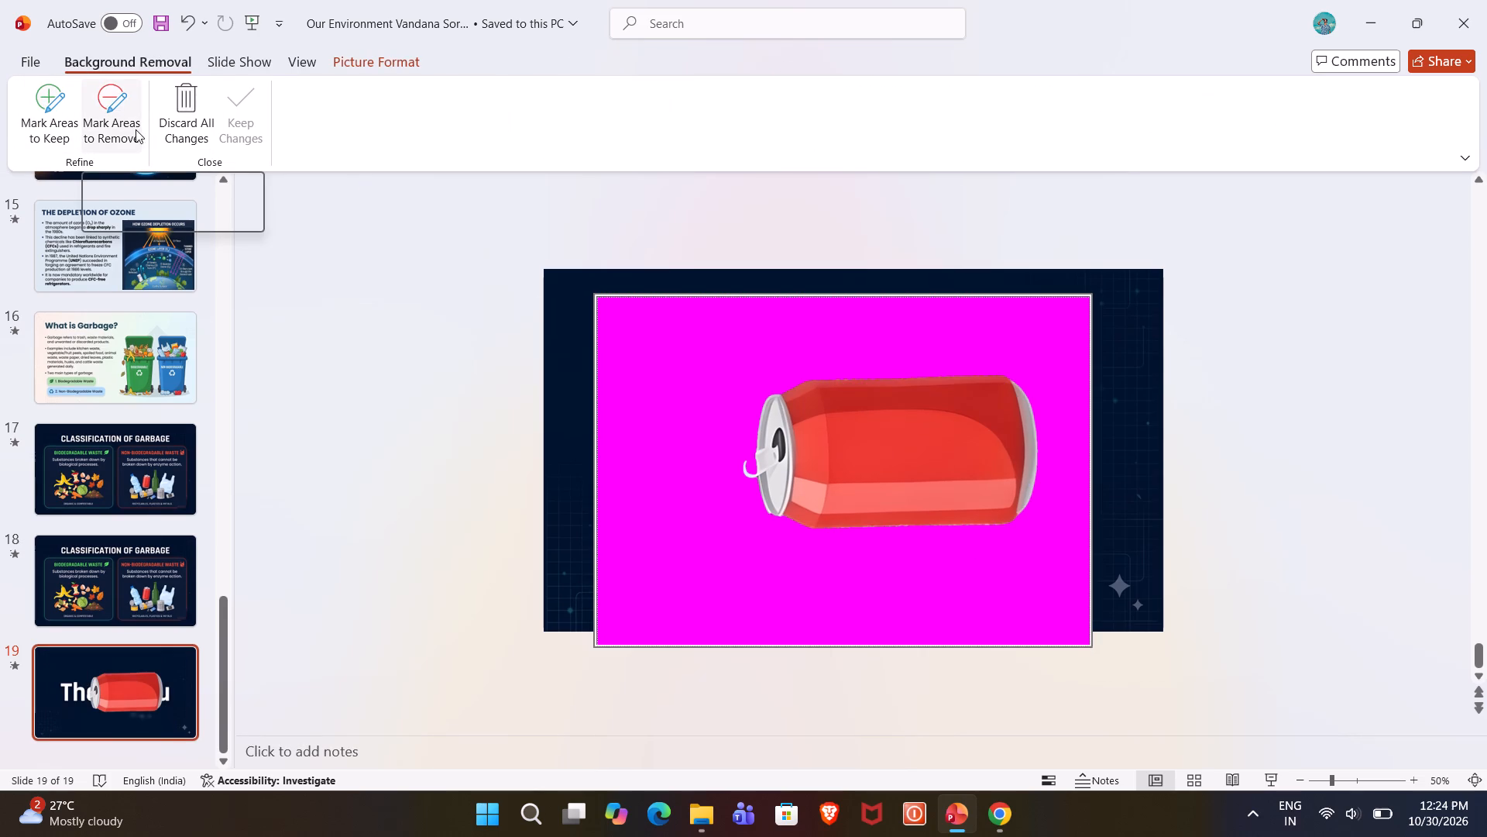
In PowerPoint, mark the middle of the red can as an area to keep and apply the background removal.
left_click(38, 112)
left_click_drag(826, 449, 910, 452)
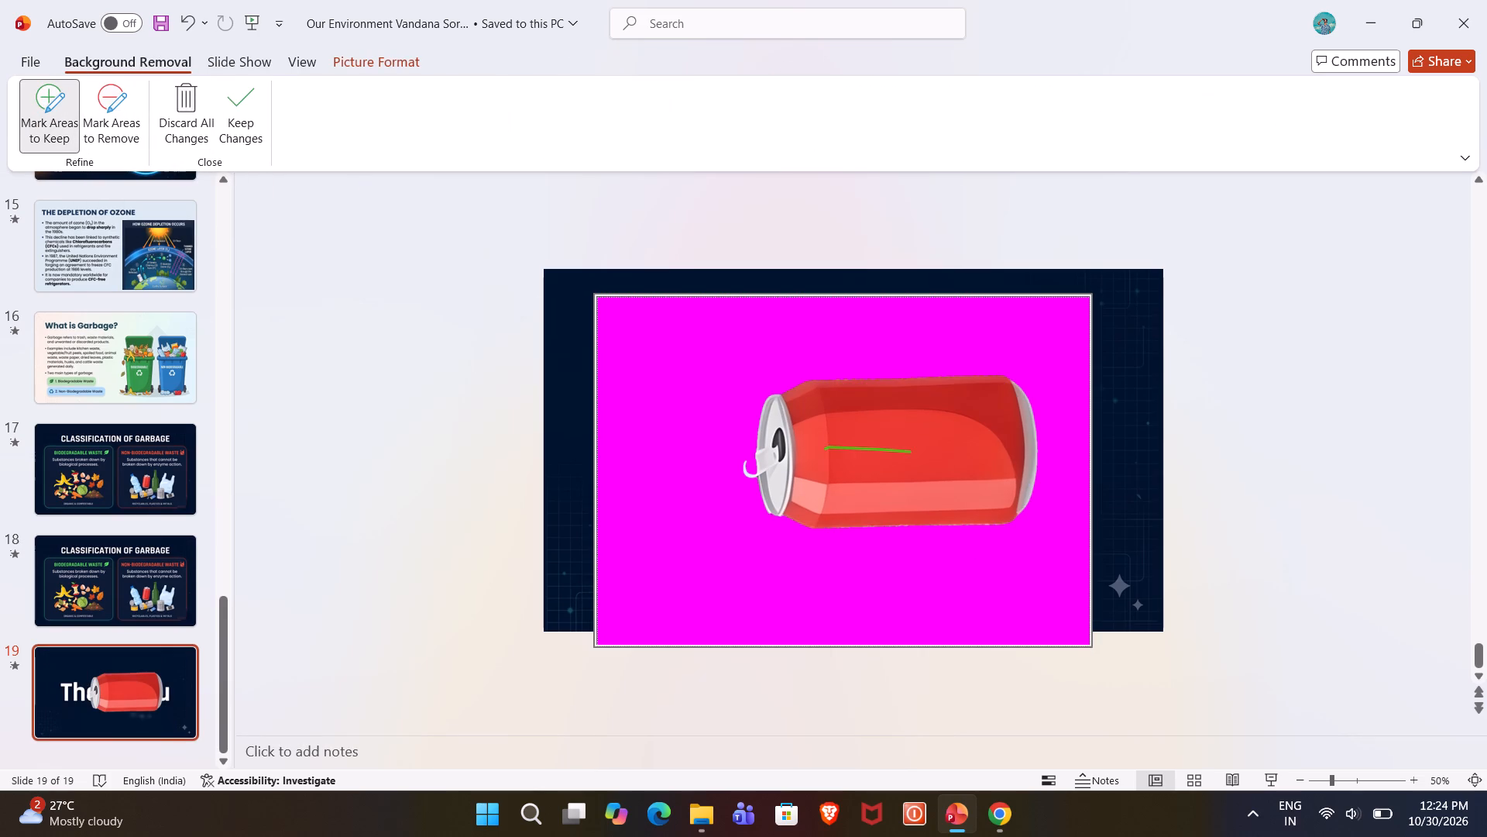
left_click(249, 128)
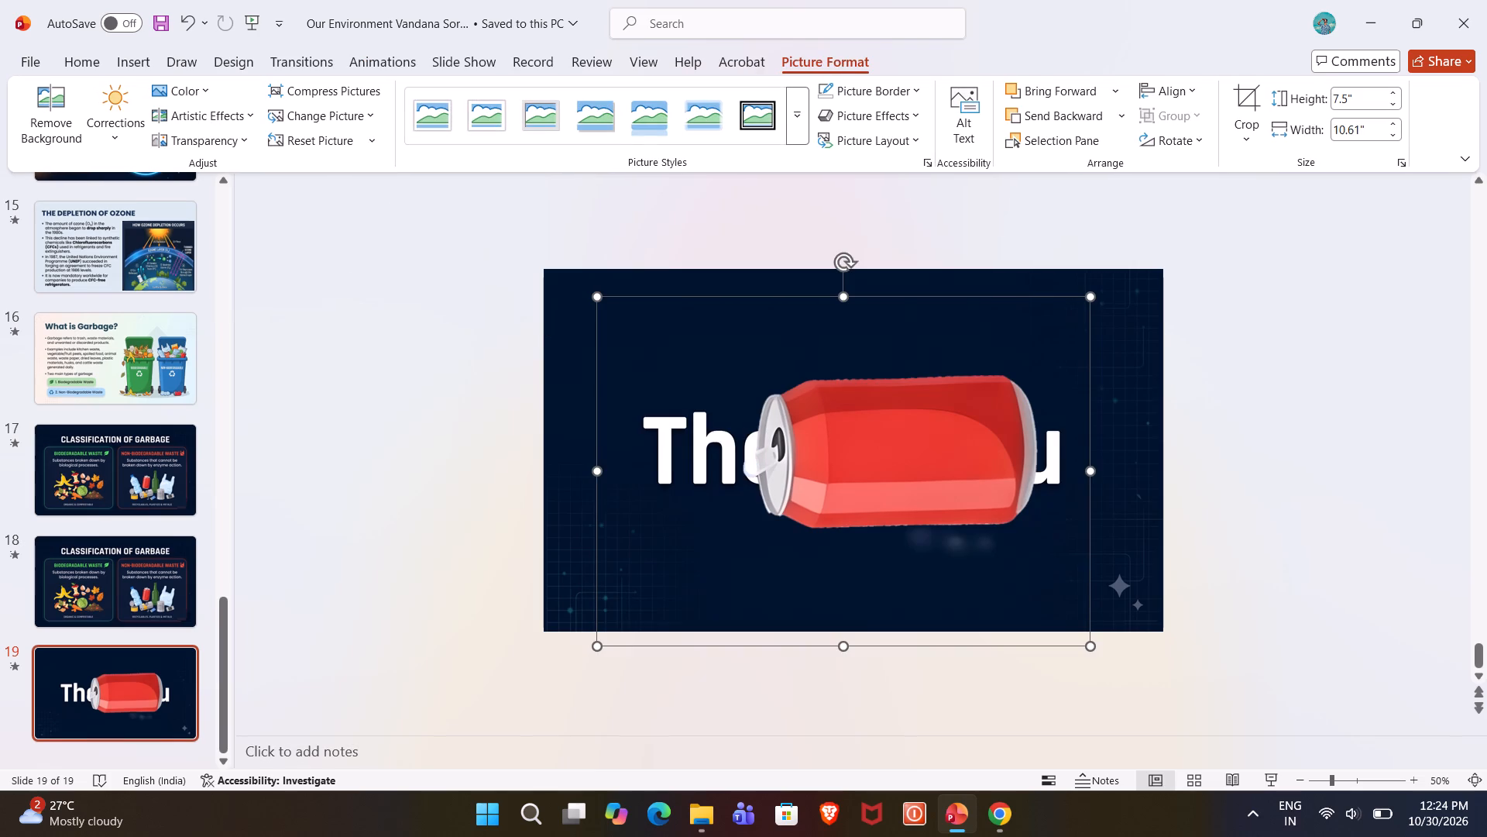
Move the can over the upper part of the "Thank You" text and resize its picture to 11.22" wide.
left_click_drag(844, 440, 829, 381)
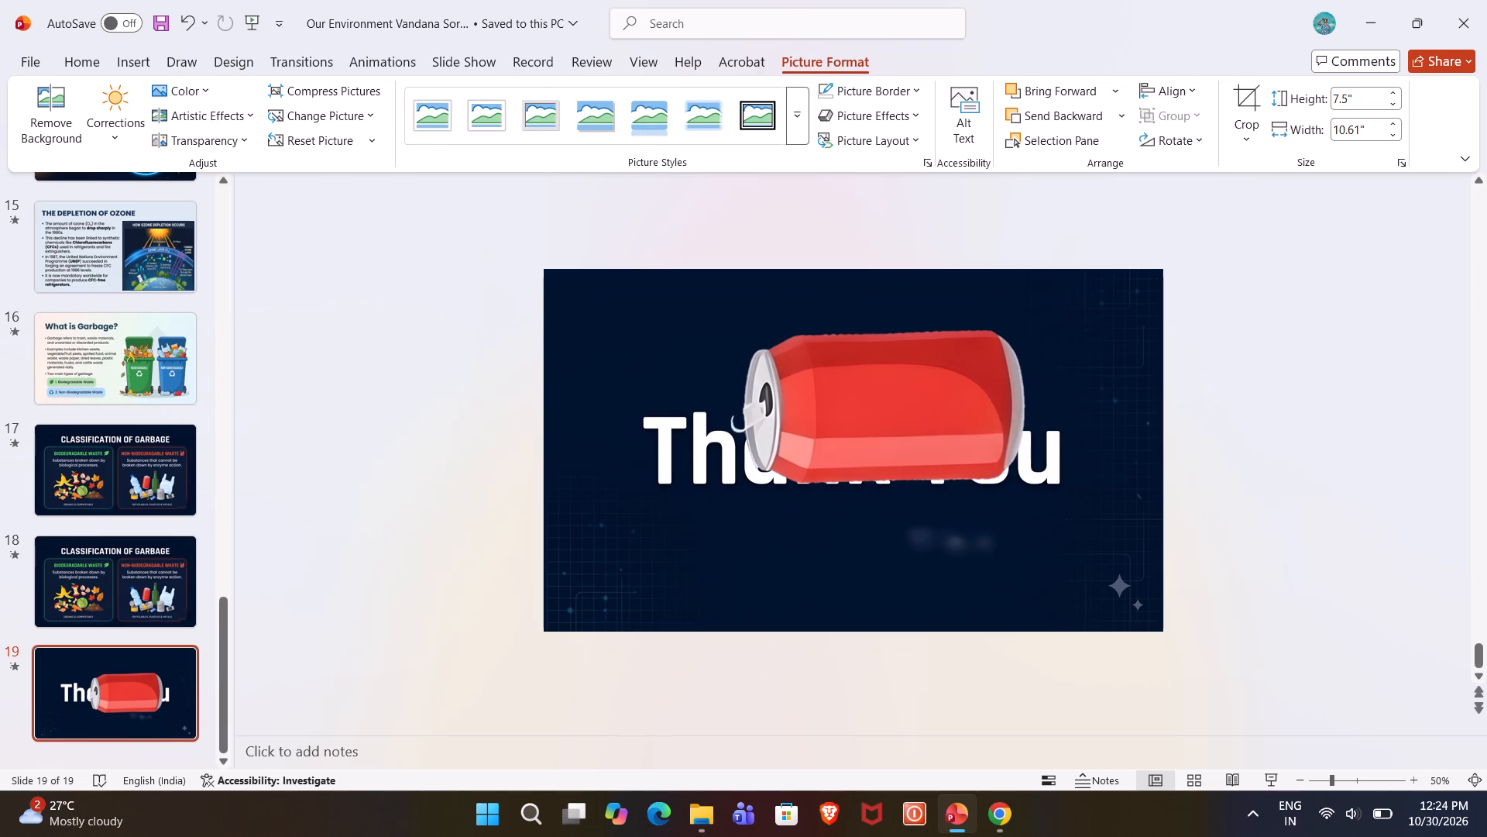
left_click_drag(829, 381, 827, 361)
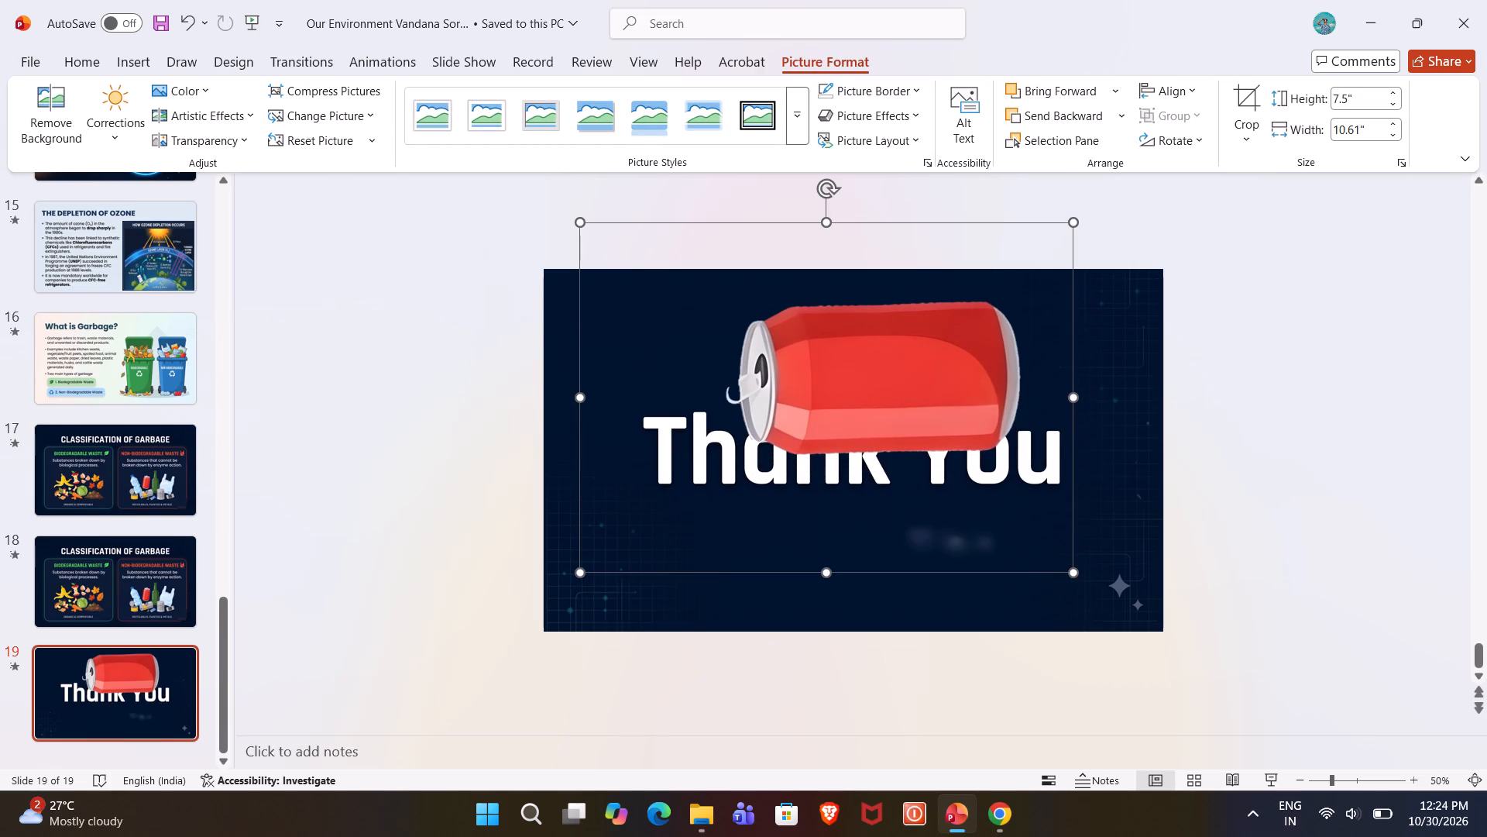
left_click_drag(1069, 401, 1256, 420)
left_click_drag(1029, 391, 871, 390)
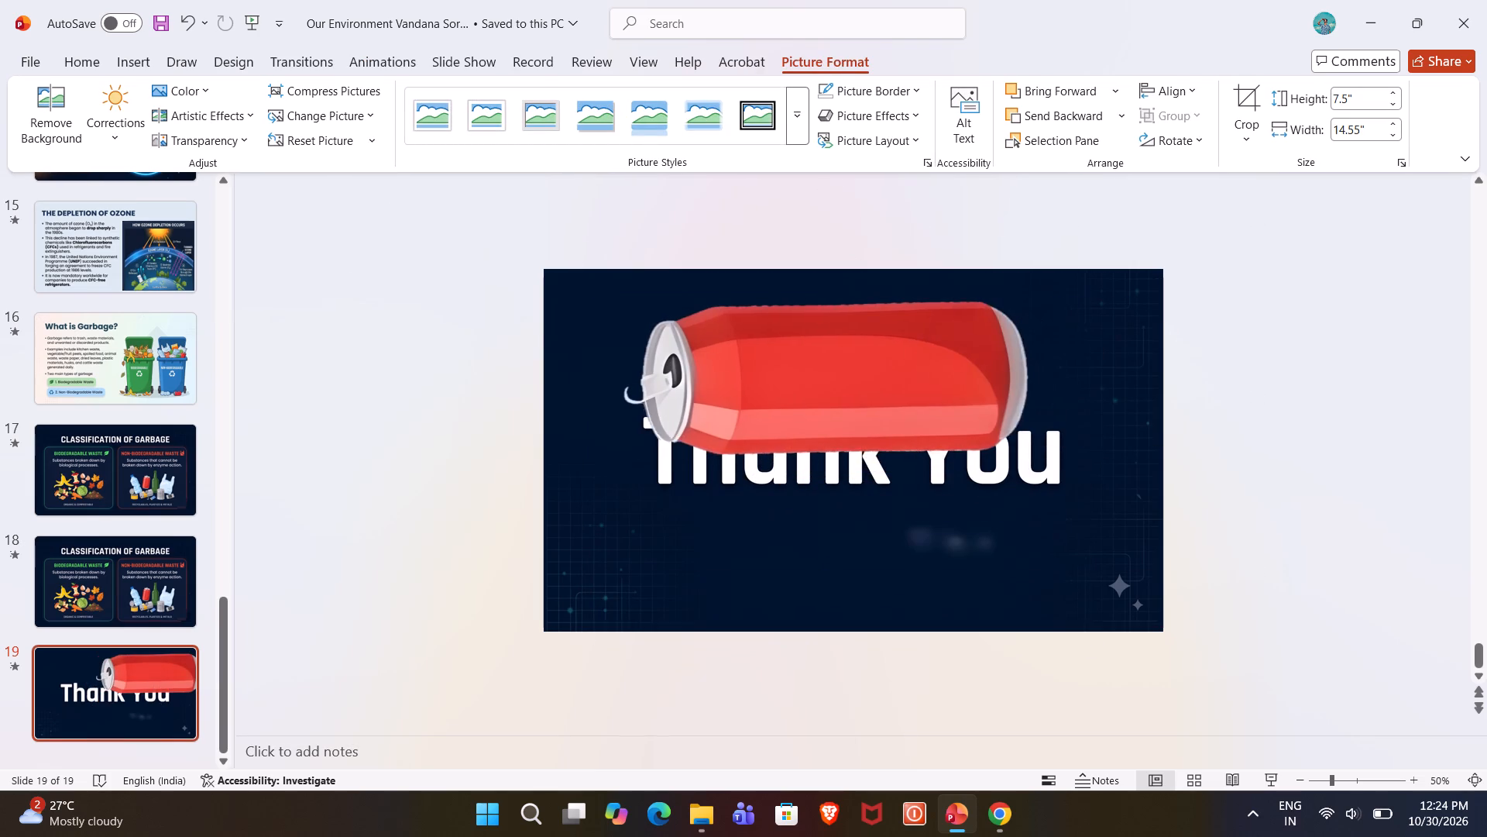
left_click_drag(871, 390, 896, 392)
left_click_drag(1126, 399, 1061, 398)
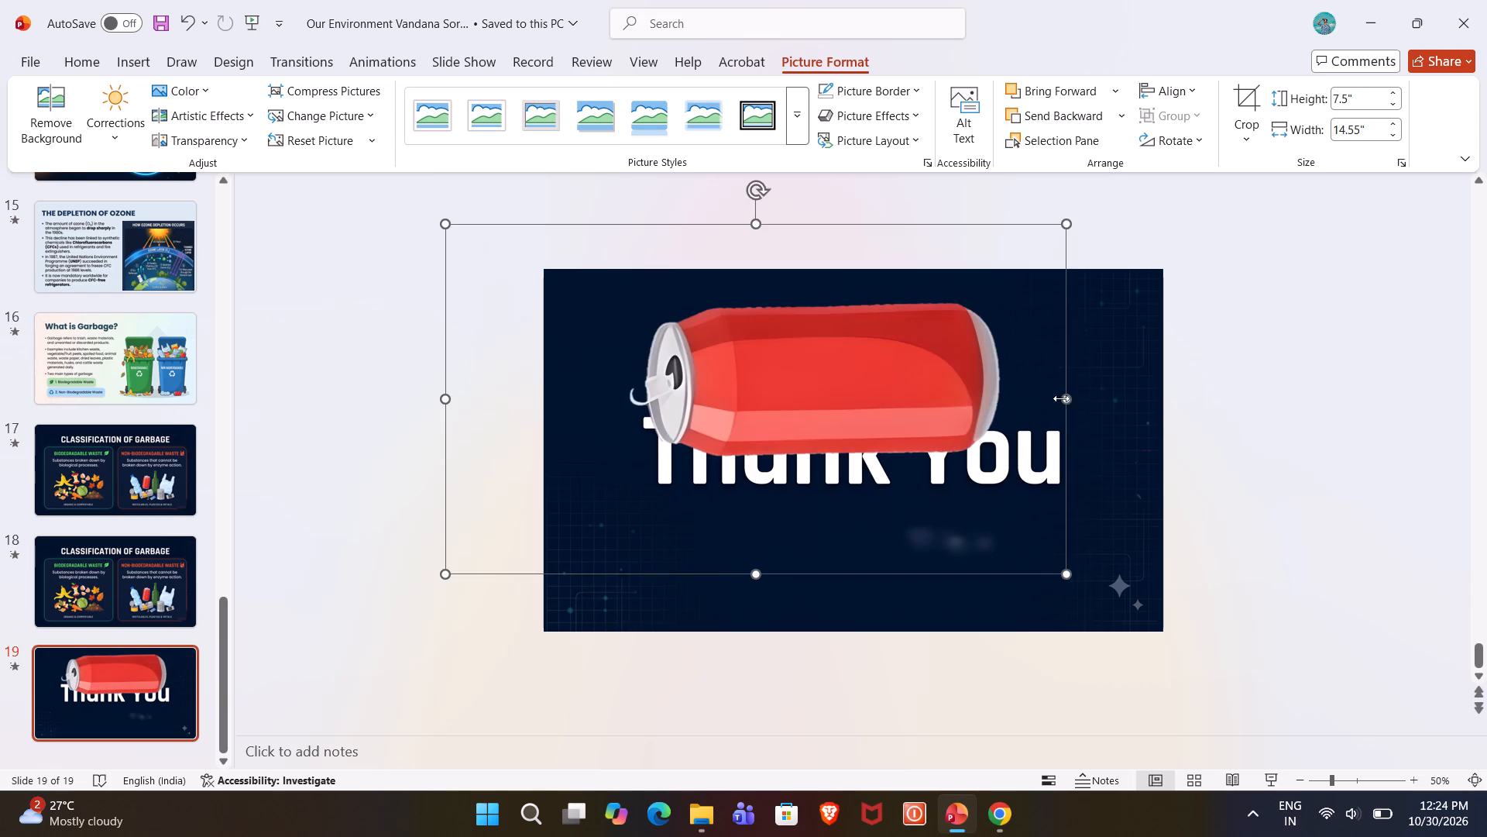
left_click(1072, 399)
left_click(864, 368)
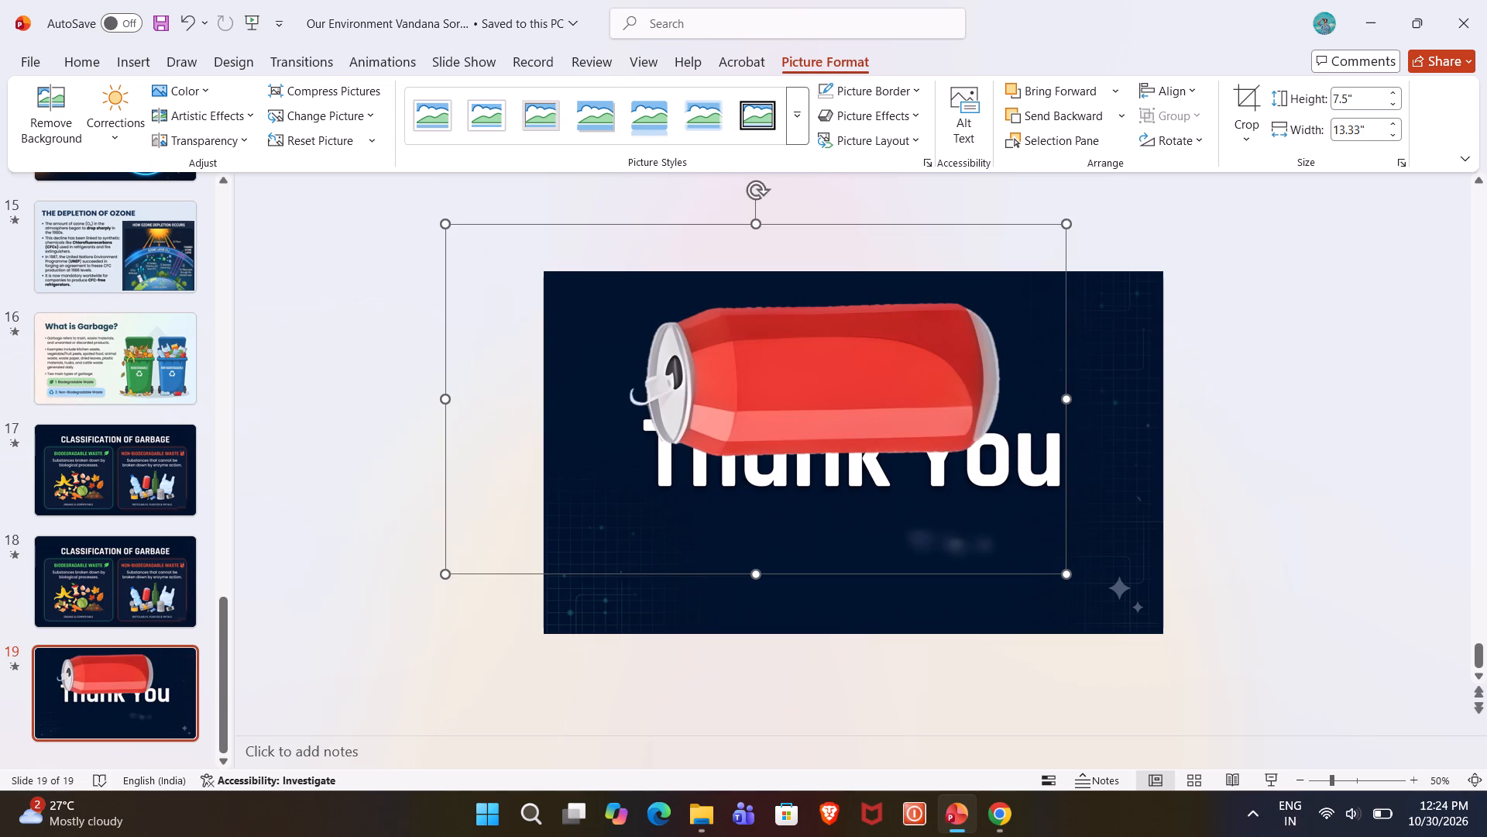
left_click_drag(1065, 396, 967, 393)
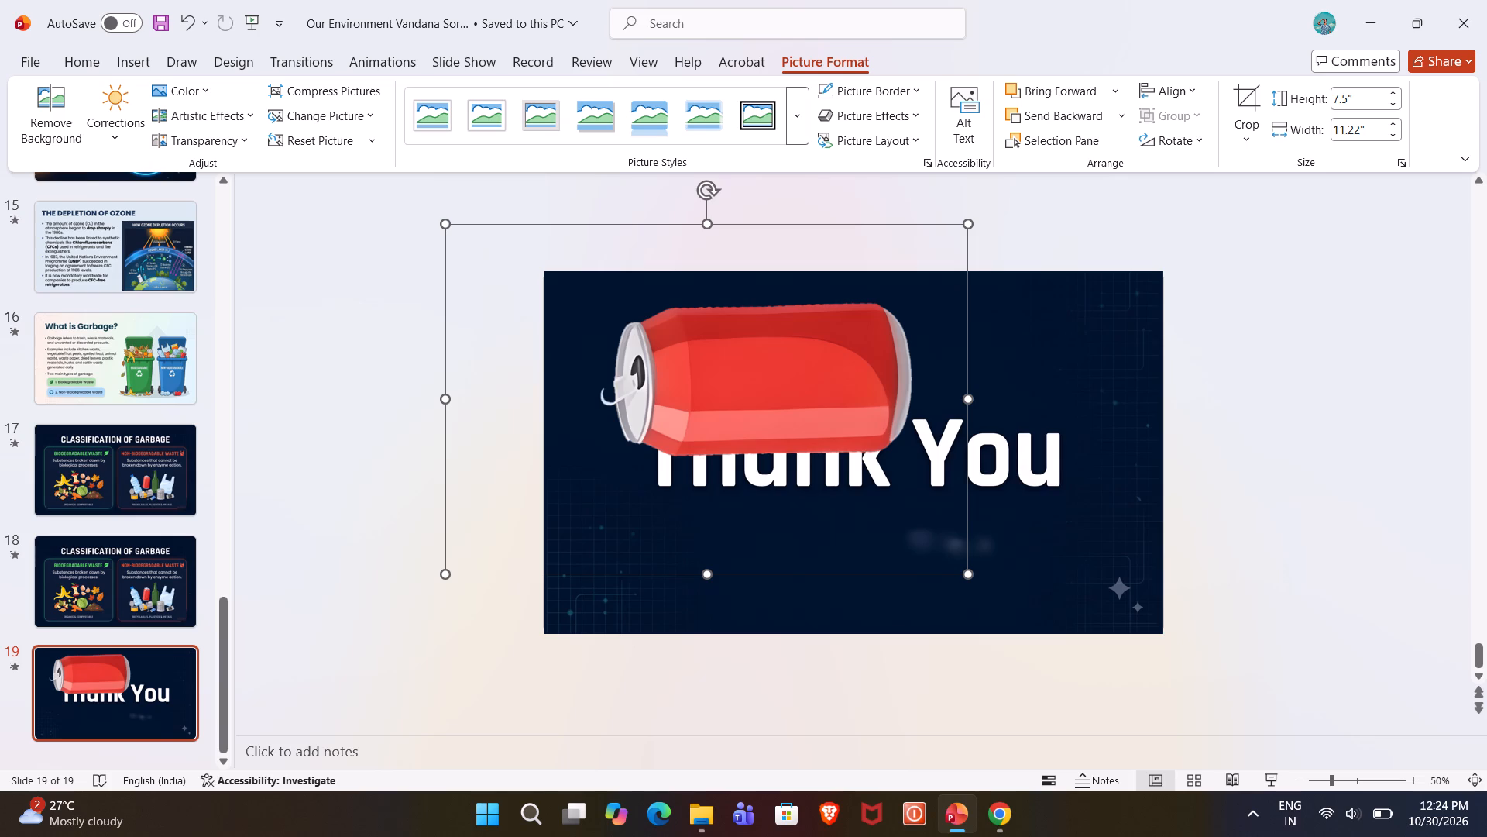
left_click_drag(746, 389, 849, 382)
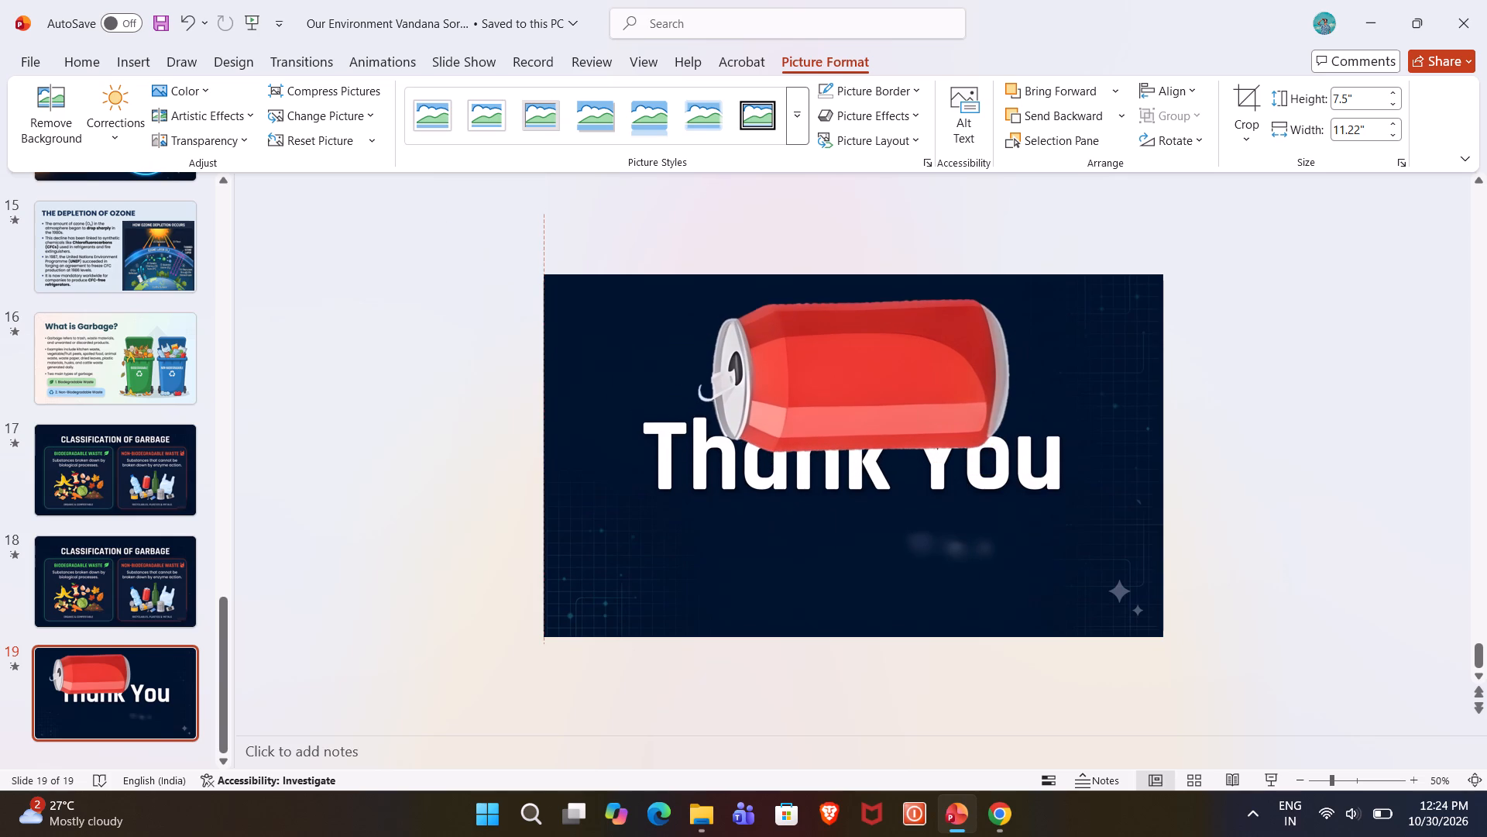
left_click(1258, 461)
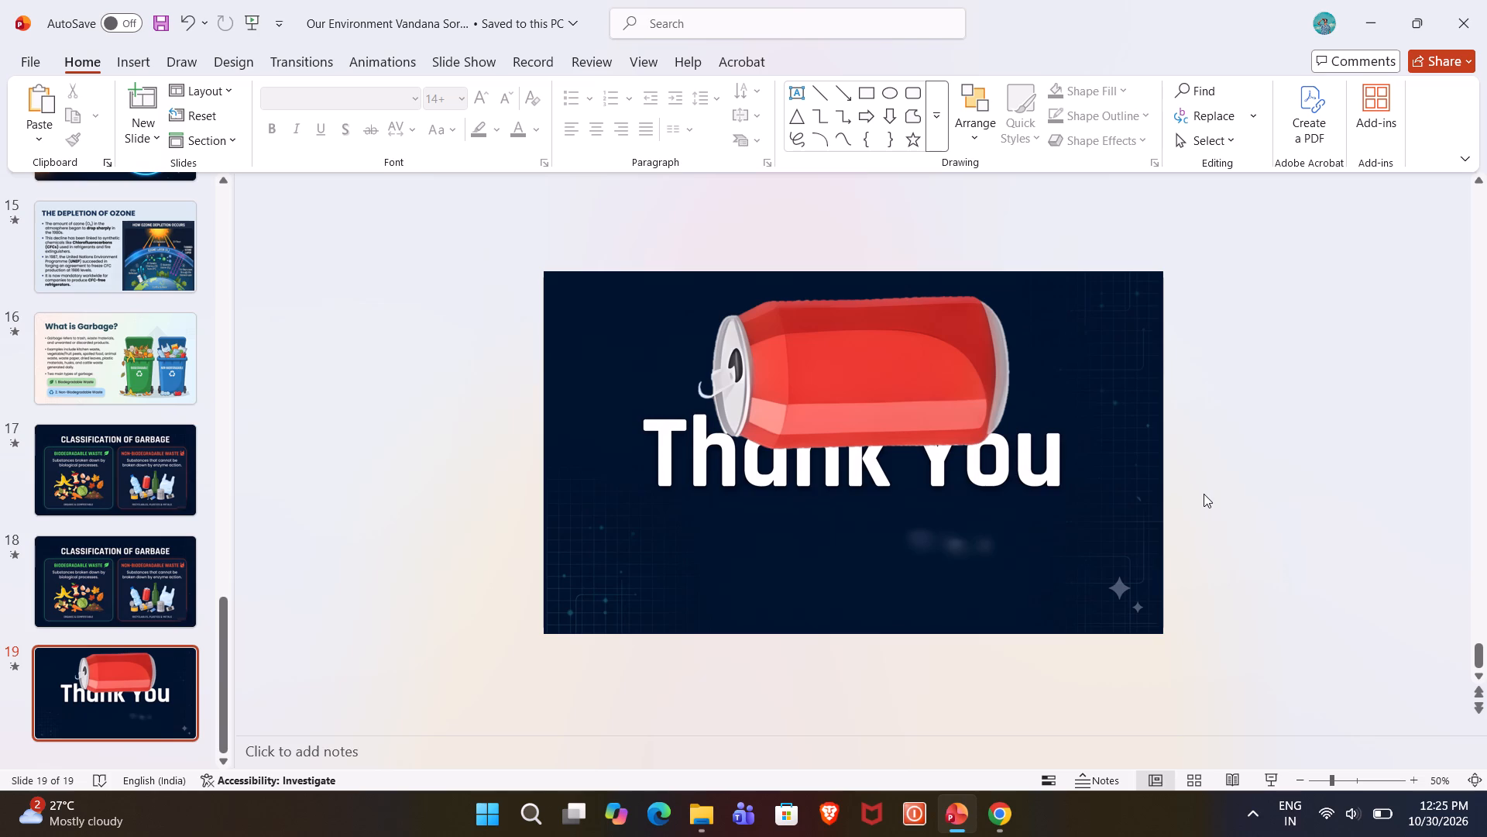
Move the can below the "Thank You" text, and shift the dark "Thank You" picture down off most of slide 19.
left_click_drag(918, 376, 922, 449)
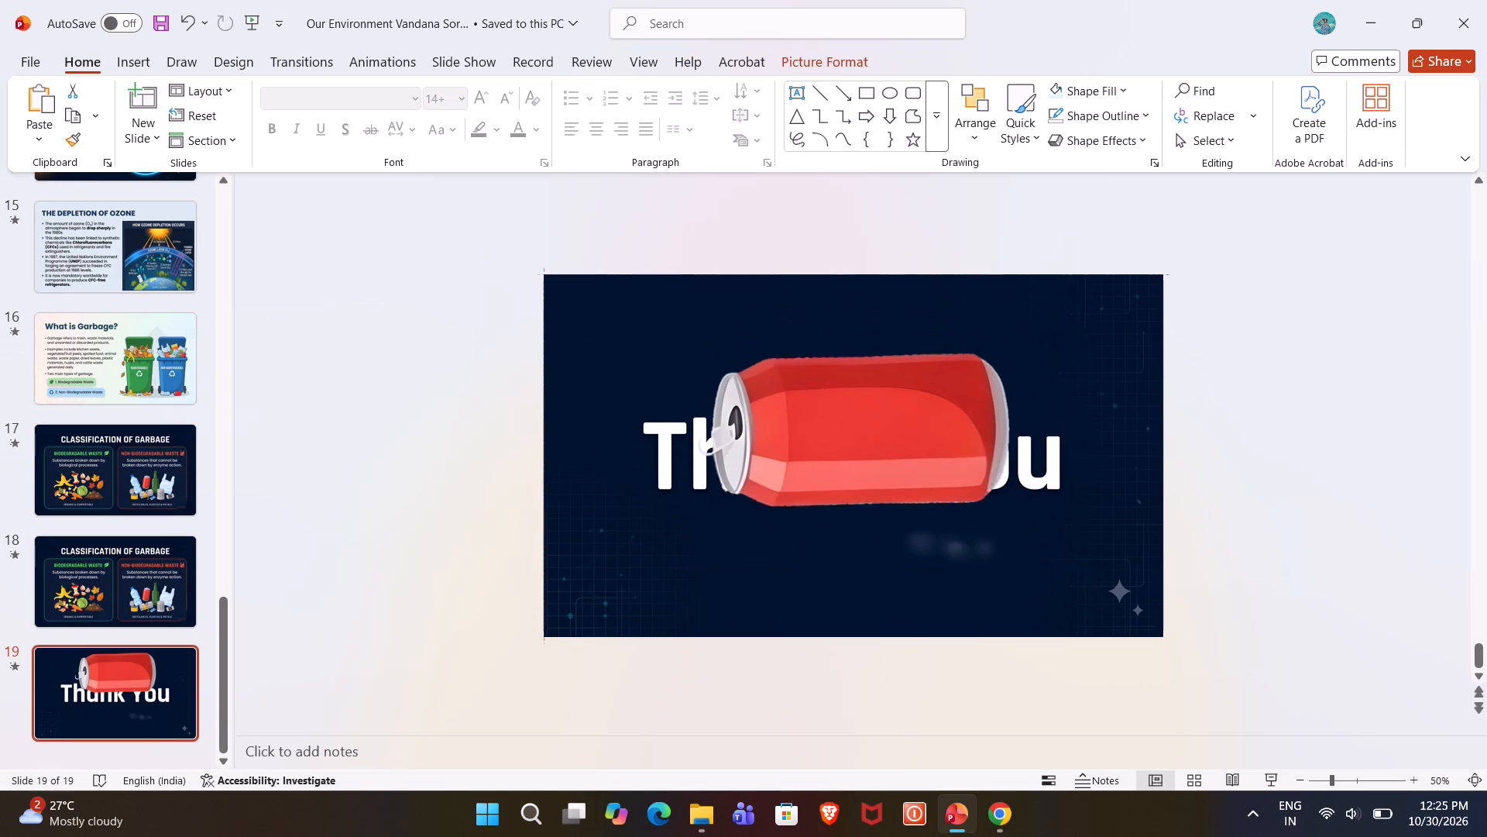
left_click_drag(922, 449, 899, 571)
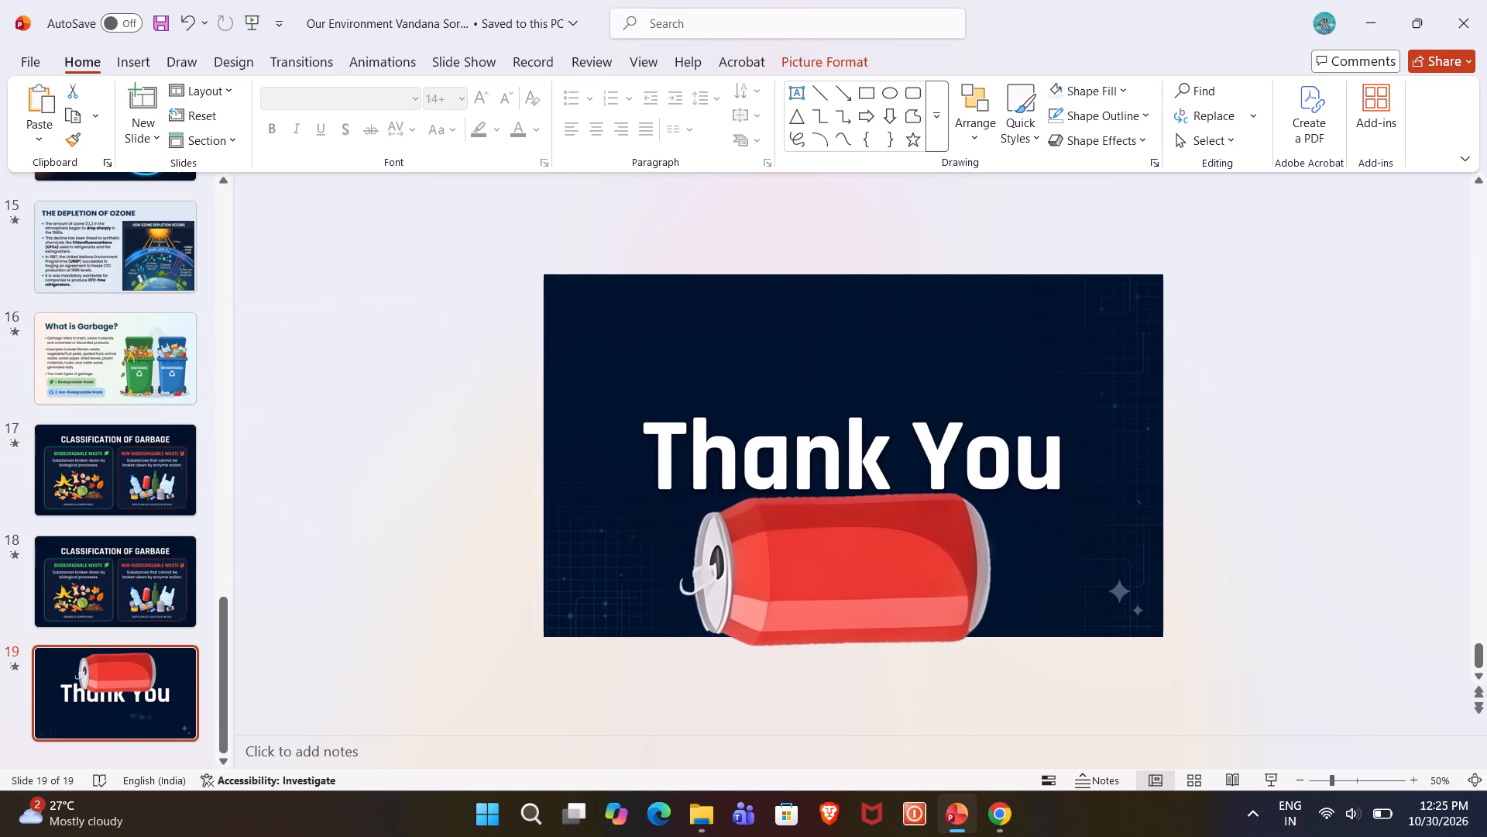
left_click_drag(899, 571, 901, 571)
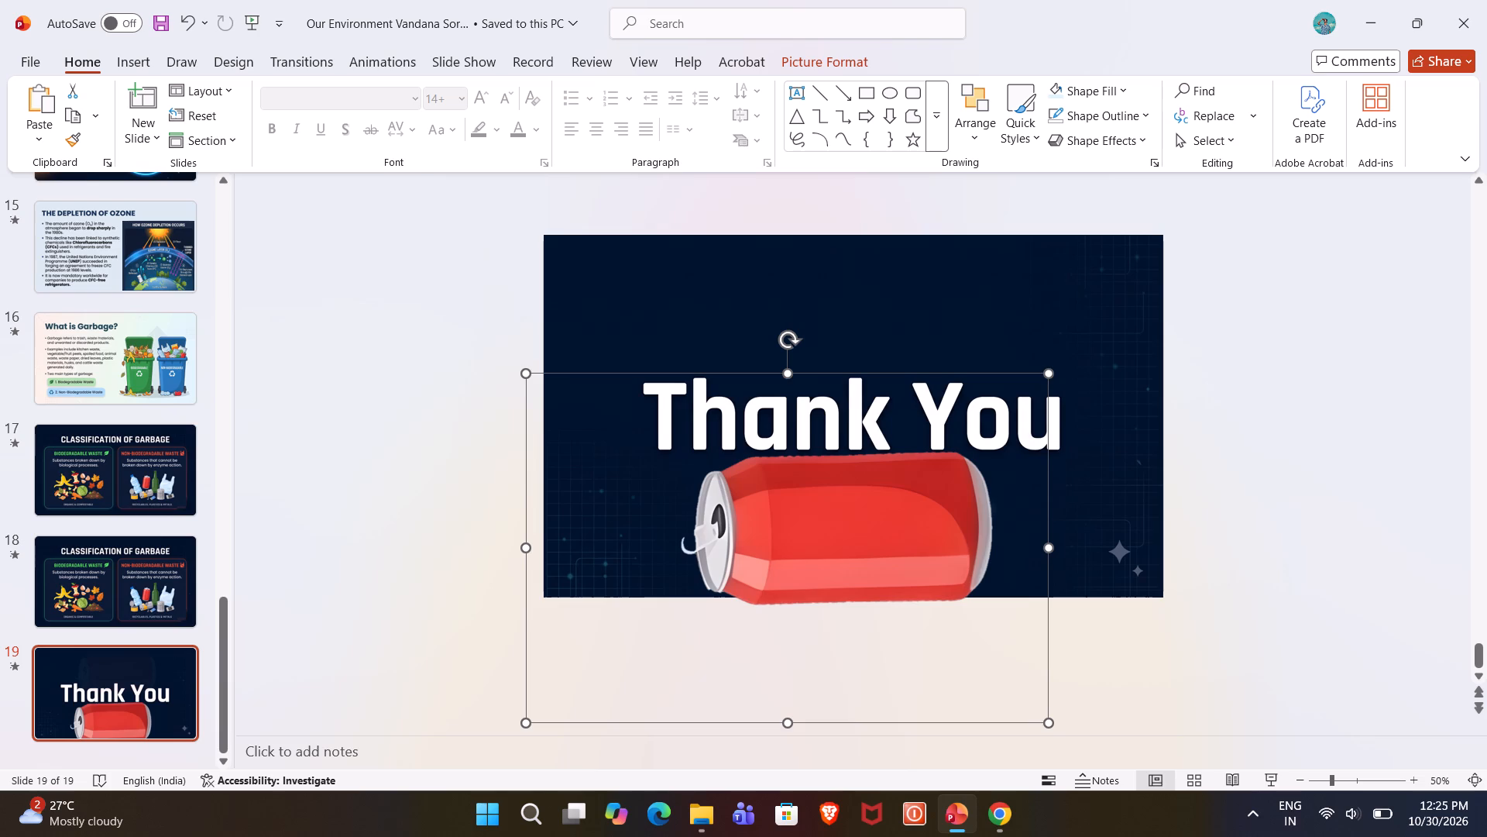
left_click(665, 298)
left_click_drag(857, 359, 1074, 742)
left_click_drag(998, 325, 1079, 598)
scroll(1420, 490, "down", 1)
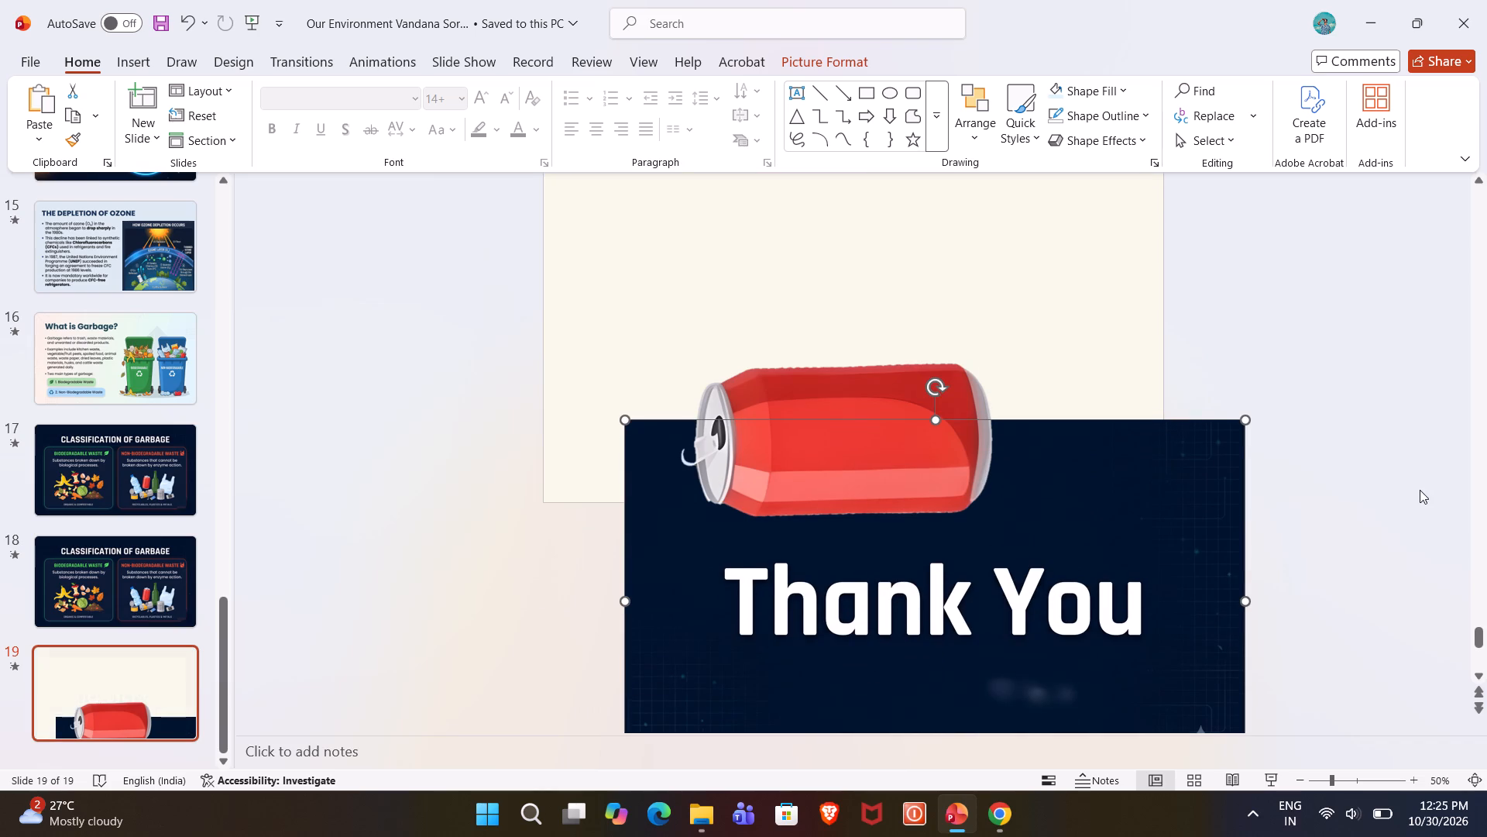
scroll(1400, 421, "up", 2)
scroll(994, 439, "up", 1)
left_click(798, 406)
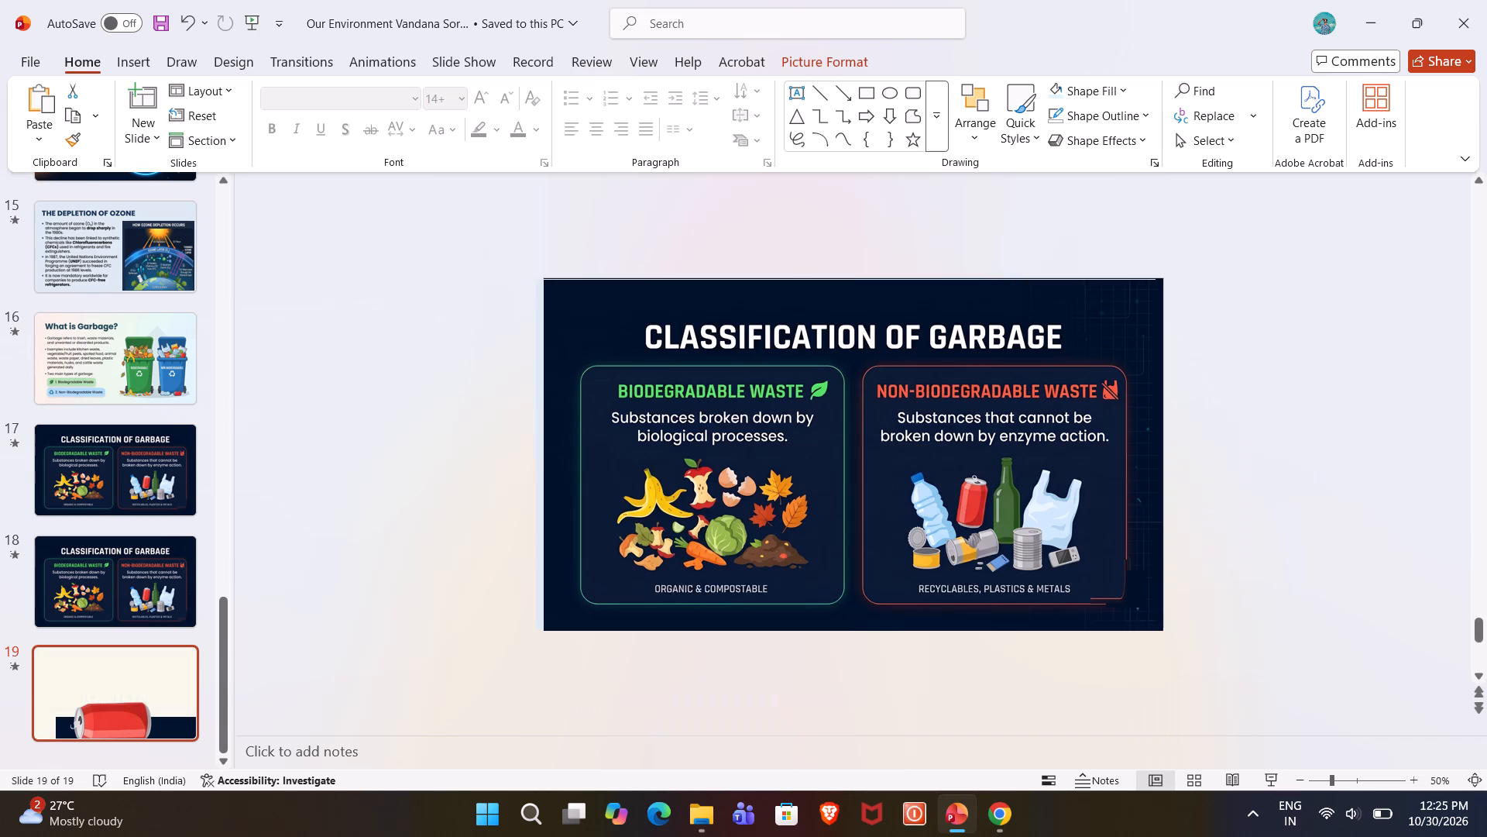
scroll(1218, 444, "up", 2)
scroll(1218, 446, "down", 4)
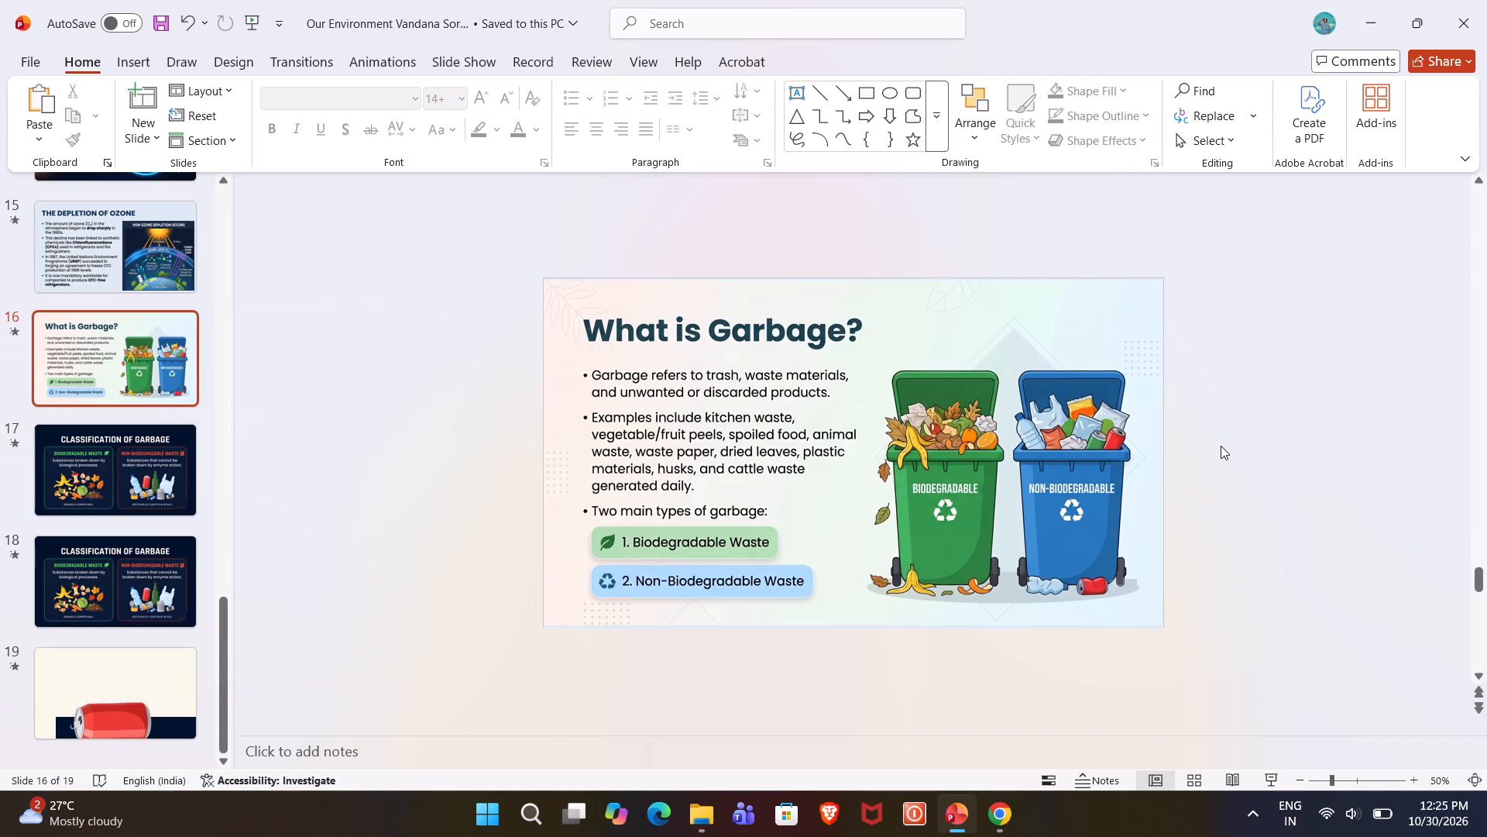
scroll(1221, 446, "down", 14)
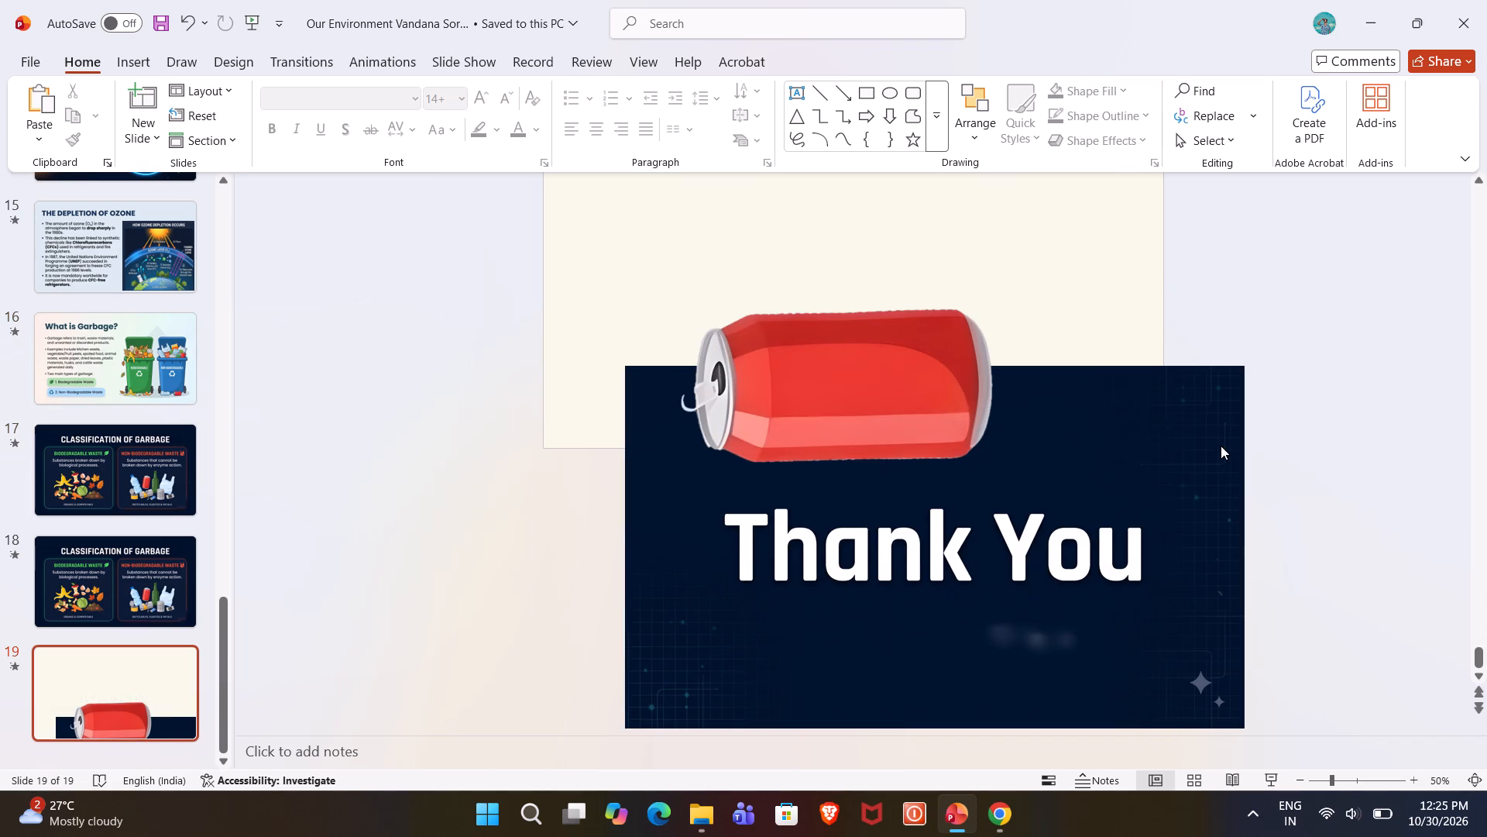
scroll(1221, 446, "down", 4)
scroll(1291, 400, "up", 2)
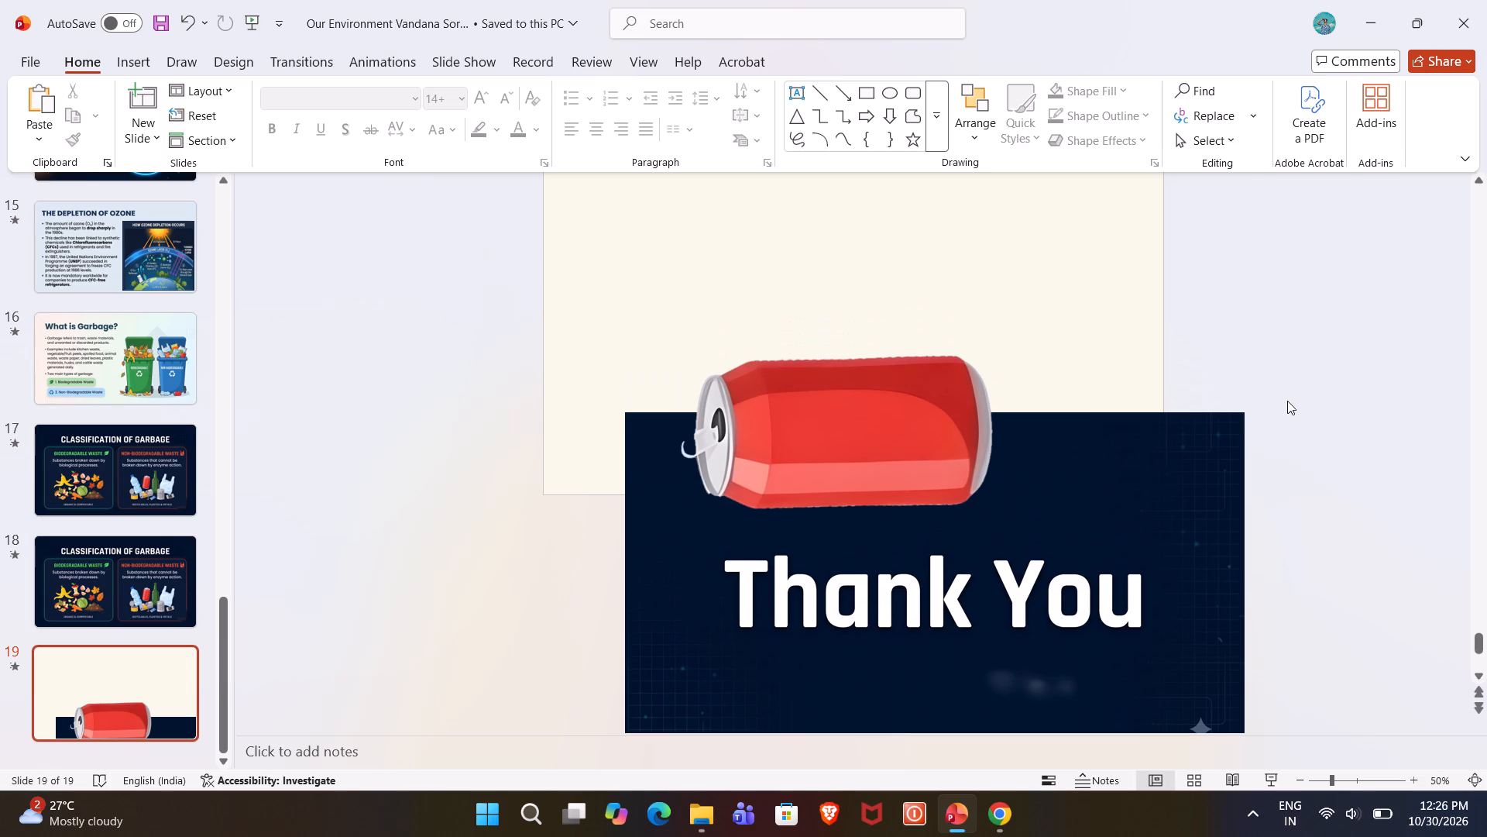
Move the can onto the blank upper part of slide 19 and shrink it proportionally.
left_click_drag(847, 422, 866, 228)
scroll(1294, 341, "up", 4)
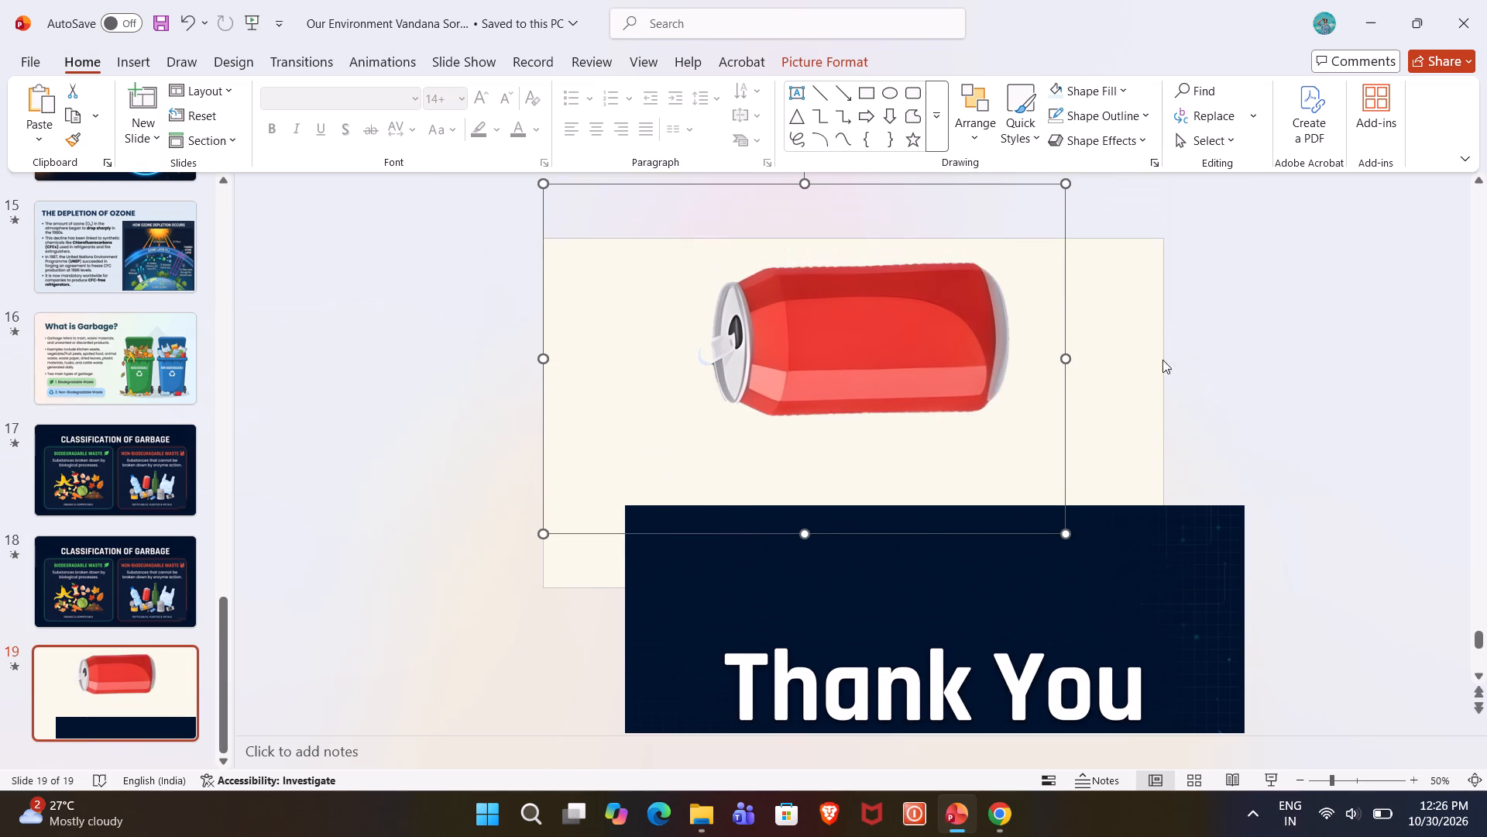
left_click_drag(867, 353, 859, 338)
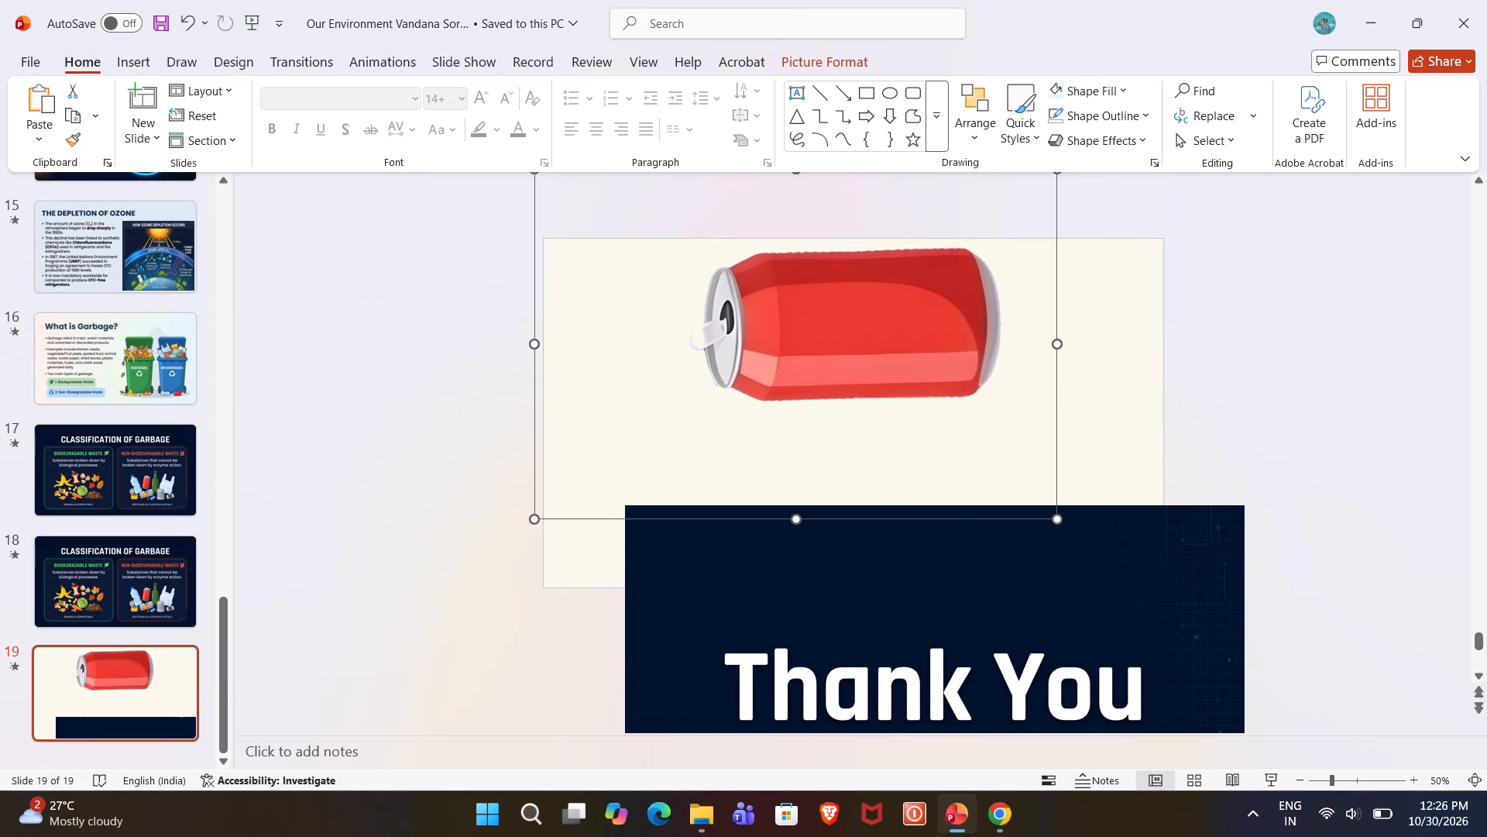
left_click_drag(1056, 515, 1004, 481)
left_click_drag(841, 279, 864, 311)
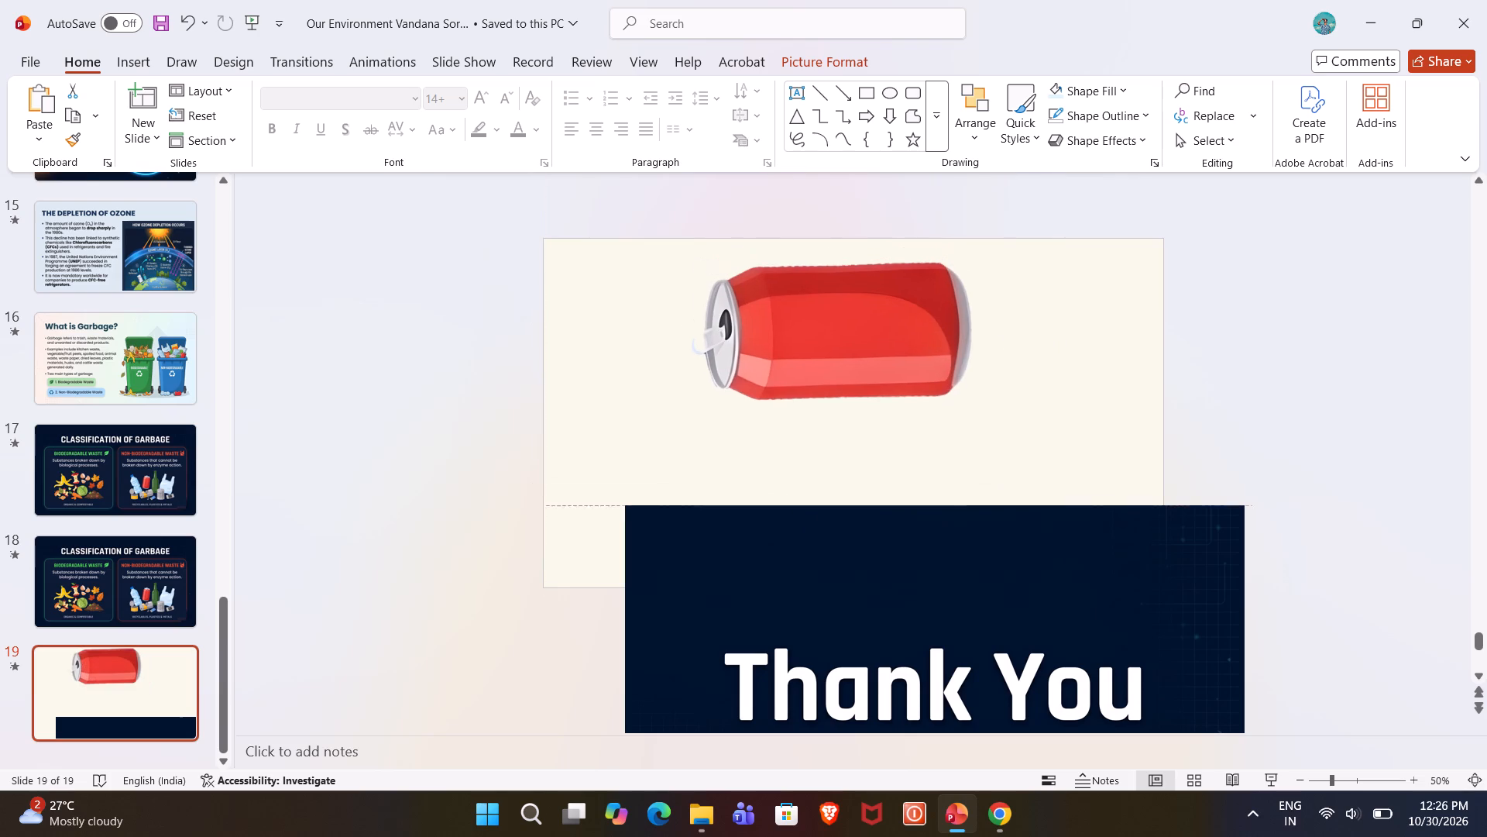
left_click_drag(864, 311, 866, 311)
left_click_drag(1029, 518, 979, 494)
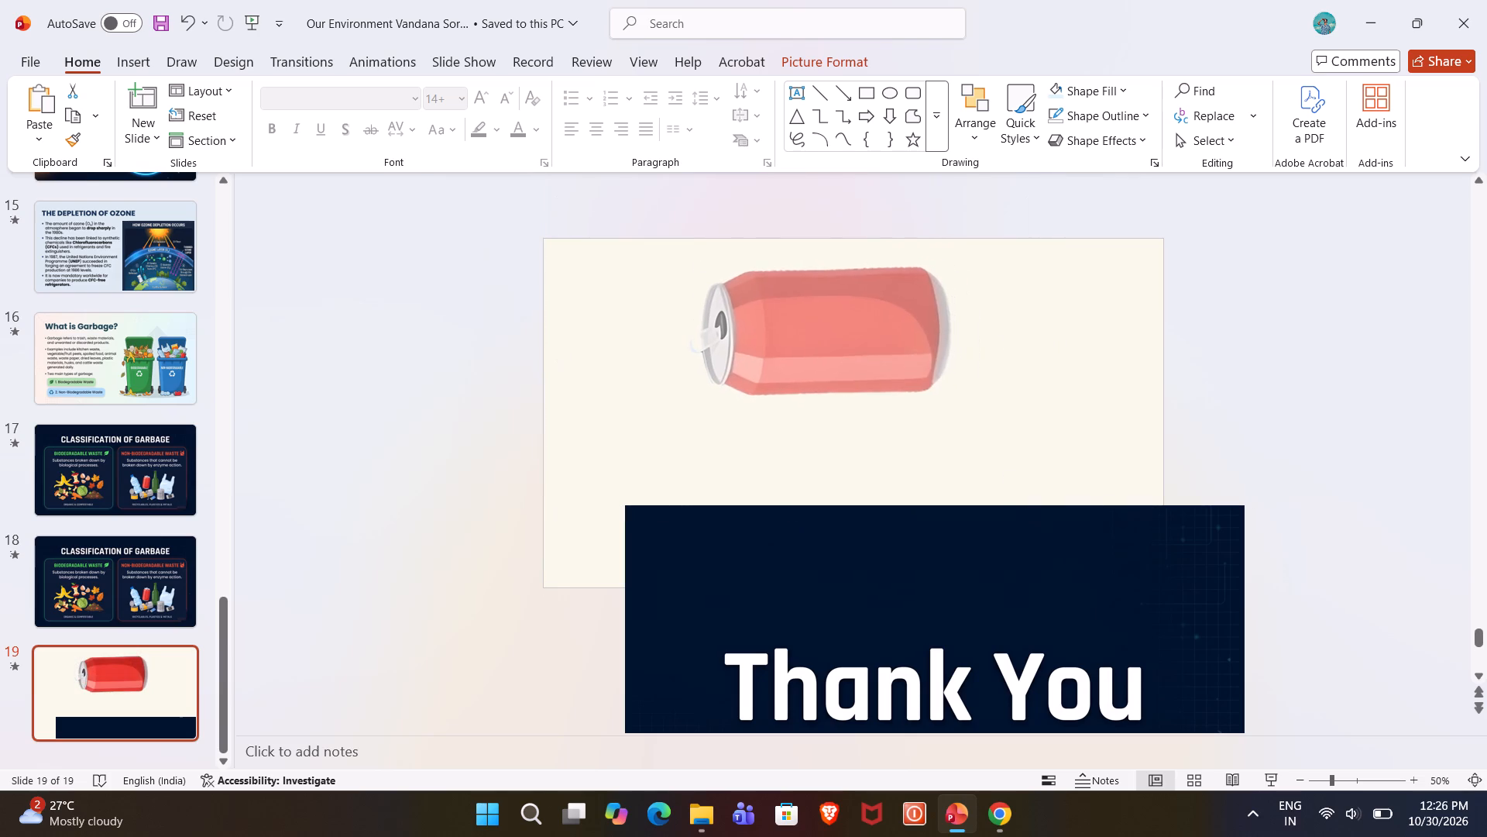
left_click(1227, 381)
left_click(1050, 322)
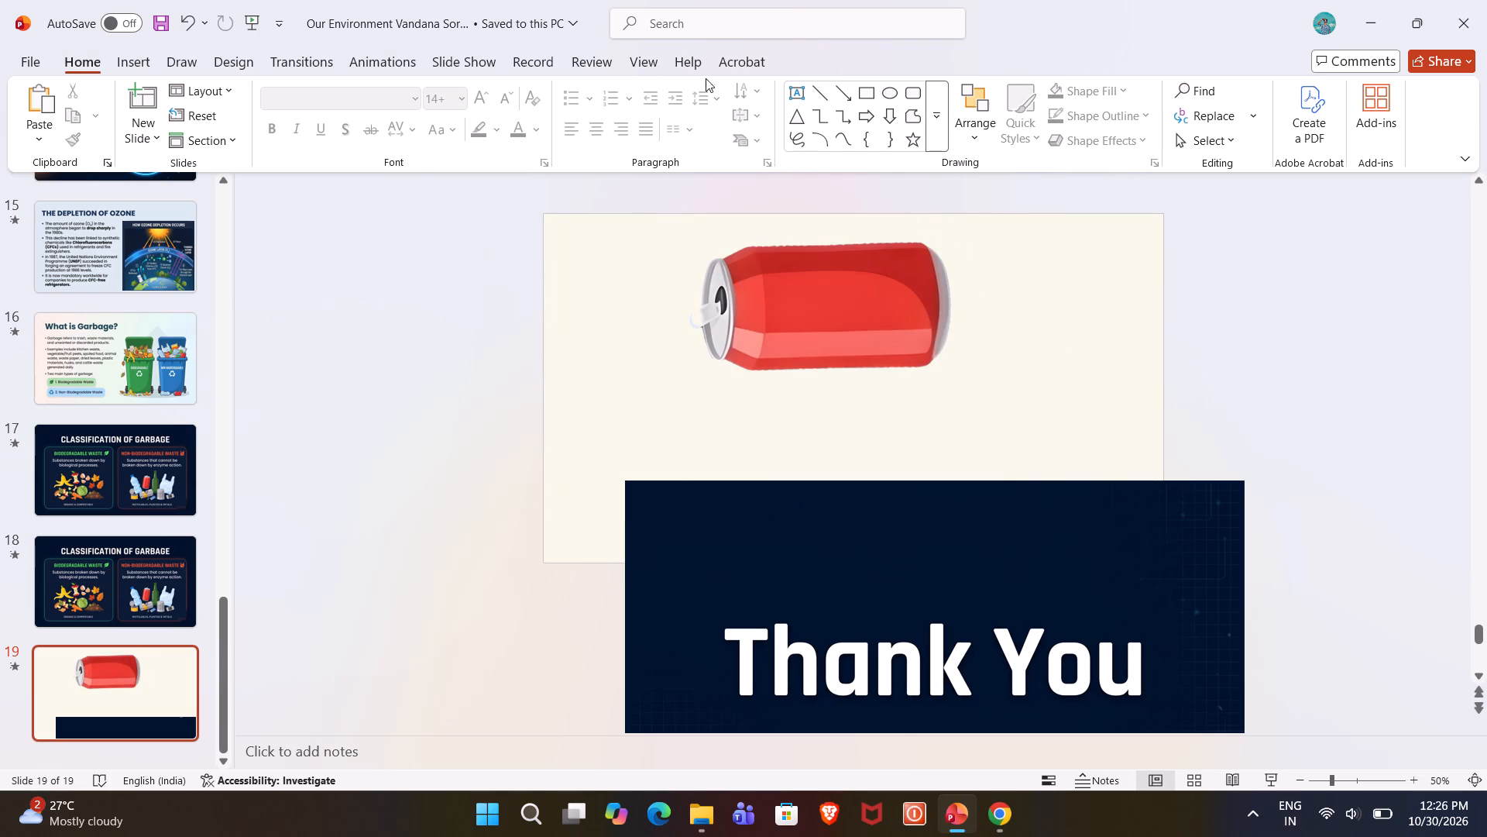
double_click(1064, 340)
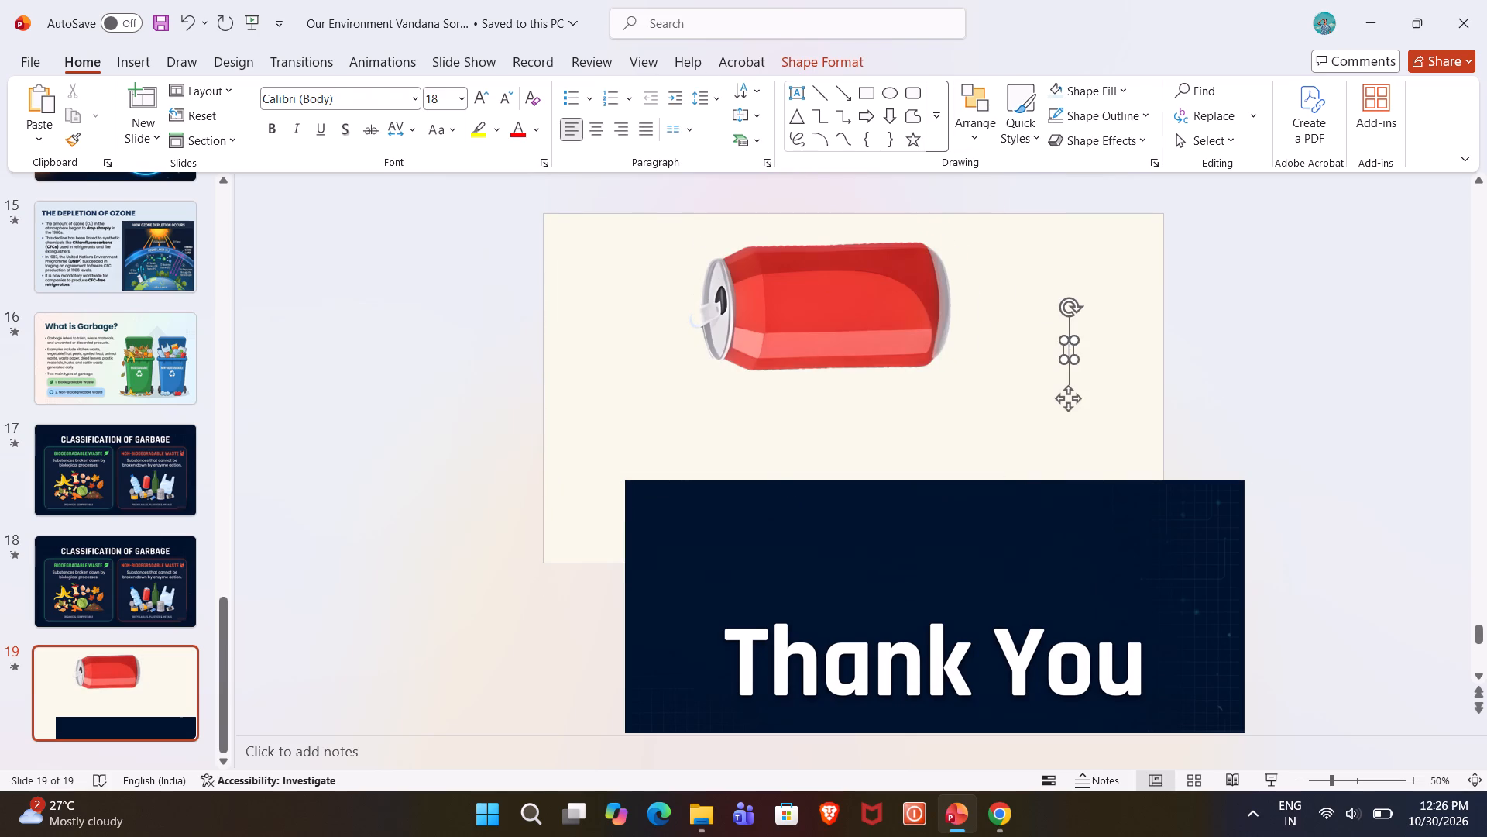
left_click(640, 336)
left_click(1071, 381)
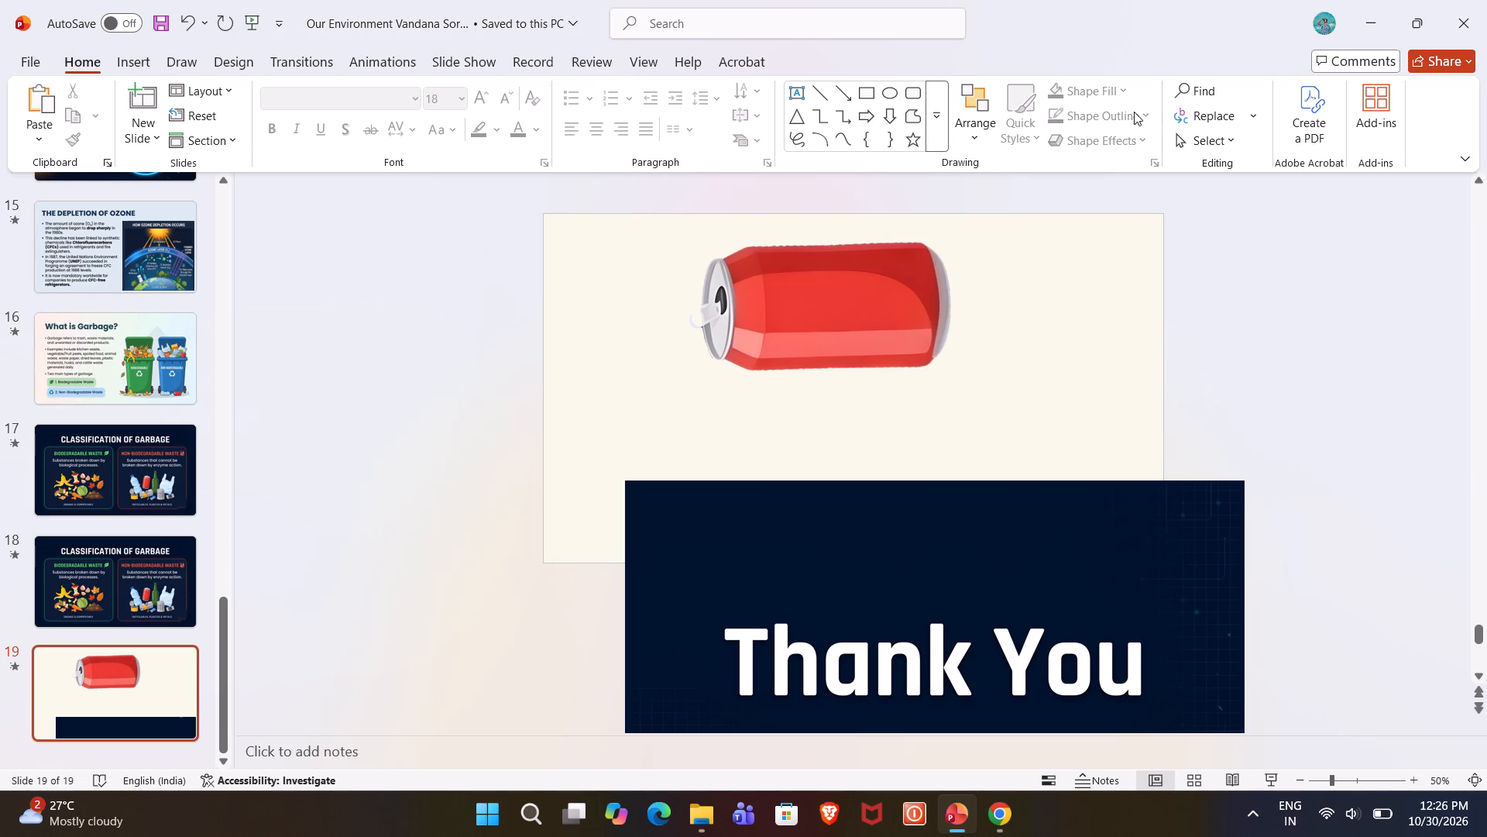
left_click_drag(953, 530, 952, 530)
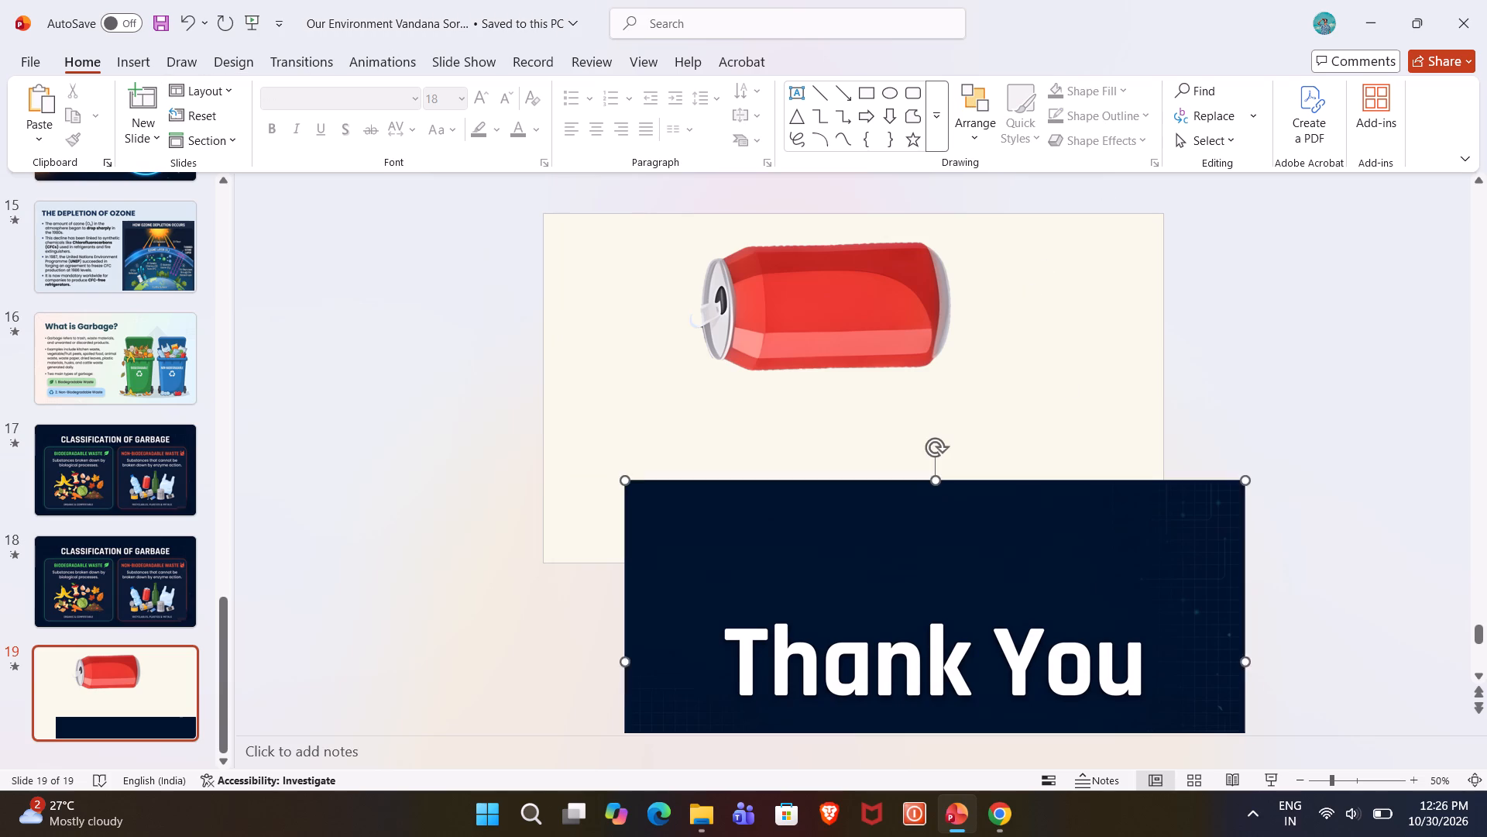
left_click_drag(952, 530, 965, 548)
Give slide 19 a solid background fill in the dark navy sampled from the "Thank You" picture.
right_click(1046, 426)
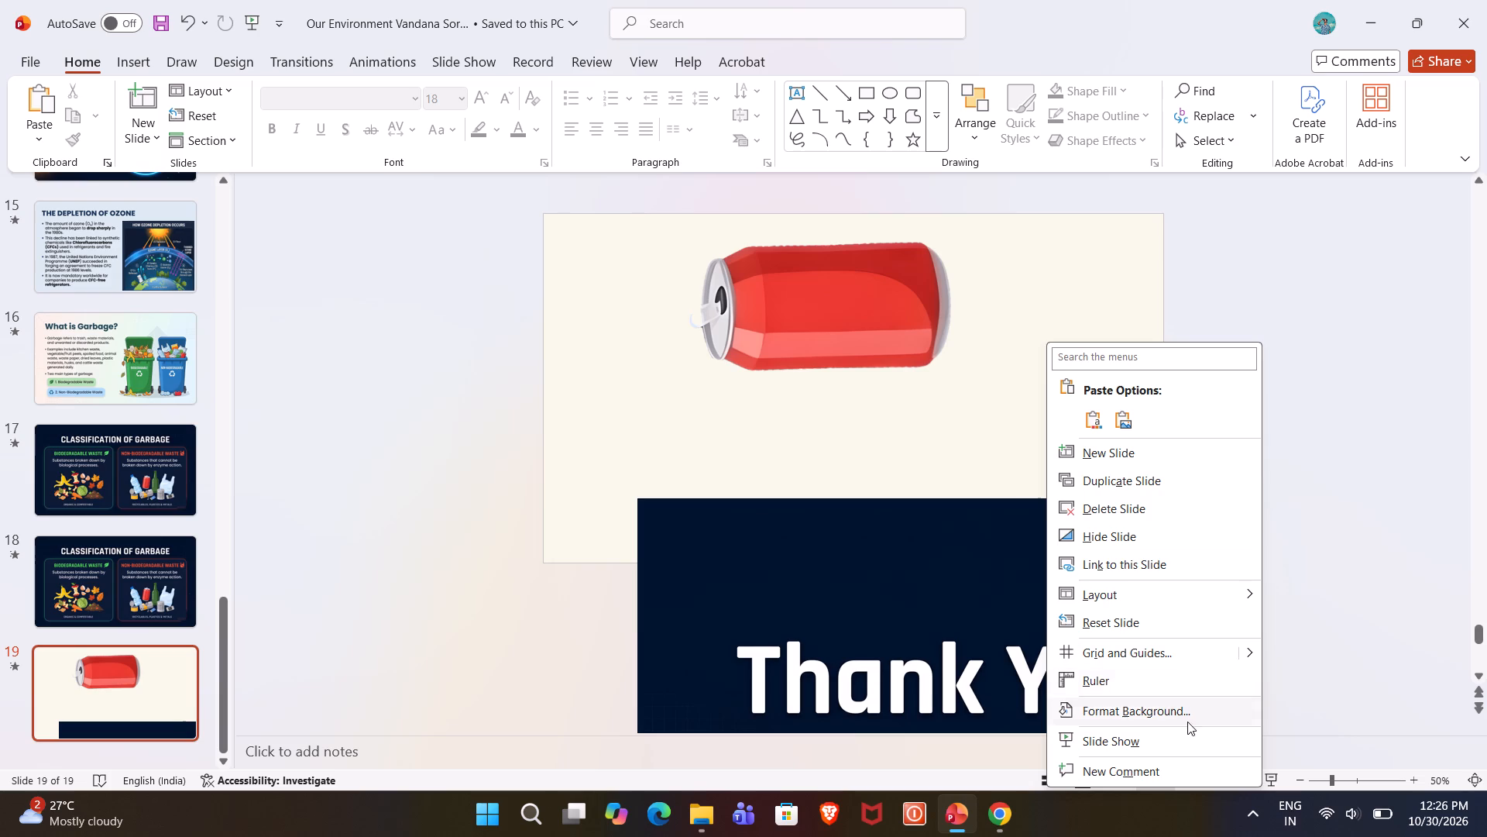
left_click(1183, 715)
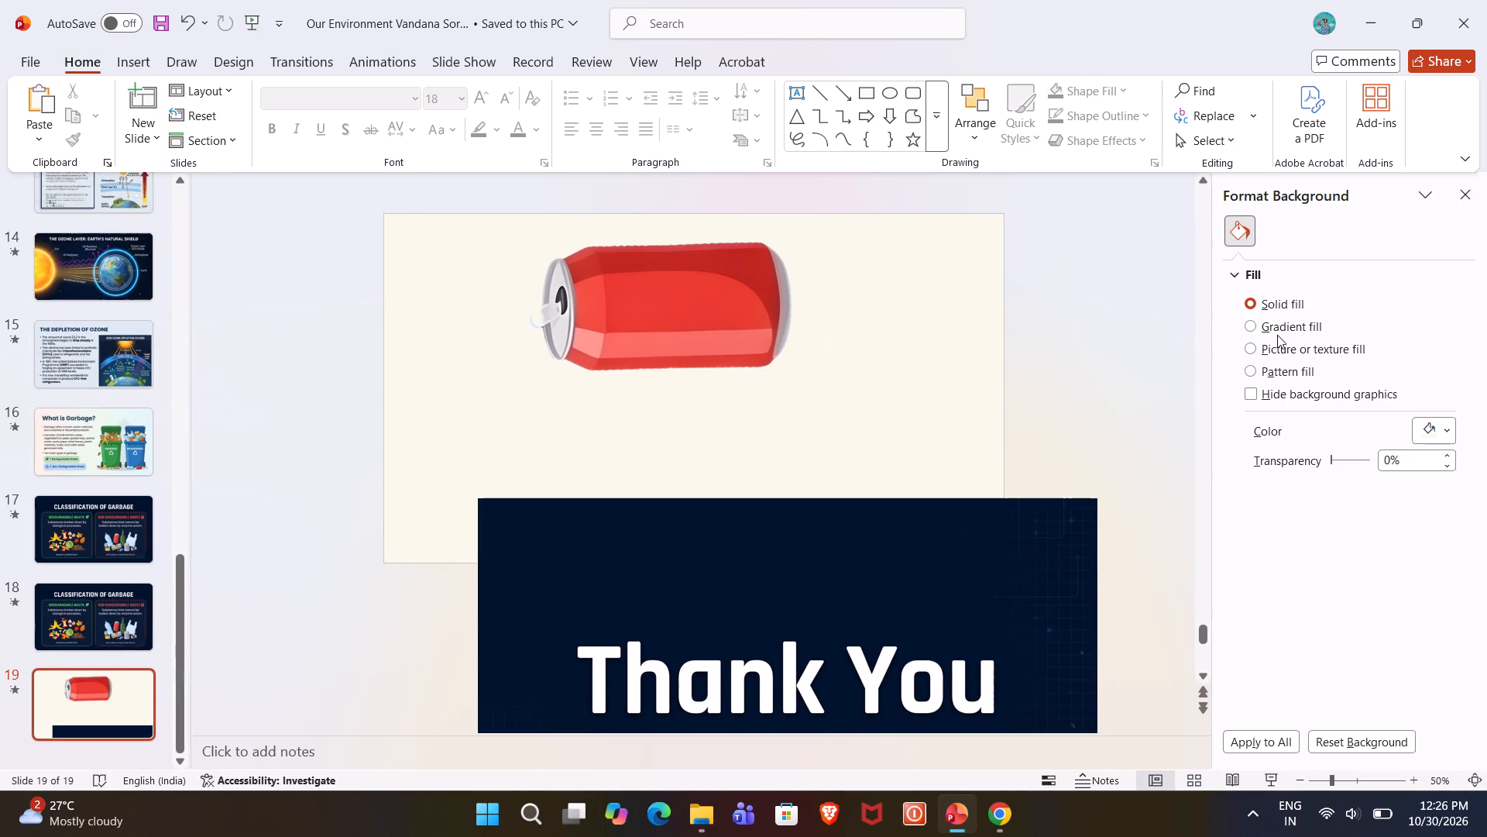
left_click(1276, 301)
left_click(1445, 442)
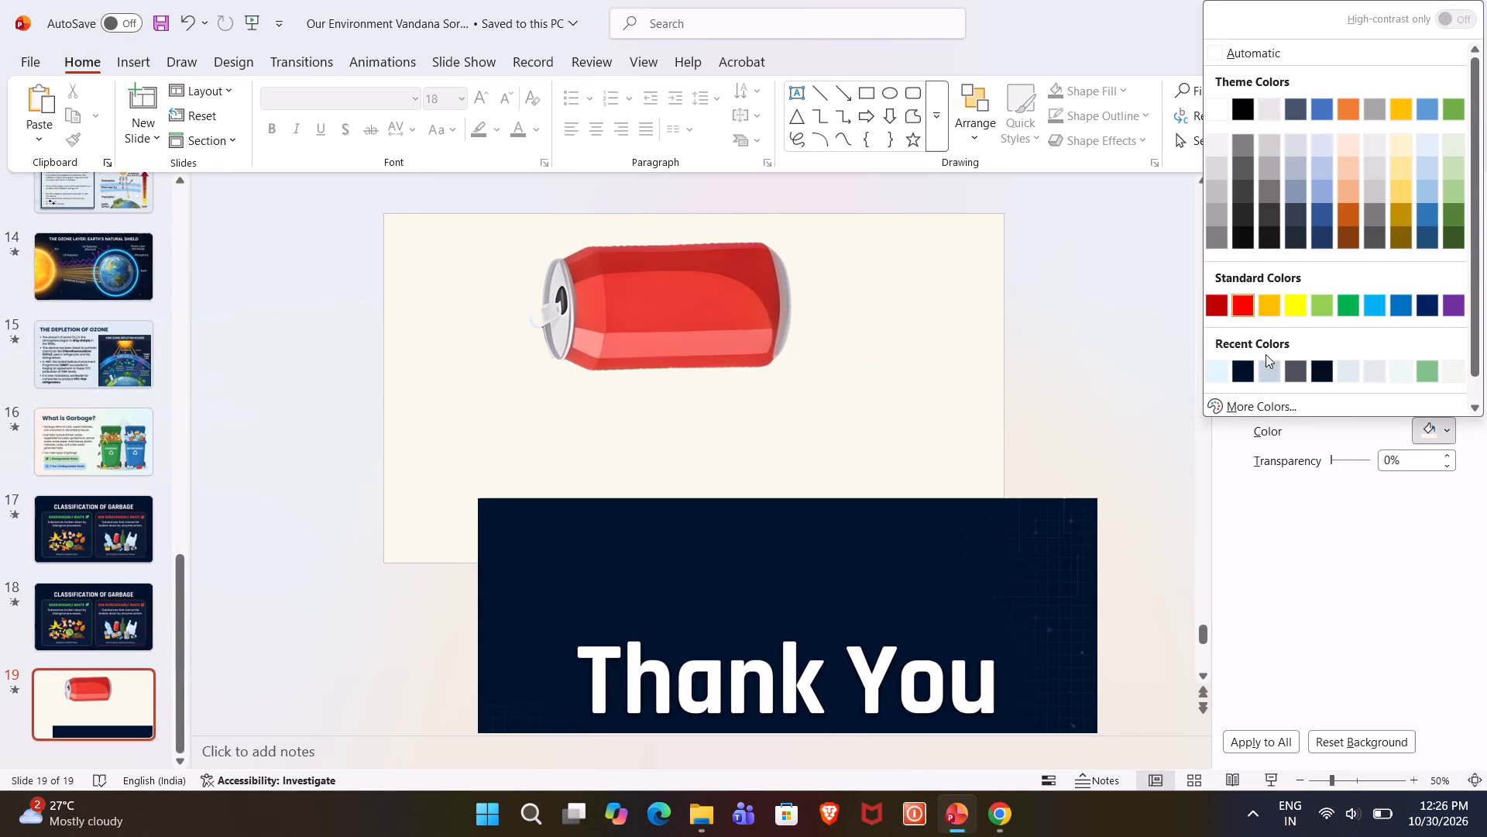
scroll(1335, 313, "down", 6)
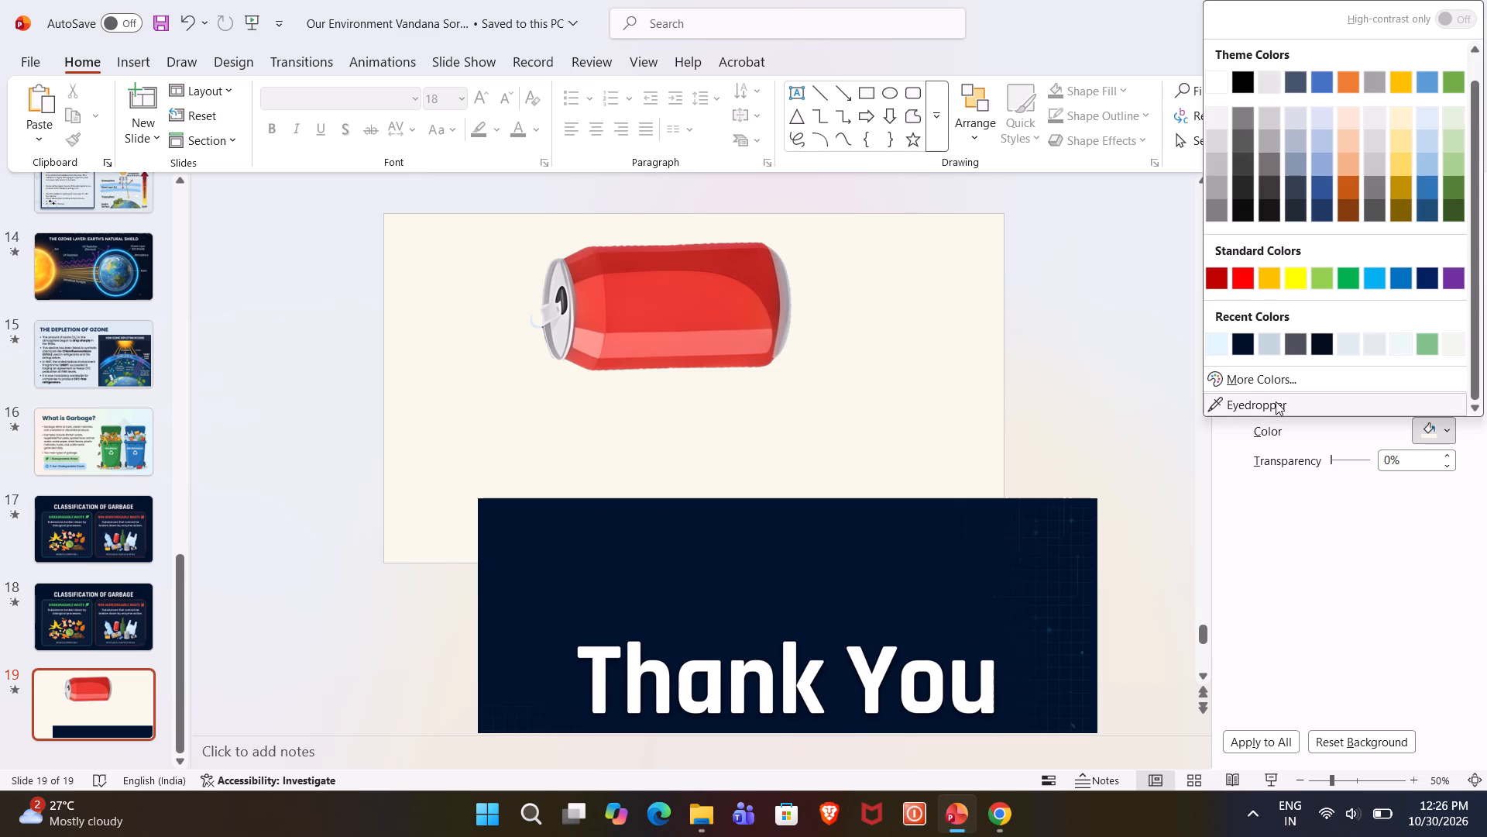
left_click(1277, 401)
left_click(928, 549)
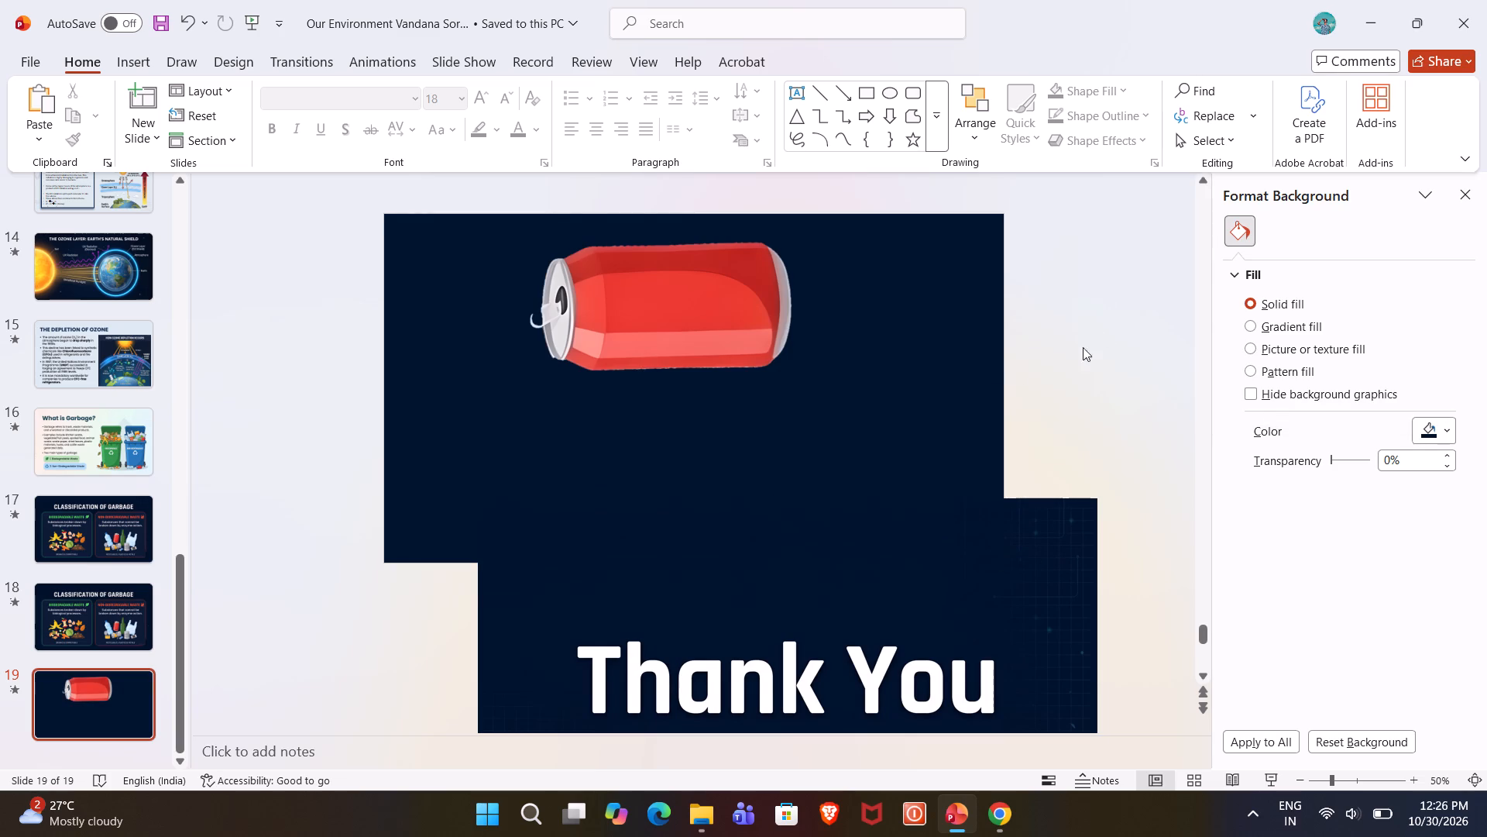
Delete the red can picture from slide 19.
left_click_drag(730, 298, 762, 295)
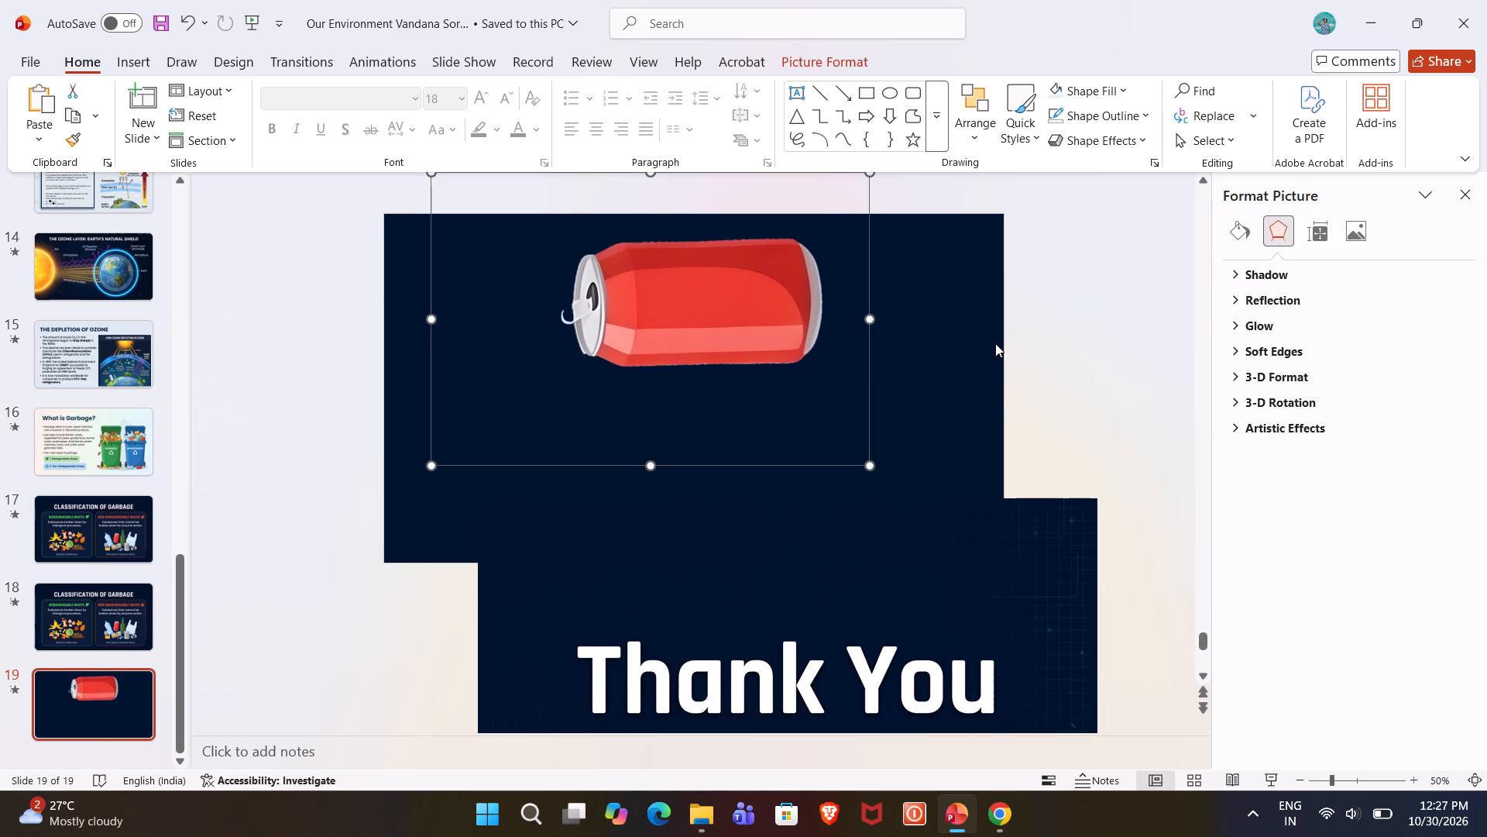
left_click(761, 351)
key("Delete")
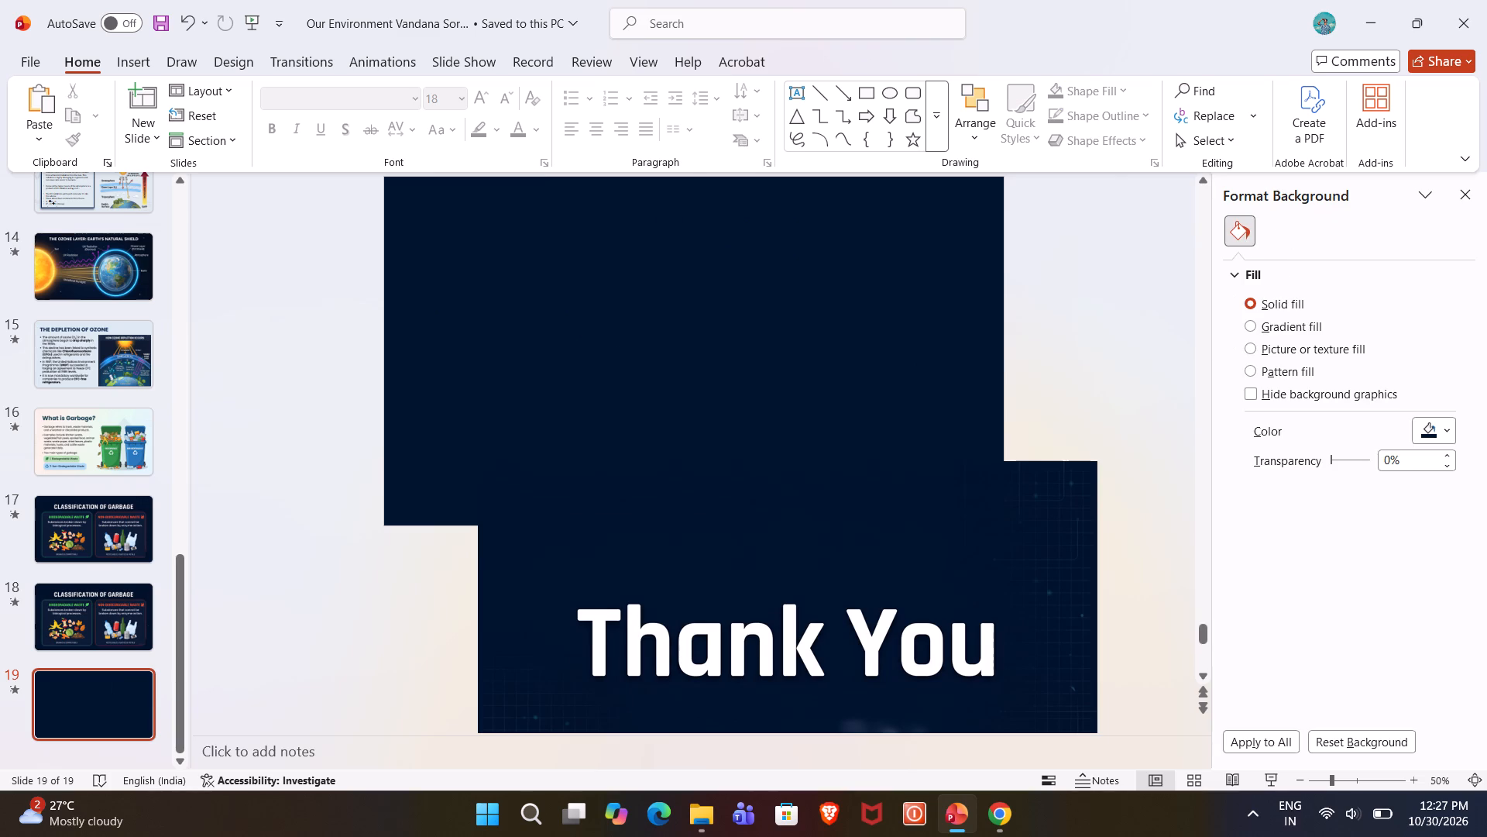
Shift the "Thank You" picture up over slide 19 and crop it closely around its text, to about 2.73" high by 9.62" wide.
left_click_drag(773, 579, 670, 462)
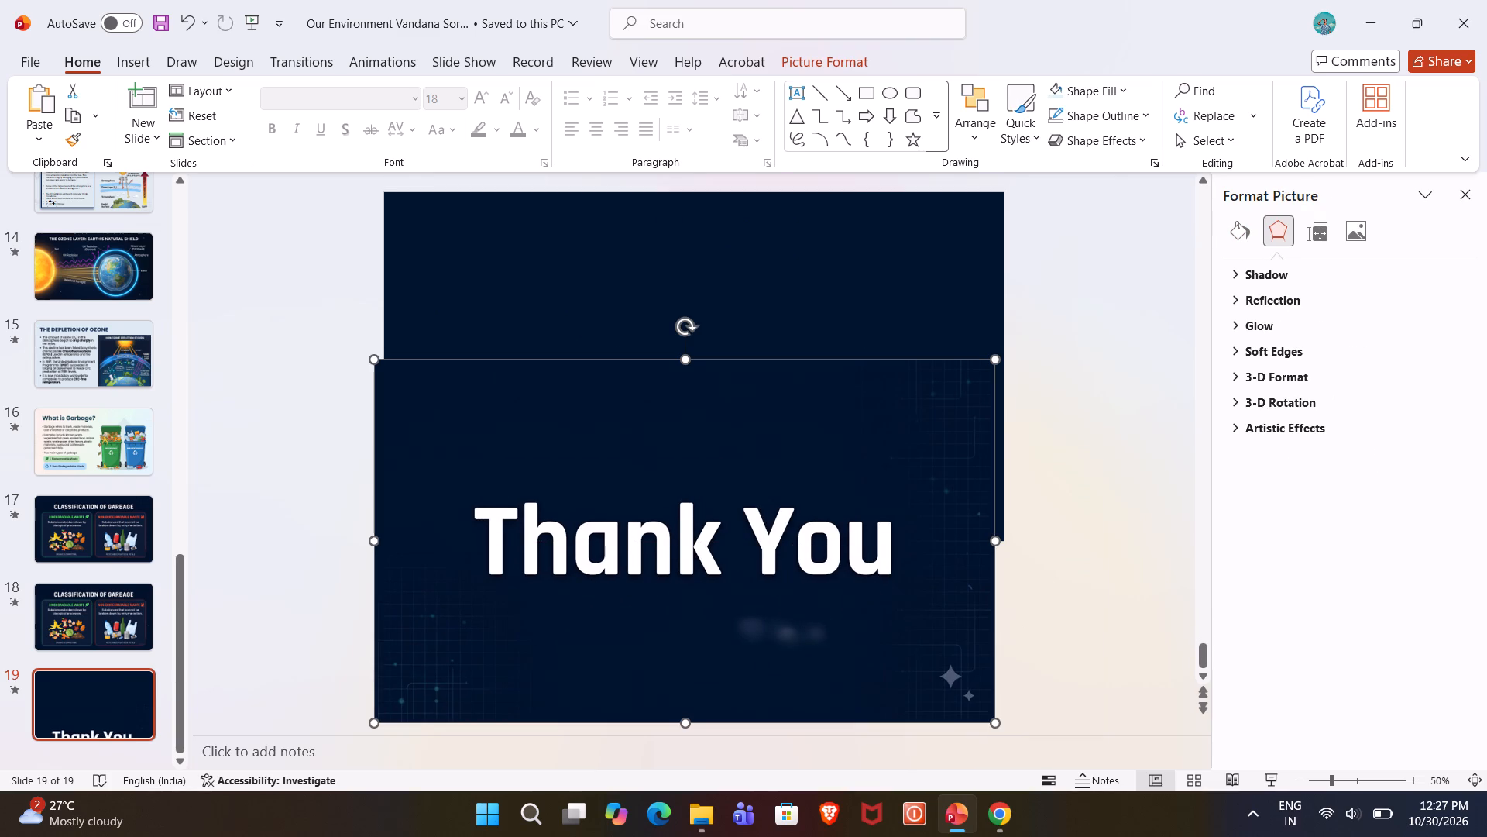
left_click(762, 540)
left_click(816, 57)
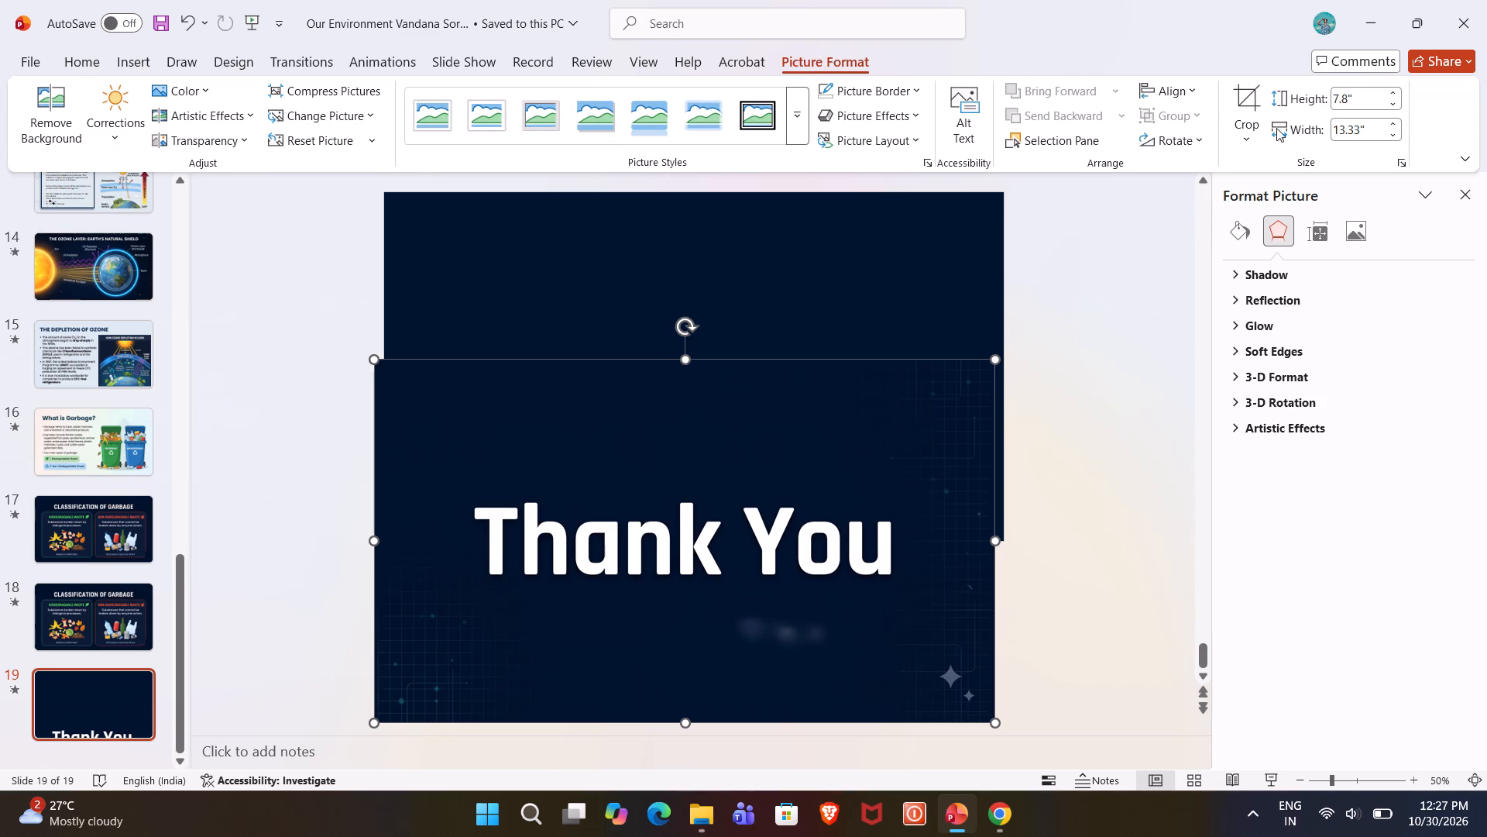
left_click(1245, 107)
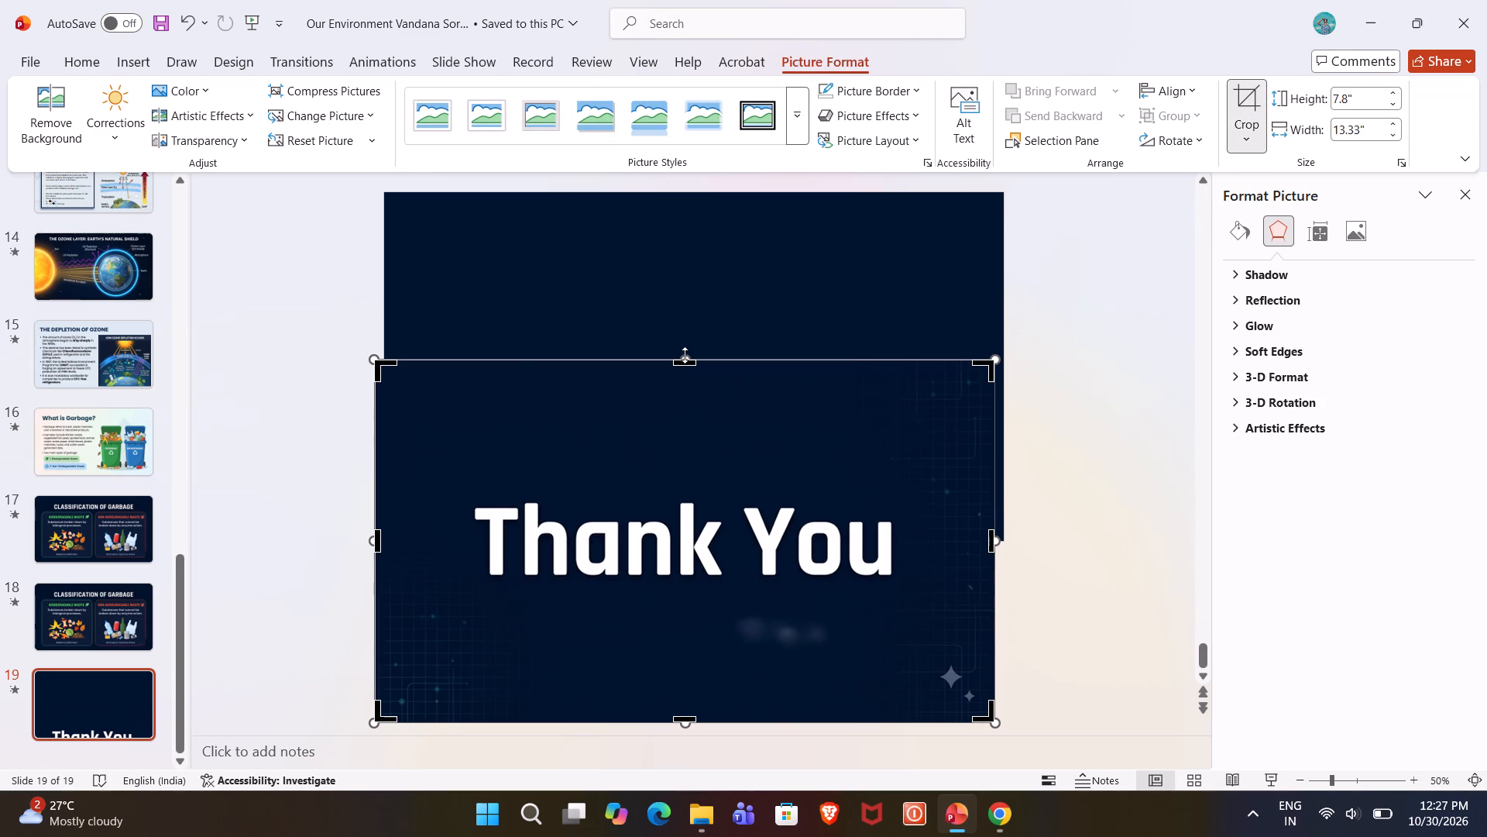
left_click_drag(689, 363, 684, 471)
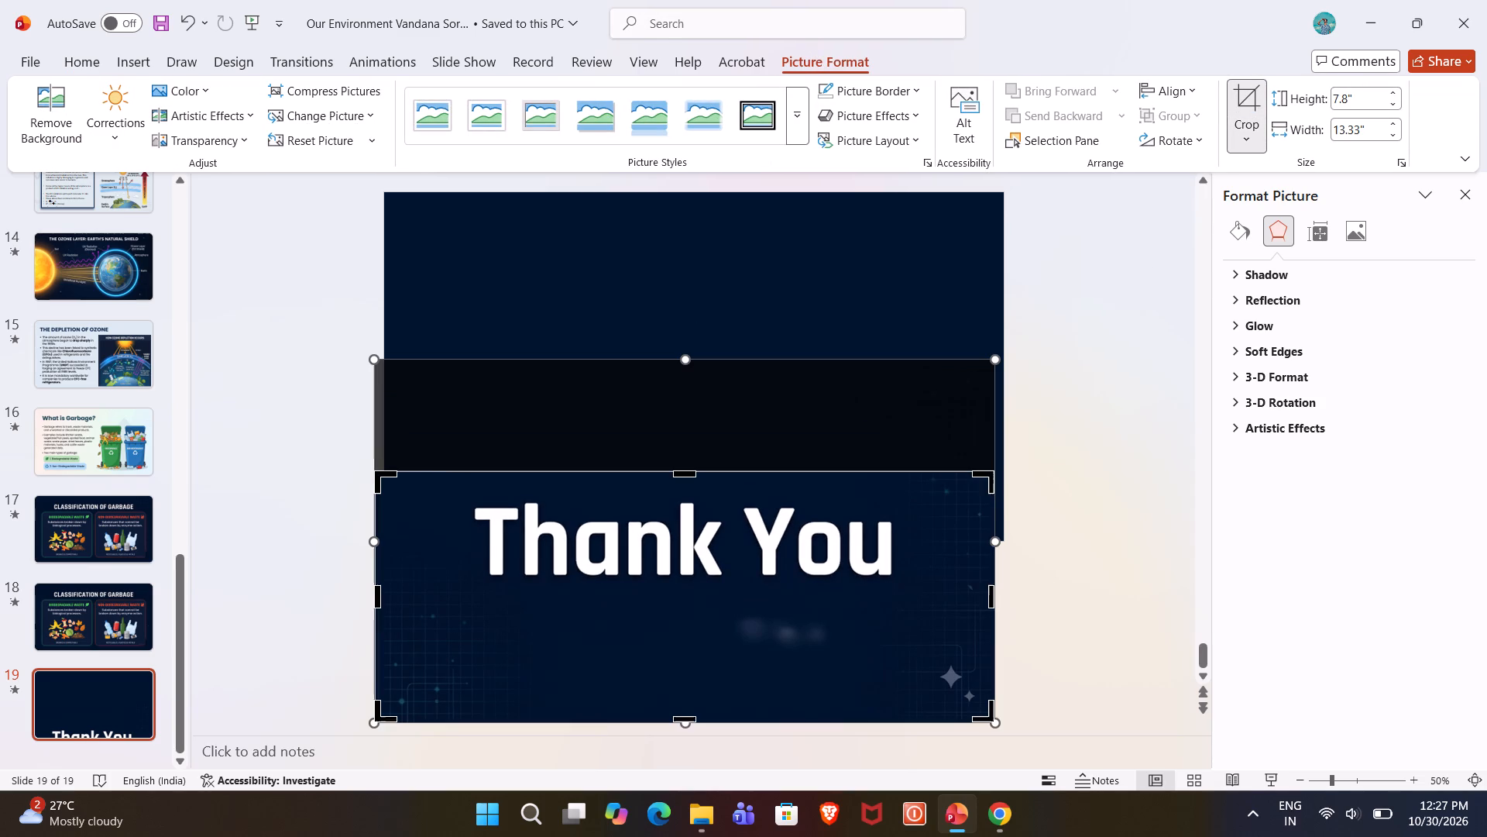
left_click_drag(688, 720, 689, 715)
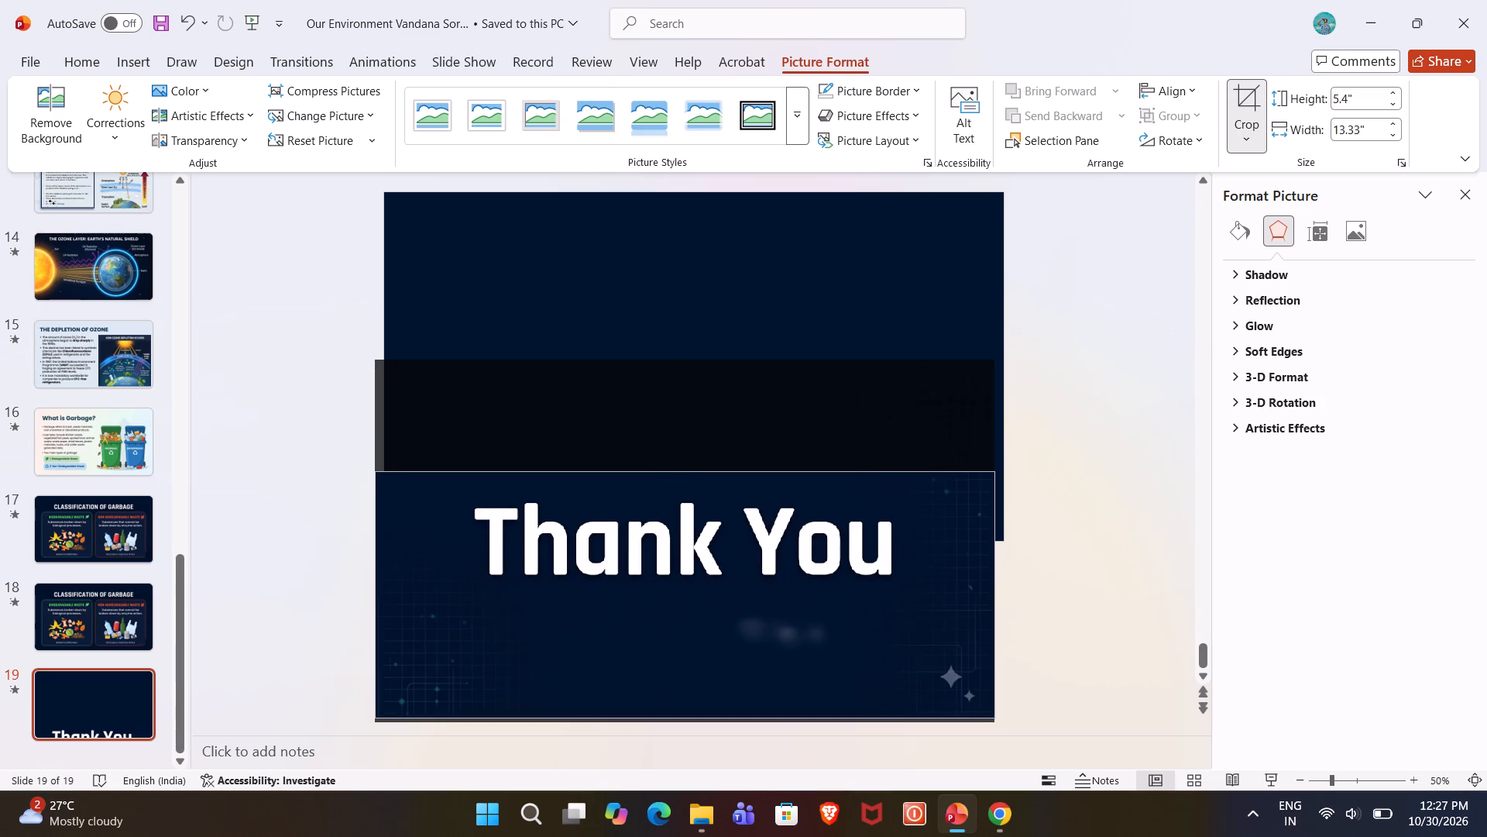
left_click_drag(689, 715, 698, 597)
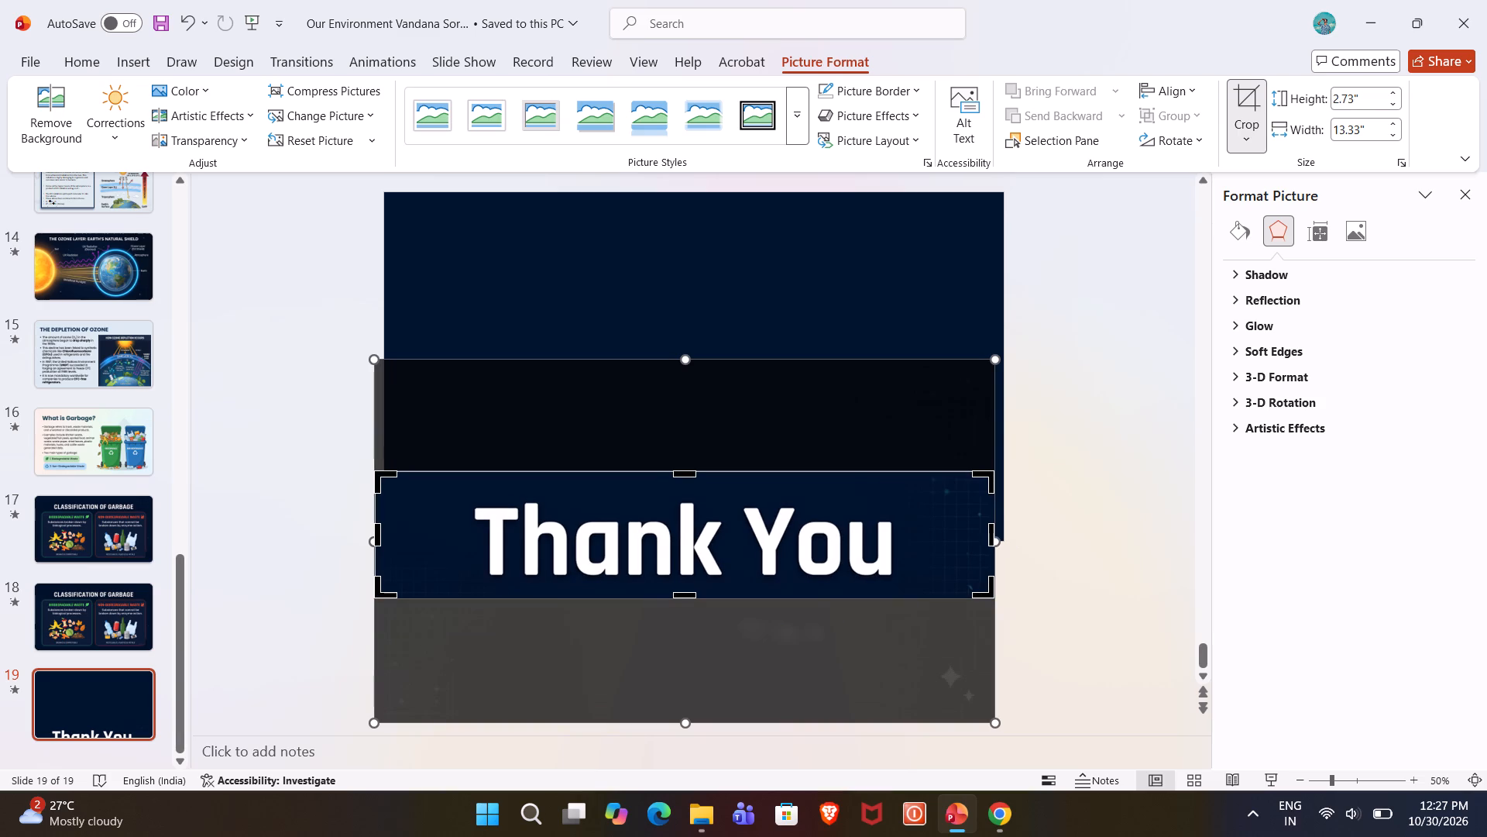
left_click_drag(993, 536, 912, 546)
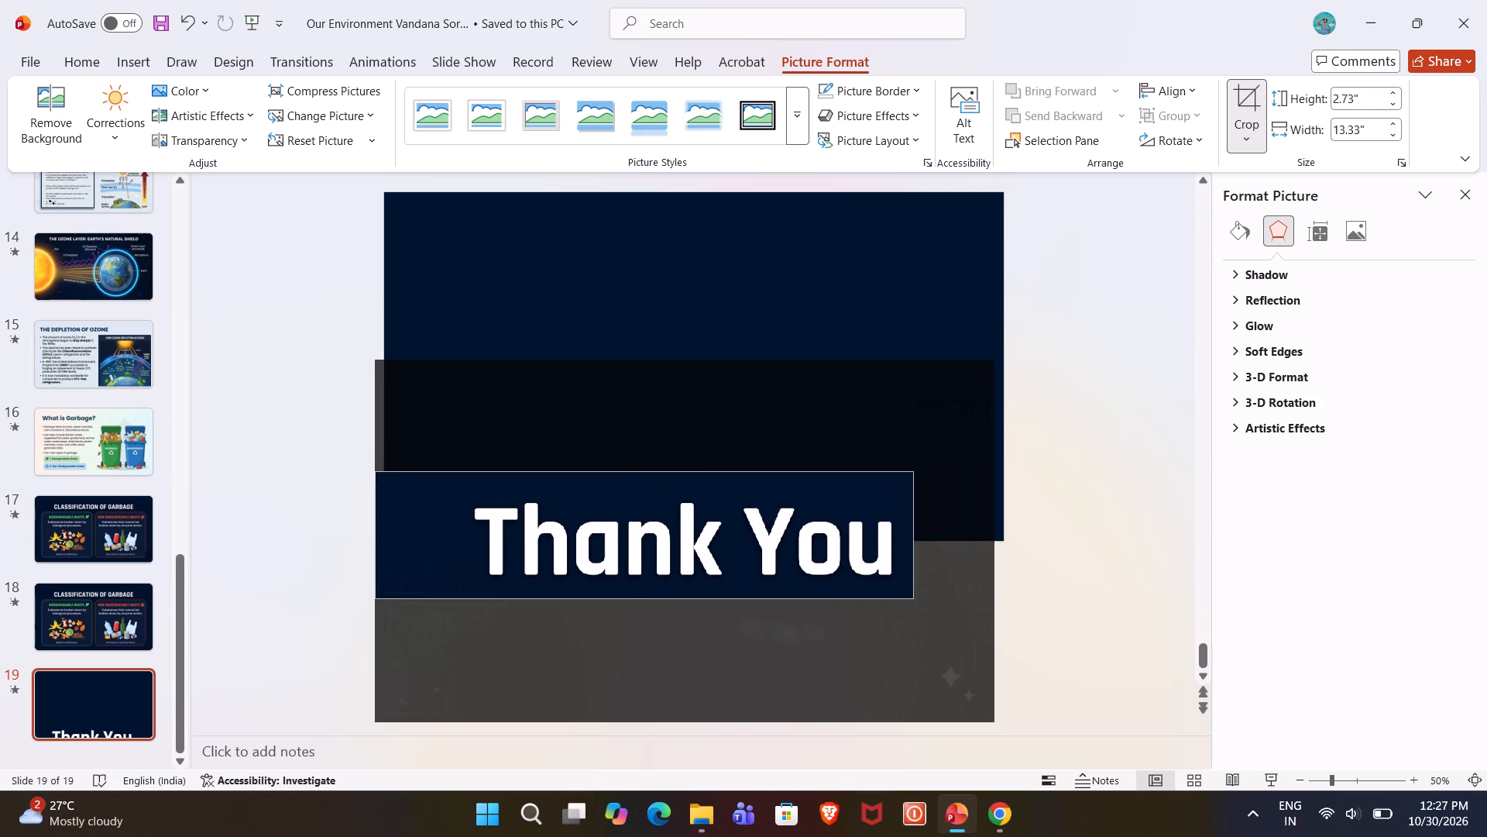
left_click_drag(912, 546, 909, 547)
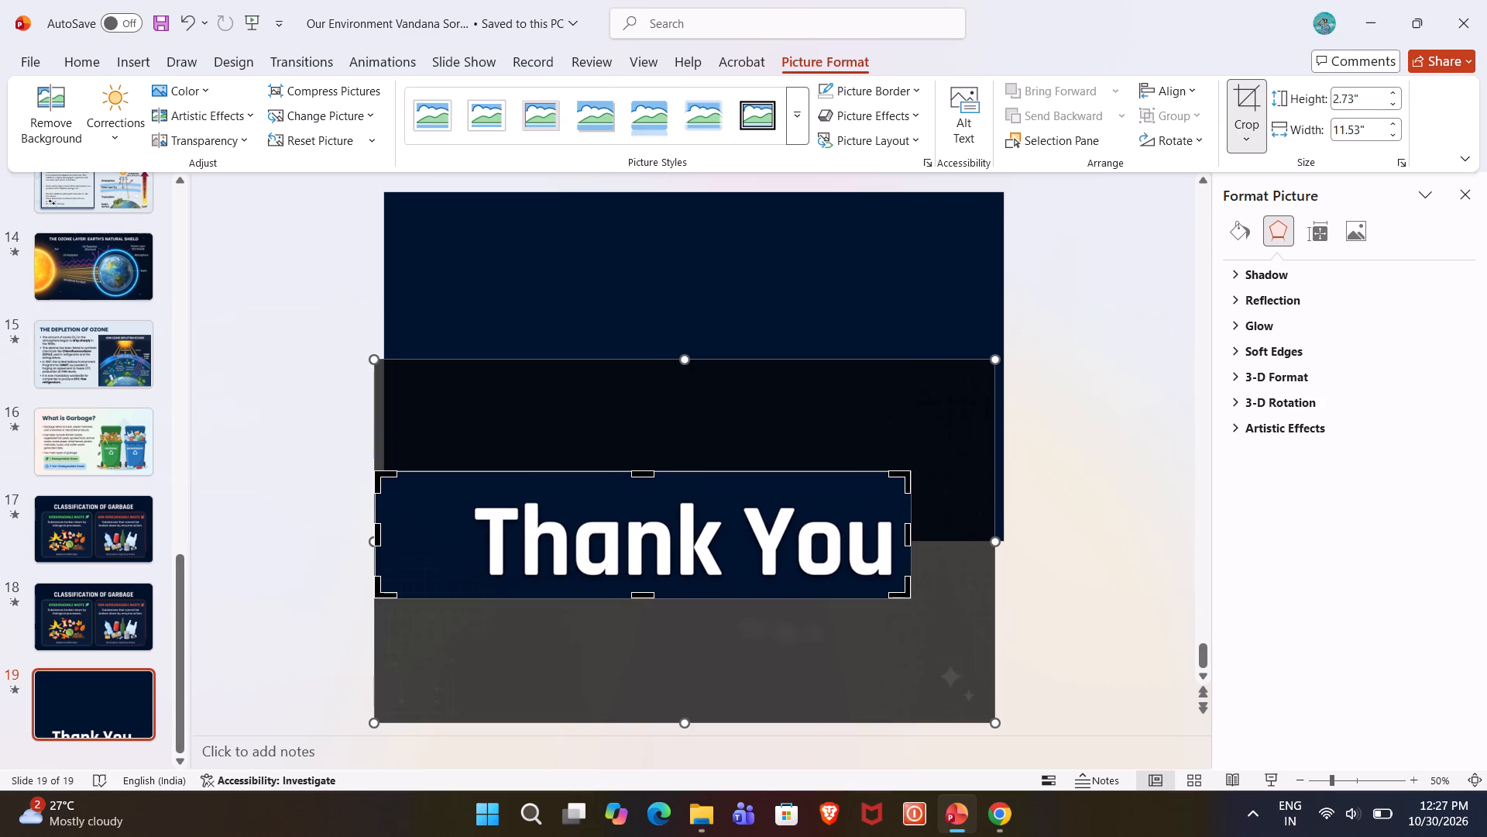
left_click_drag(377, 531, 464, 539)
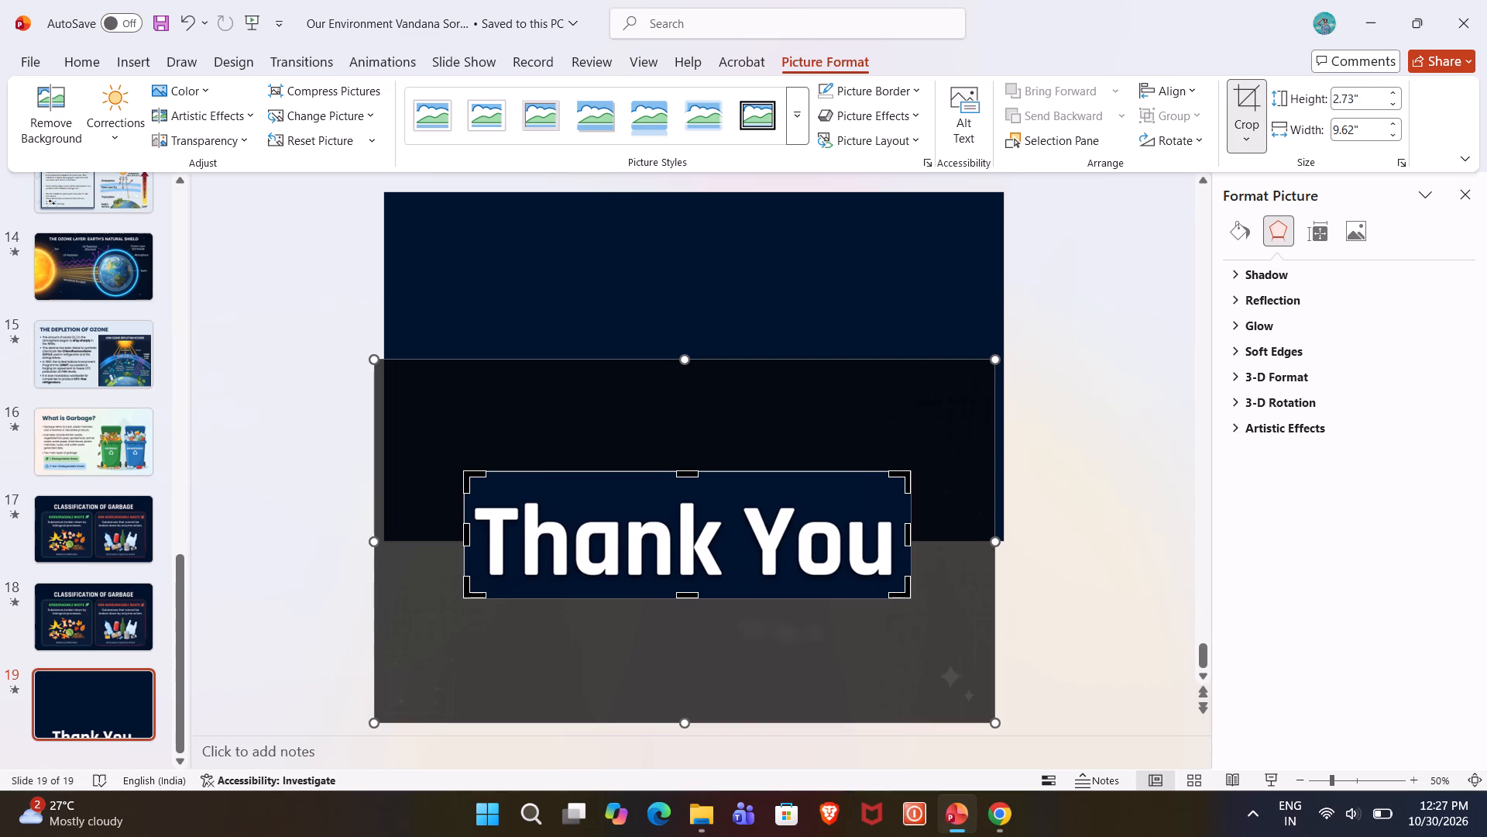
key("Return")
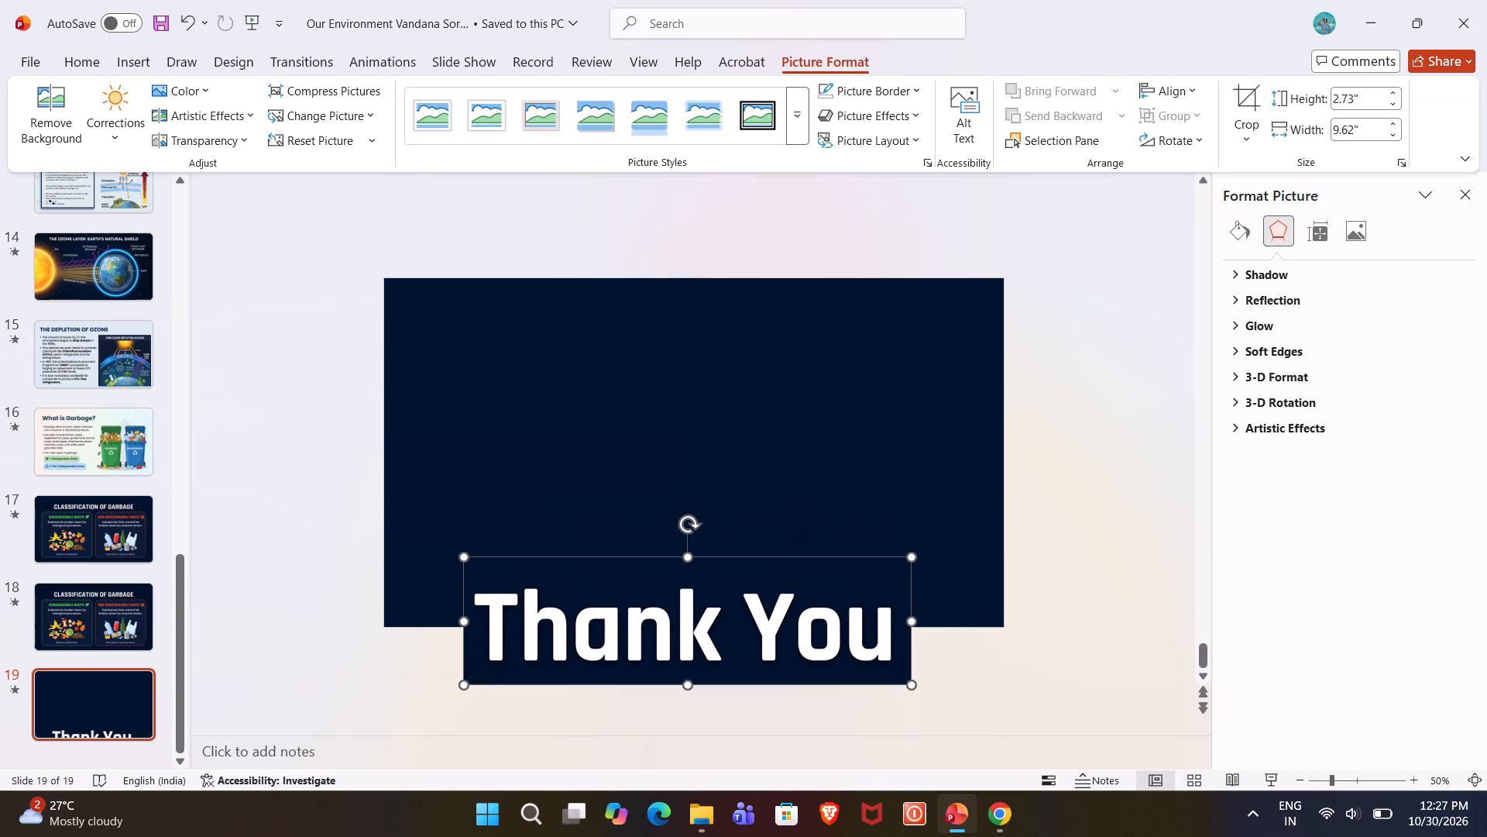
Move the cropped "Thank You" picture up onto slide 19, centred horizontally and slightly above the slide's middle.
left_click_drag(698, 625, 703, 444)
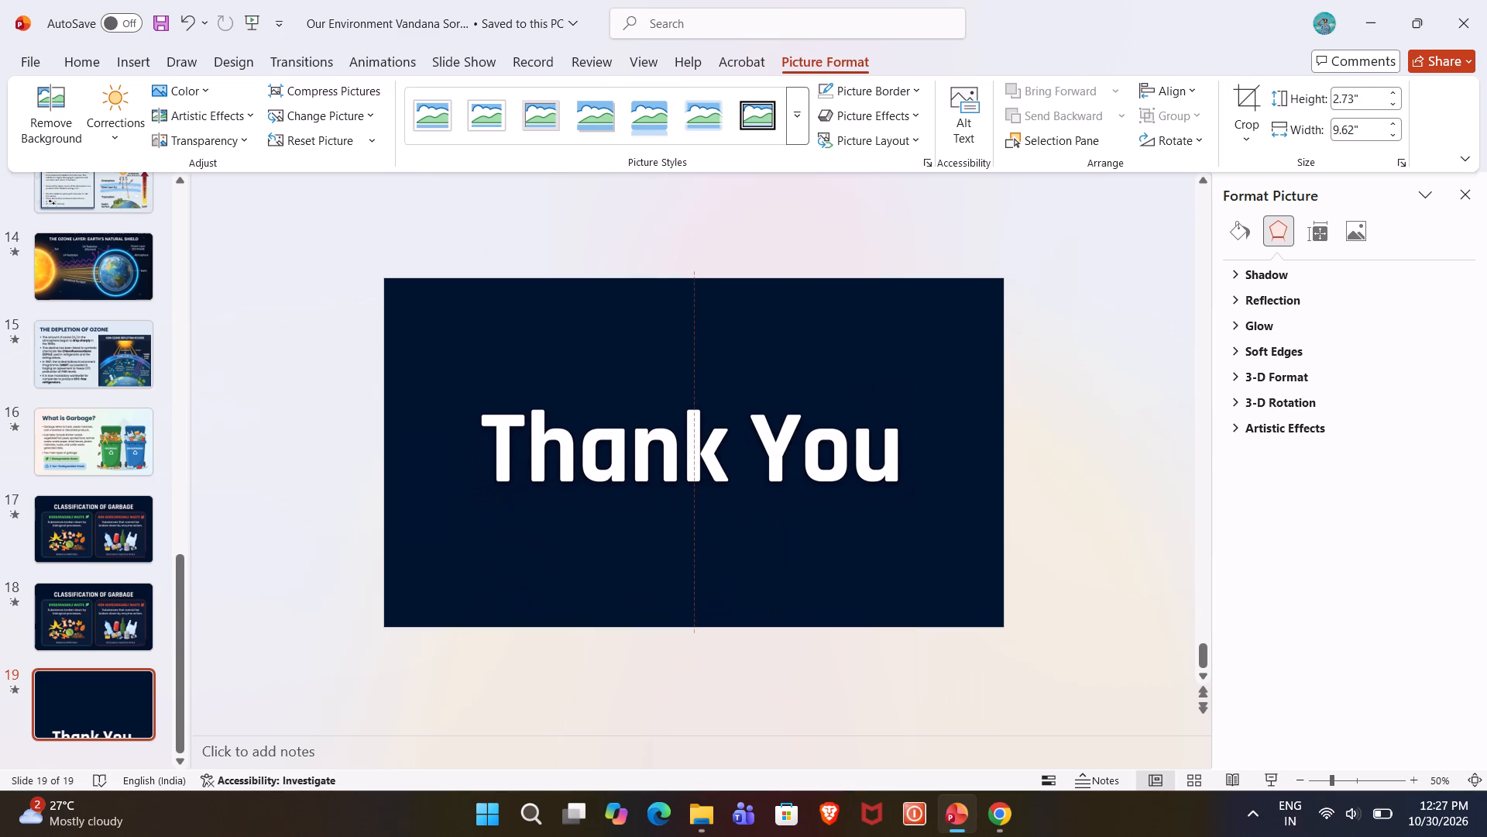
left_click_drag(703, 444, 701, 416)
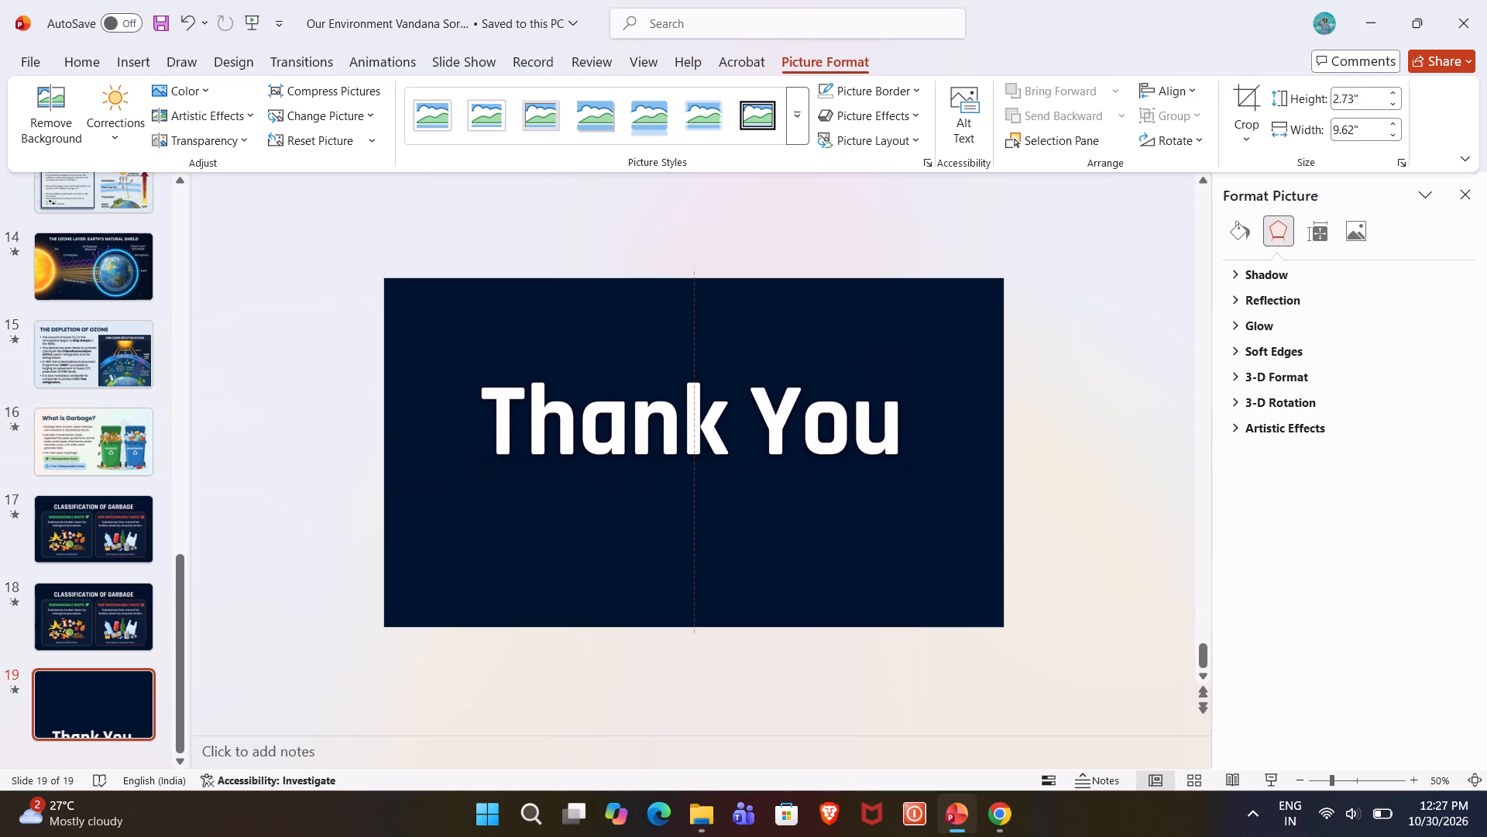
left_click_drag(701, 416, 698, 408)
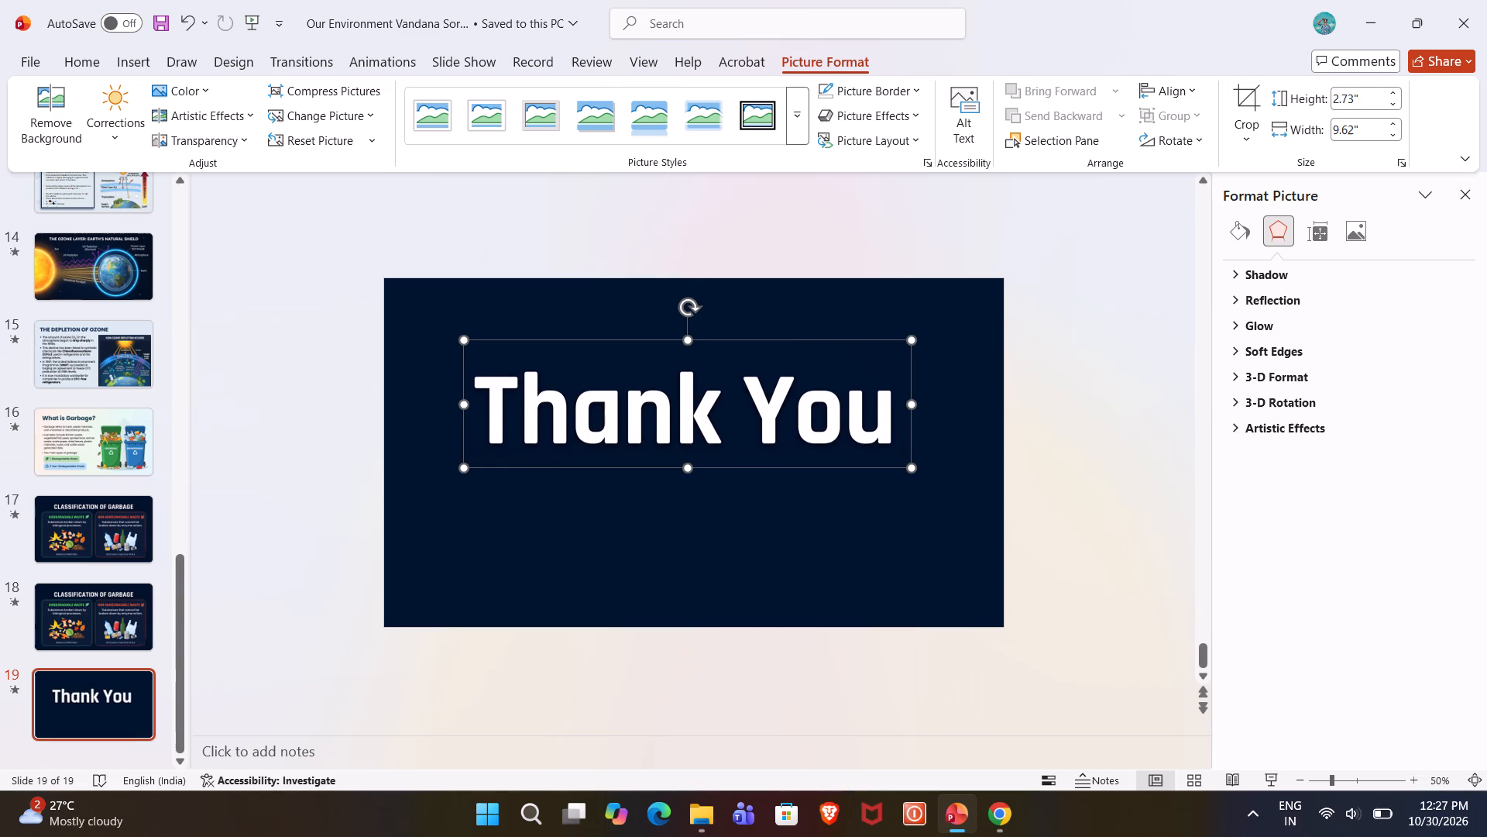
left_click_drag(671, 389, 682, 388)
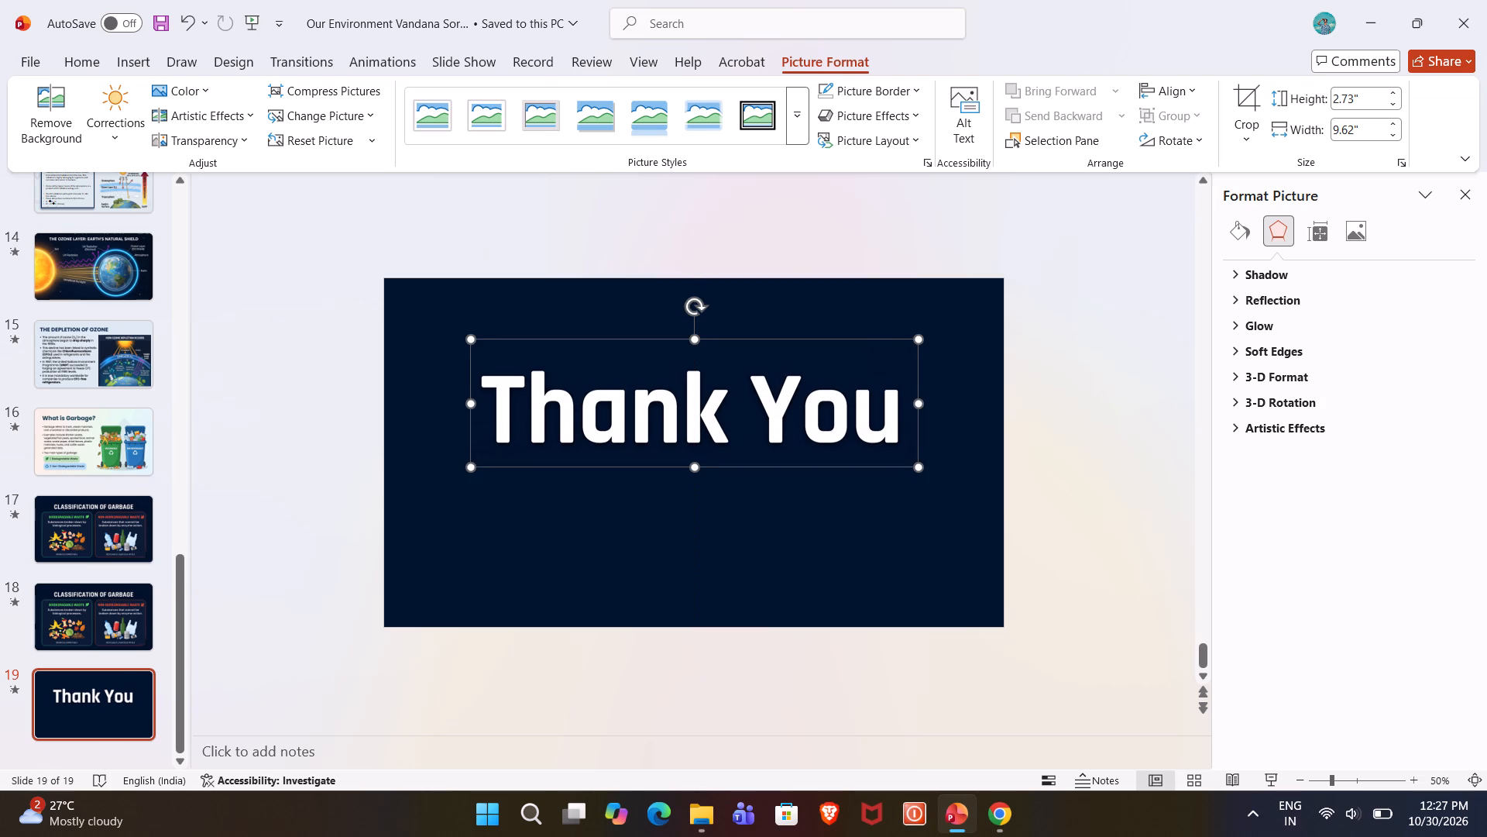
Duplicate the cropped "Thank You" picture and place the copy just below the original, shifted slightly right.
key("ctrl+d")
left_click_drag(705, 429, 715, 600)
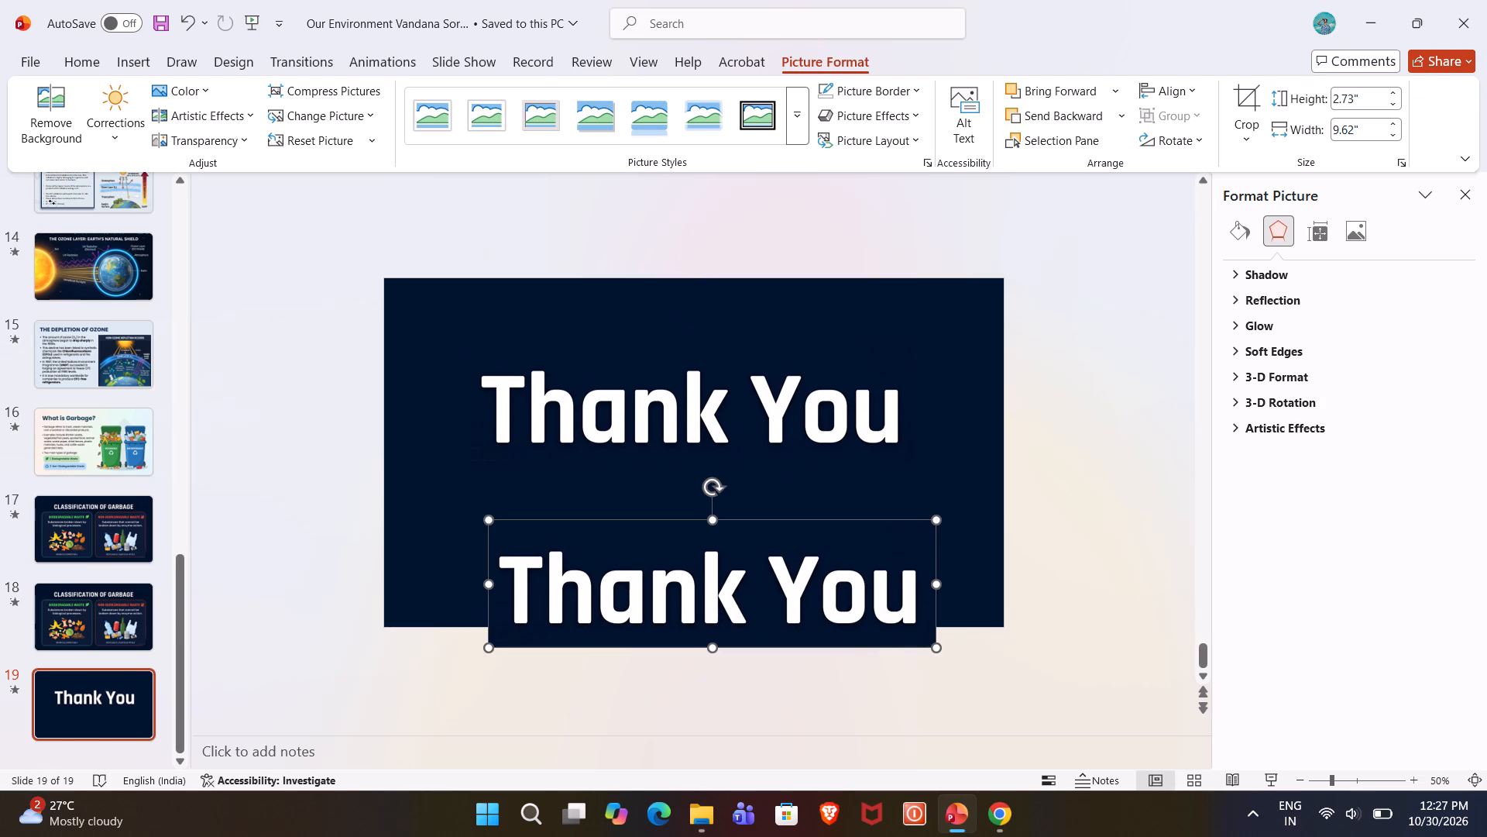
left_click_drag(749, 581, 774, 510)
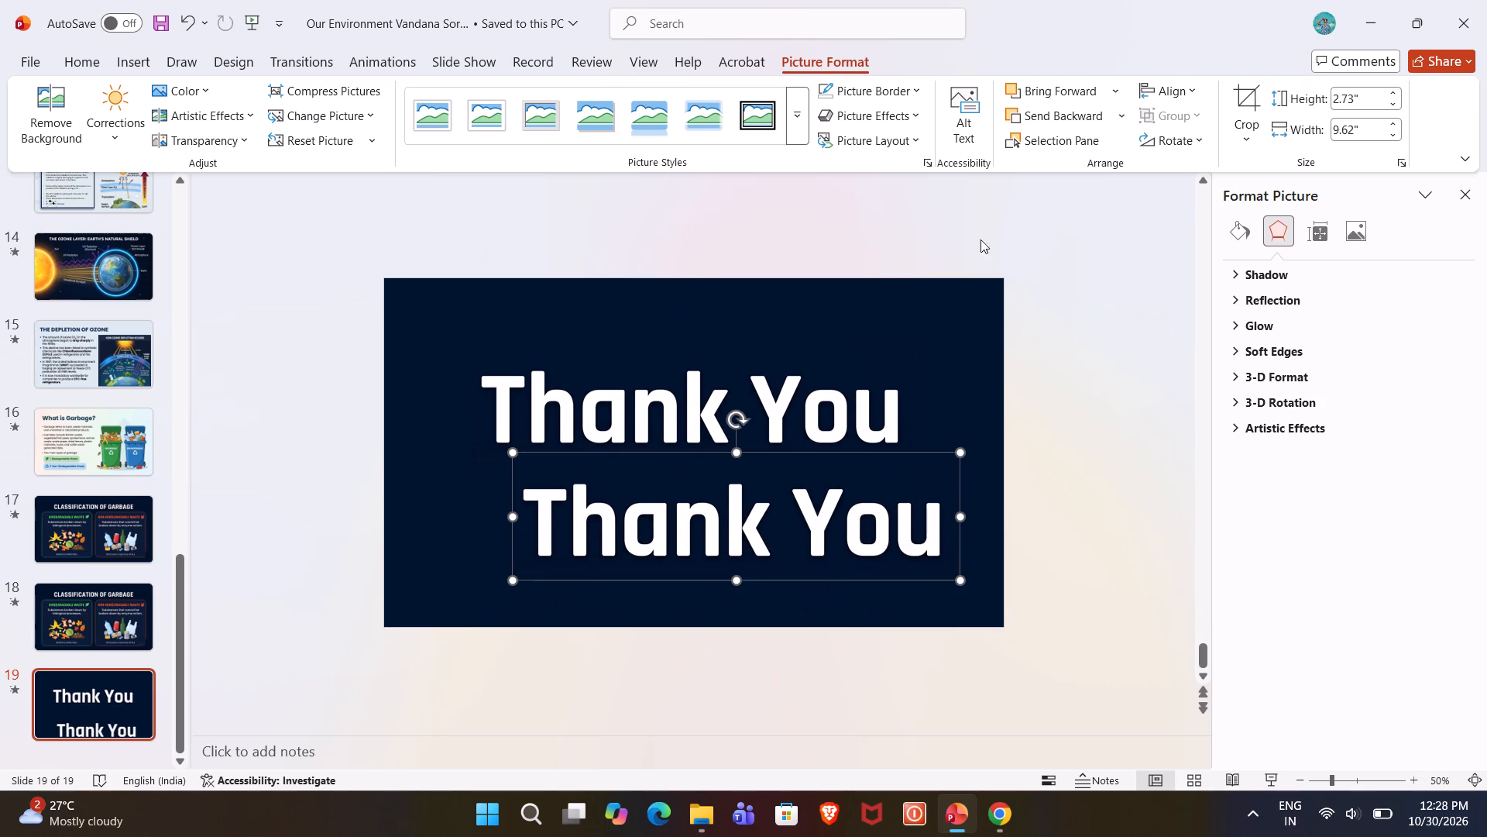
Recrop the lower "Thank You" copy to a plain grid-pattern strip about 5.13" high by 2.13" wide, excluding the text and sparkles.
left_click(1252, 113)
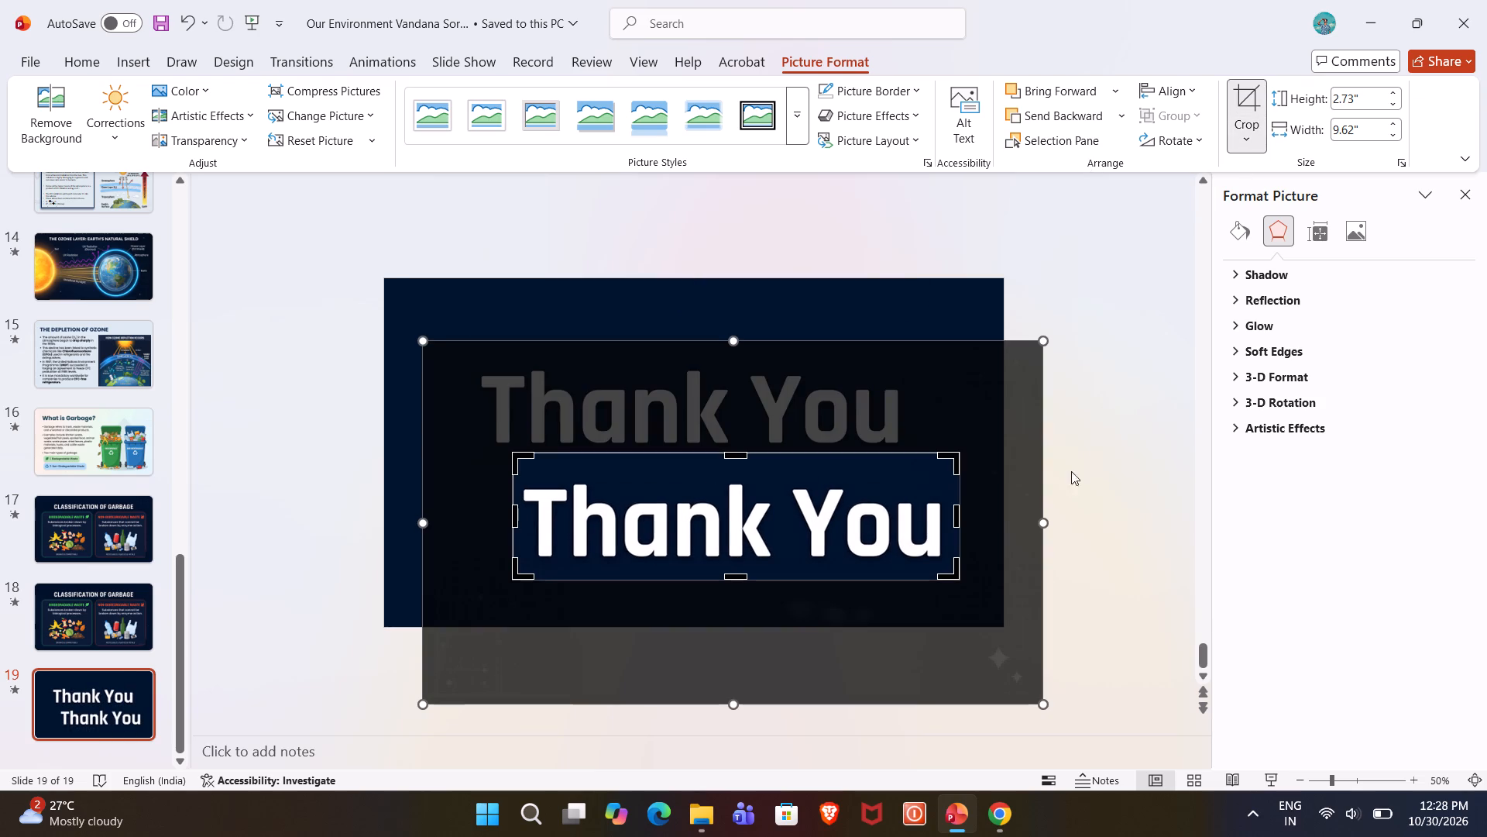
left_click_drag(957, 578, 1025, 665)
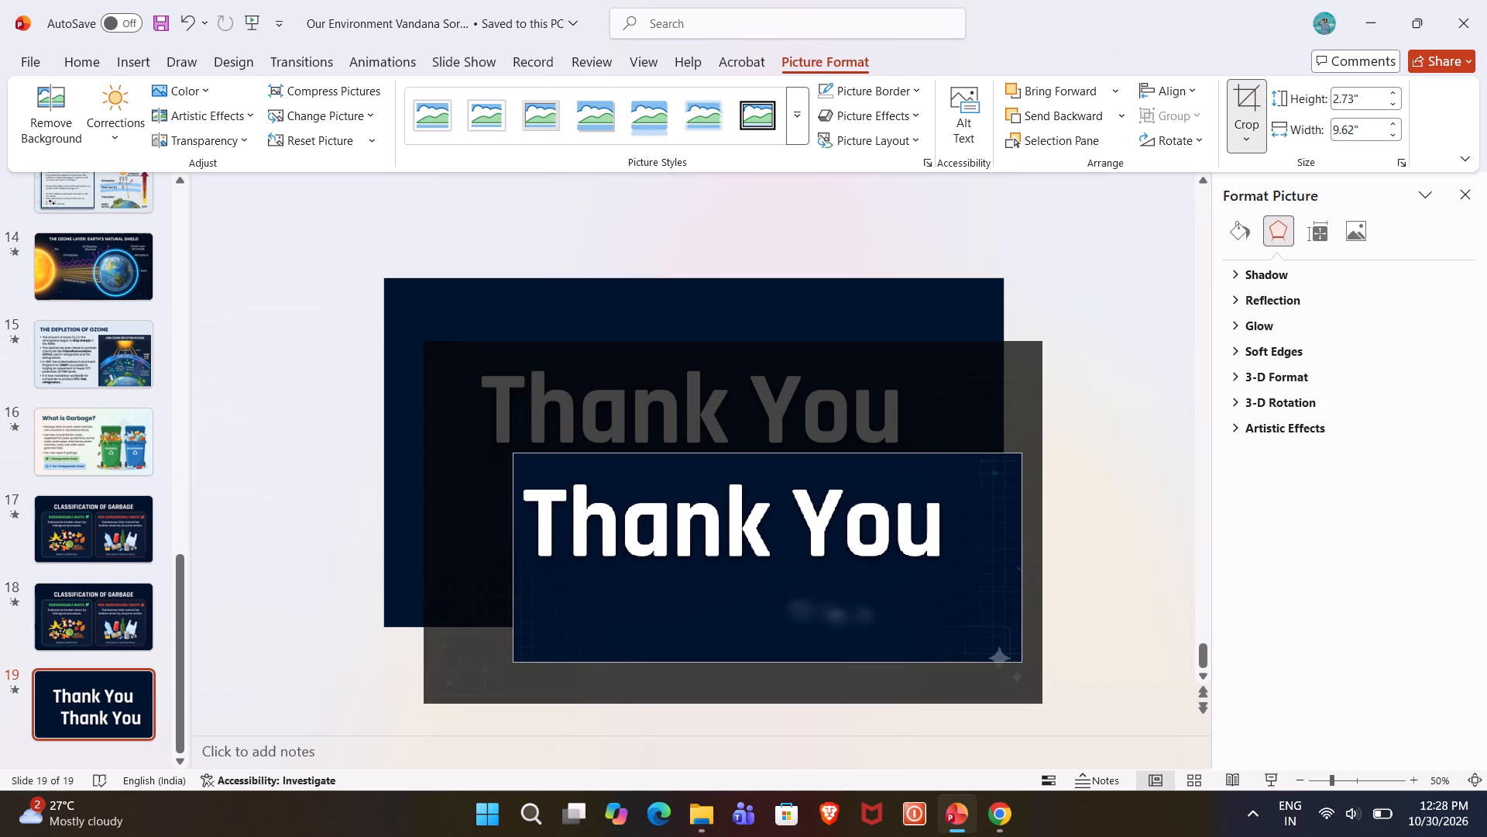
left_click_drag(1025, 665, 1029, 683)
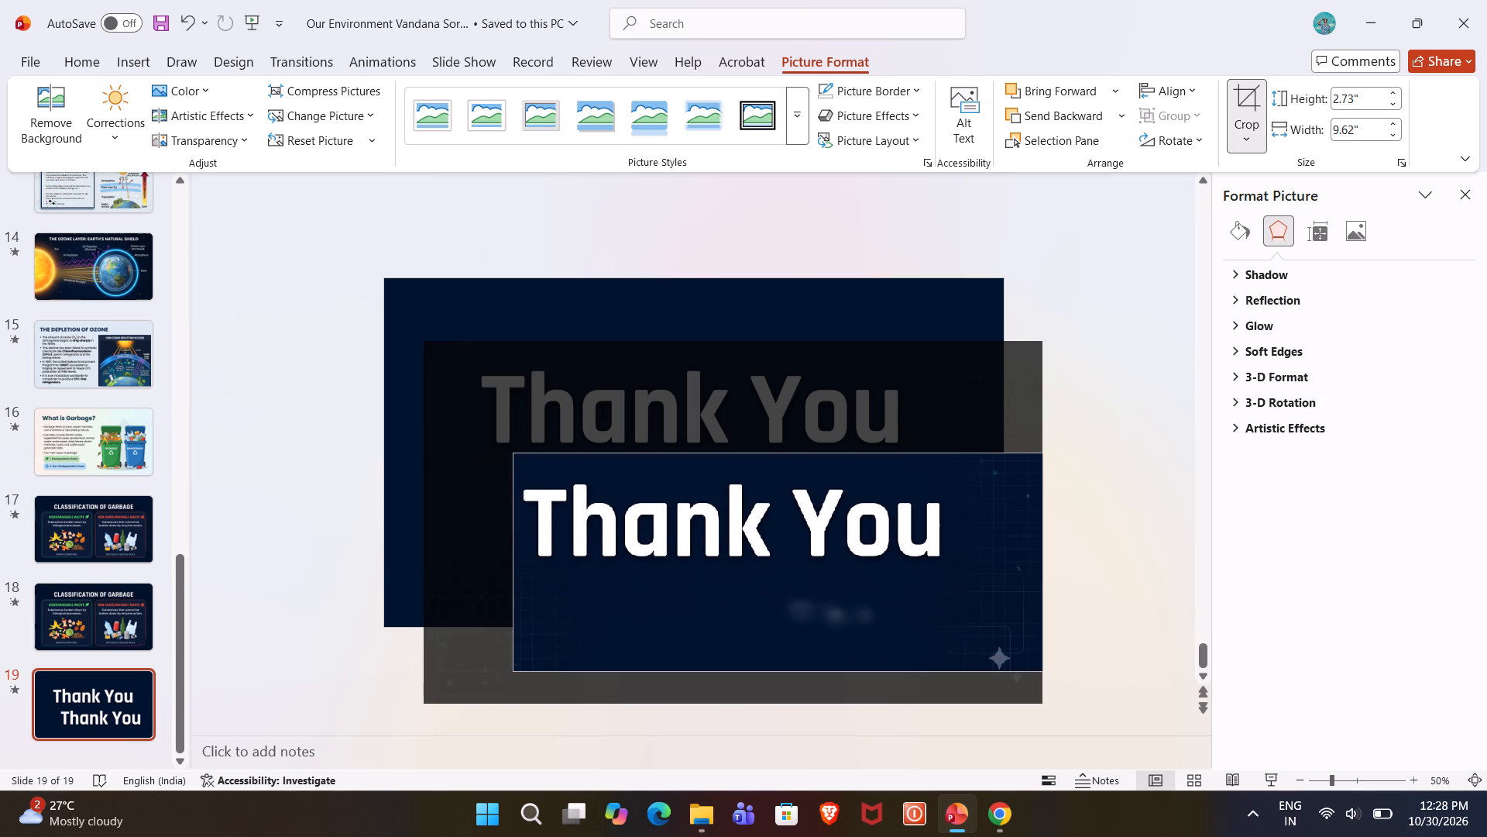
left_click_drag(1029, 683, 1042, 691)
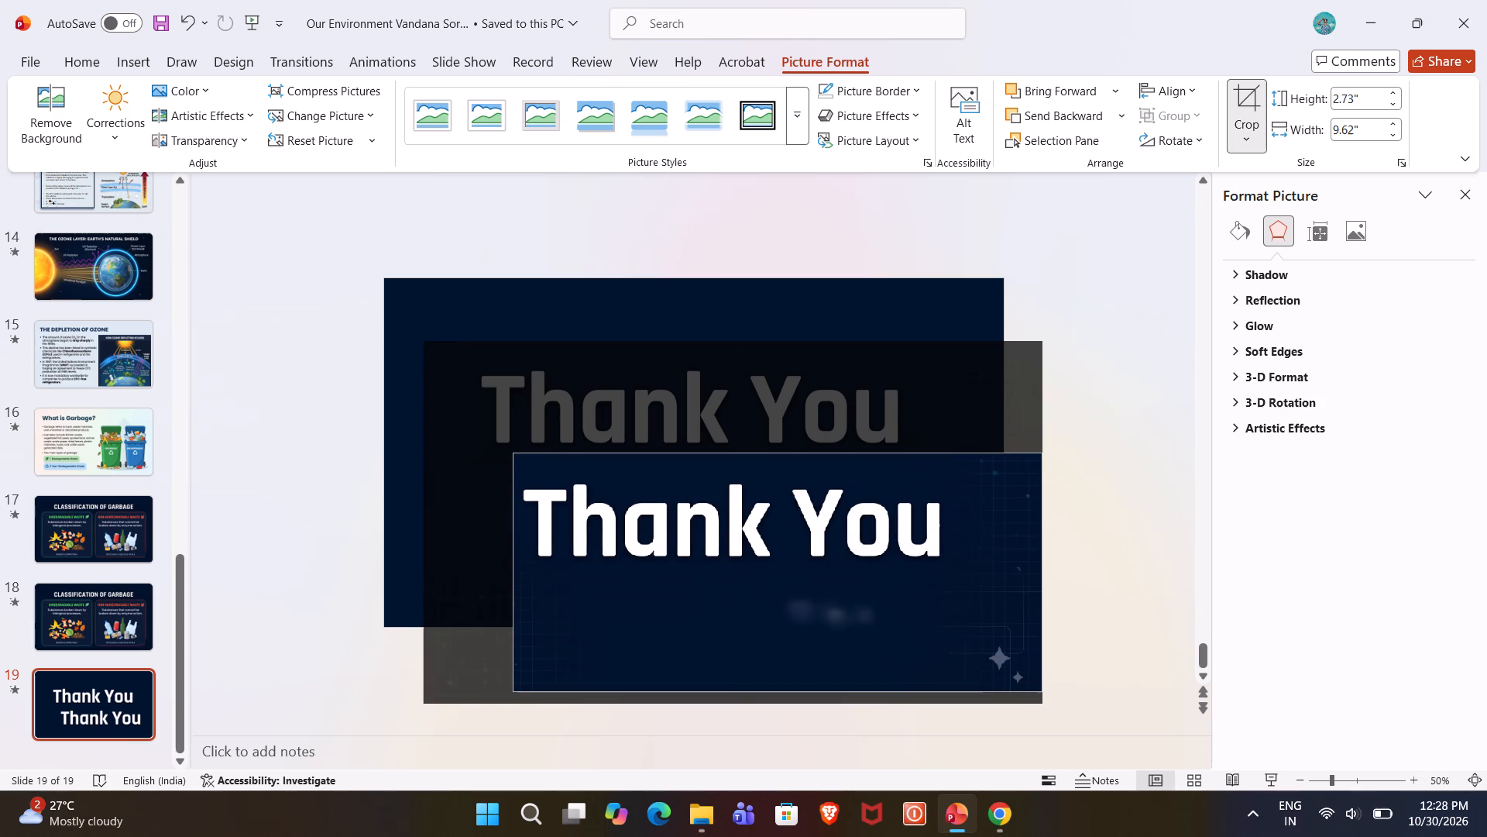
left_click_drag(1042, 691, 1042, 691)
left_click_drag(516, 572, 745, 580)
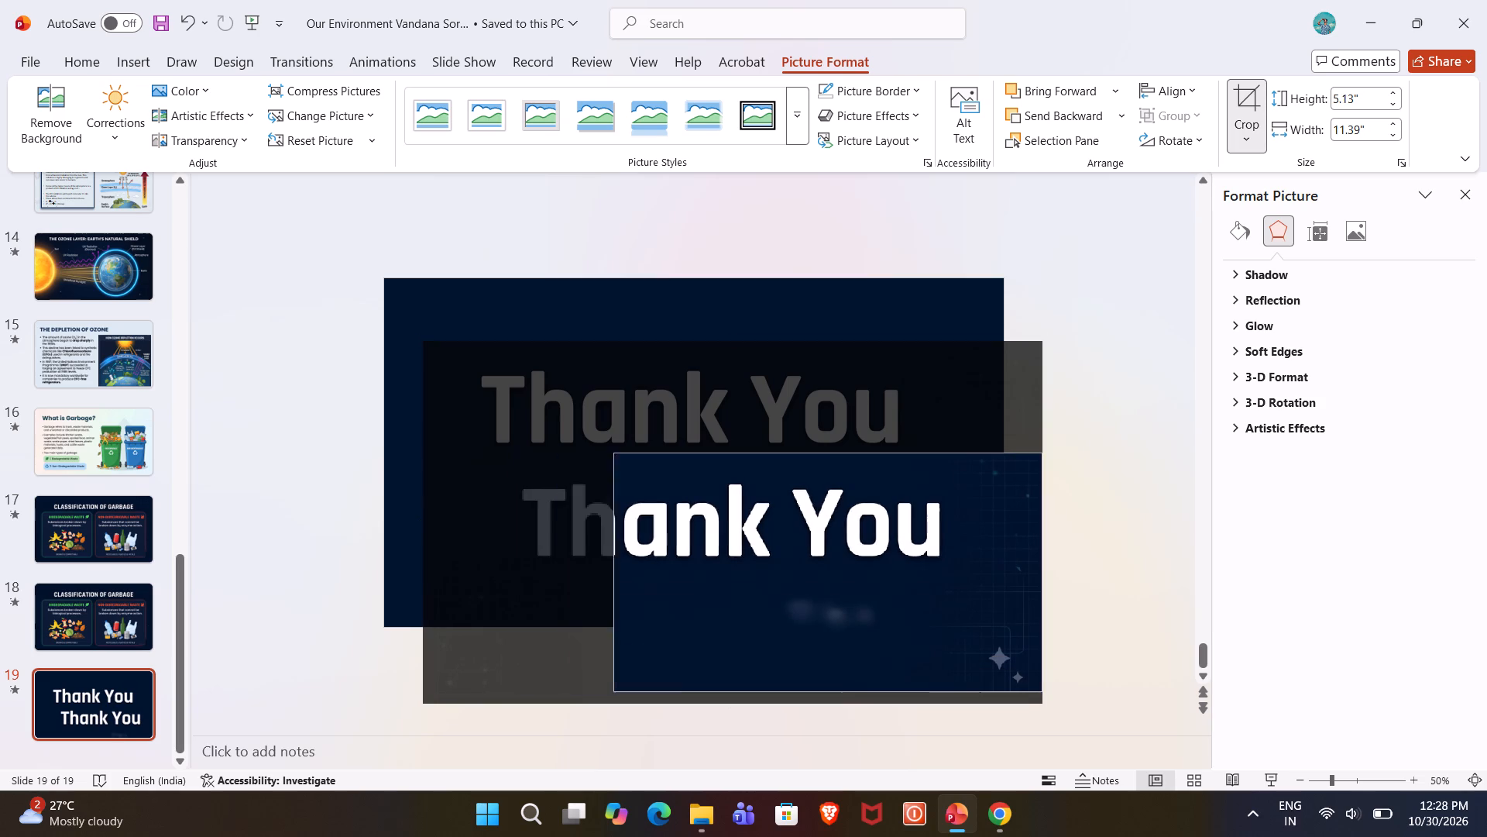
left_click_drag(745, 580, 943, 604)
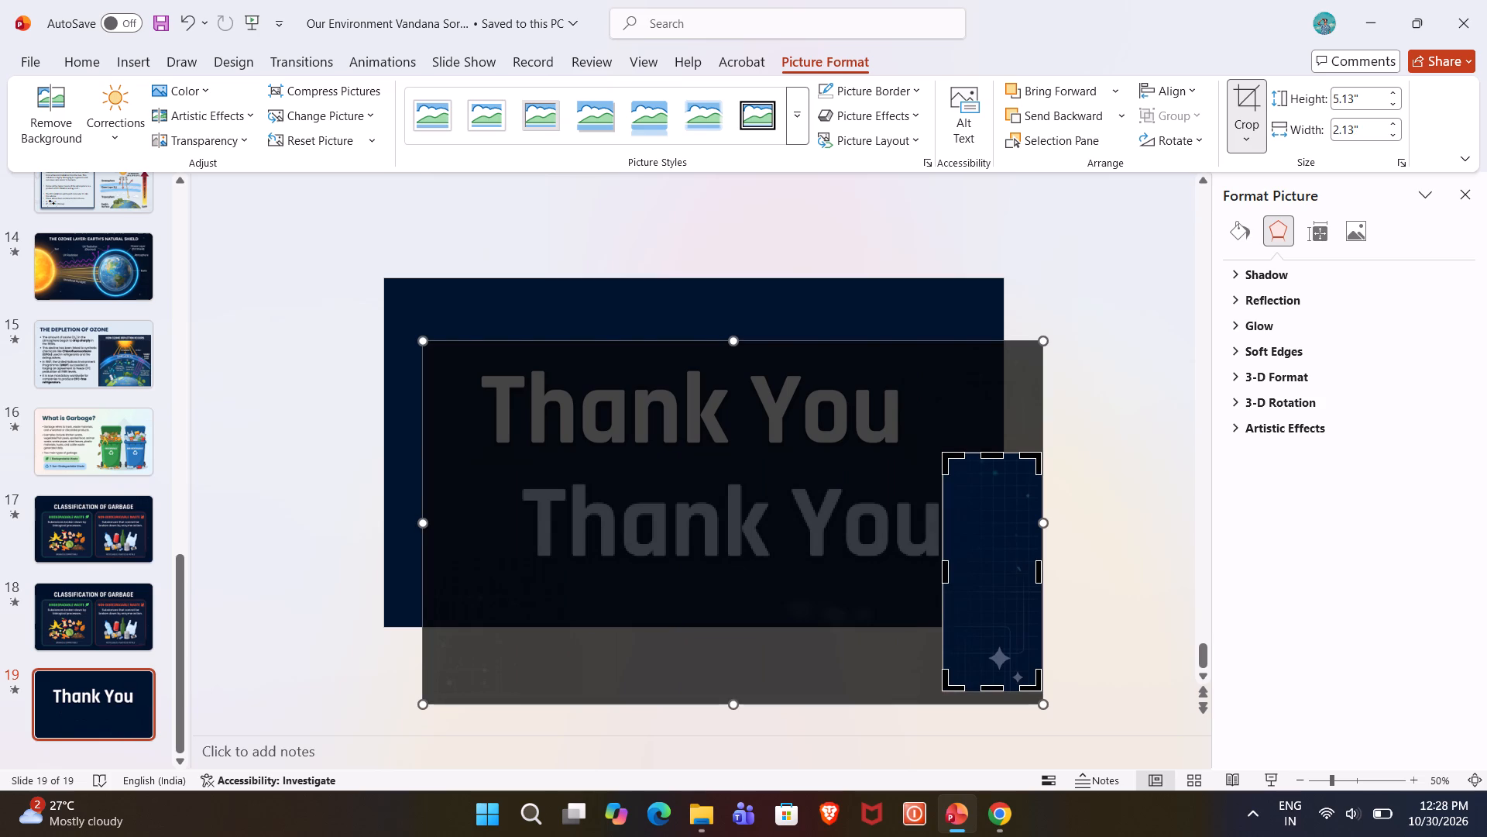
left_click_drag(998, 511, 991, 612)
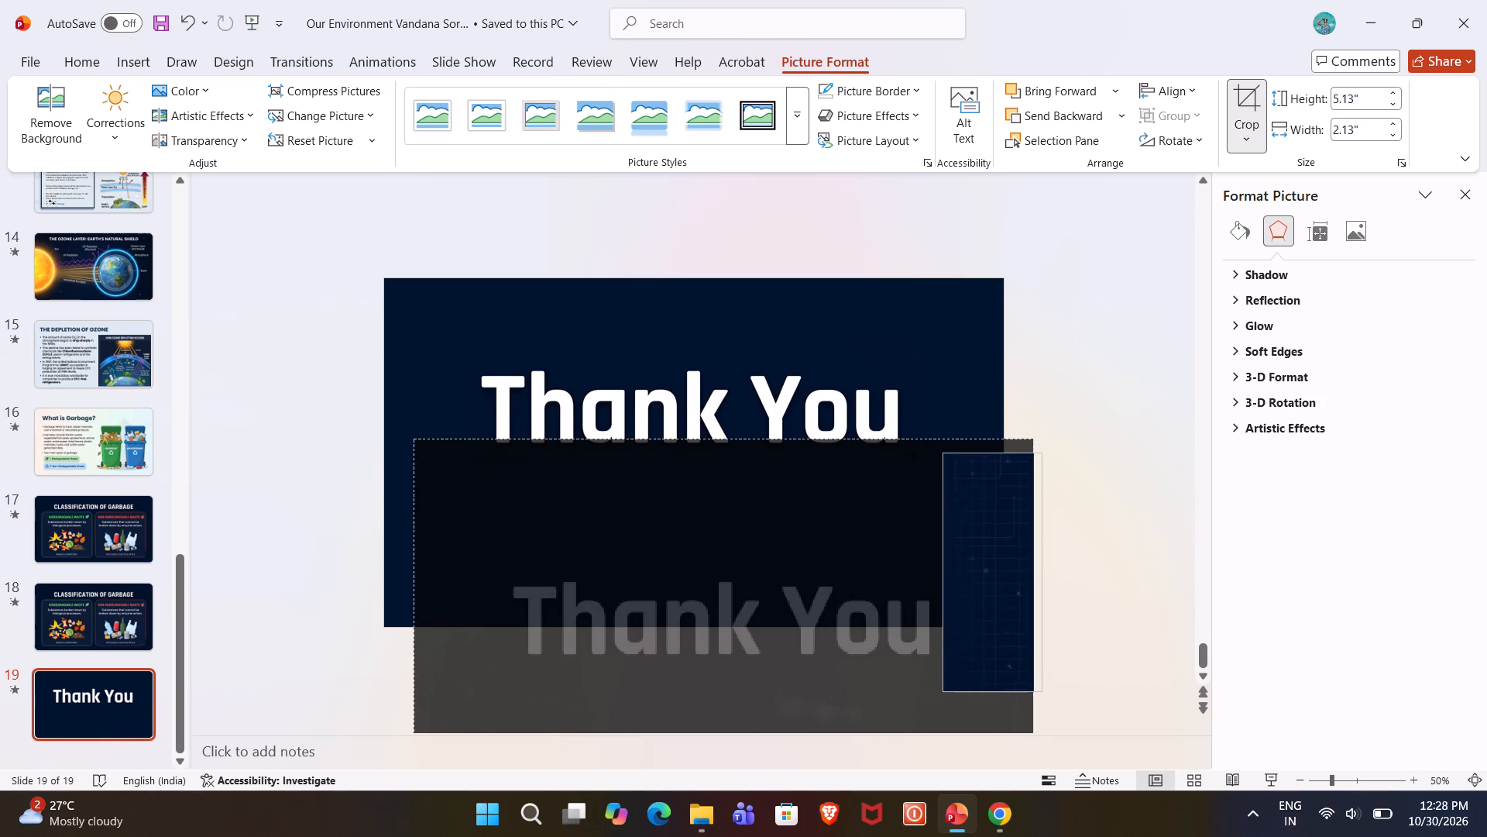
left_click_drag(991, 612, 1000, 619)
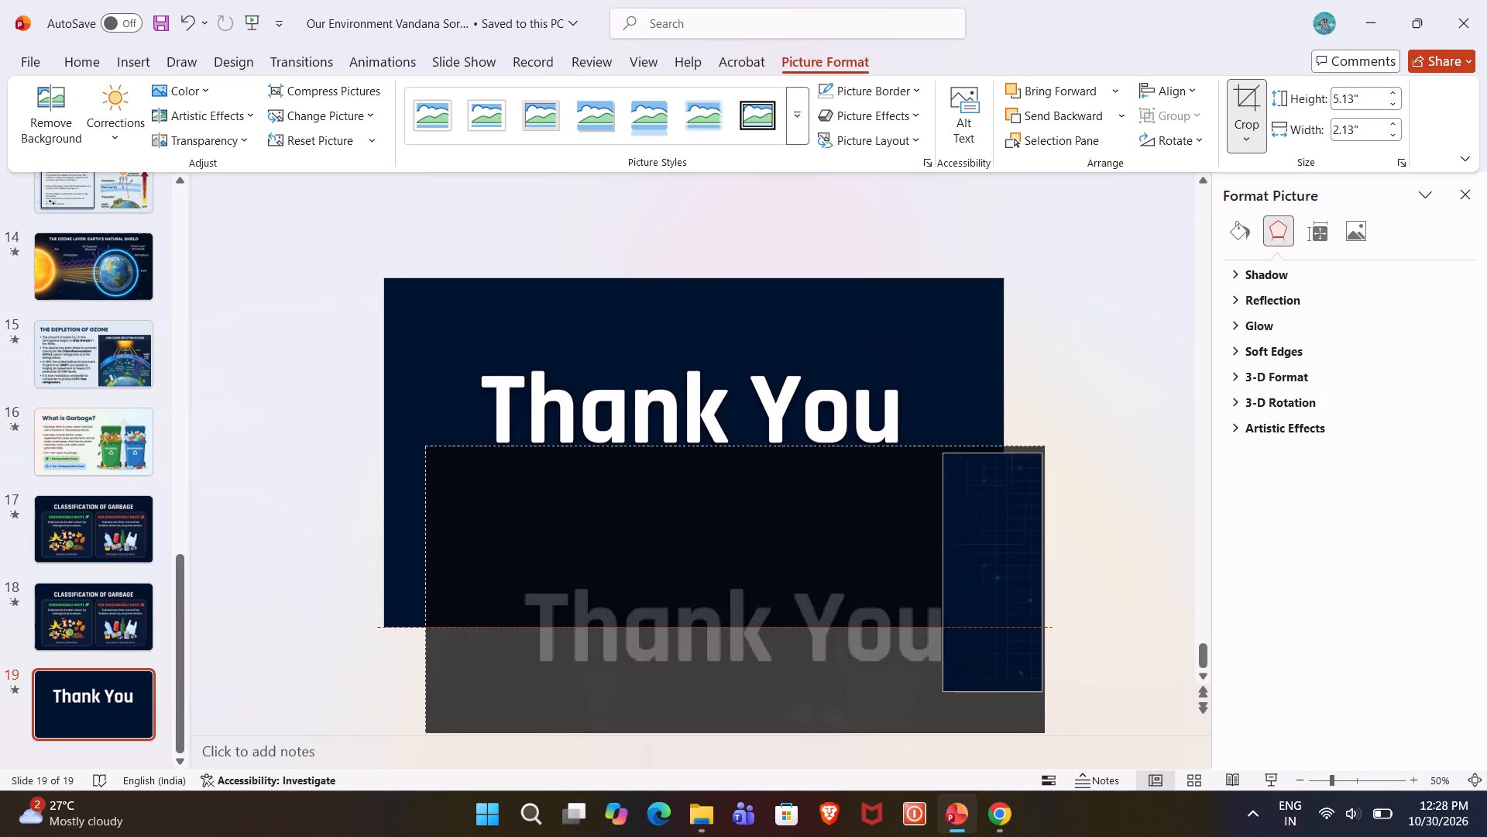
left_click_drag(1000, 619, 1000, 622)
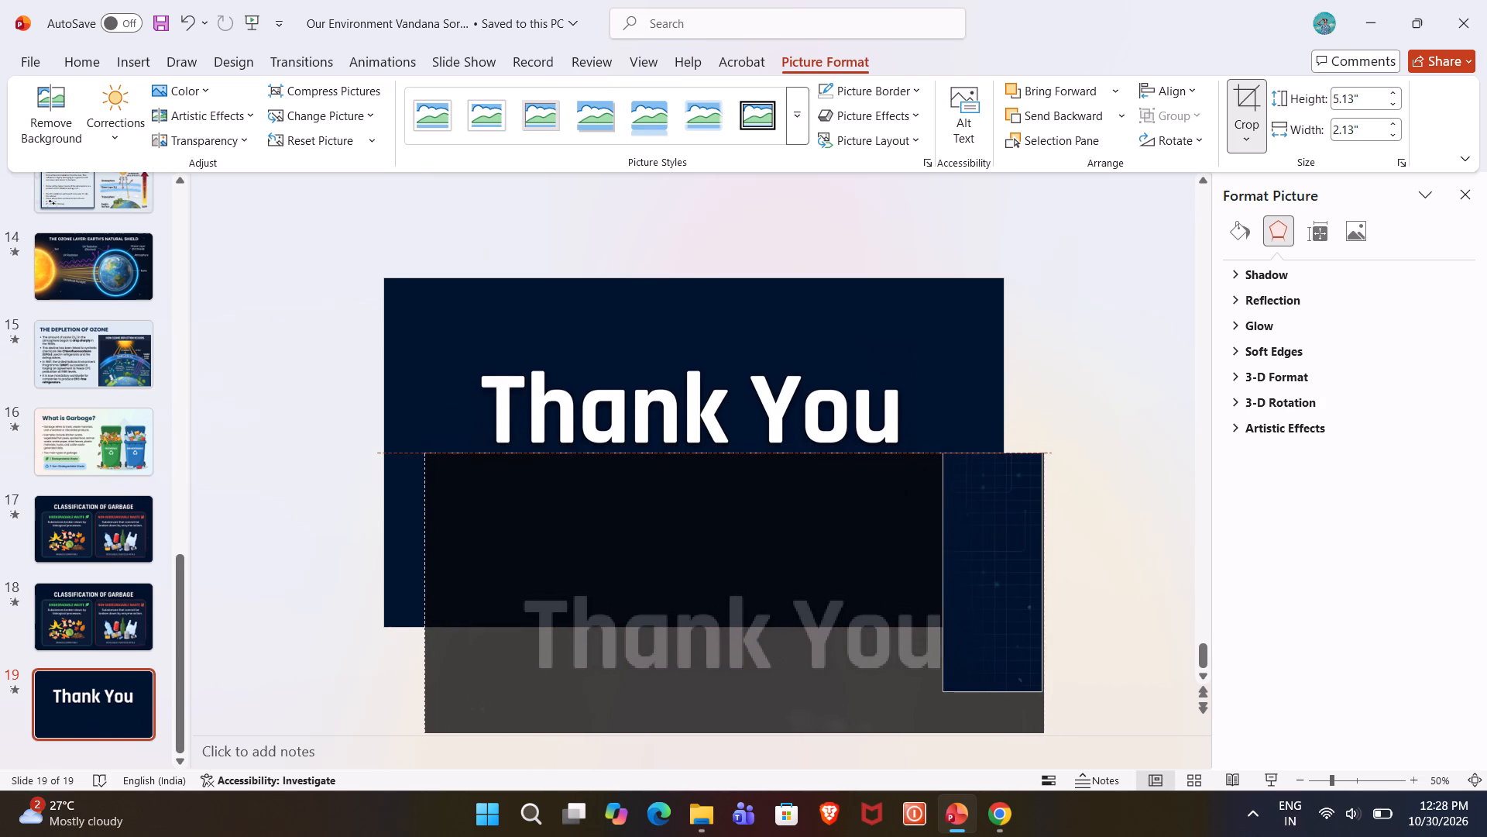
left_click_drag(1000, 622, 1001, 625)
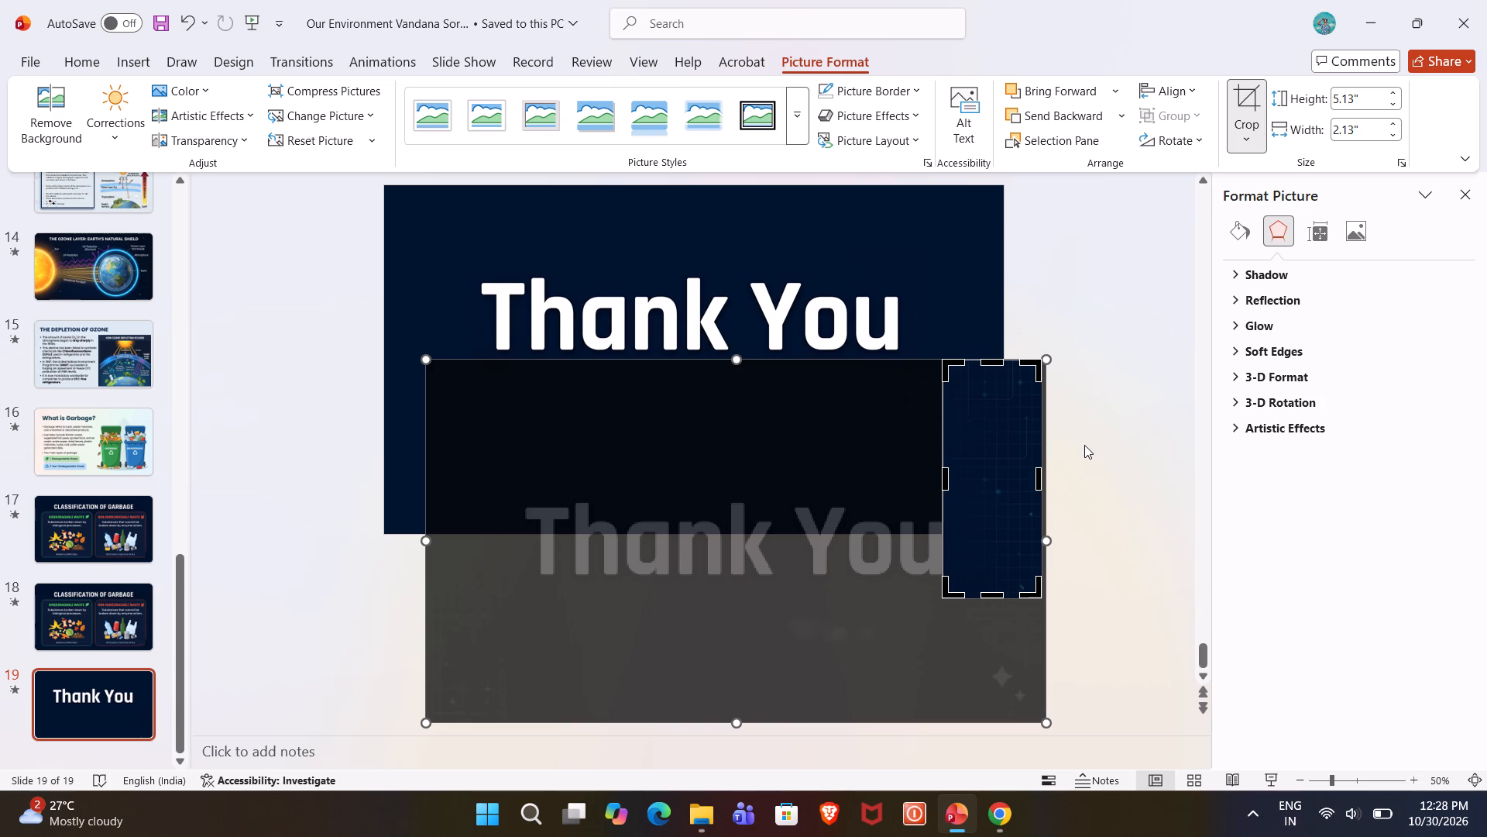
key("Return")
Move the grid-pattern strip into the top-right corner of slide 19, flush with the slide edges.
left_click_drag(998, 570, 952, 469)
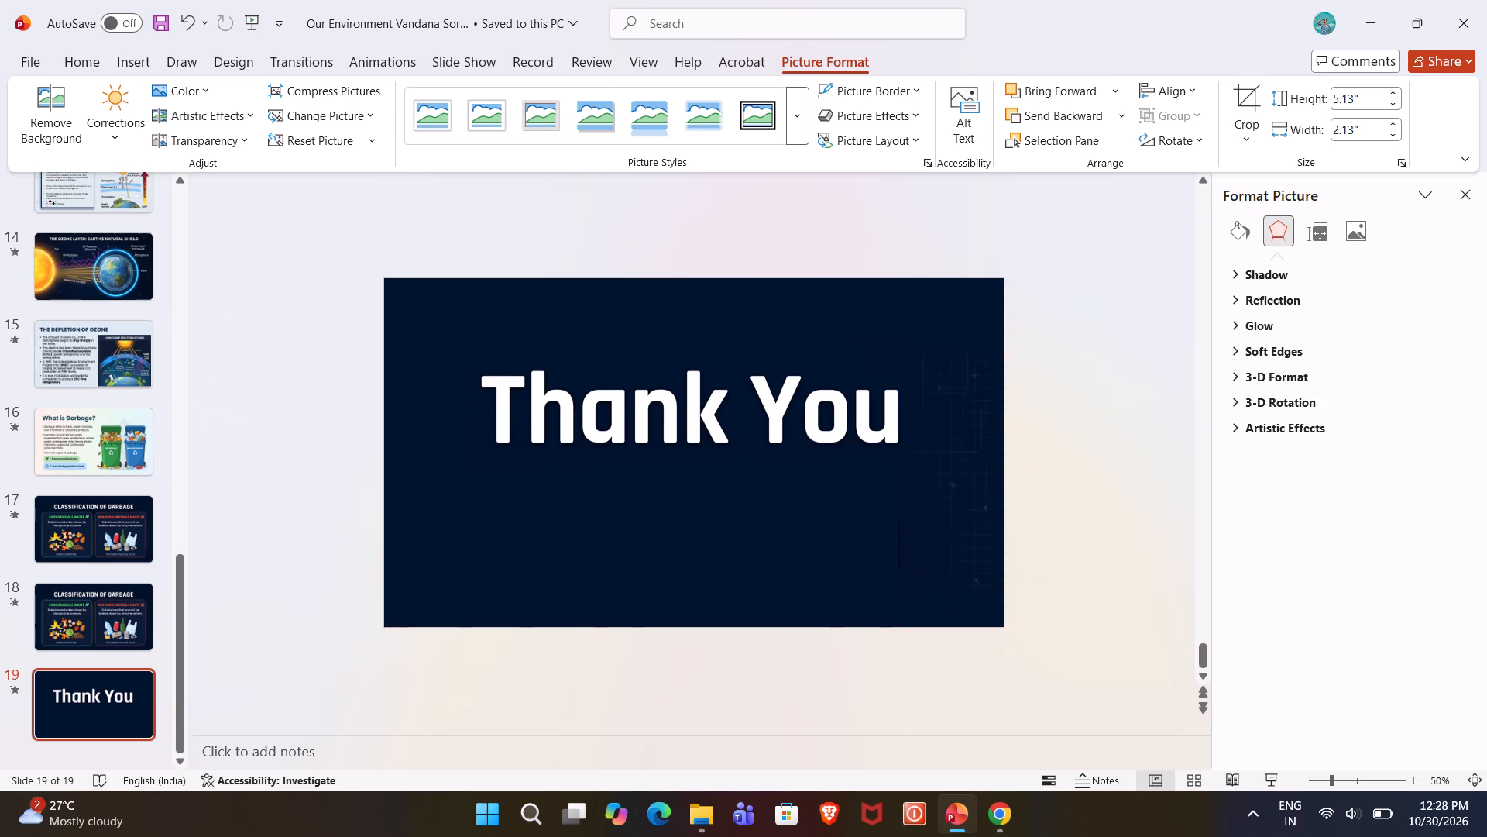
left_click_drag(952, 469, 956, 393)
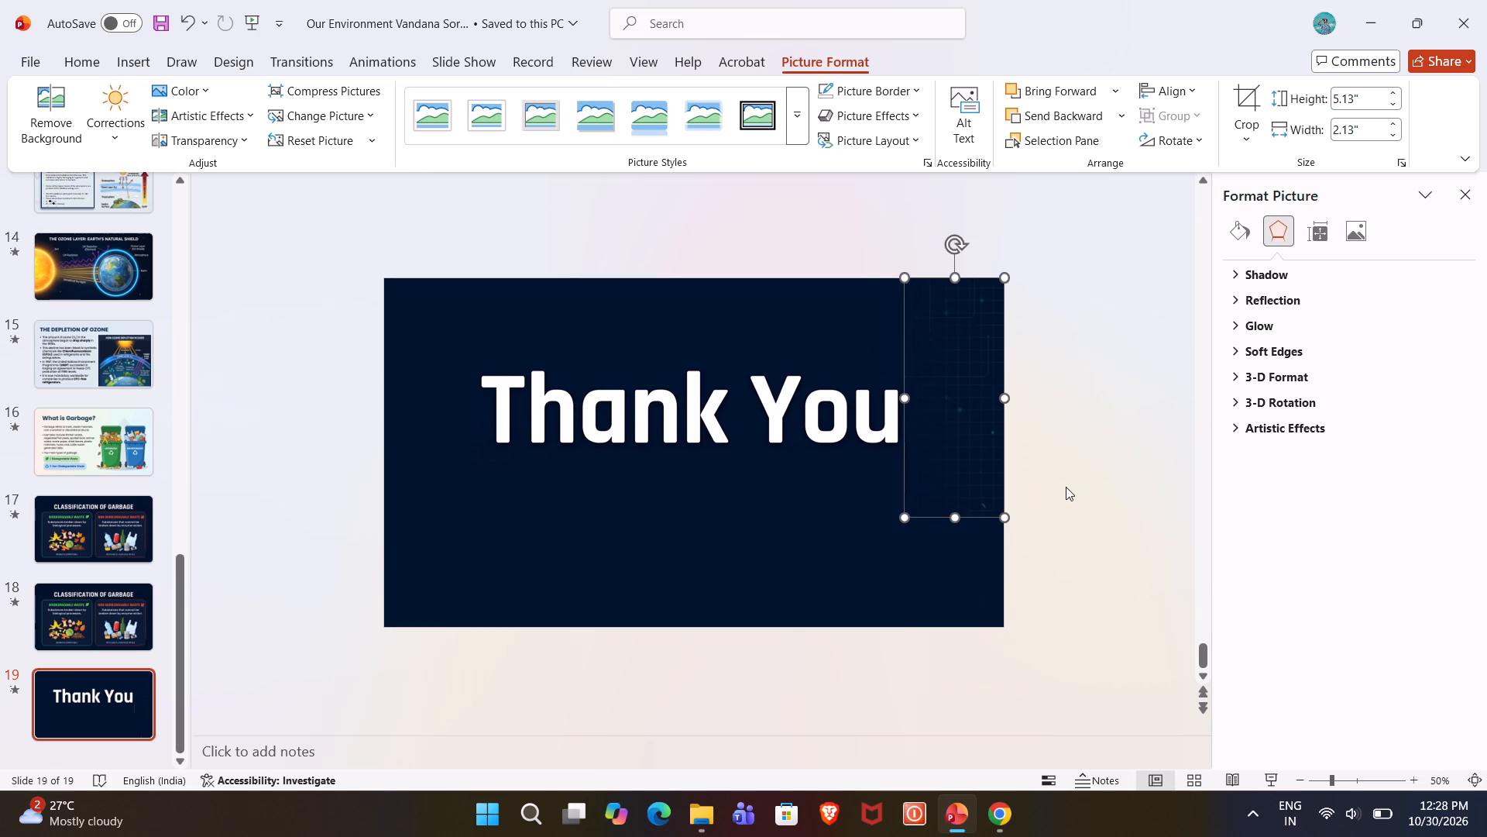
Duplicate the grid-pattern strip and place the copy flush in the slide's top-left corner.
key("ctrl+d")
left_click_drag(1140, 361, 860, 446)
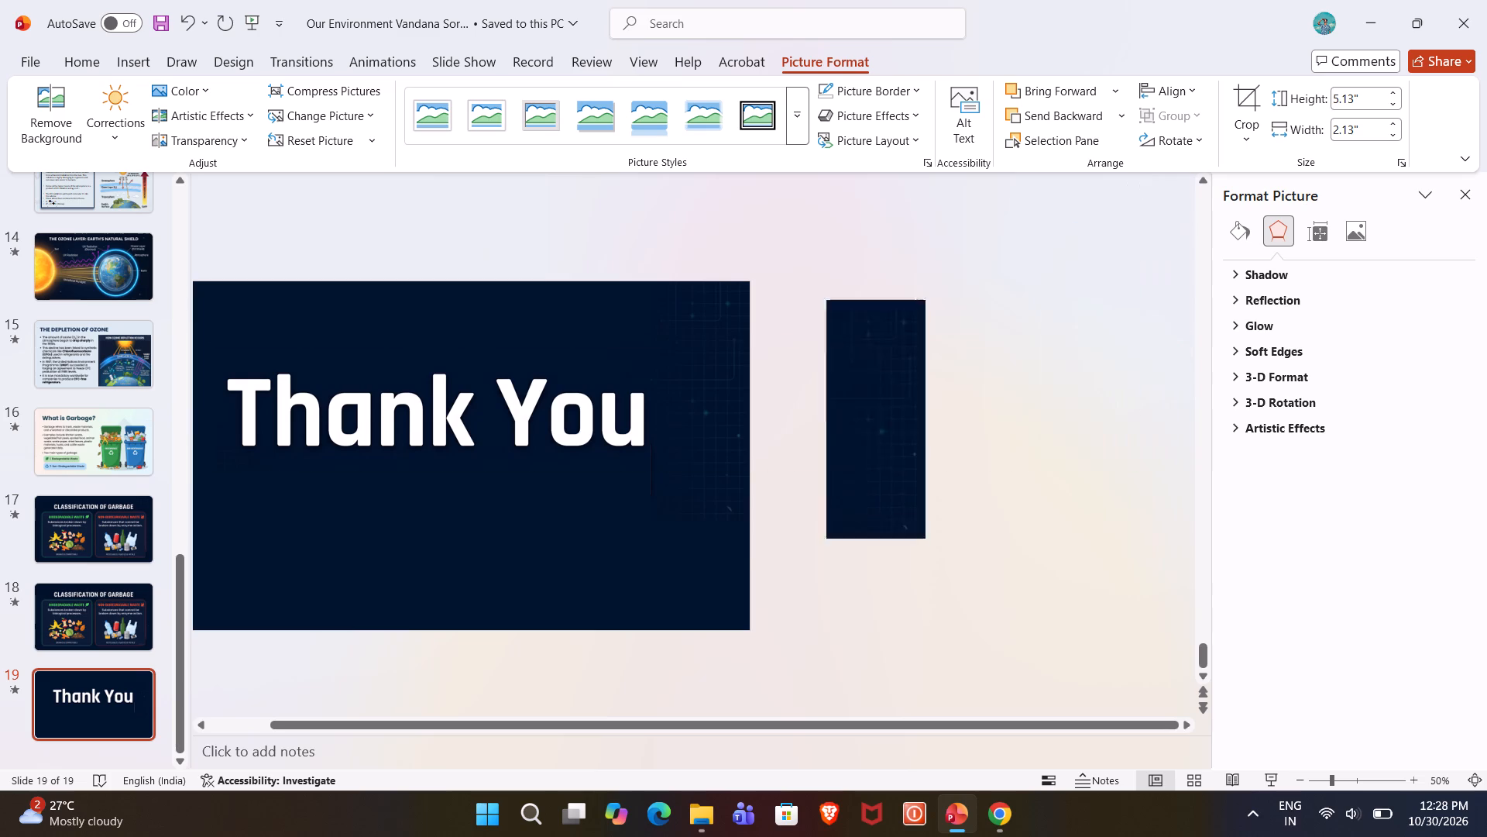
left_click_drag(860, 446, 322, 507)
left_click_drag(586, 503, 556, 501)
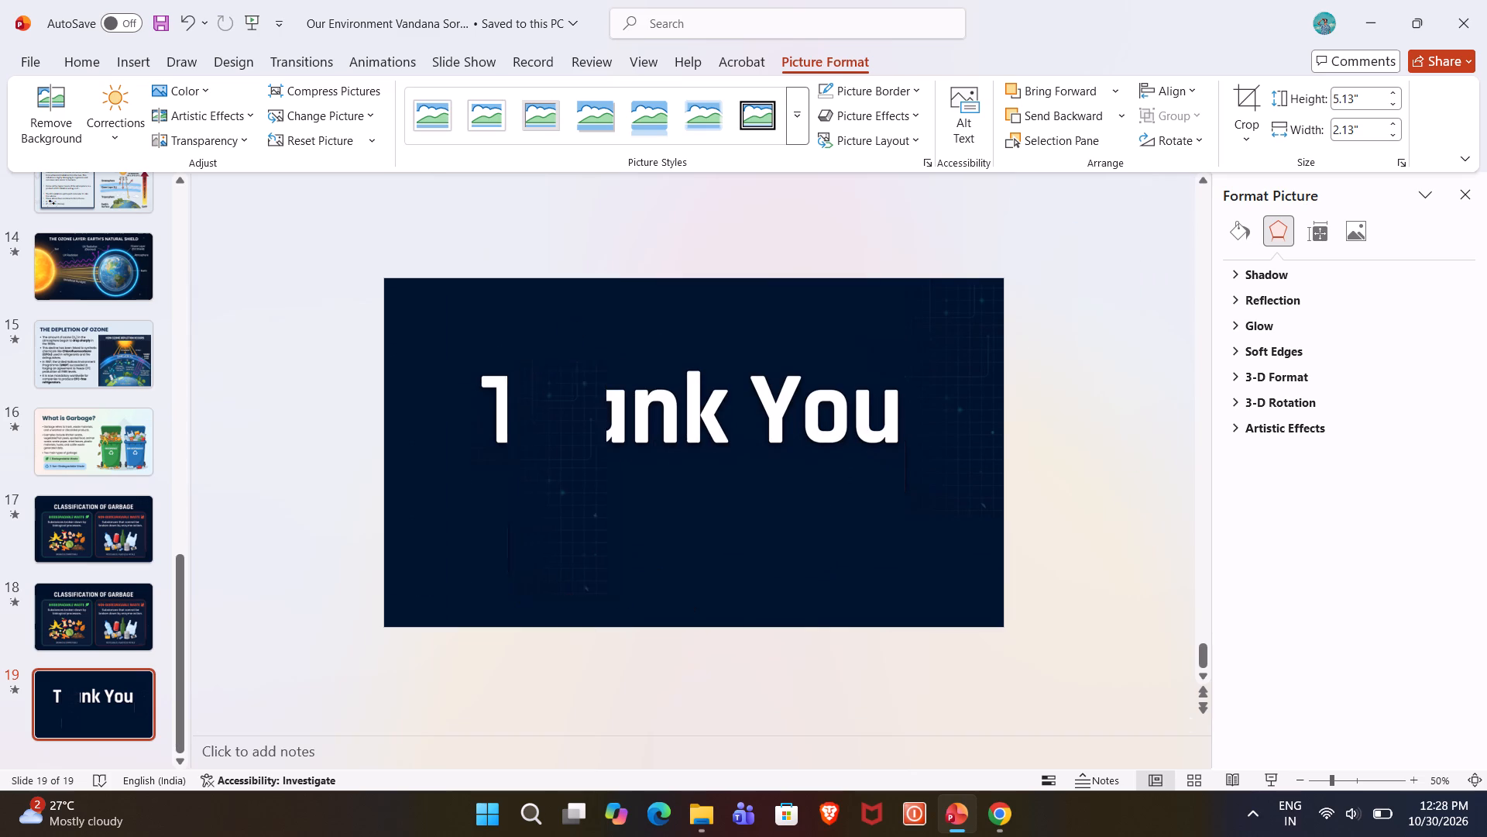
left_click_drag(556, 501, 447, 420)
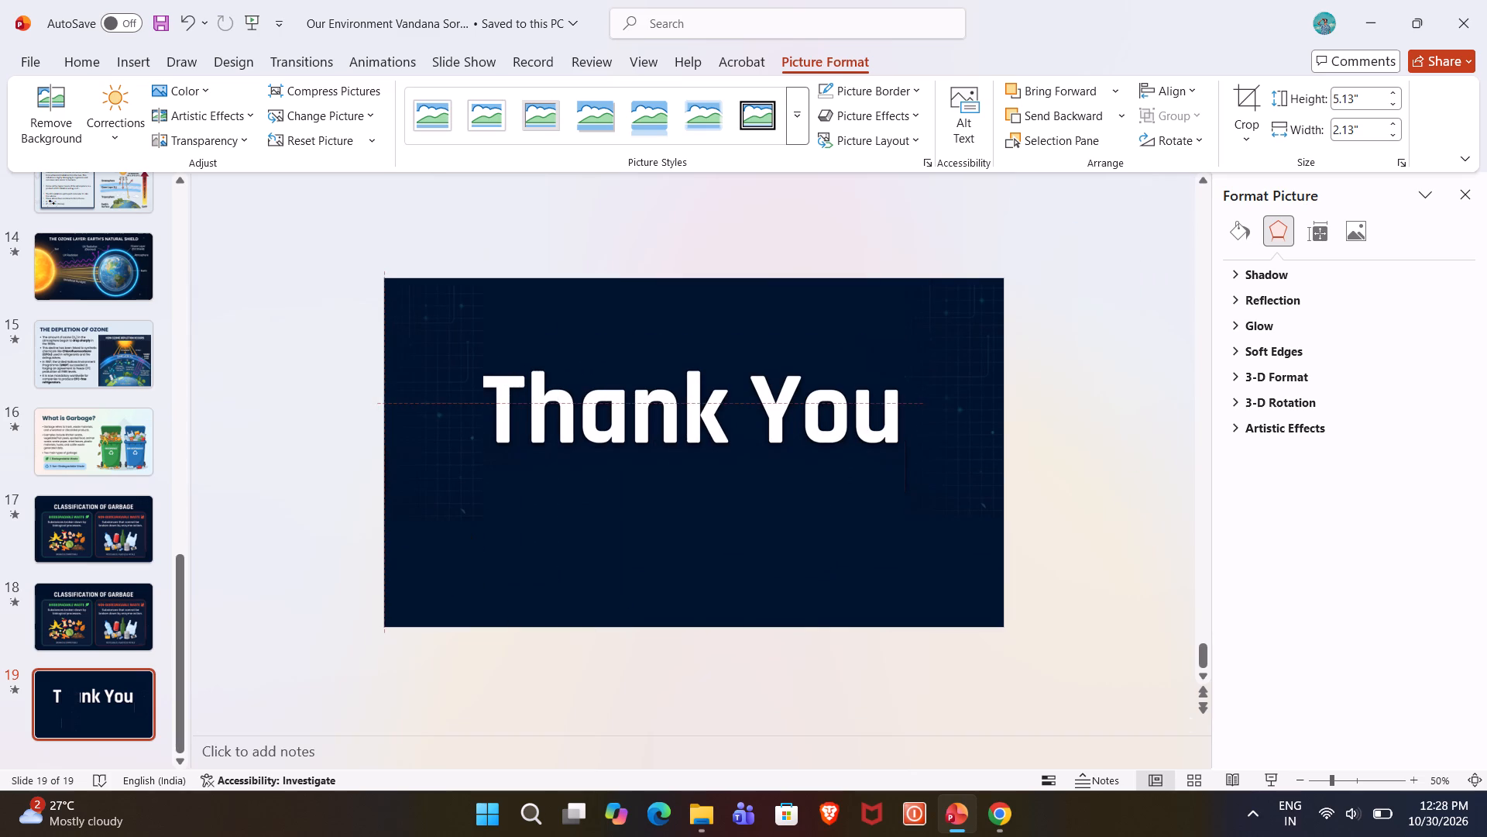
left_click_drag(447, 420, 445, 418)
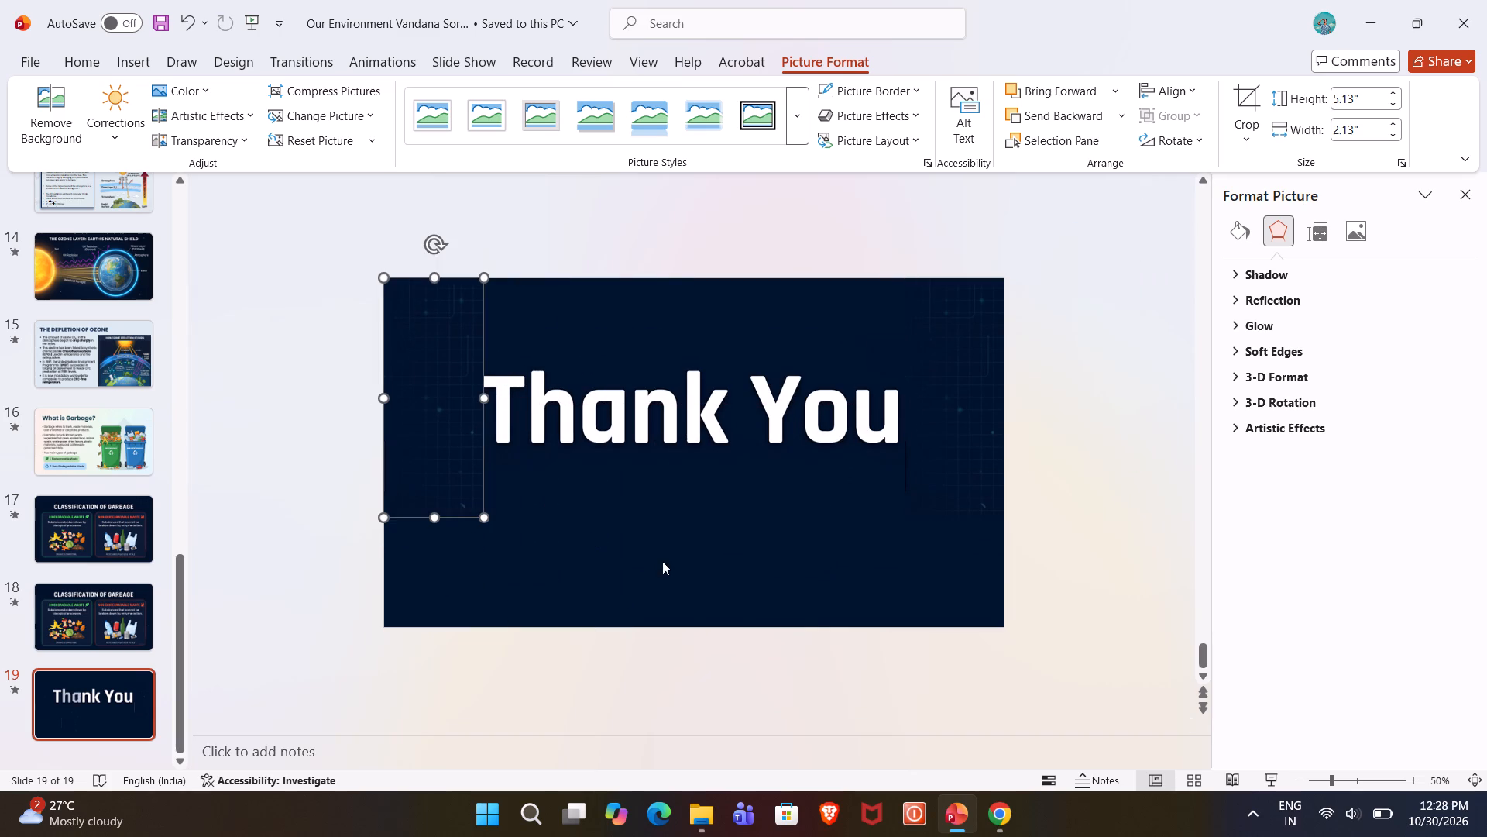
left_click(653, 548)
Duplicate the top-left strip, rotate the copy a quarter turn counter-clockwise, and place it in the slide's bottom-left corner.
left_click(448, 474)
key("ctrl+d")
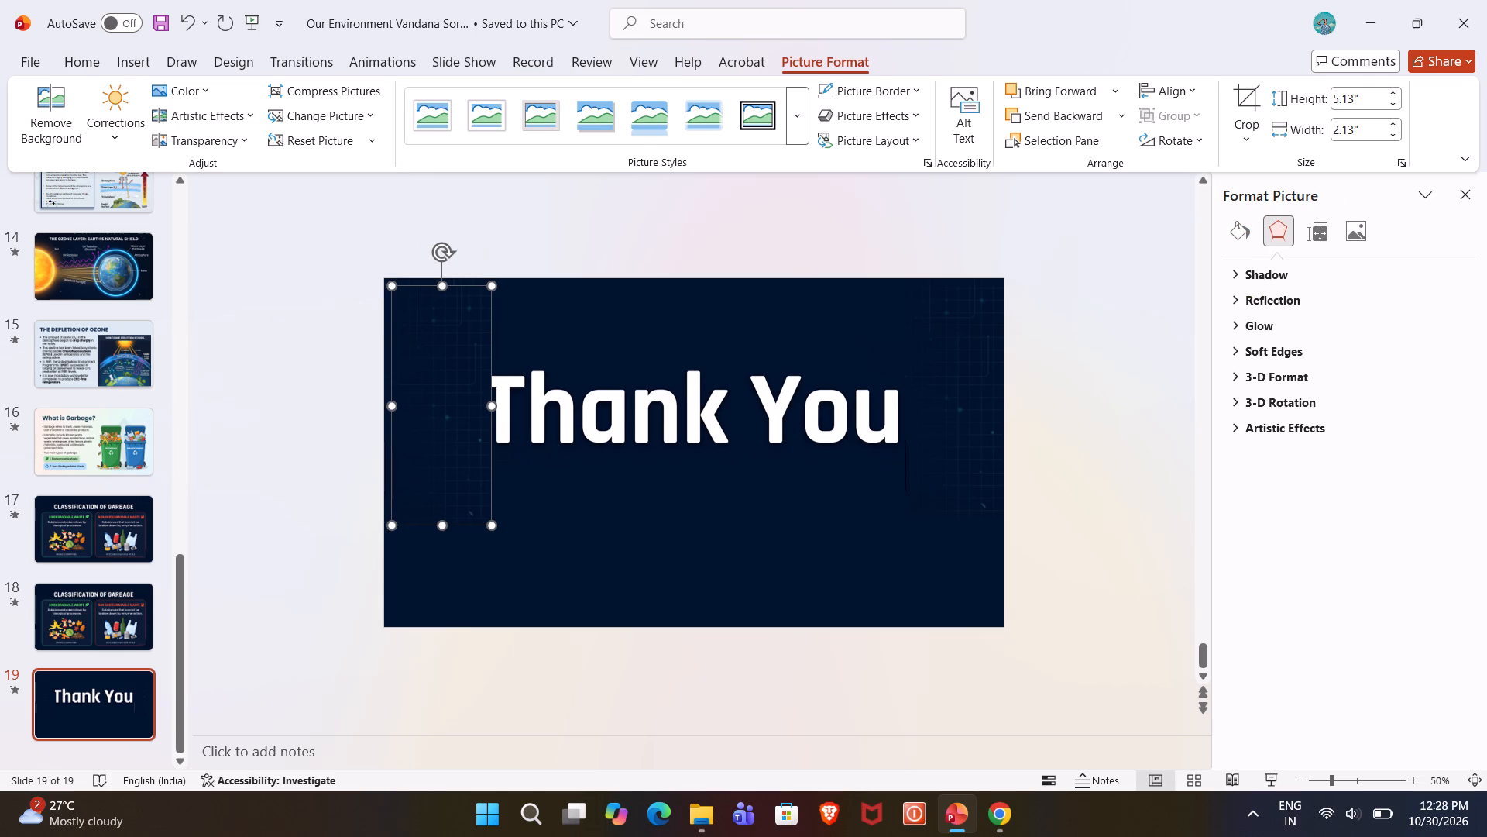
left_click_drag(447, 250, 259, 411)
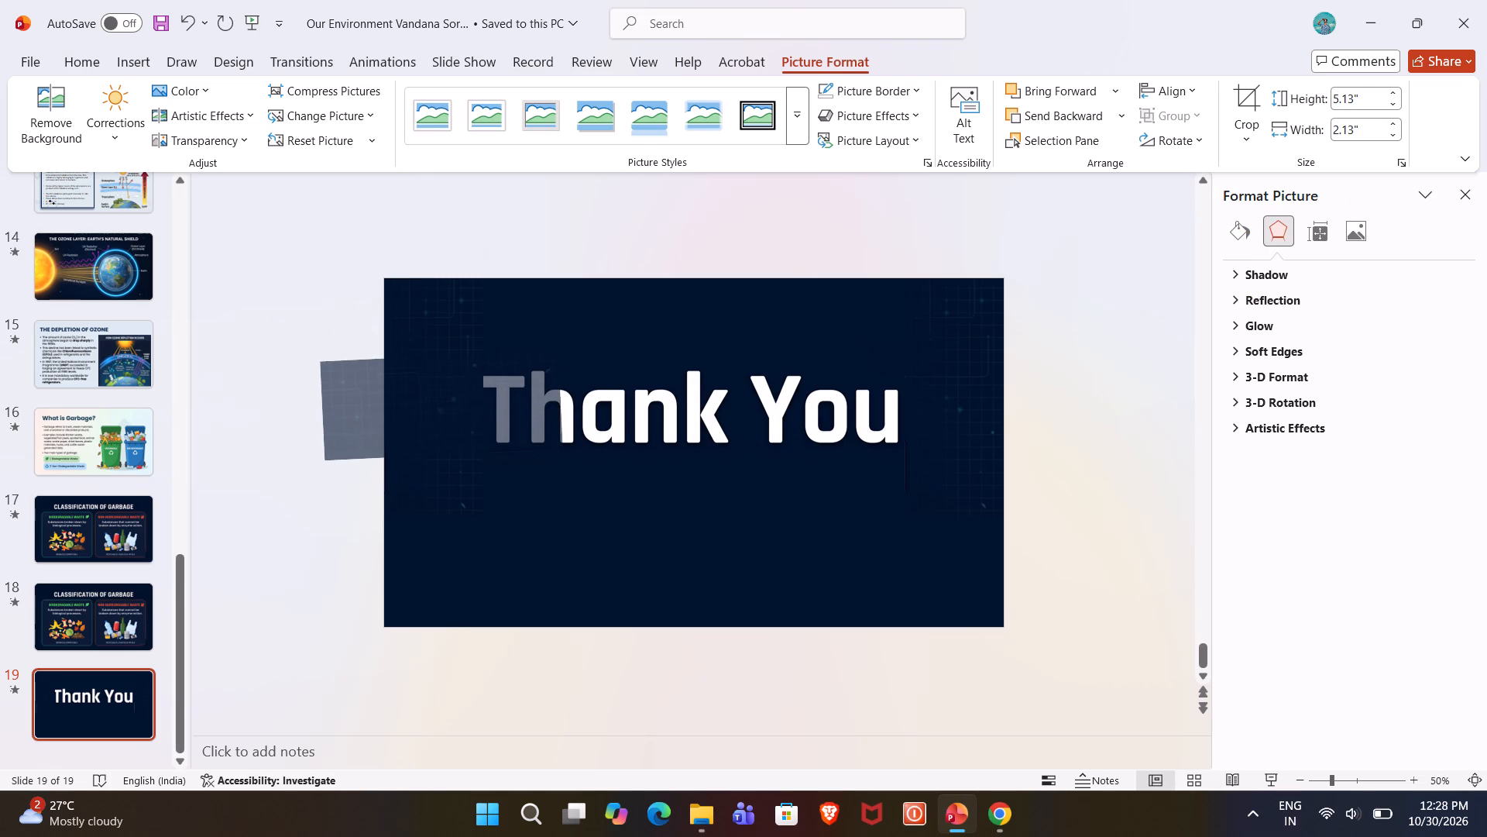
left_click_drag(259, 411, 262, 402)
left_click_drag(450, 412, 519, 577)
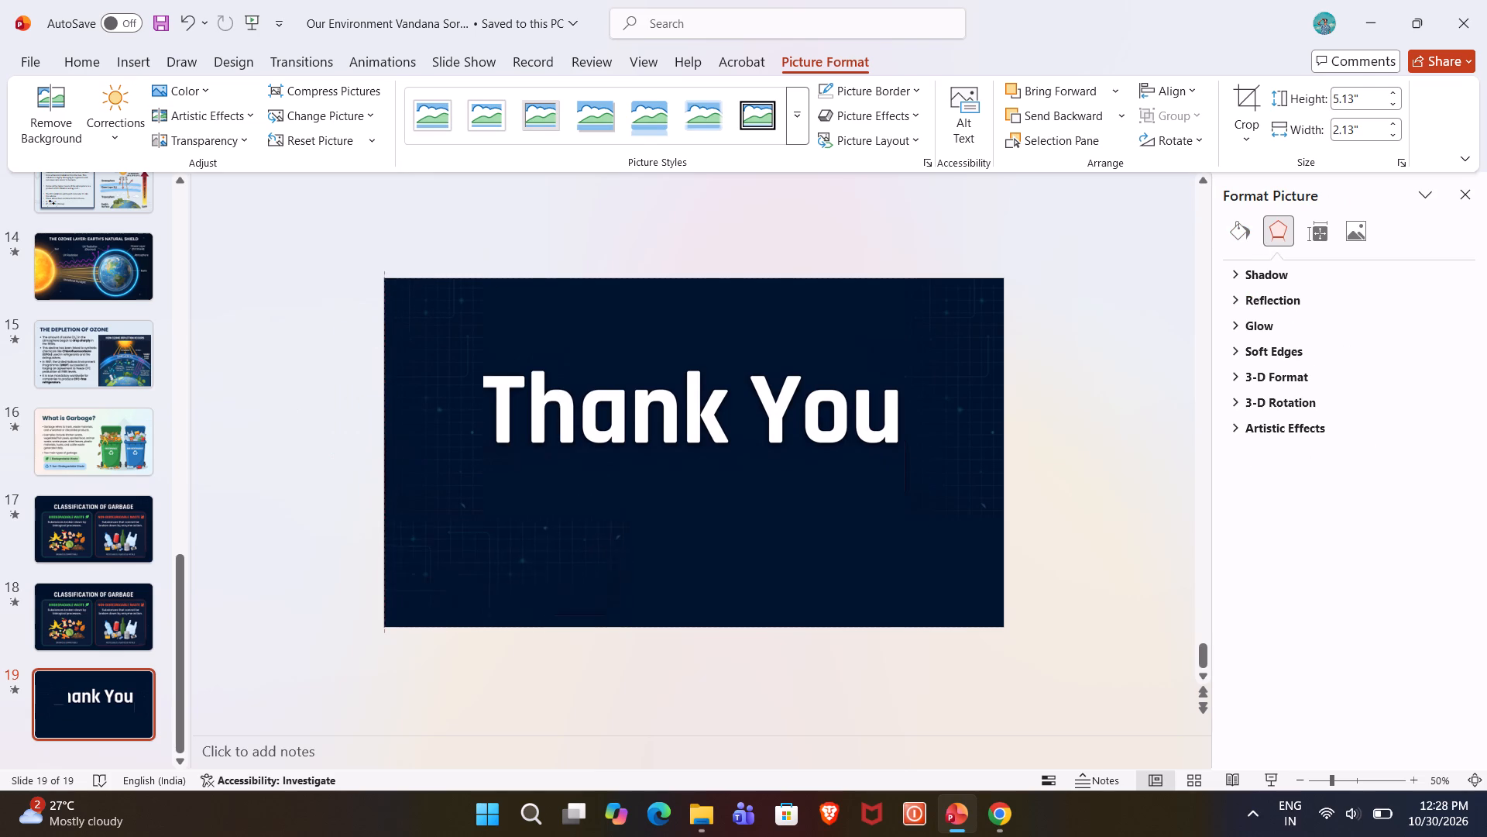
left_click_drag(519, 577, 516, 585)
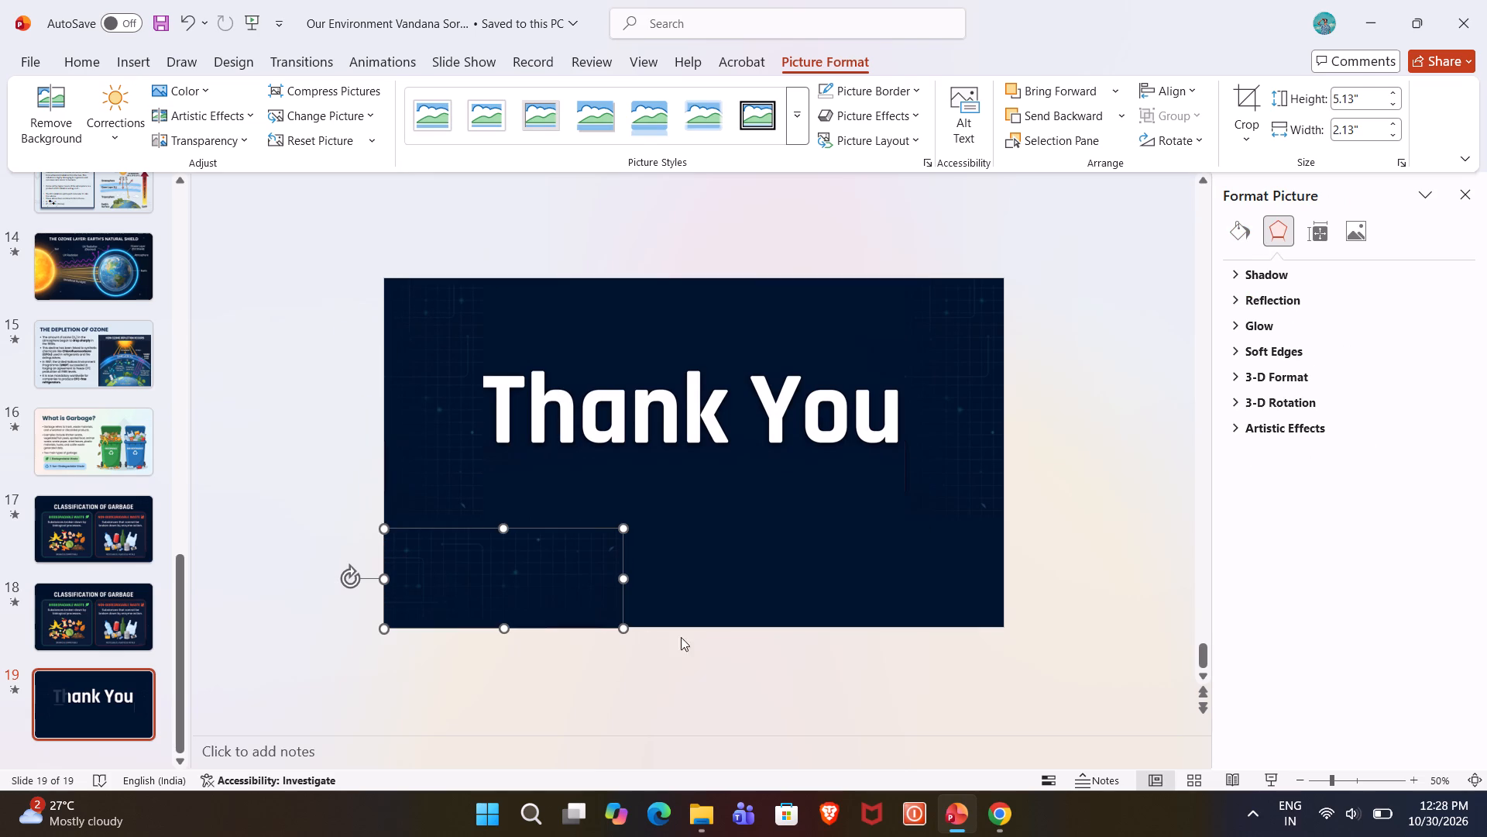
Duplicate the horizontal grid-pattern strip and place the copy in the slide's bottom-right corner.
key("ctrl+d")
left_click_drag(562, 683, 662, 656)
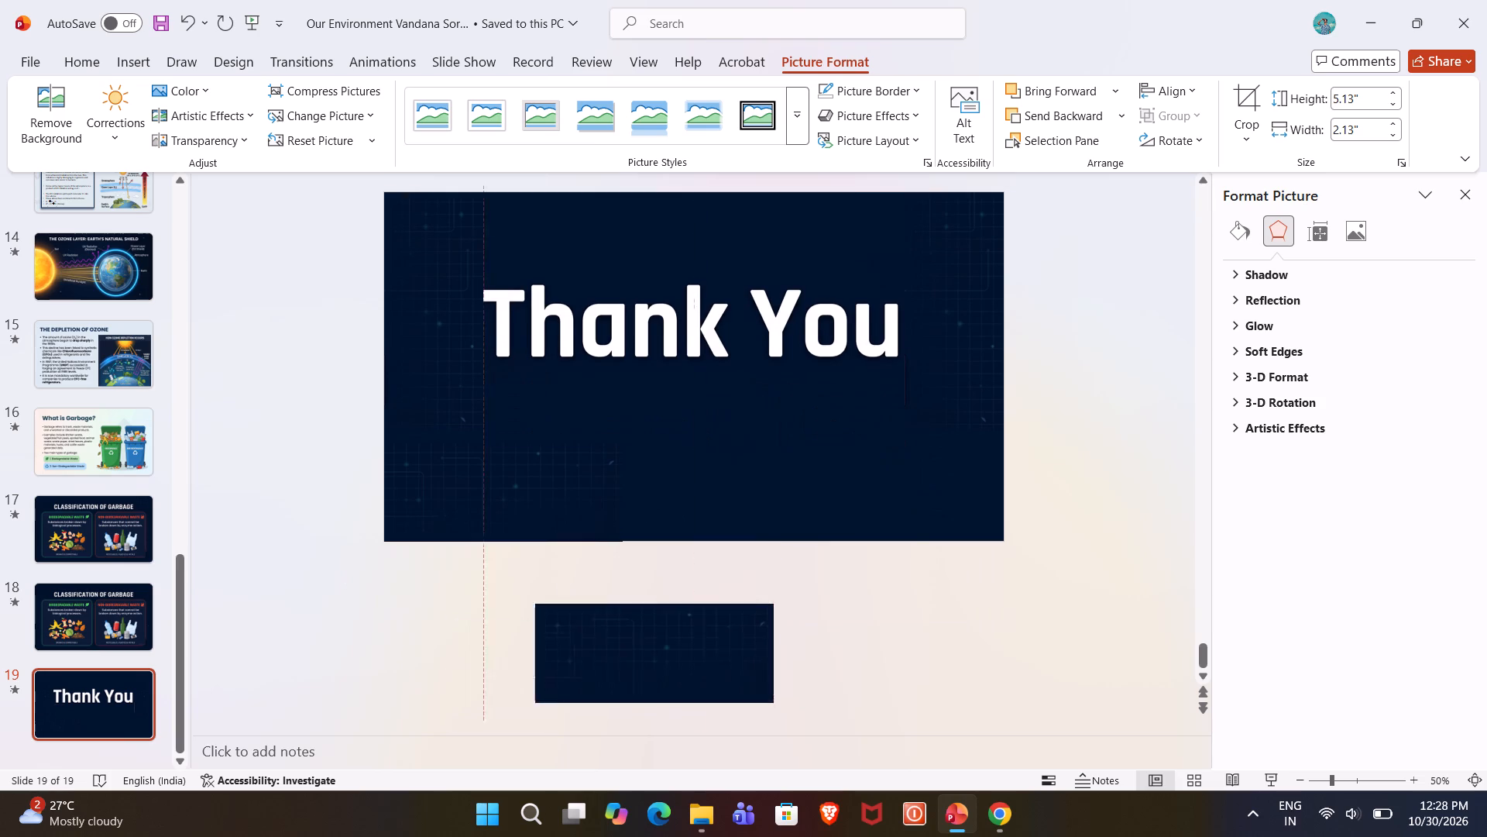
left_click_drag(662, 656, 872, 503)
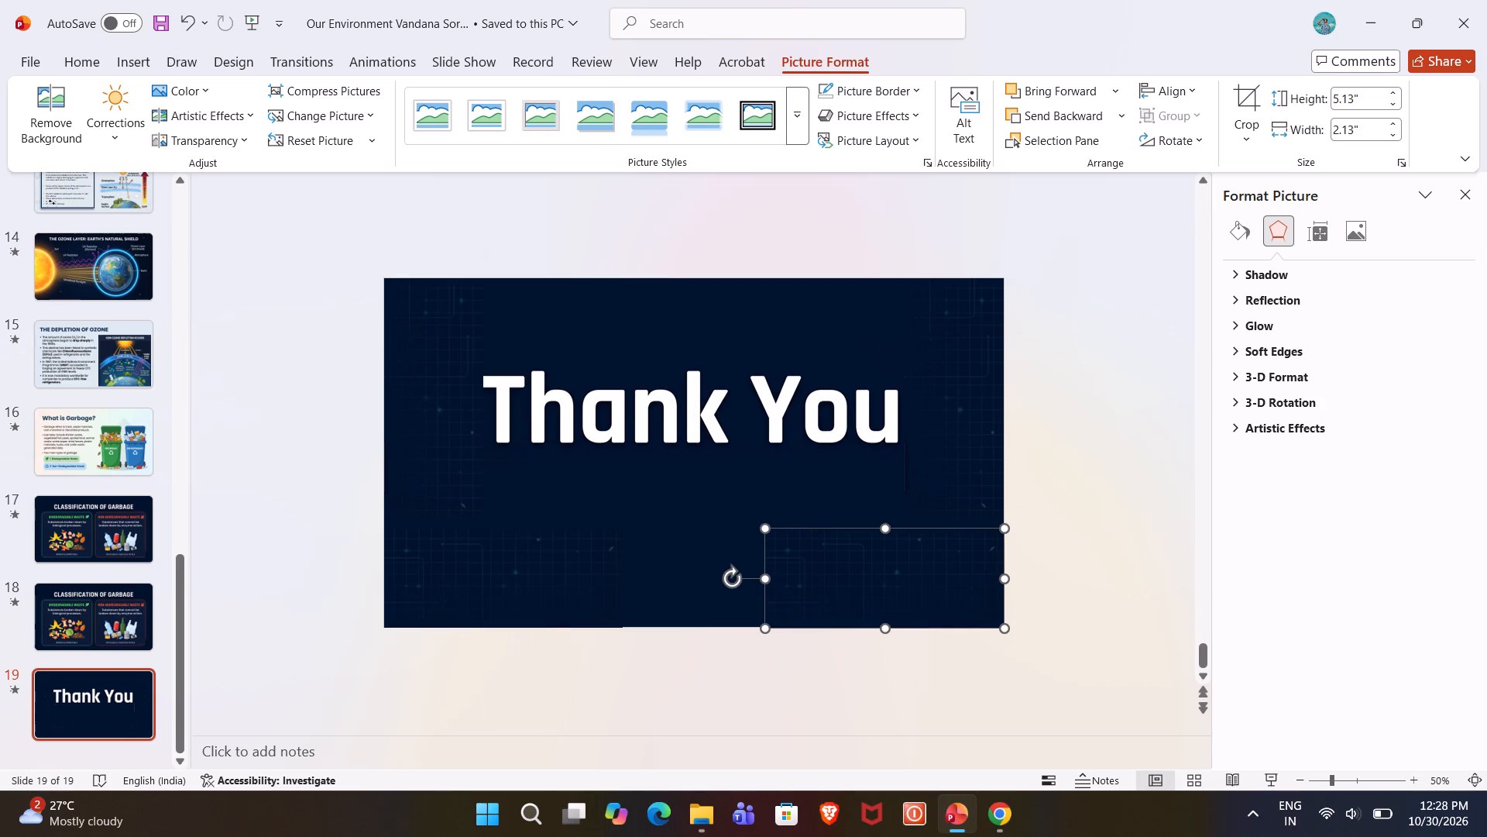
left_click(1036, 510)
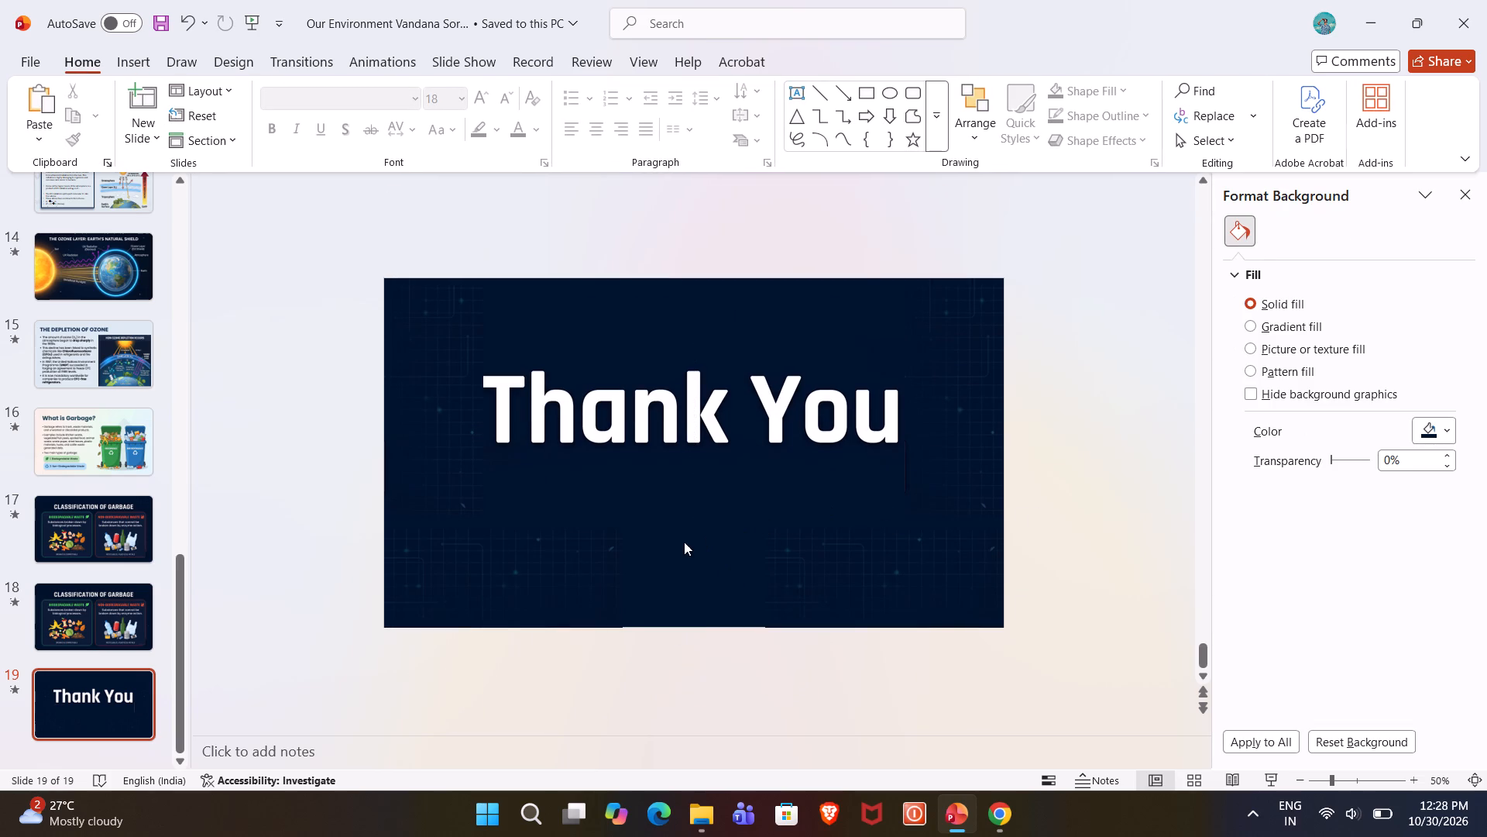
Group all the pictures on slide 19 and close the formatting pane.
key("ctrl+a")
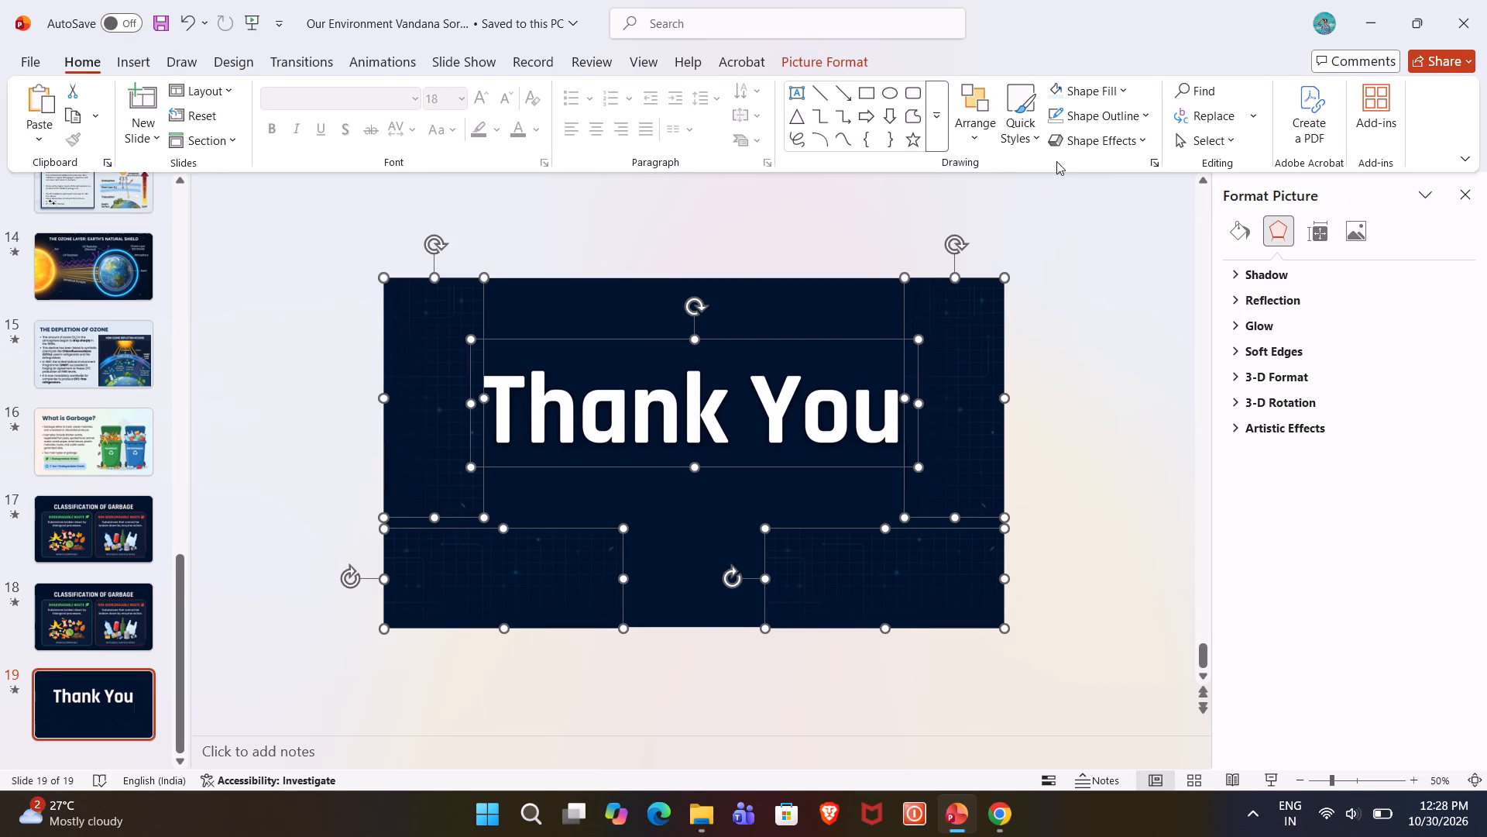
left_click(977, 141)
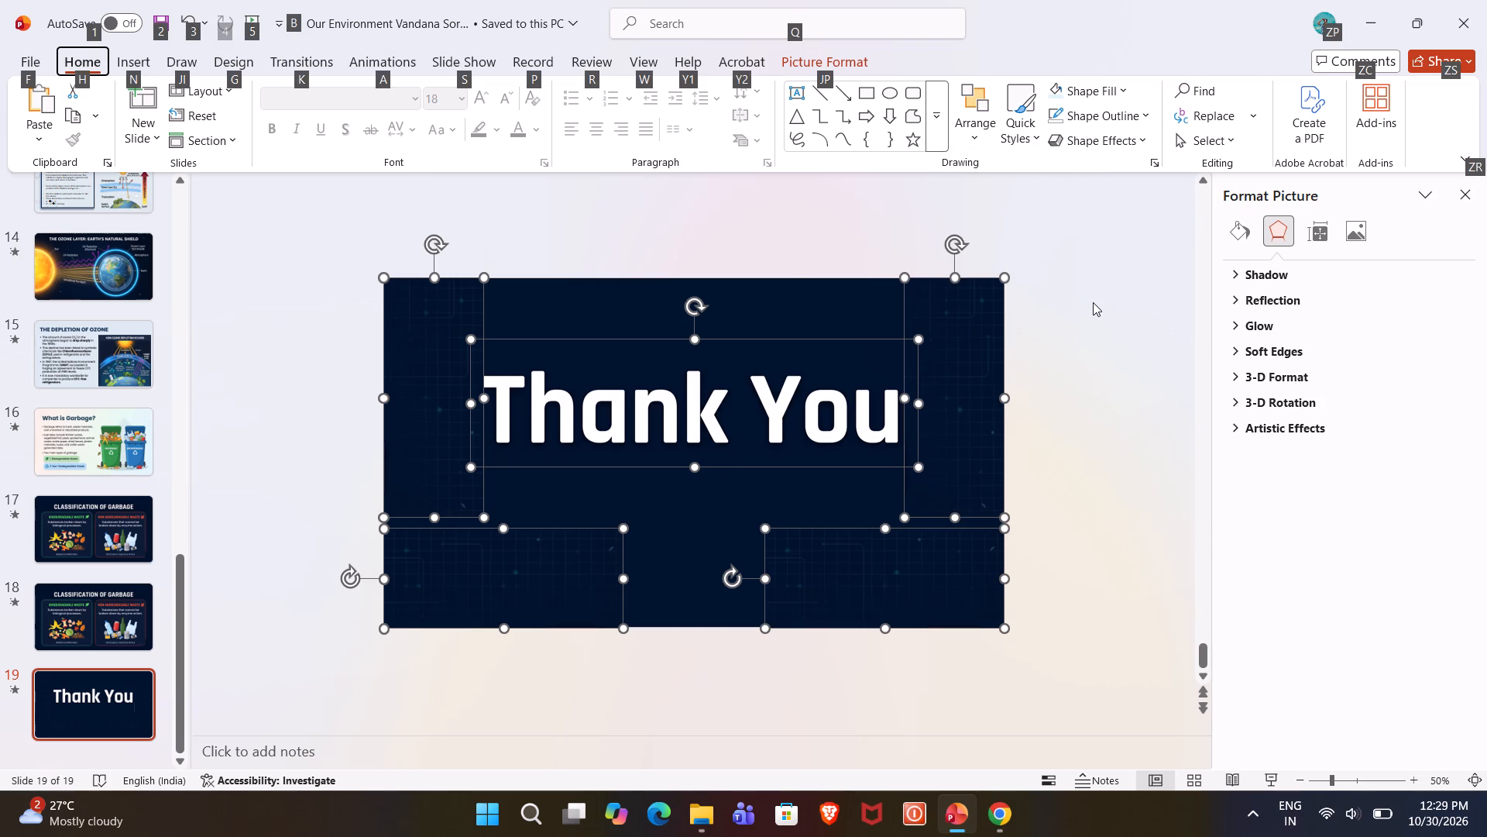
key("h")
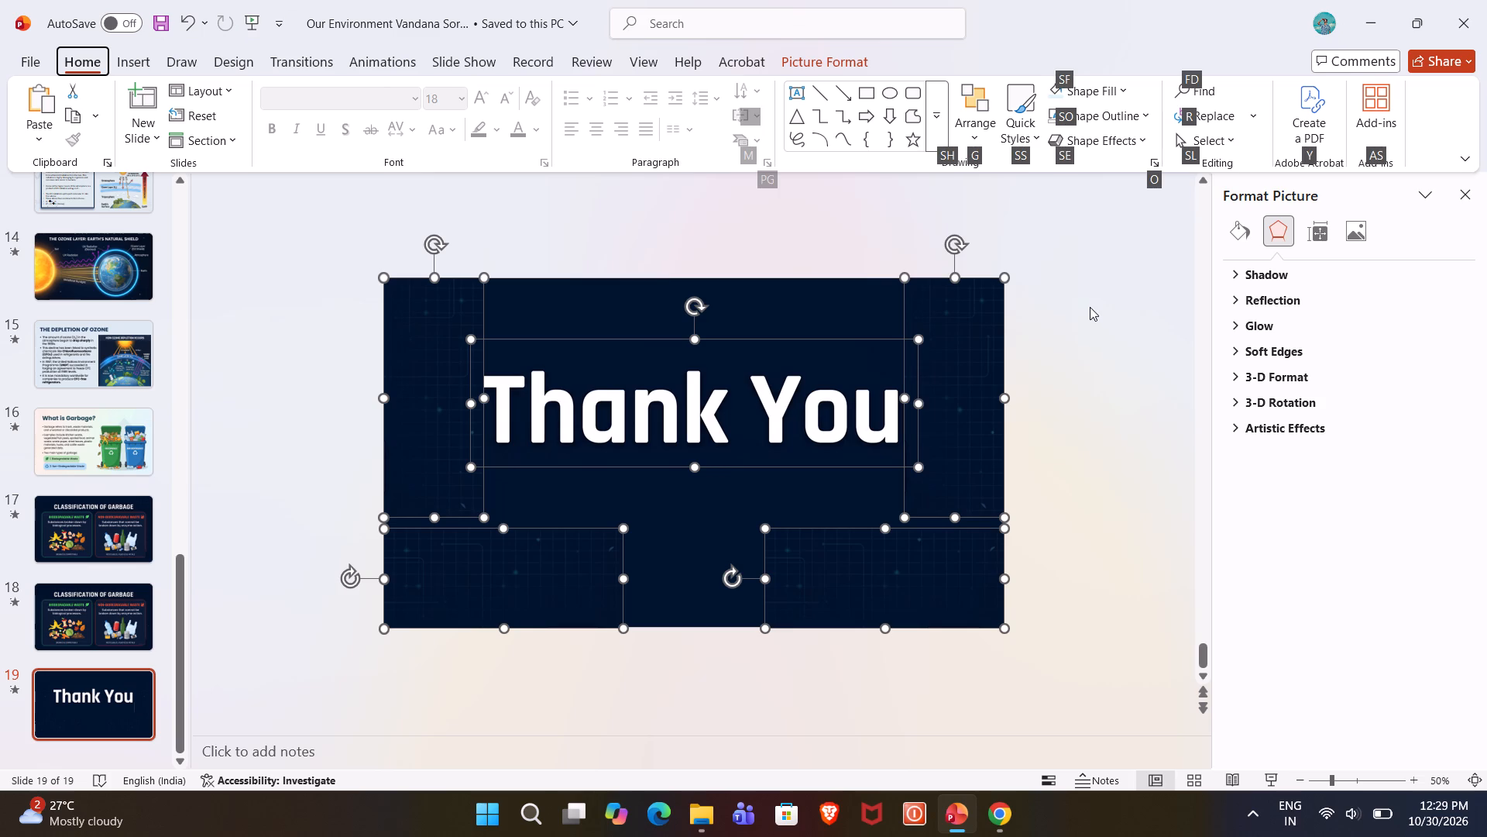
key("g")
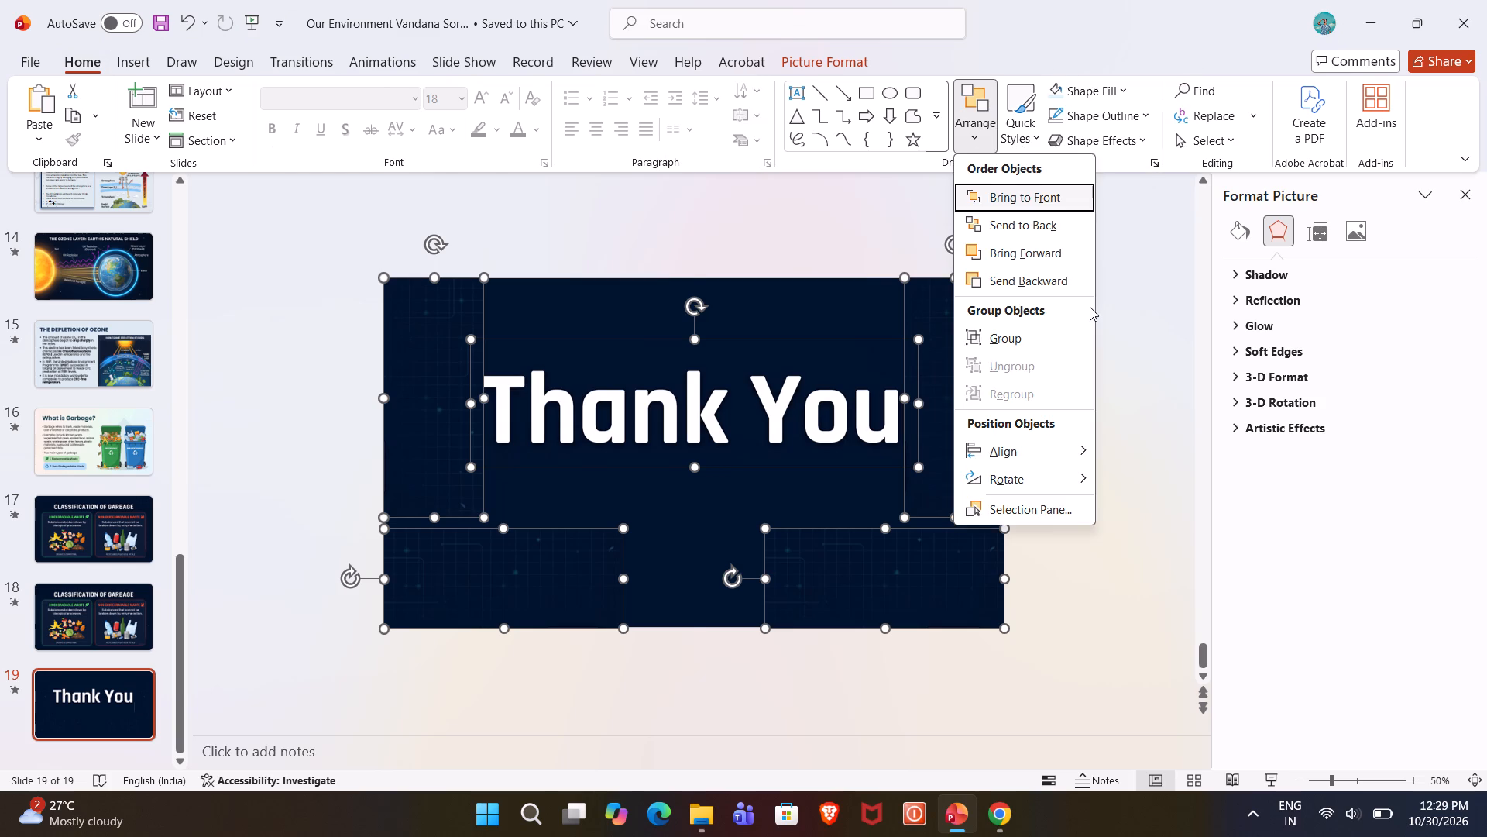
key("g")
left_click(1133, 345)
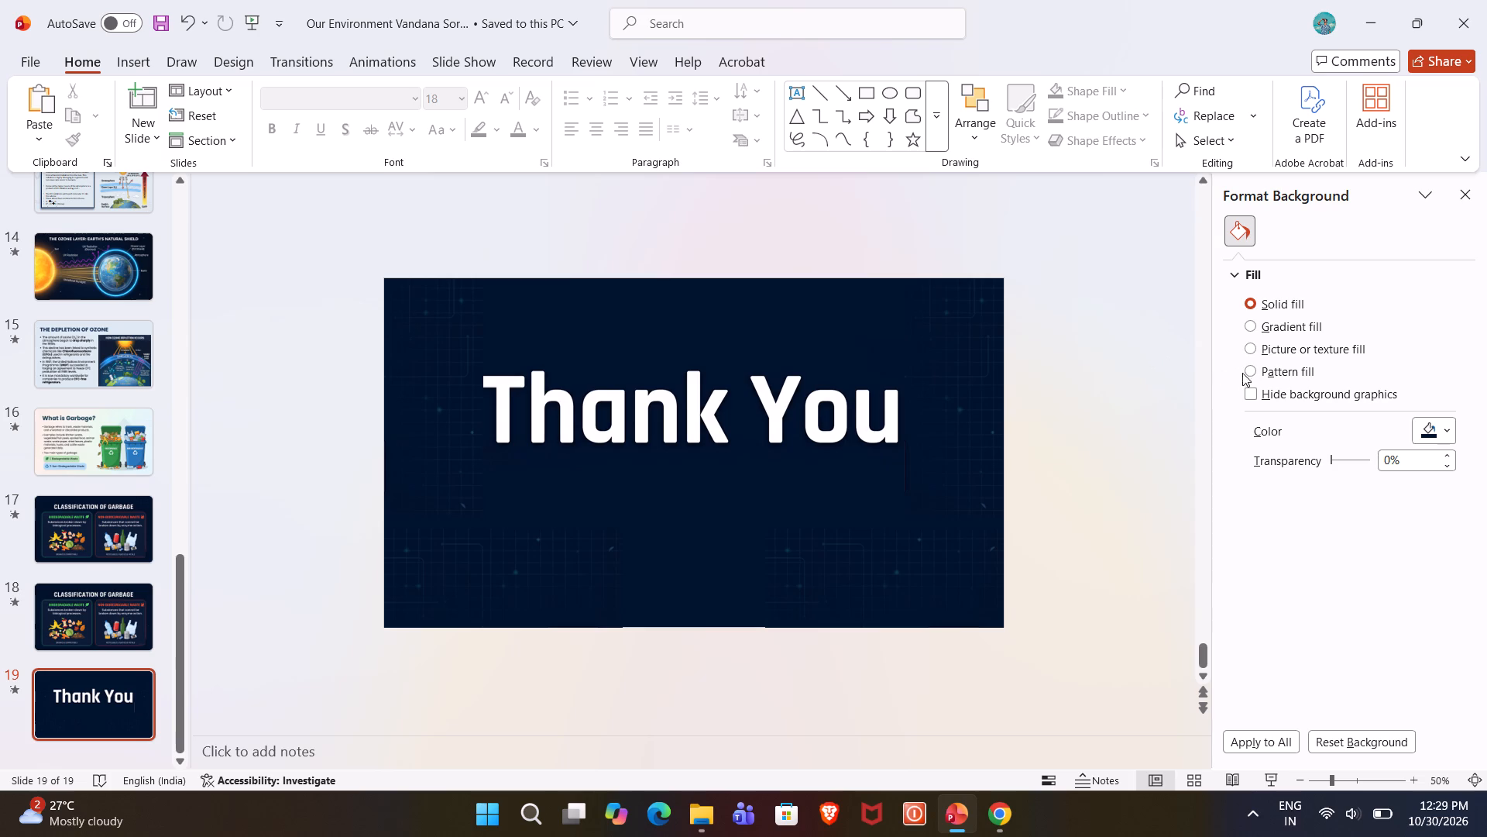
left_click(1135, 317)
left_click(1464, 204)
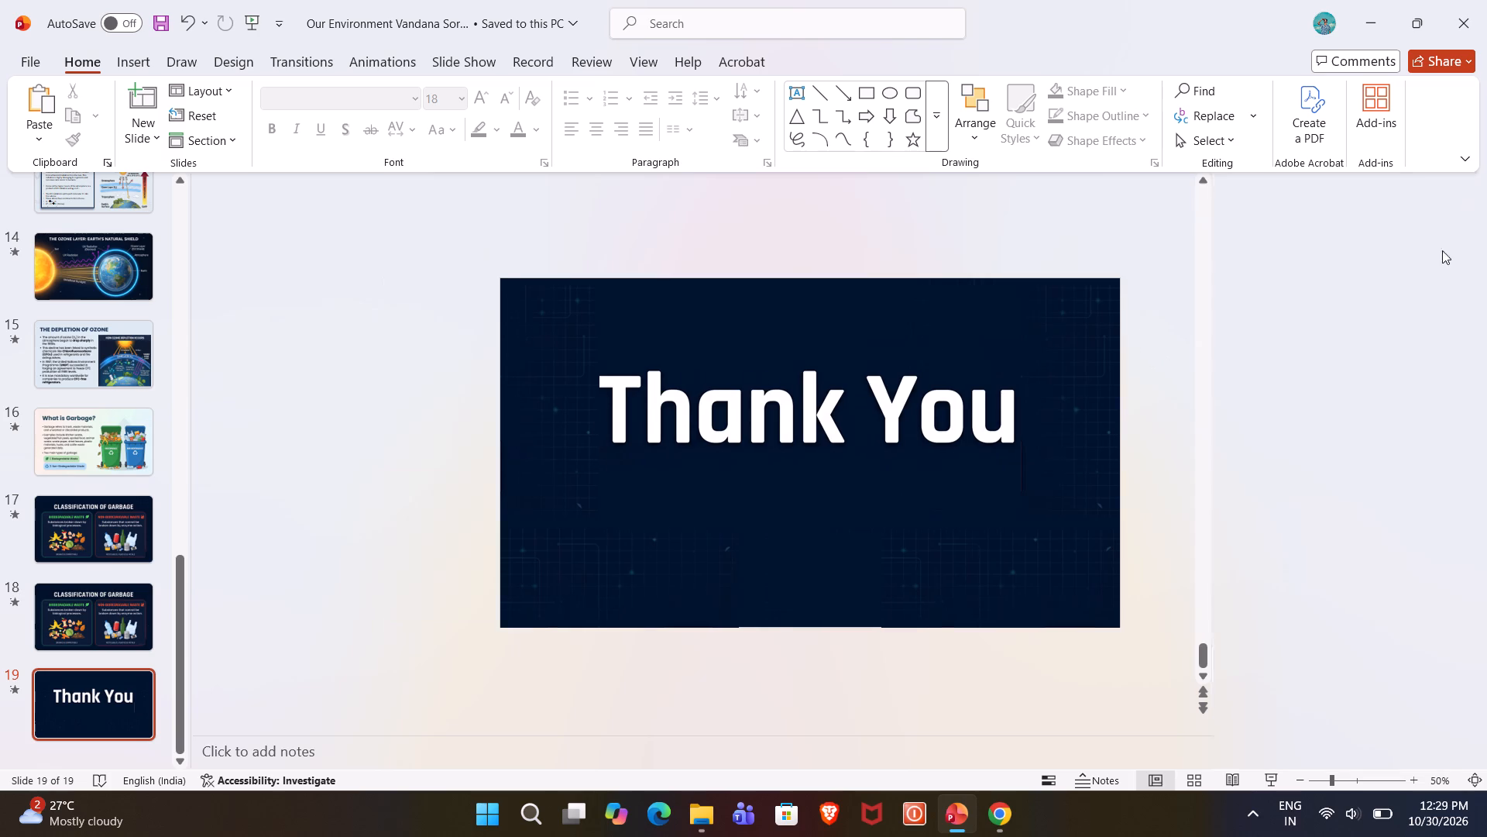
On slide 18, move the "Classification of Garbage" picture aside to the right and delete the "What is Garbage?" picture beneath it.
scroll(166, 542, "up", 8)
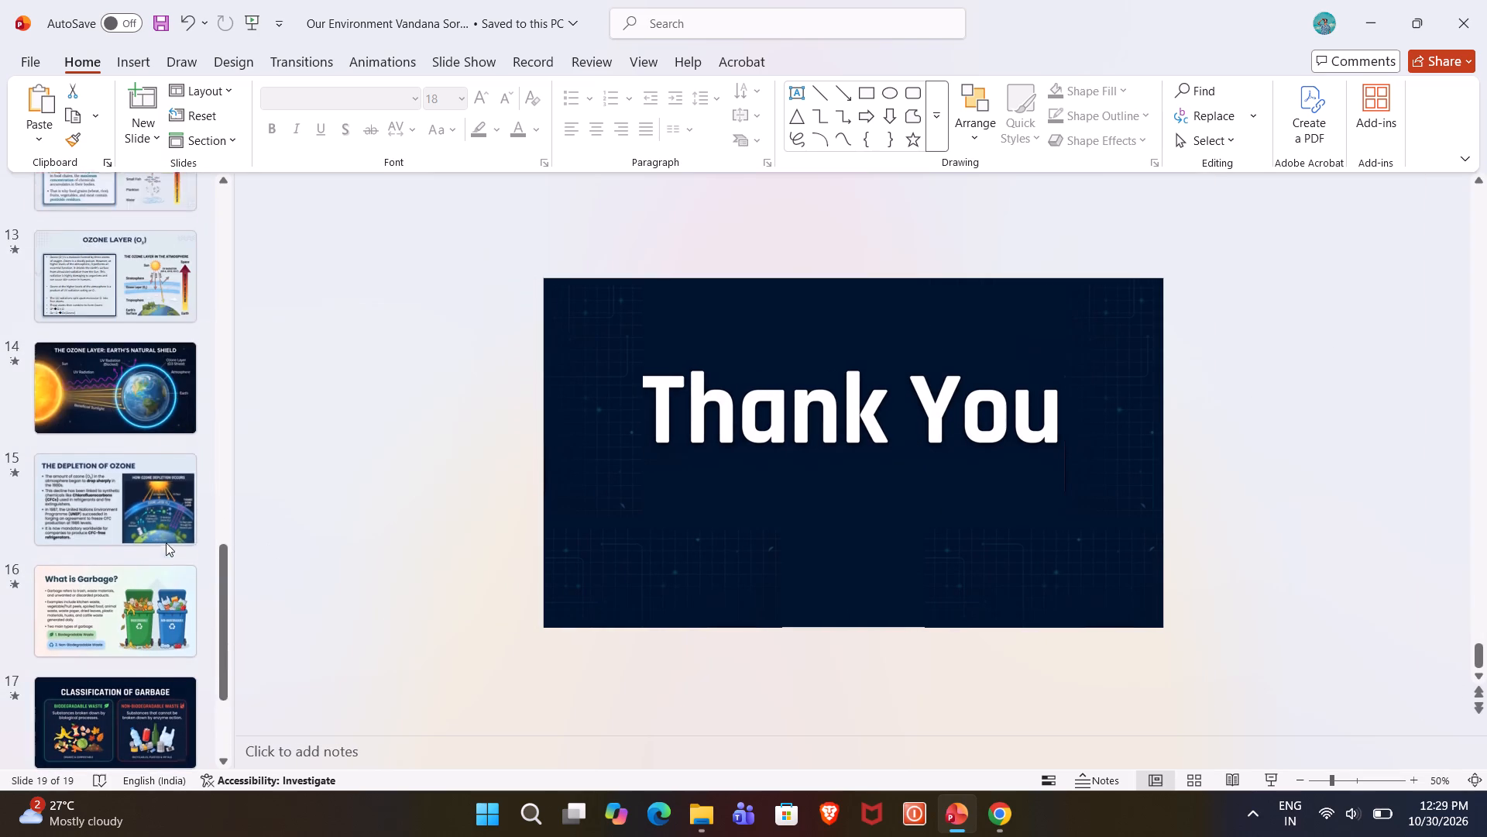
scroll(166, 542, "up", 15)
scroll(163, 542, "down", 17)
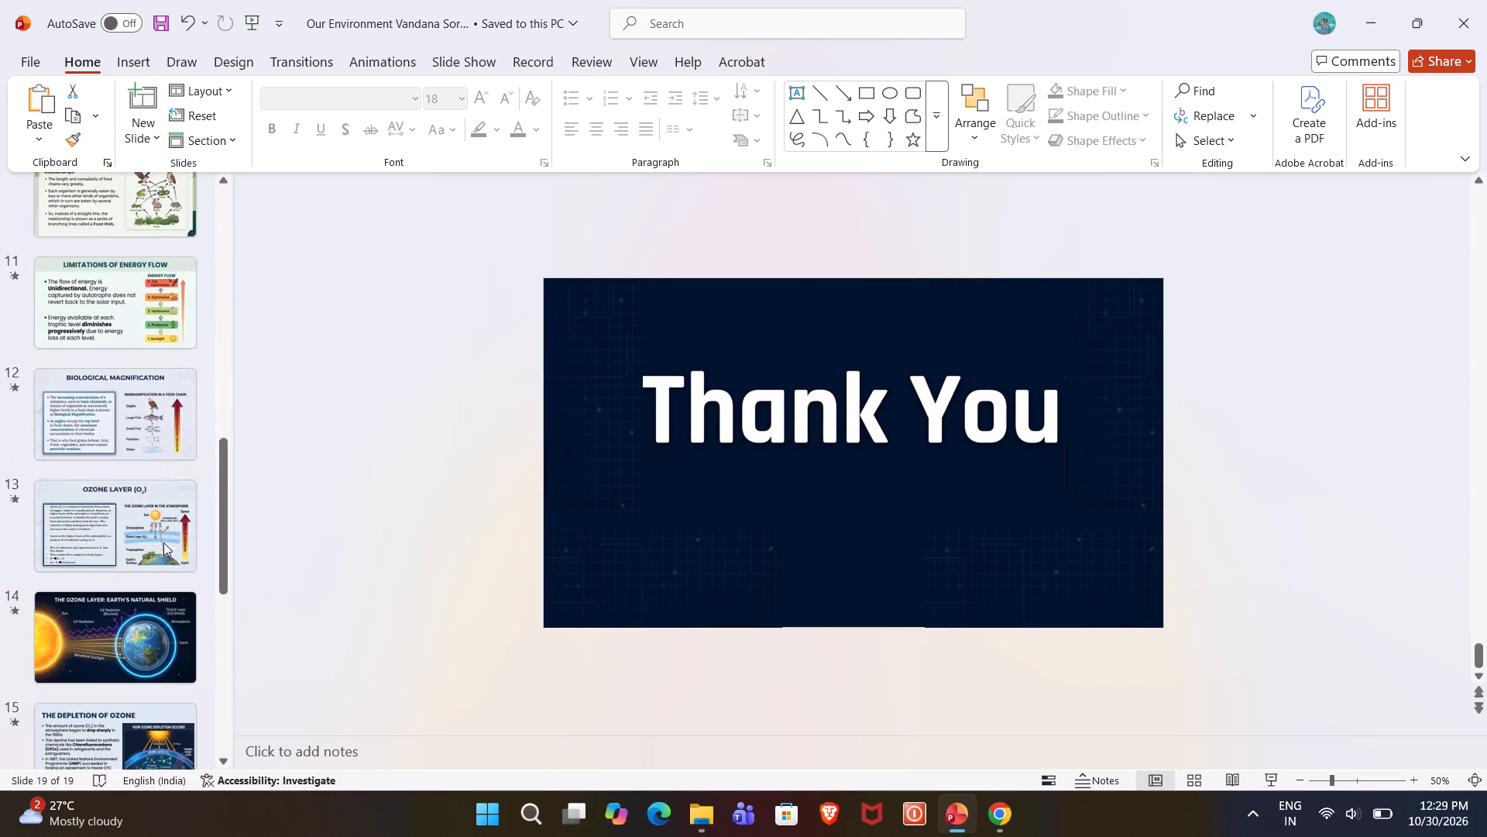
scroll(163, 542, "down", 11)
left_click(137, 602)
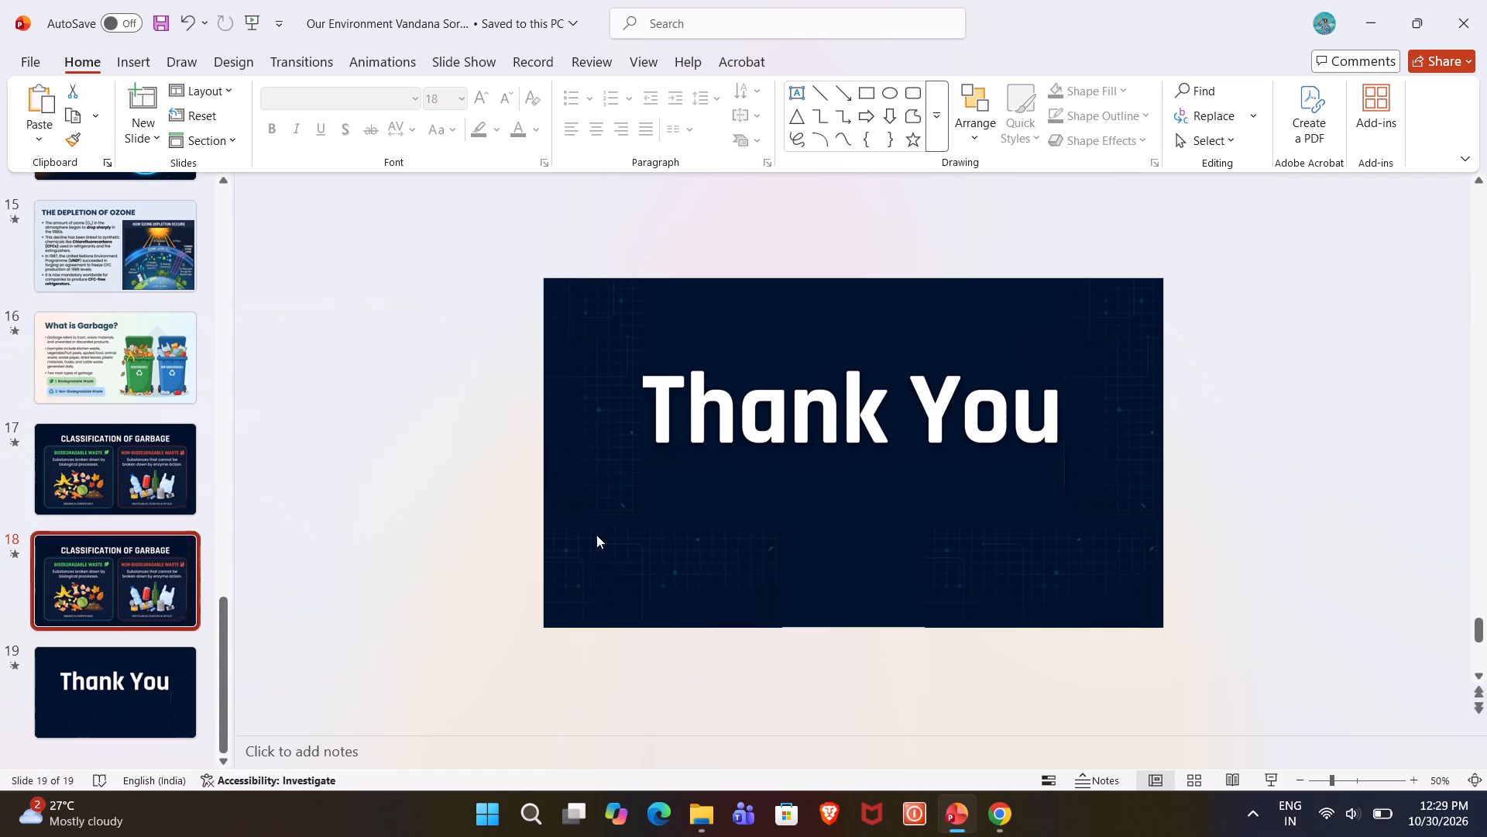
left_click_drag(833, 405, 1186, 415)
left_click(505, 285)
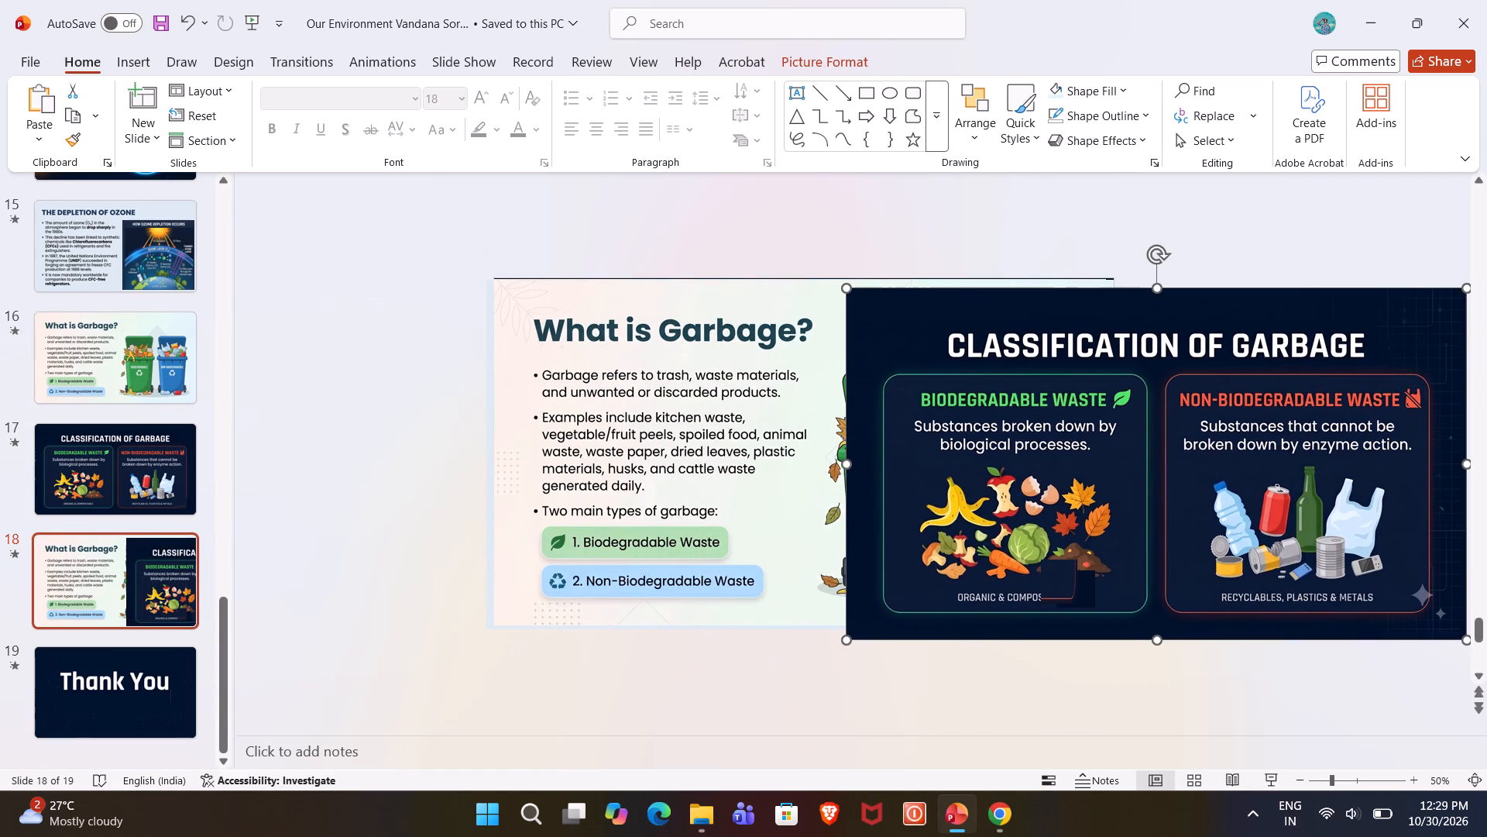
key("Delete")
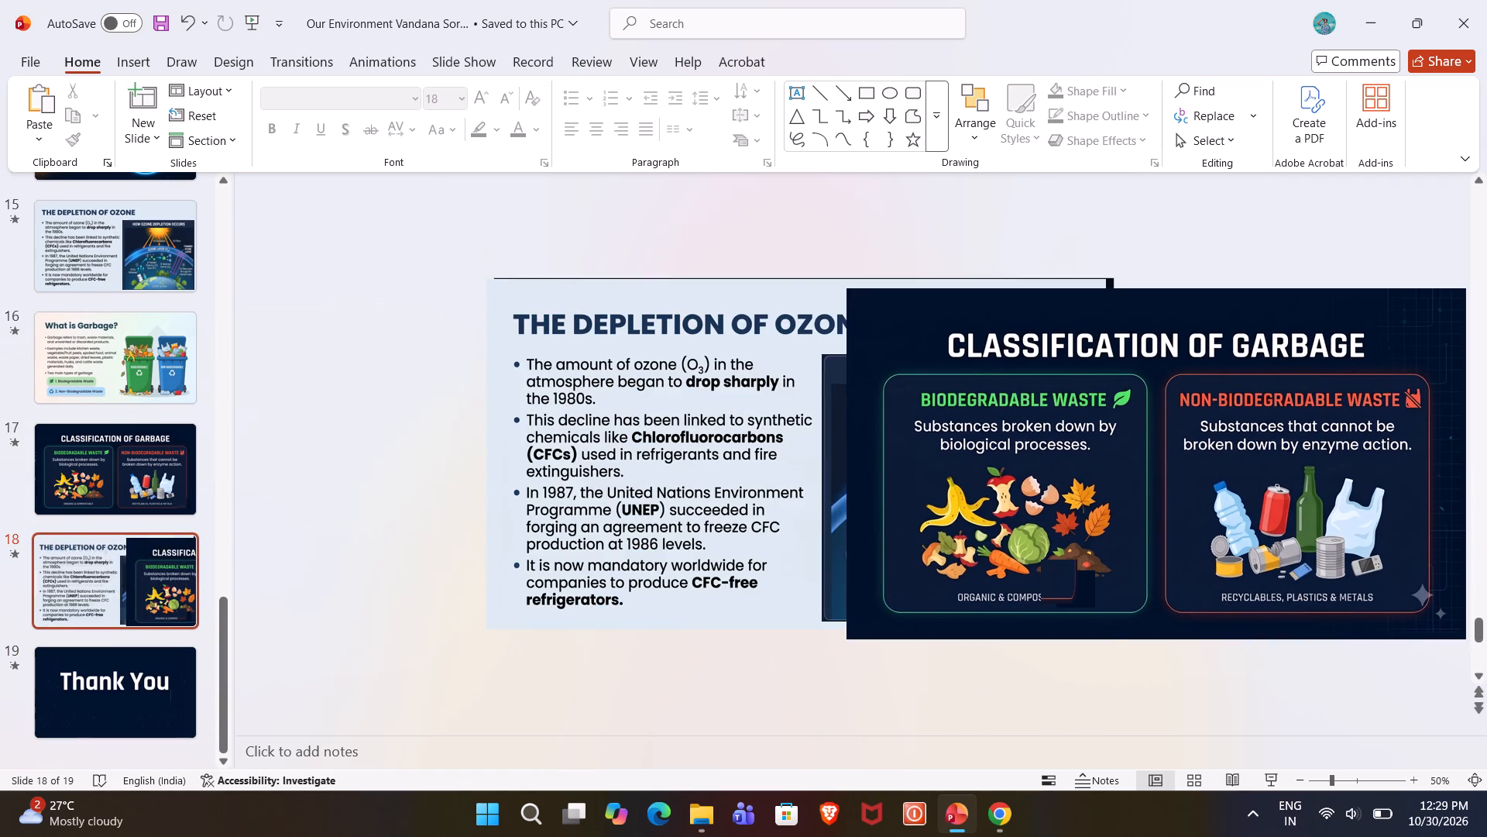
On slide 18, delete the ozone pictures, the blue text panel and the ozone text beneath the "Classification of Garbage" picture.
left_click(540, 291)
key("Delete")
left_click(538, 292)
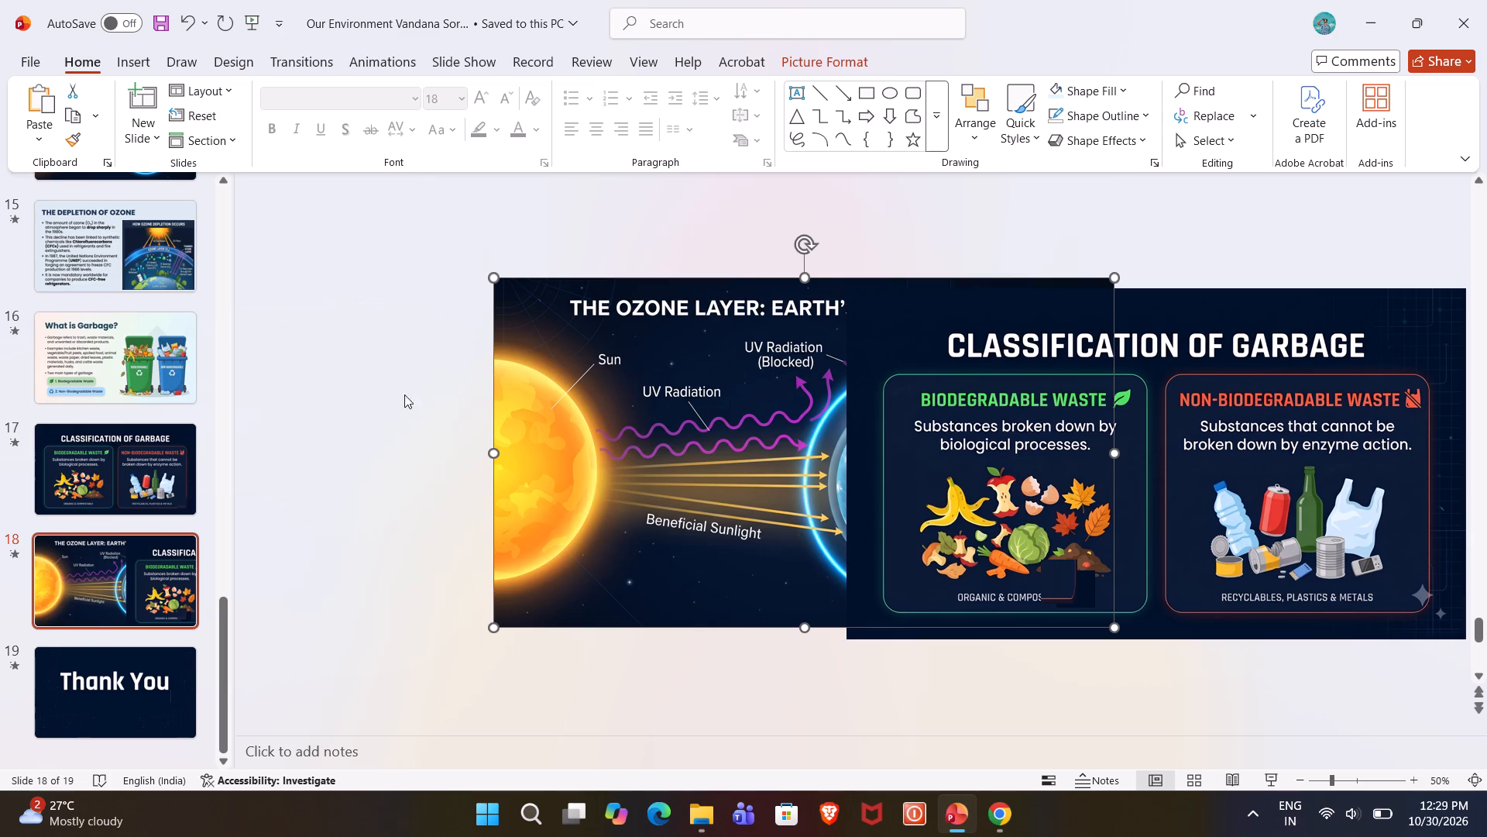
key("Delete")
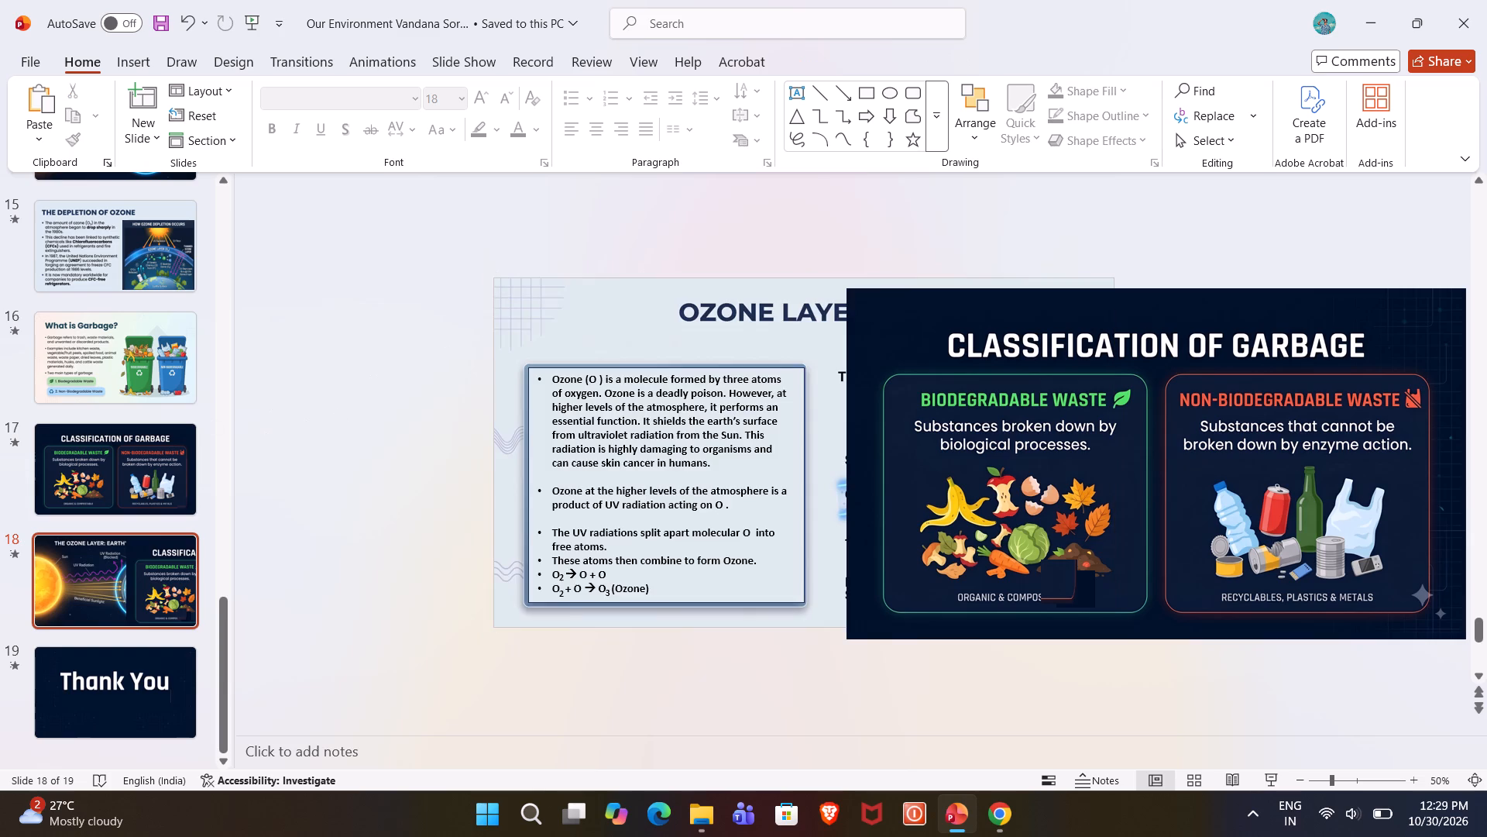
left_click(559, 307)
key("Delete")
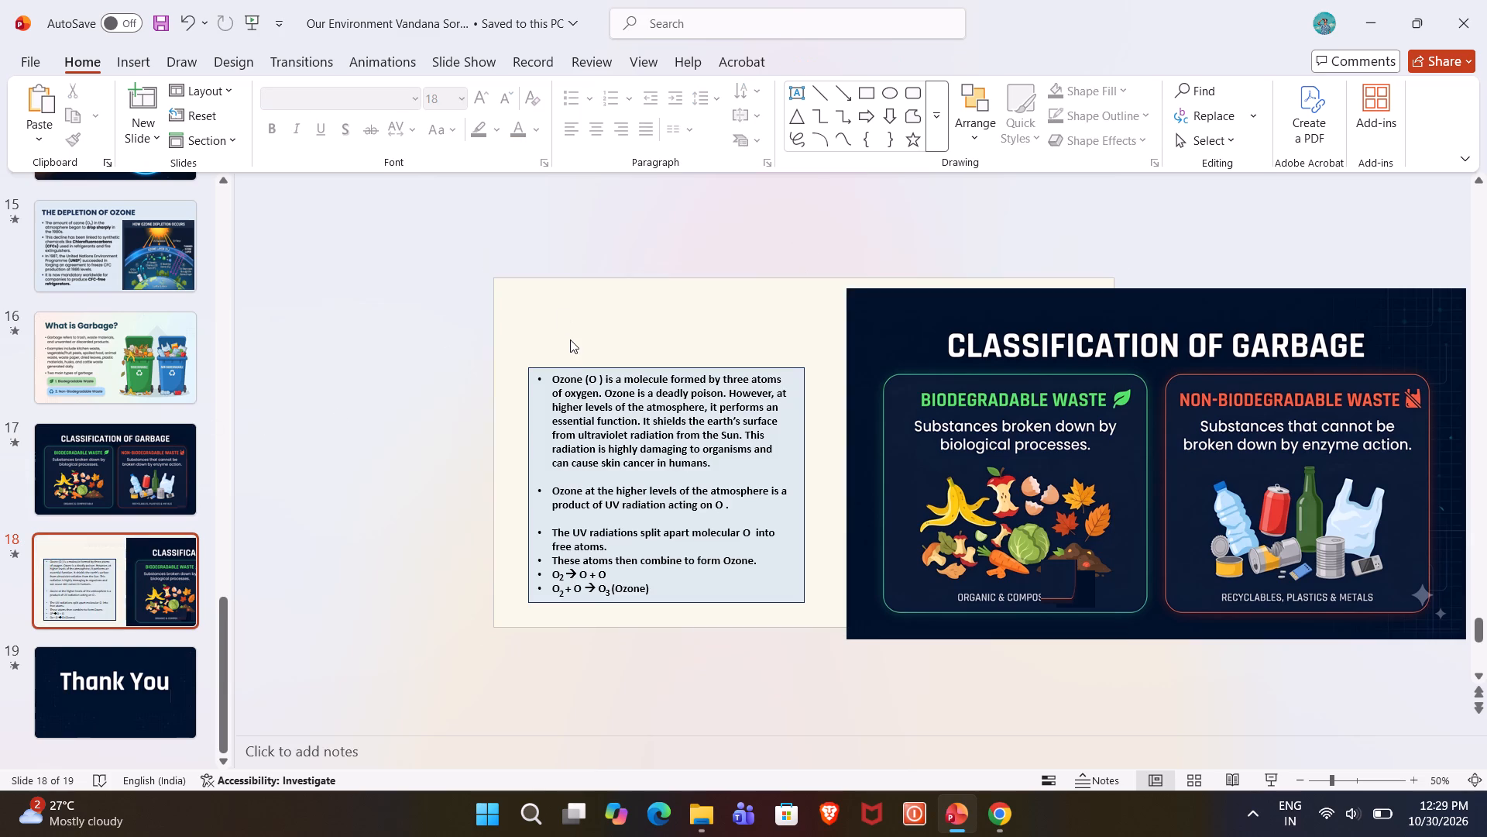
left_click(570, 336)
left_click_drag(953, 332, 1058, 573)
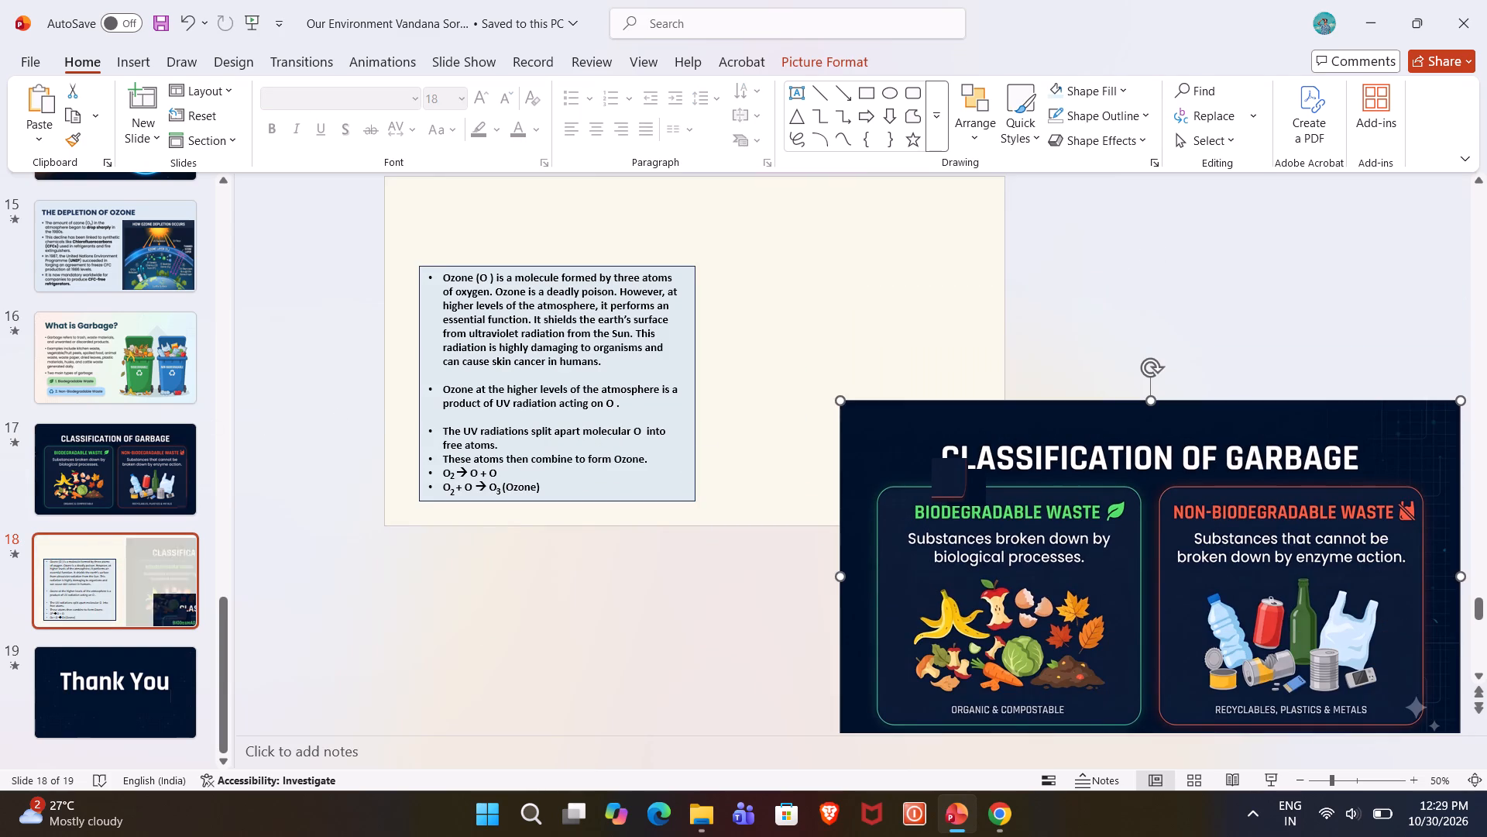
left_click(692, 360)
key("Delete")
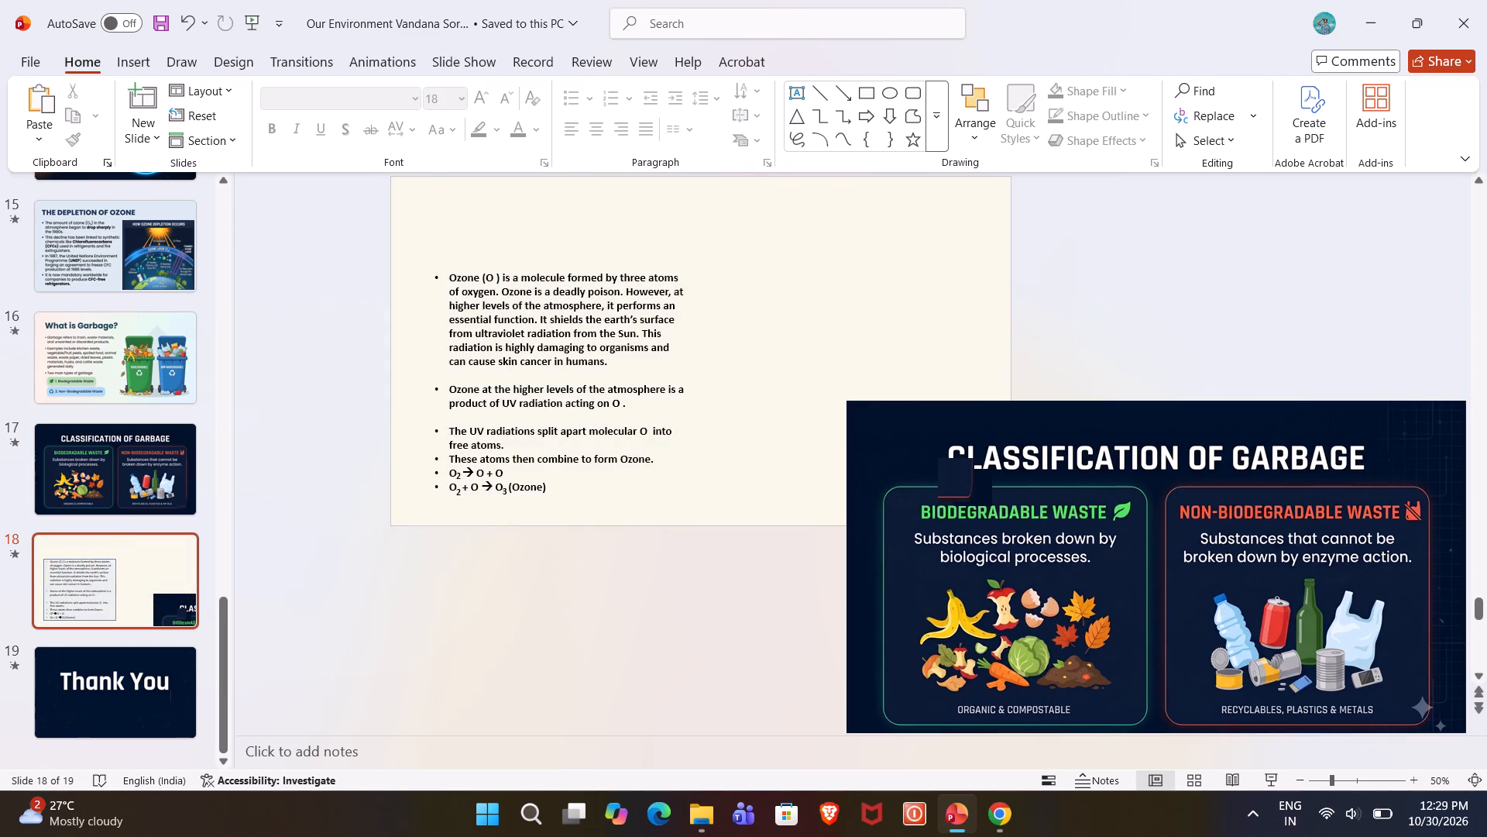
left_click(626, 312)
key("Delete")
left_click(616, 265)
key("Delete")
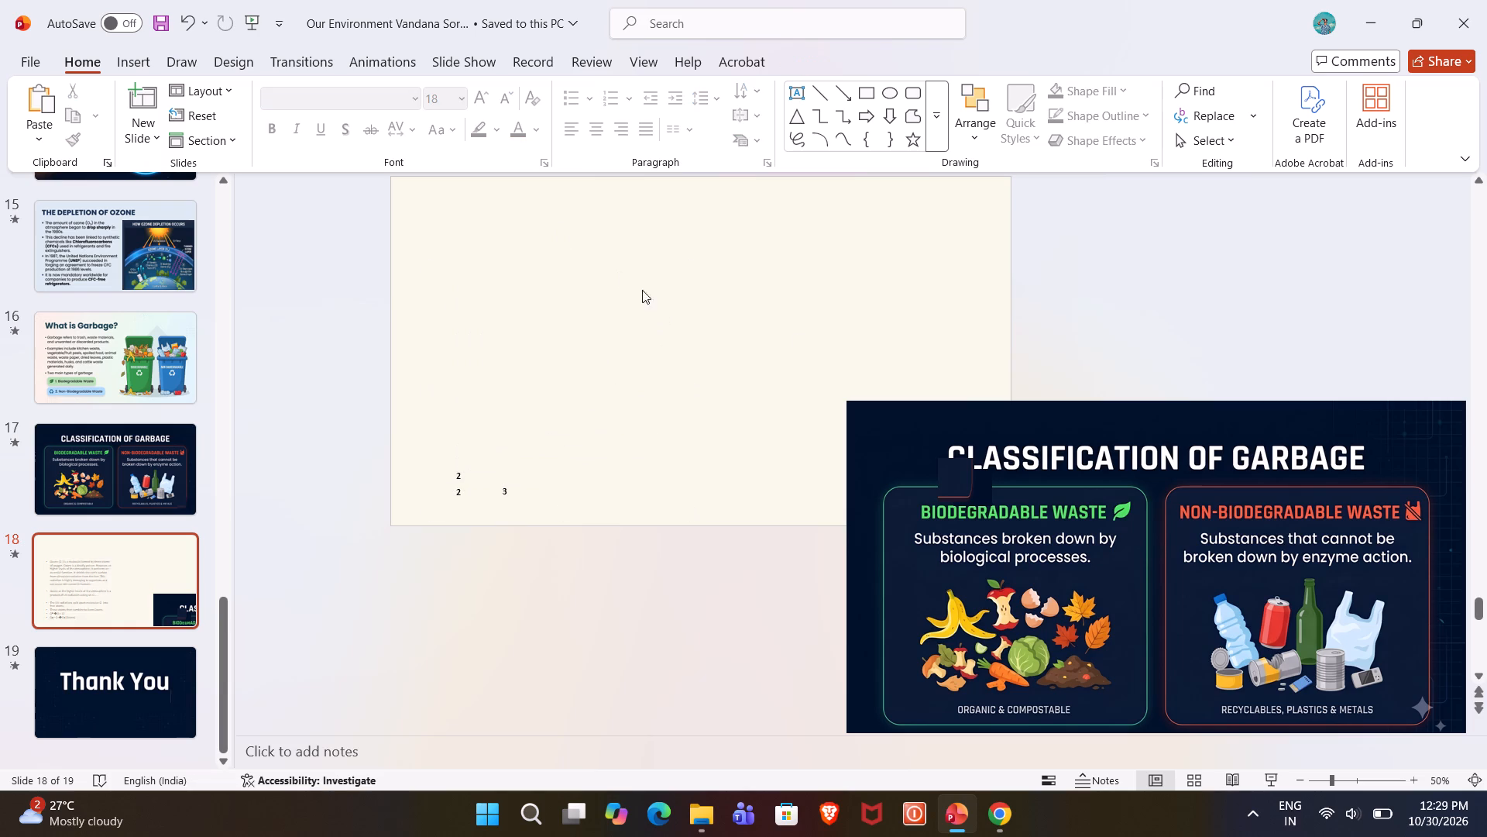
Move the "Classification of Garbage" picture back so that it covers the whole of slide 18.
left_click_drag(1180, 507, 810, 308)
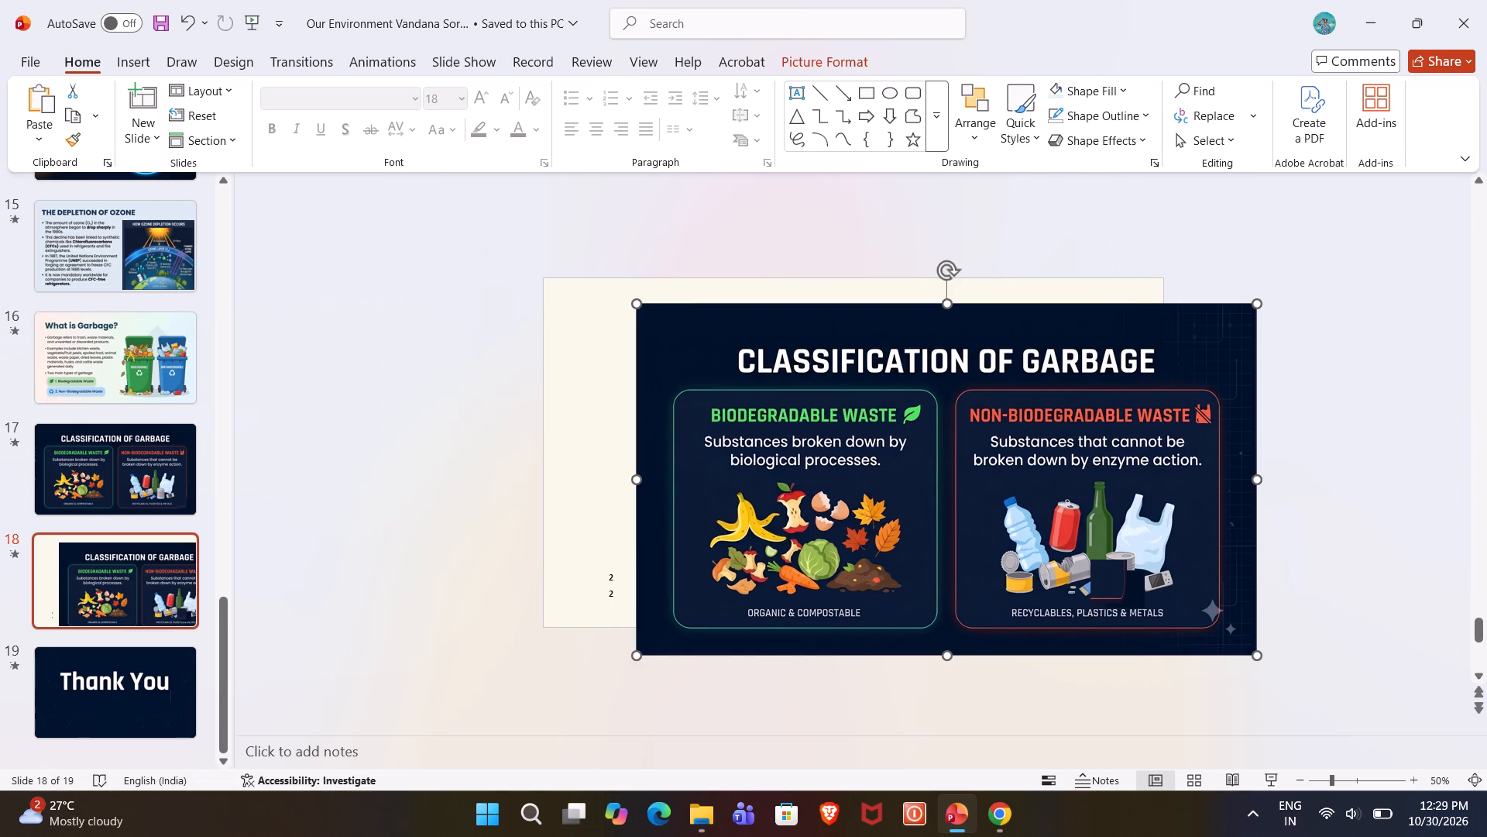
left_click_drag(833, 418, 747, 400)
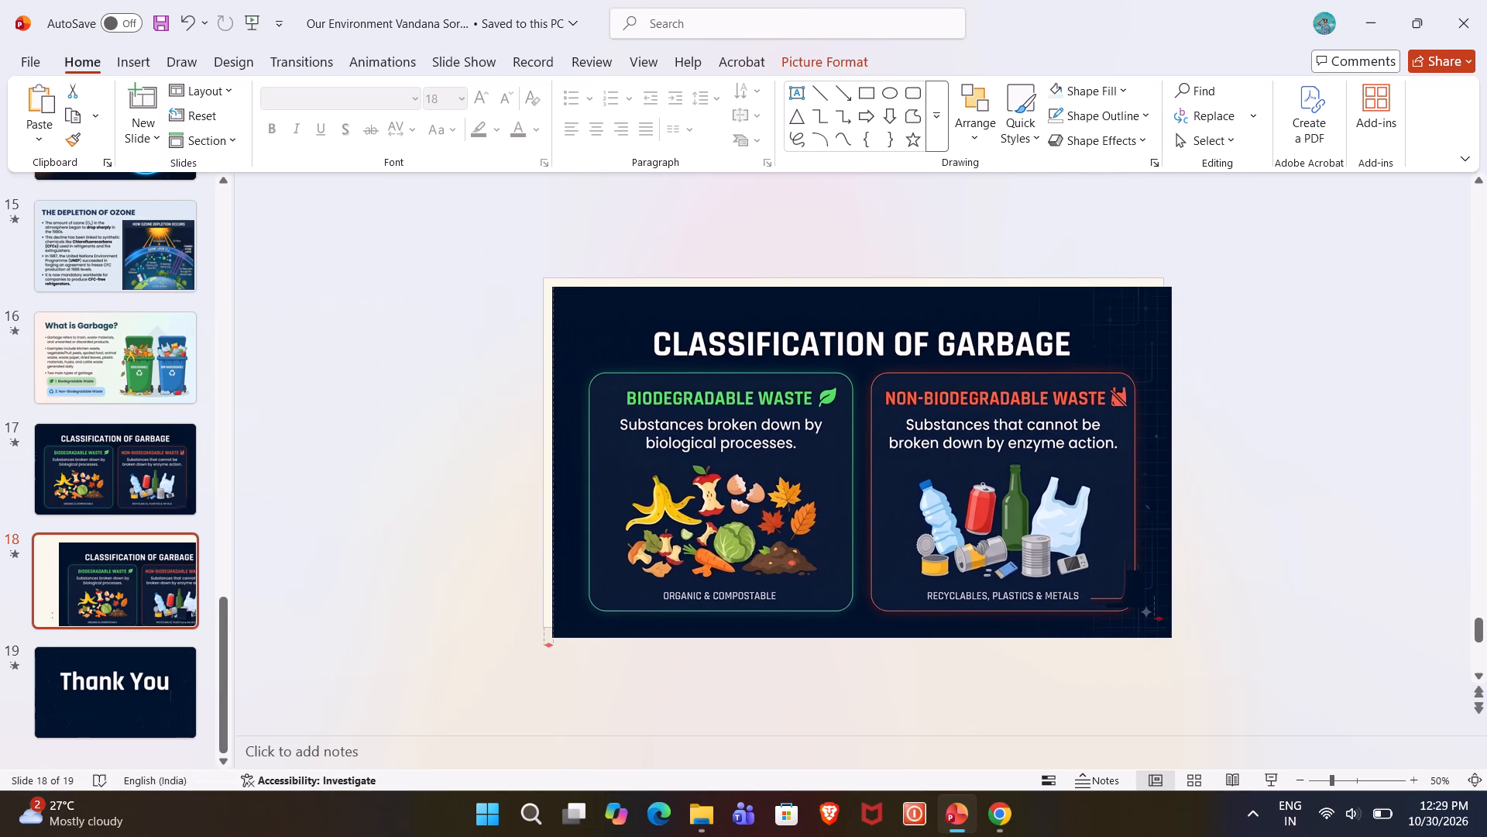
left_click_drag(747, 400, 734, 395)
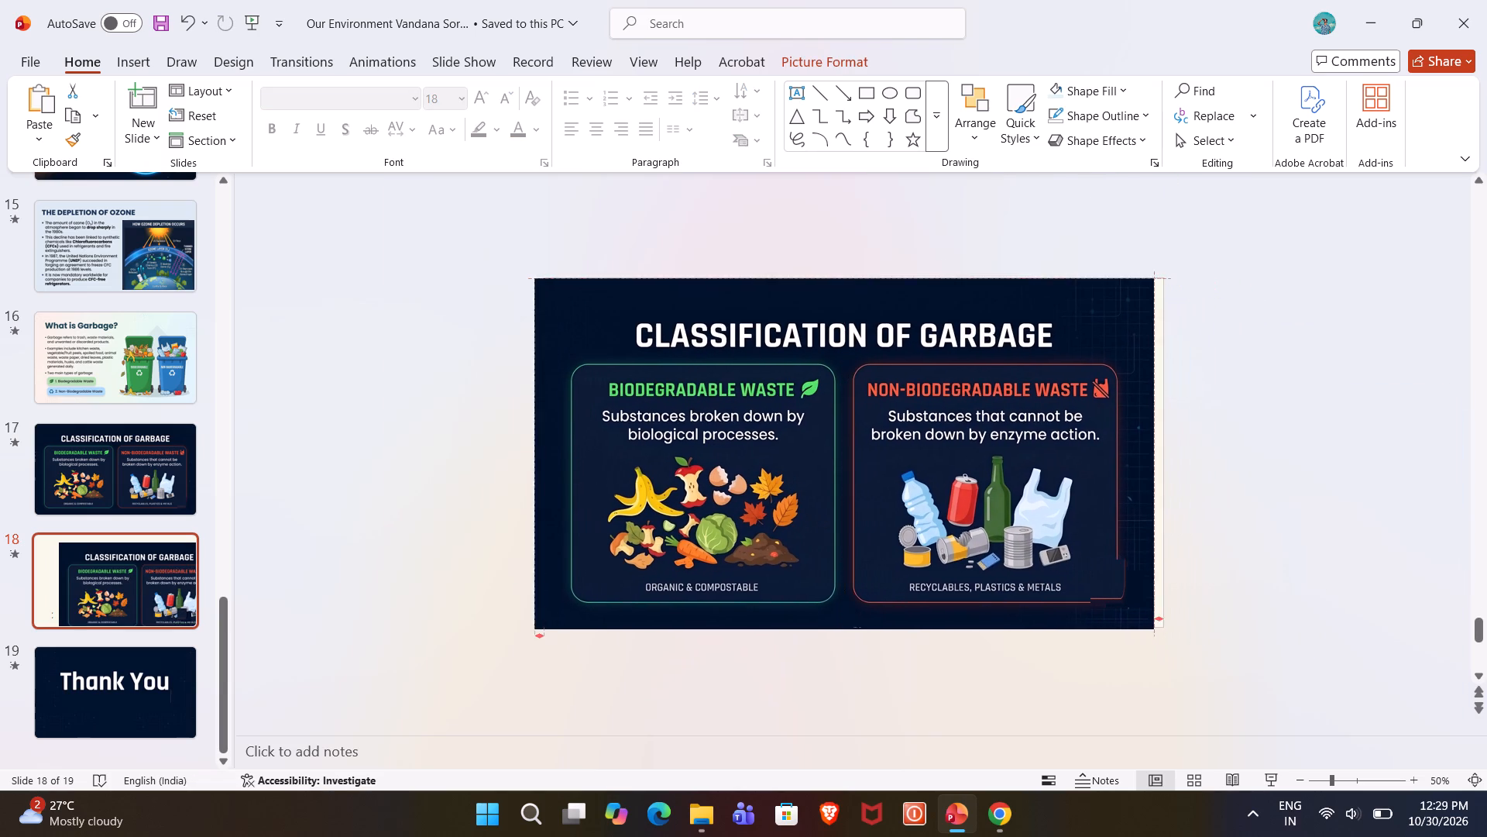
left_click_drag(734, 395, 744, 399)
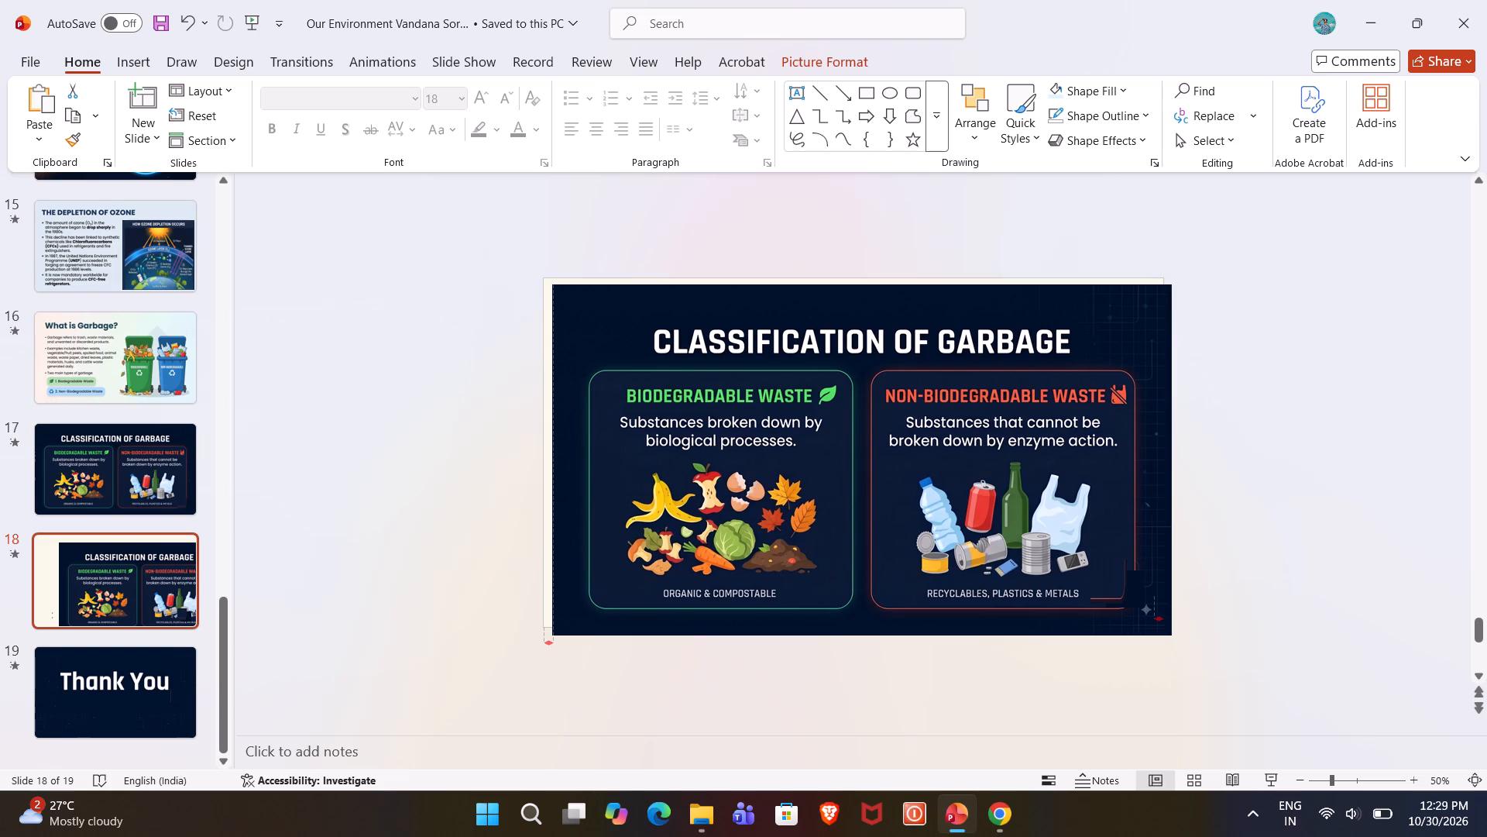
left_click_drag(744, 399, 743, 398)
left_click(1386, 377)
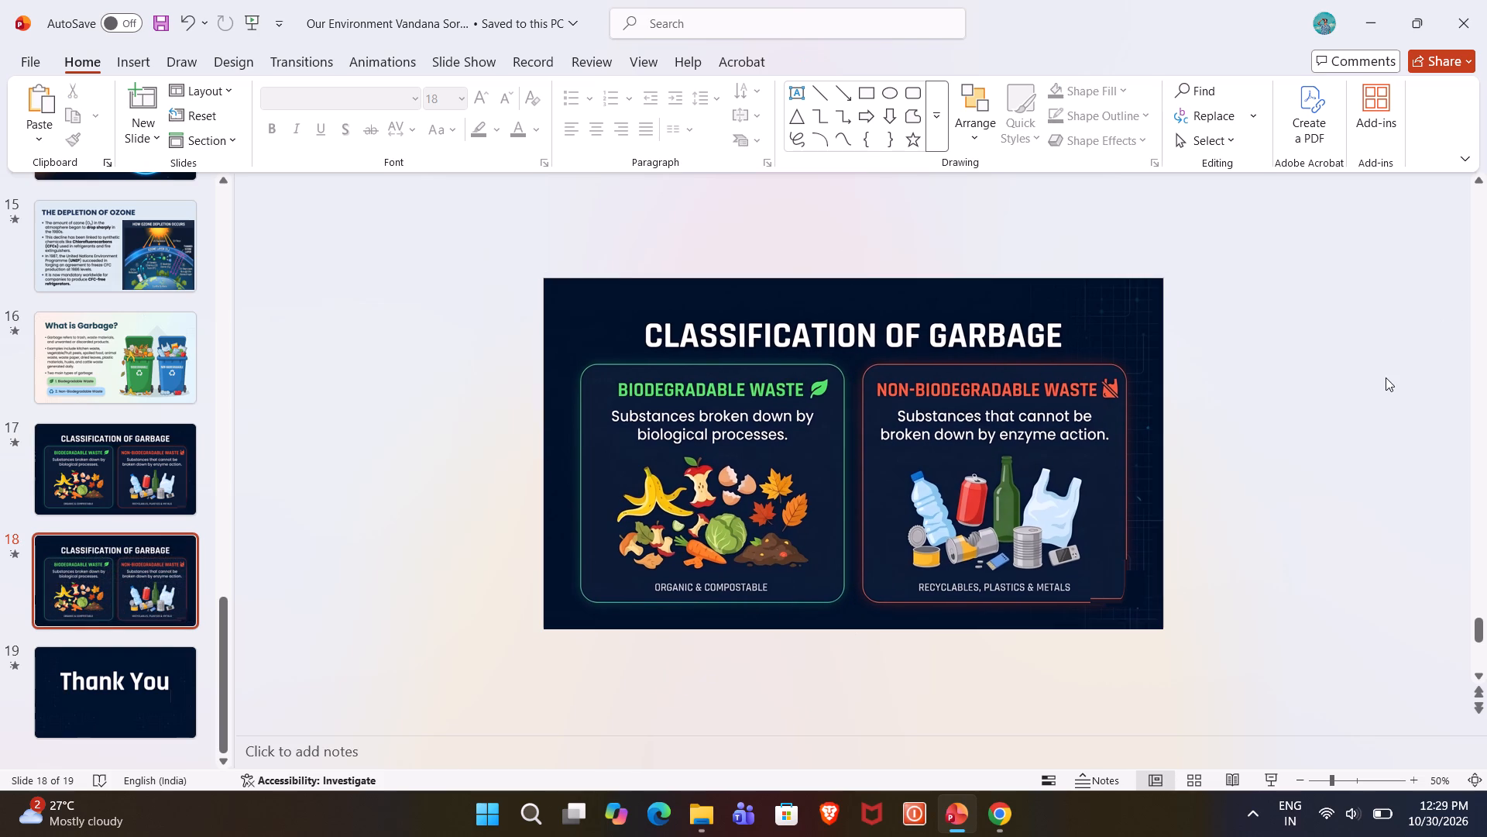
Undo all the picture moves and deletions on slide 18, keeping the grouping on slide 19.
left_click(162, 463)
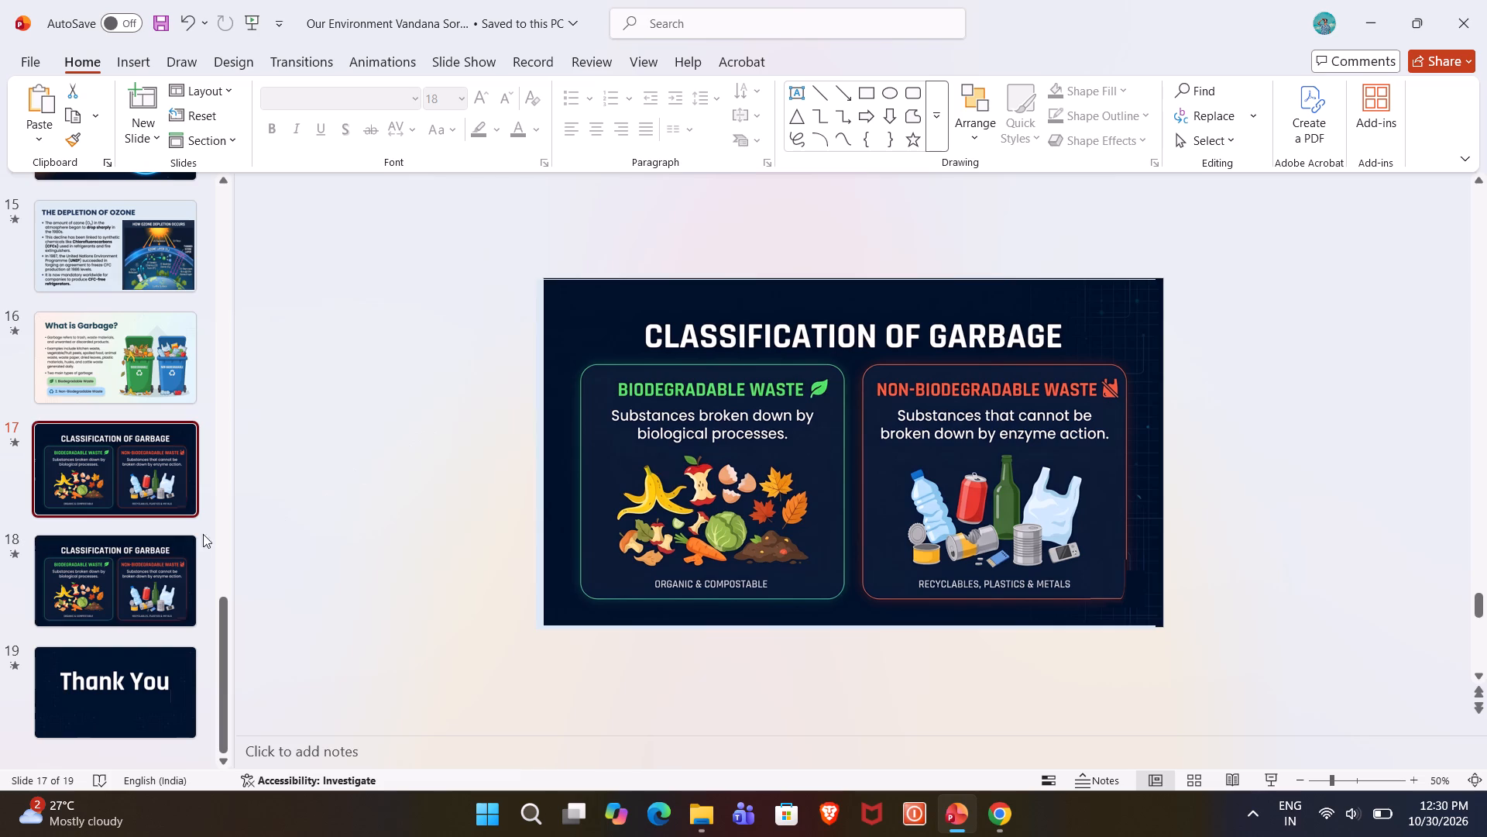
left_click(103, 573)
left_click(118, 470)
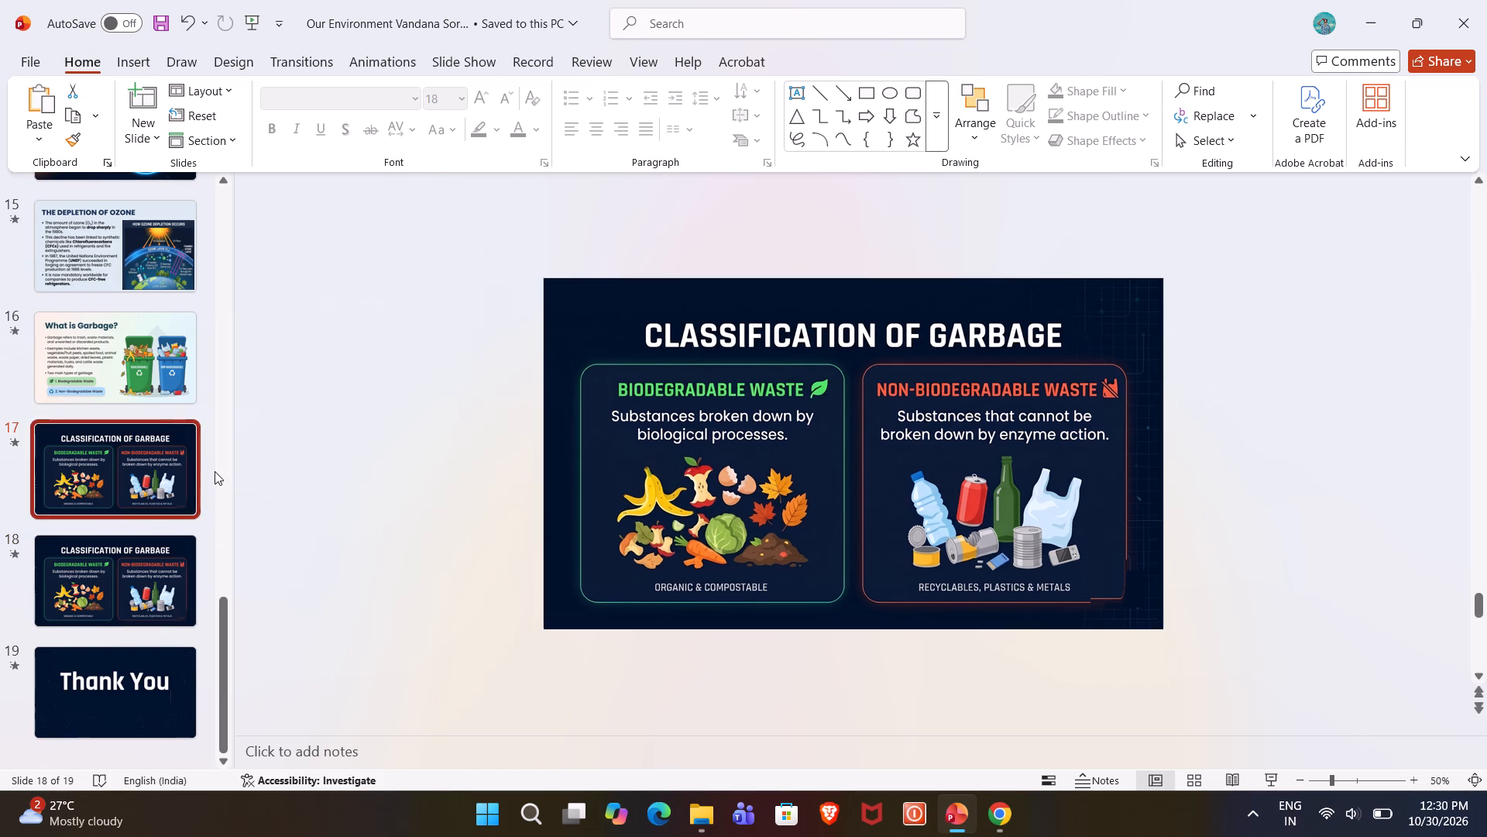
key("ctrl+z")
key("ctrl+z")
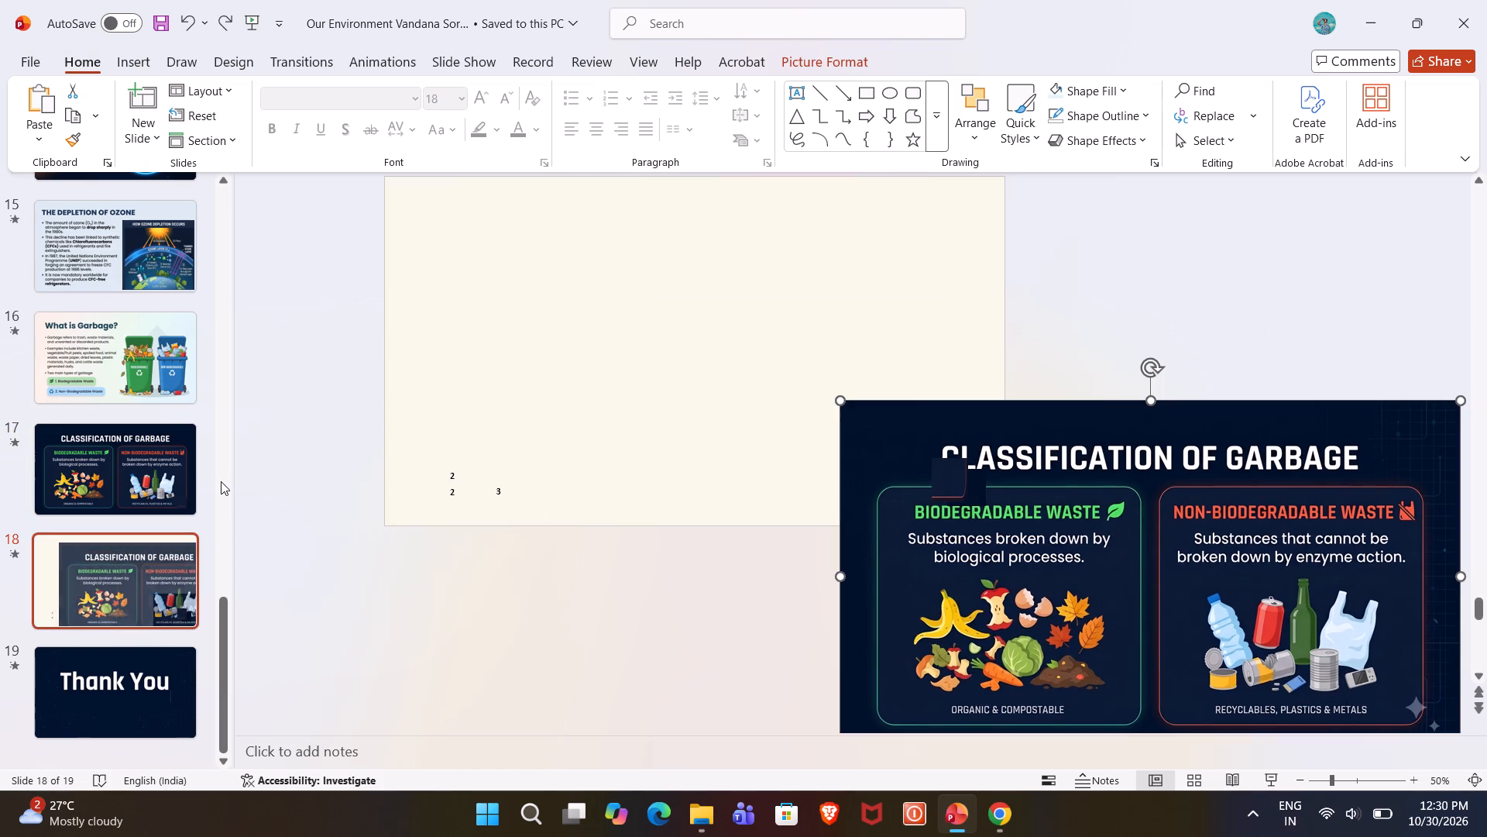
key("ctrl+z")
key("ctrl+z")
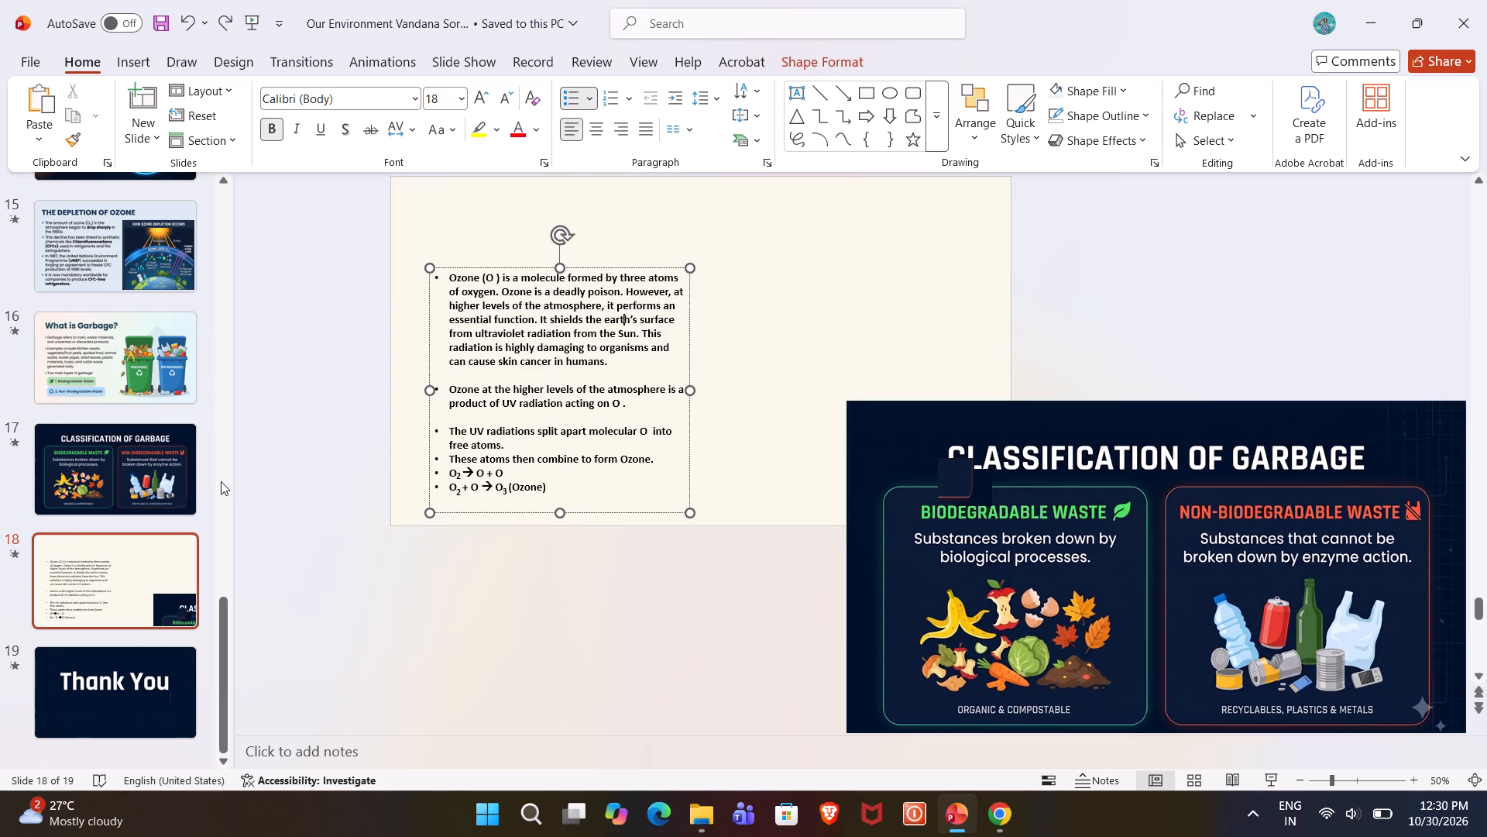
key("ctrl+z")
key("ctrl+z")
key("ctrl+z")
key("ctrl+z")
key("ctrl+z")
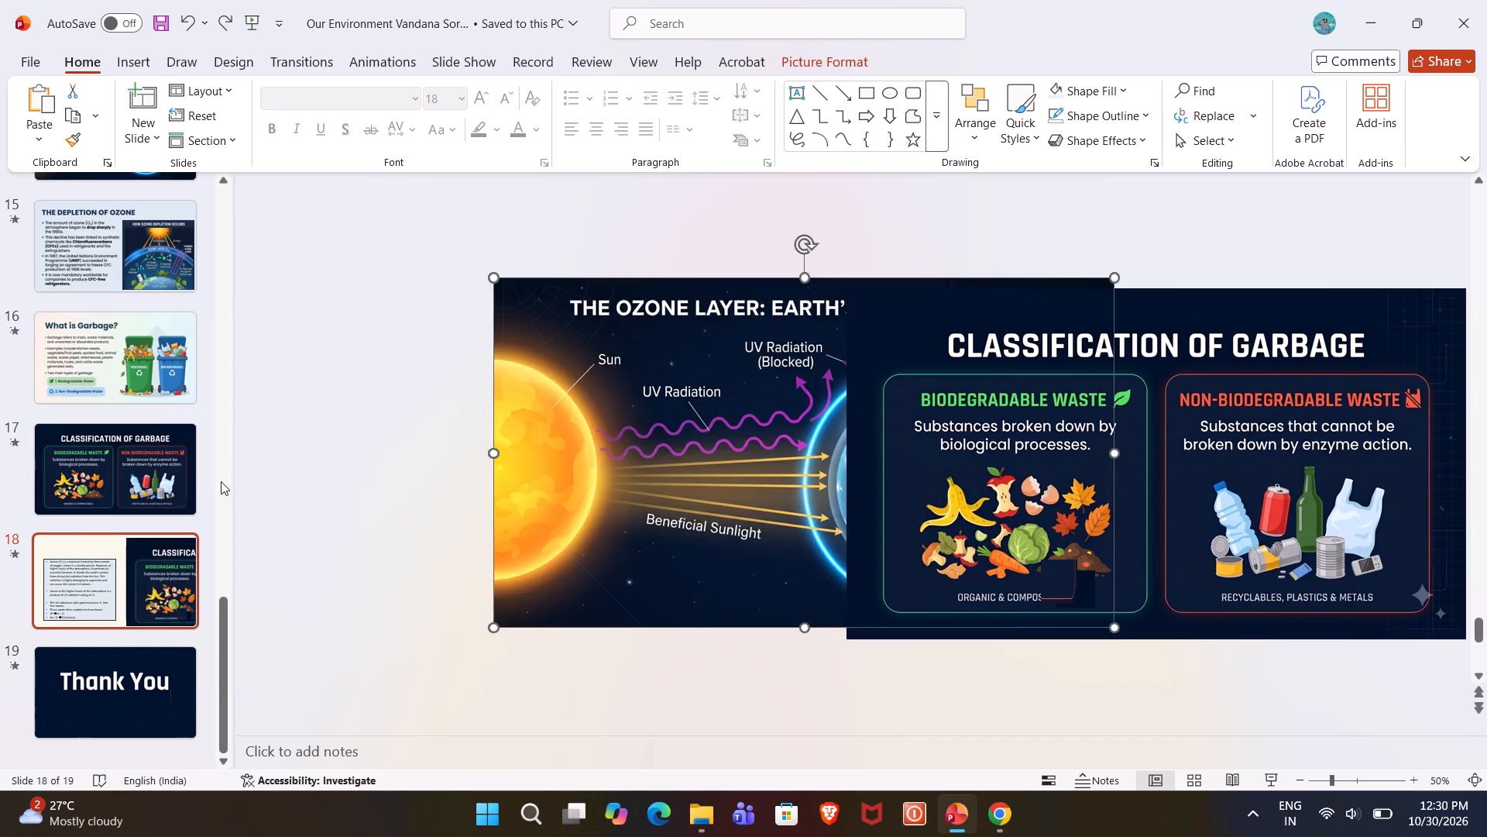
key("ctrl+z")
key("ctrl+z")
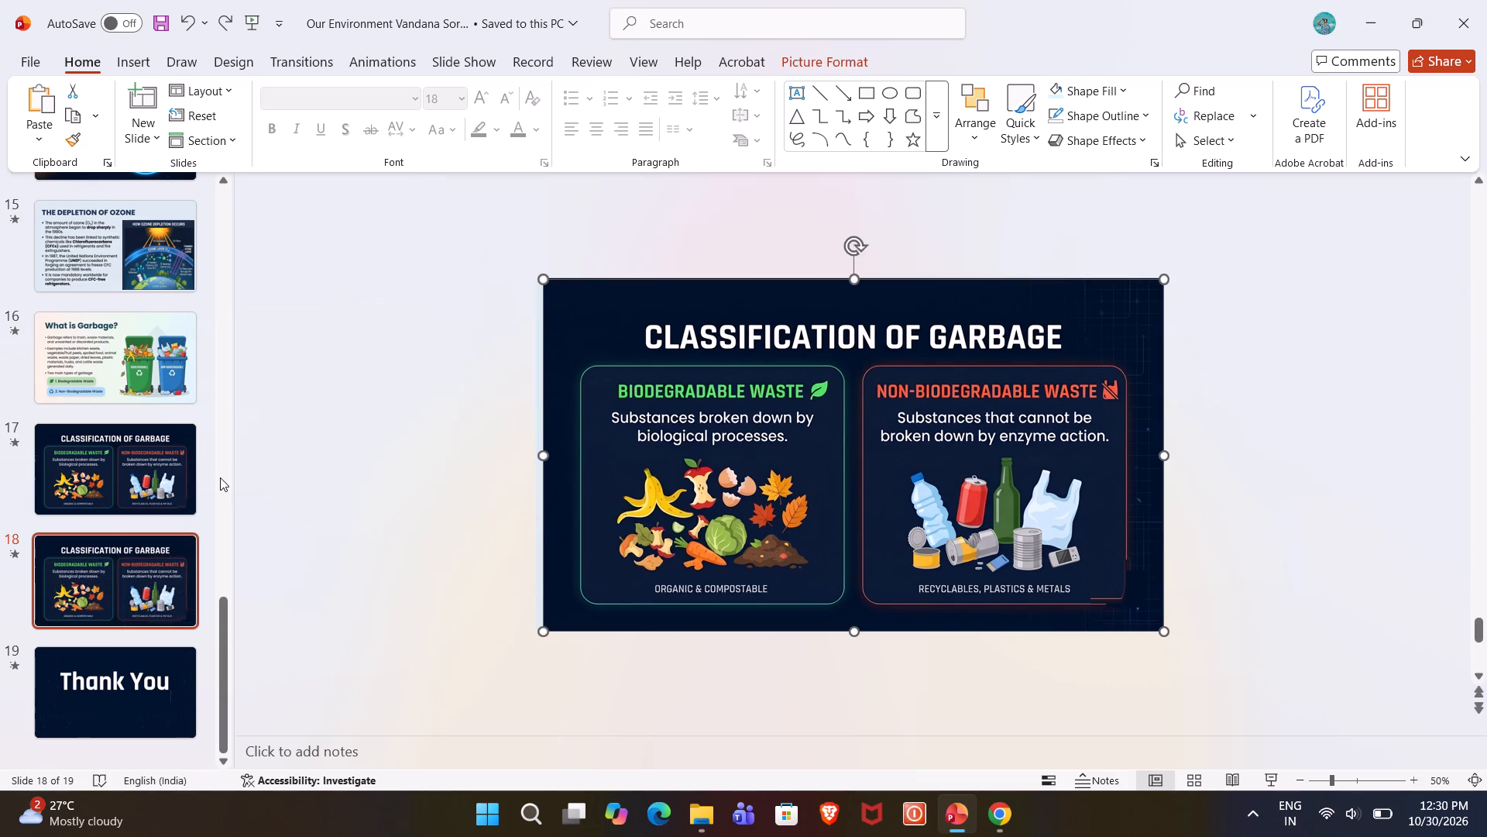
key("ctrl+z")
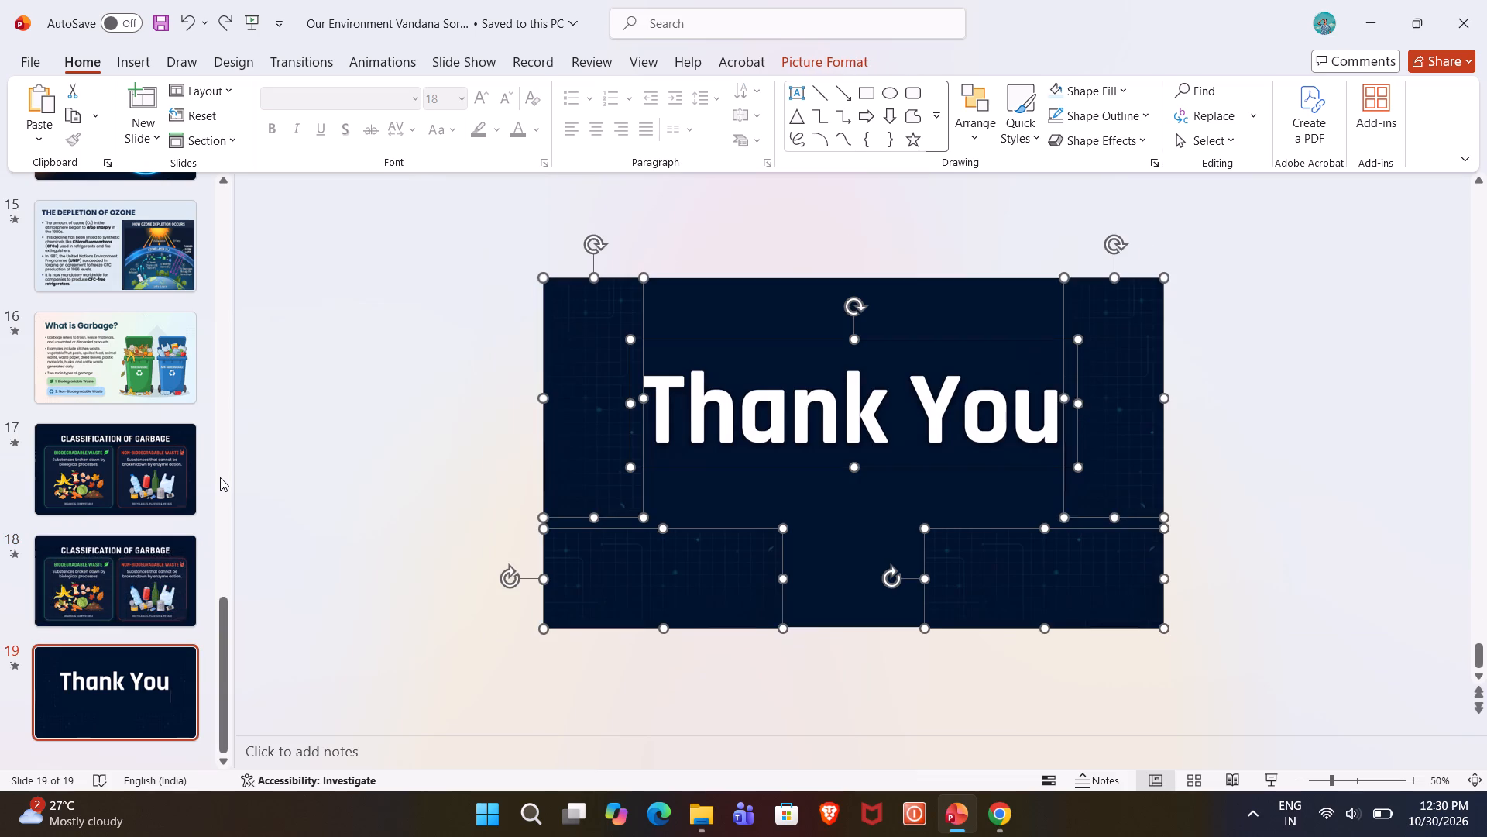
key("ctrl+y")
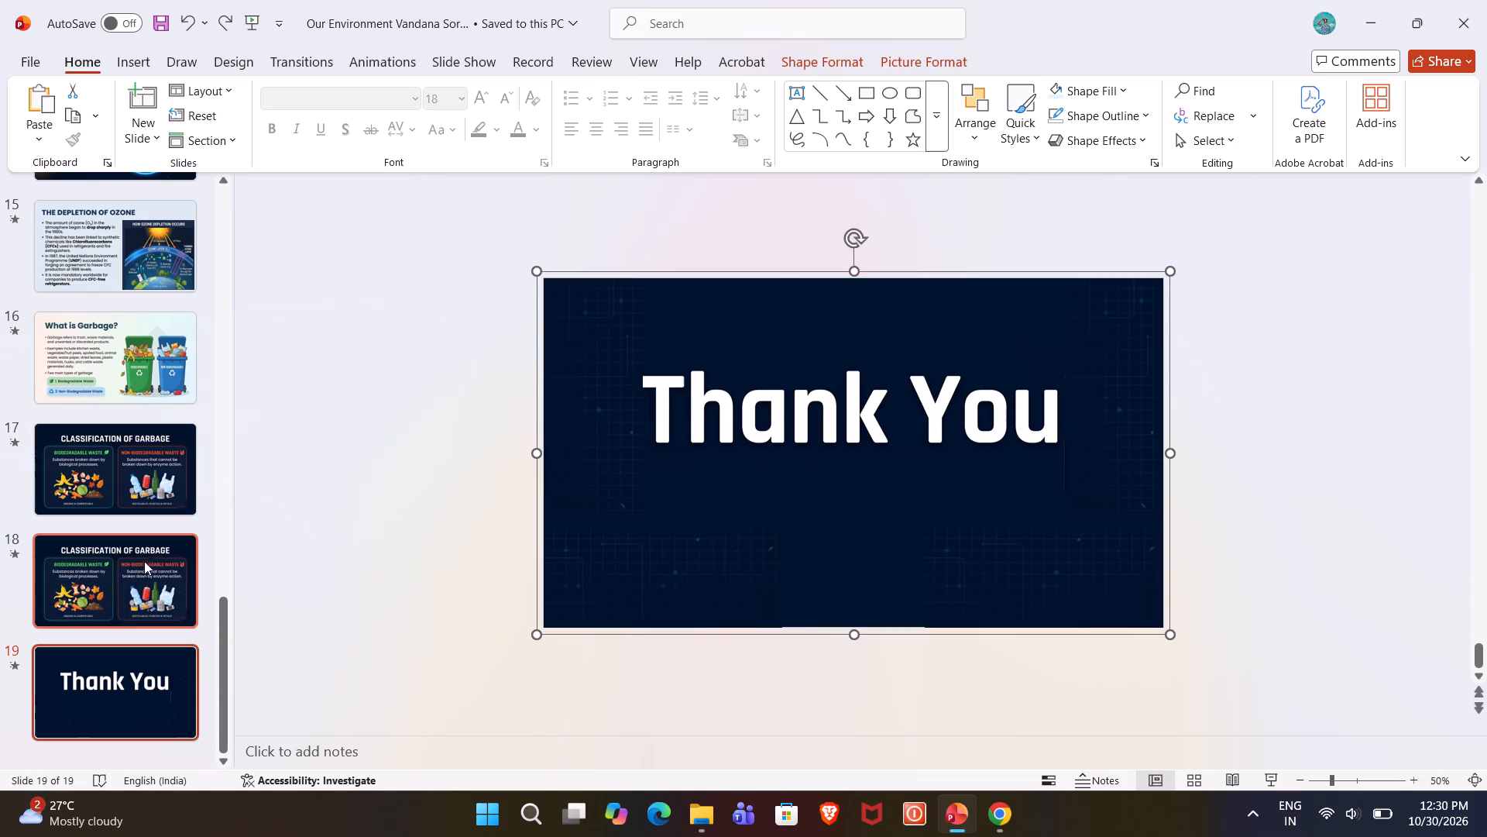
On slide 17, move the "Classification of Garbage" picture aside and delete the "What is Garbage?", ozone depletion and ozone layer pictures beneath it.
left_click(140, 563)
left_click(131, 461)
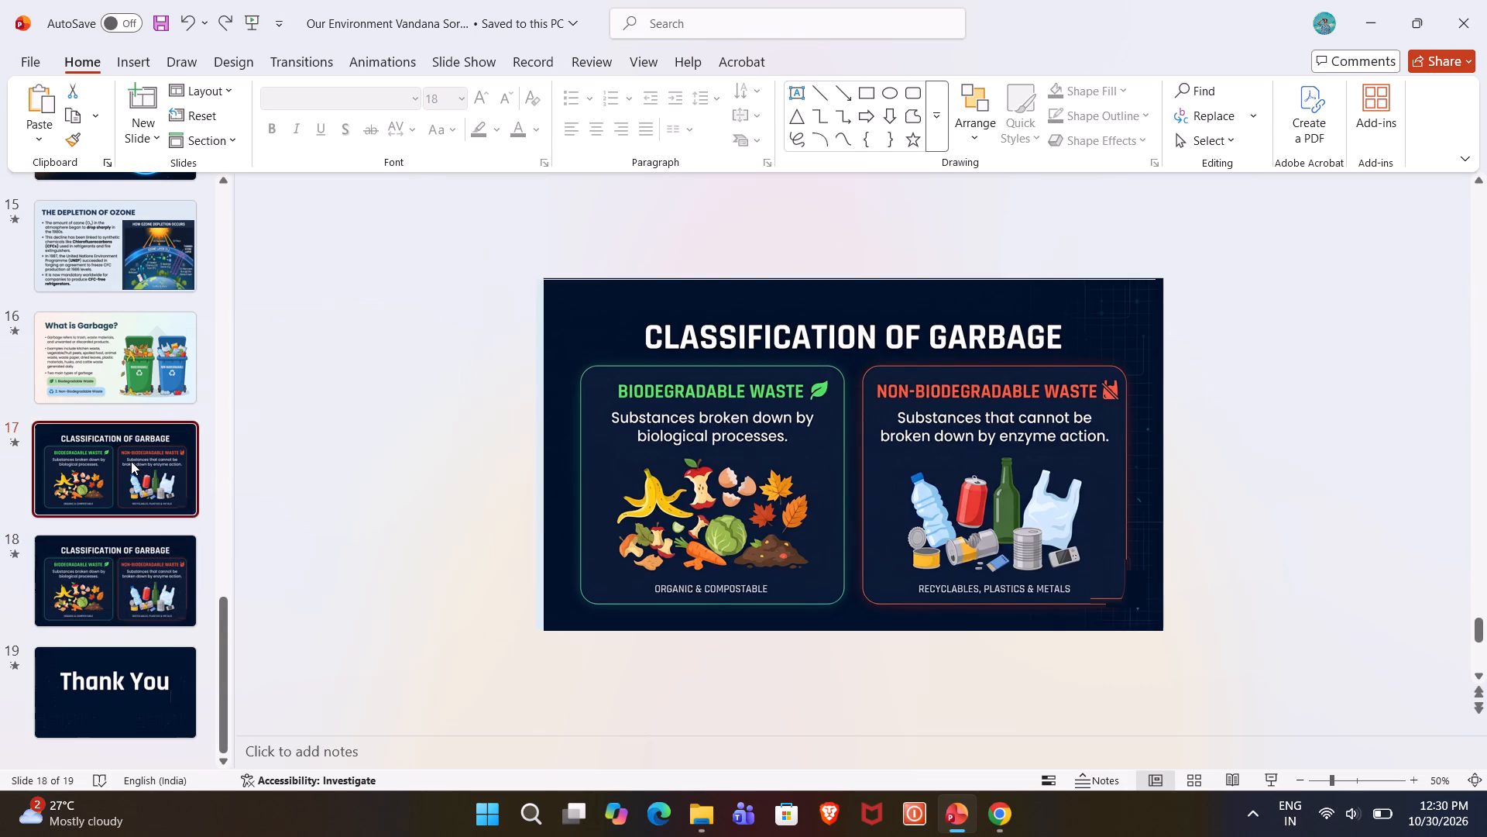
left_click_drag(621, 312, 934, 306)
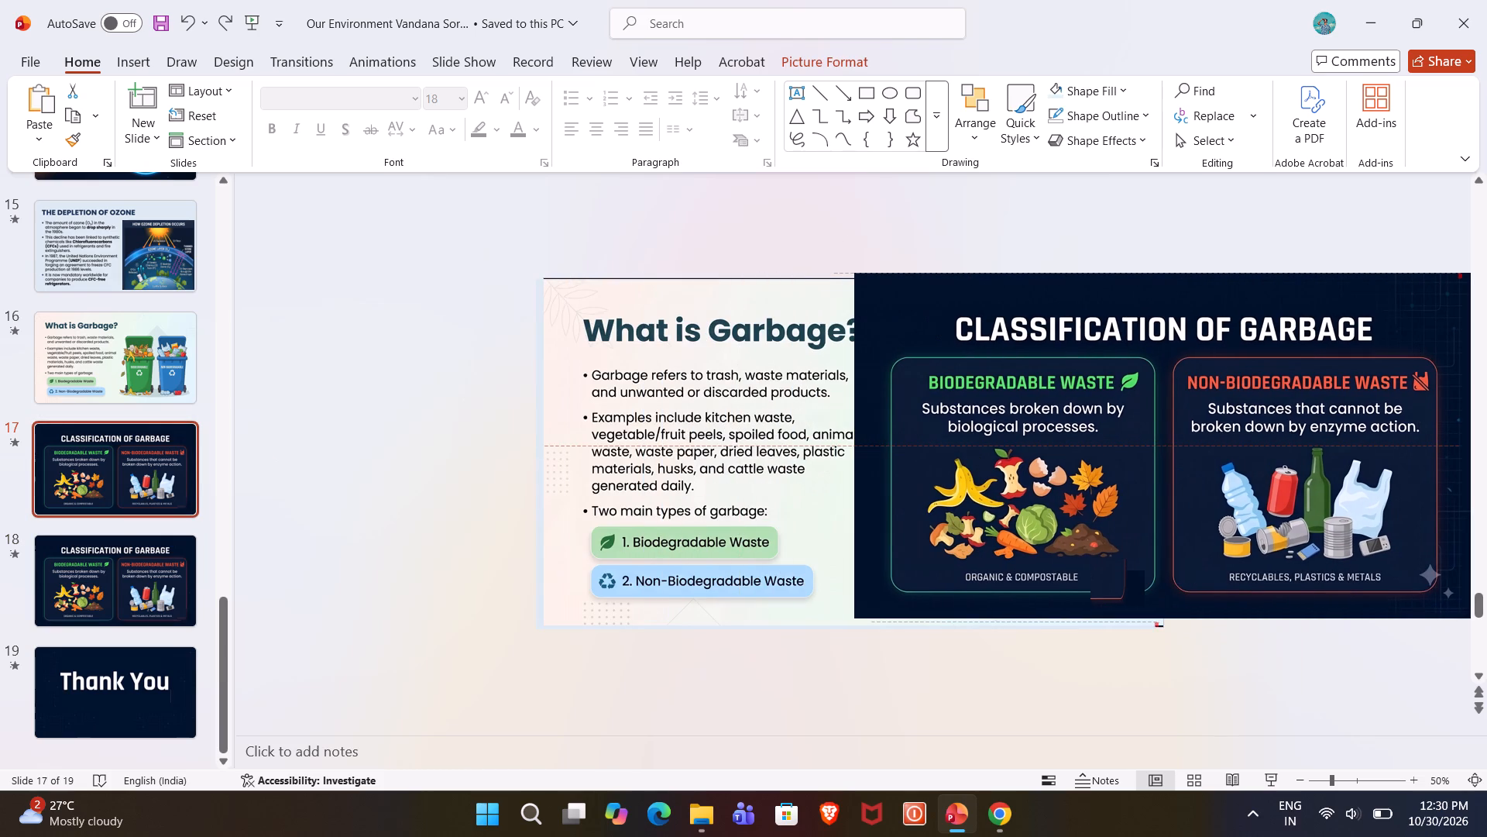
left_click_drag(934, 306, 940, 308)
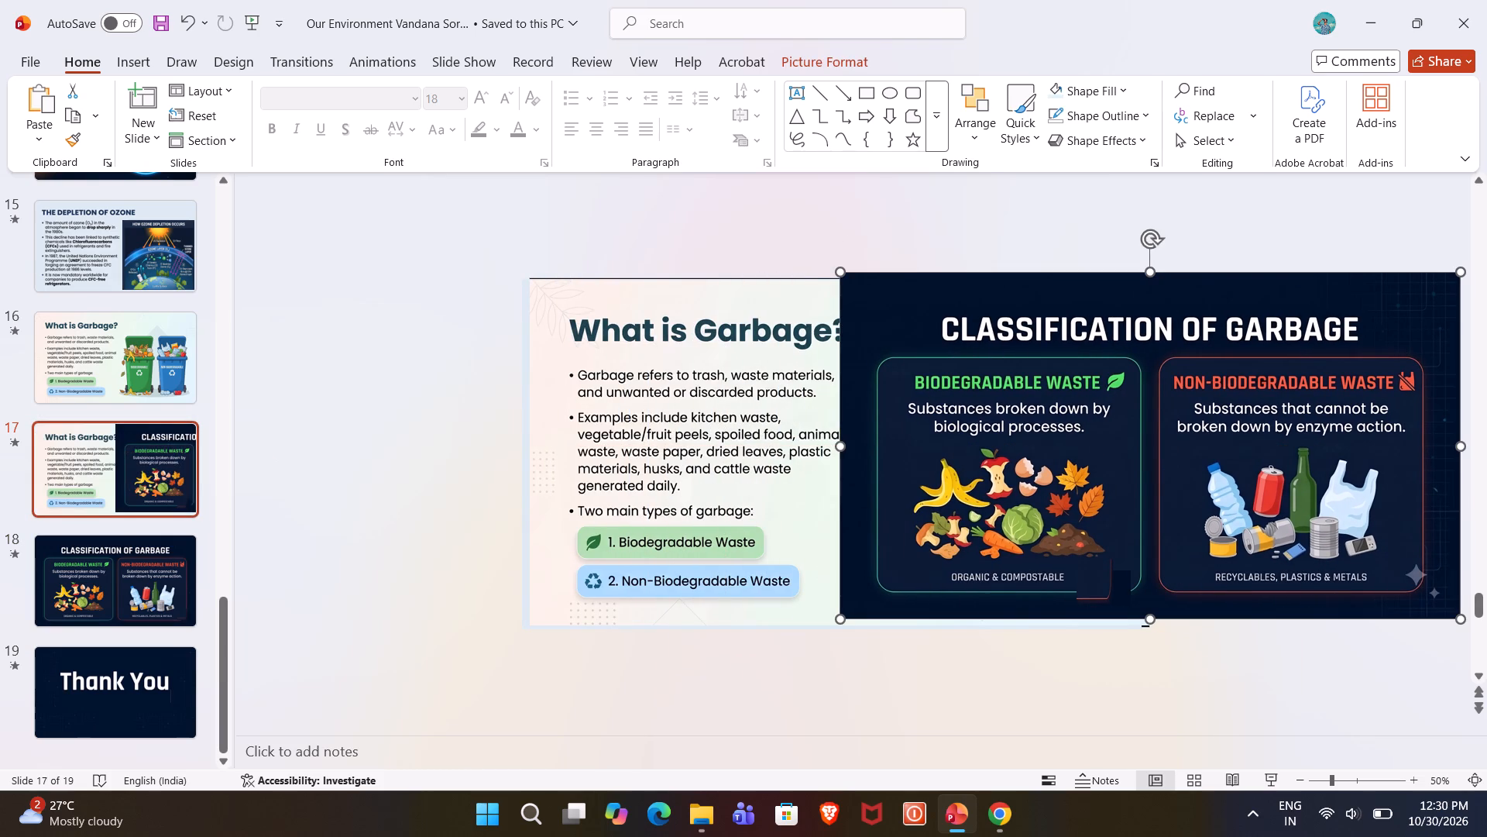
left_click(551, 300)
key("Delete")
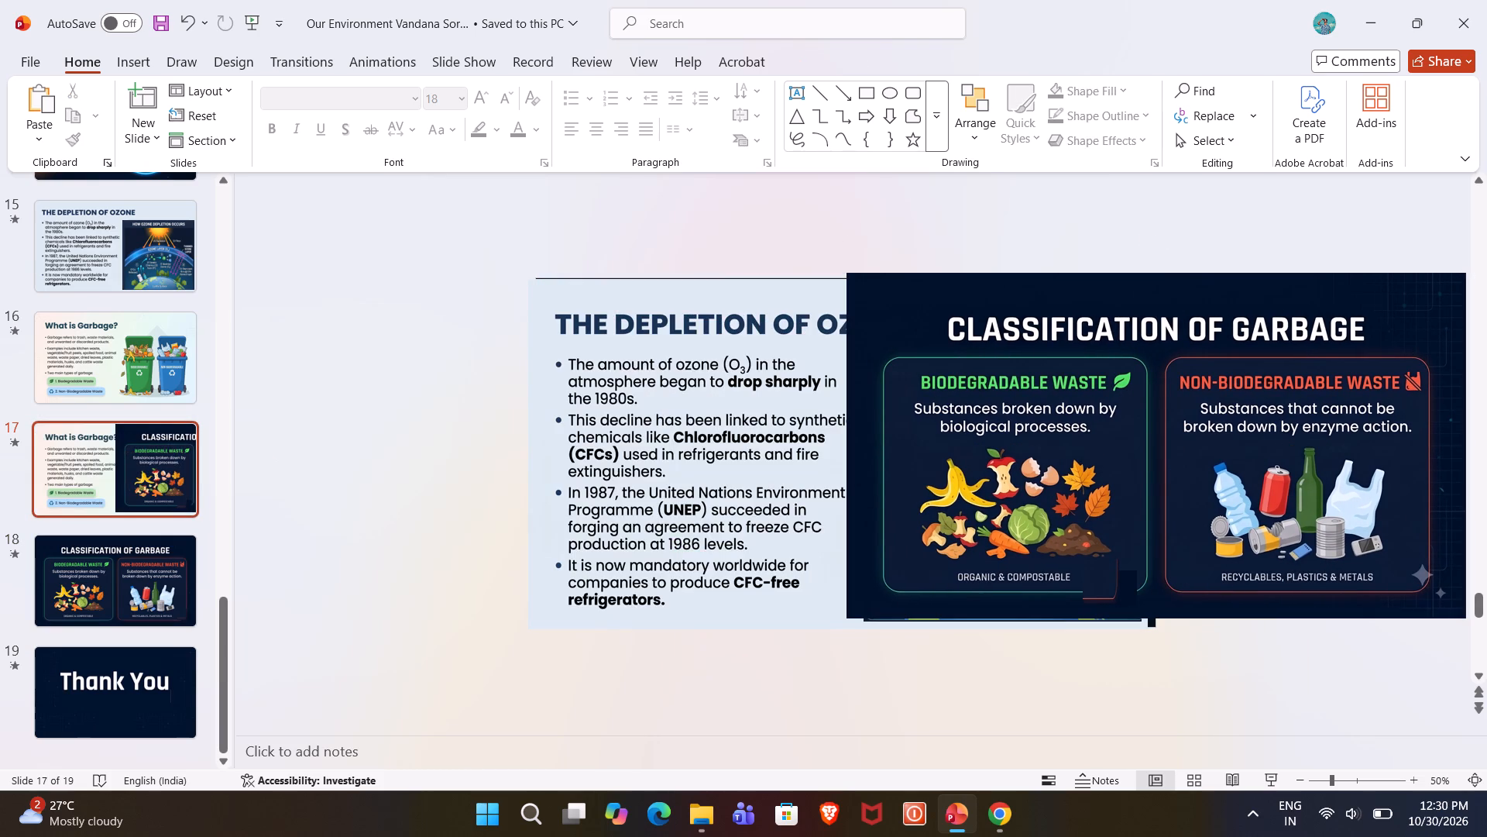
left_click(554, 301)
key("Delete")
left_click(554, 301)
key("Delete")
left_click(564, 311)
key("Delete")
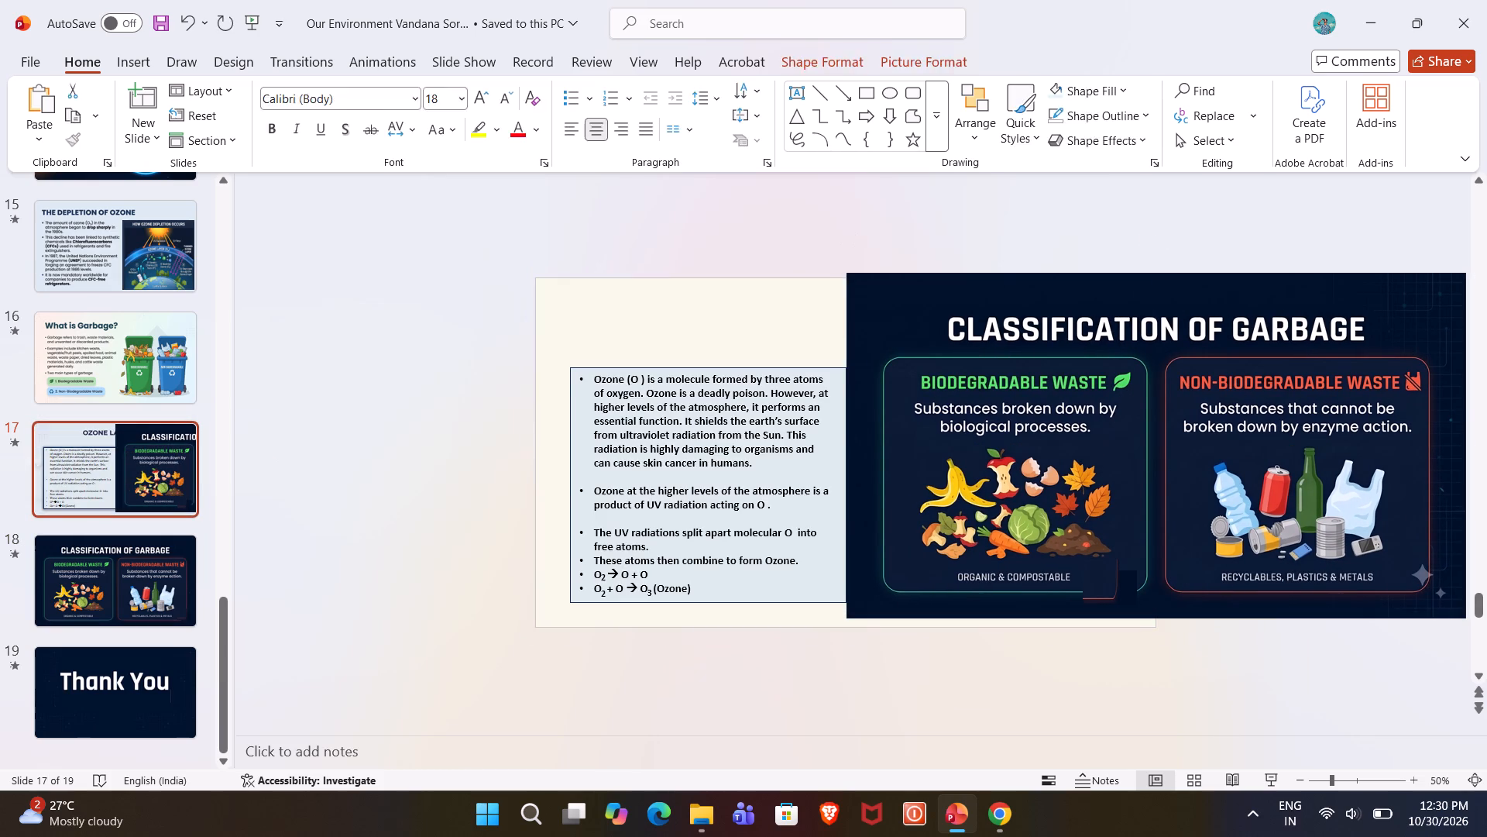
Delete the ozone bullet text, its light-blue panel and the loose subscript digits from slide 17.
left_click(592, 365)
key("Delete")
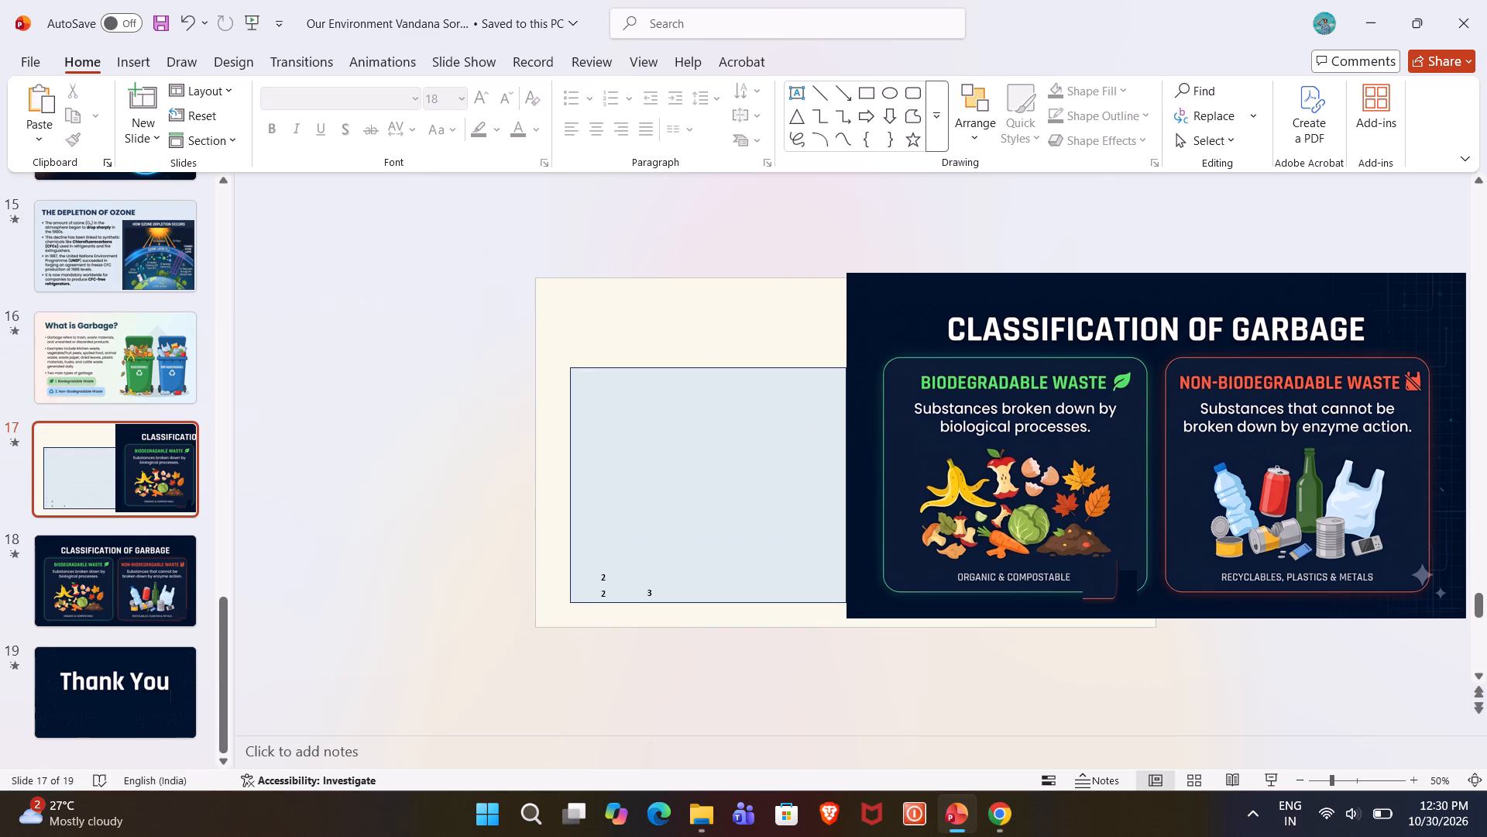
left_click(595, 368)
key("Delete")
left_click(598, 571)
key("Delete")
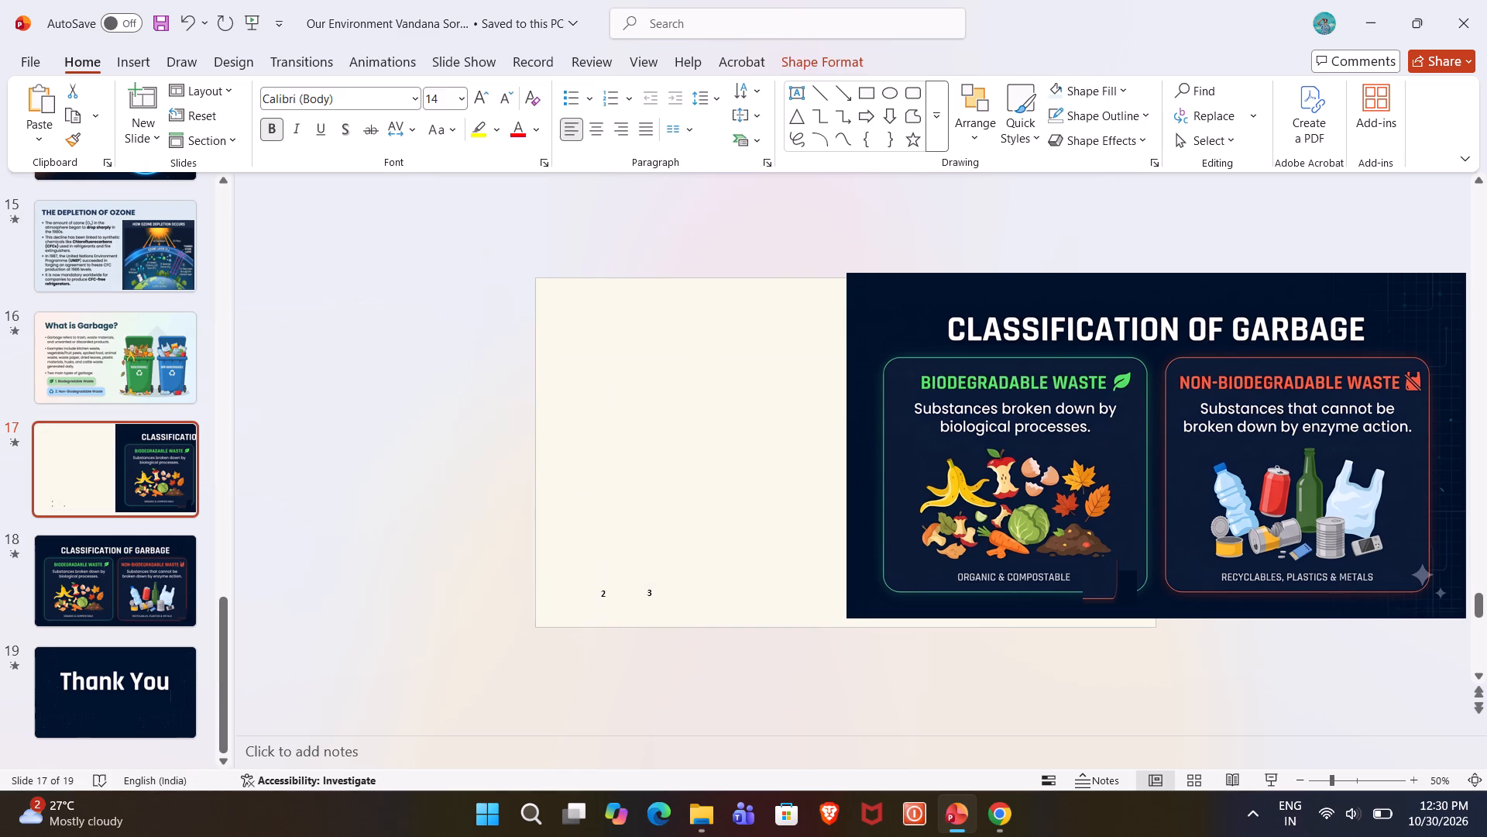
left_click(603, 589)
key("Delete")
left_click(648, 598)
key("Delete")
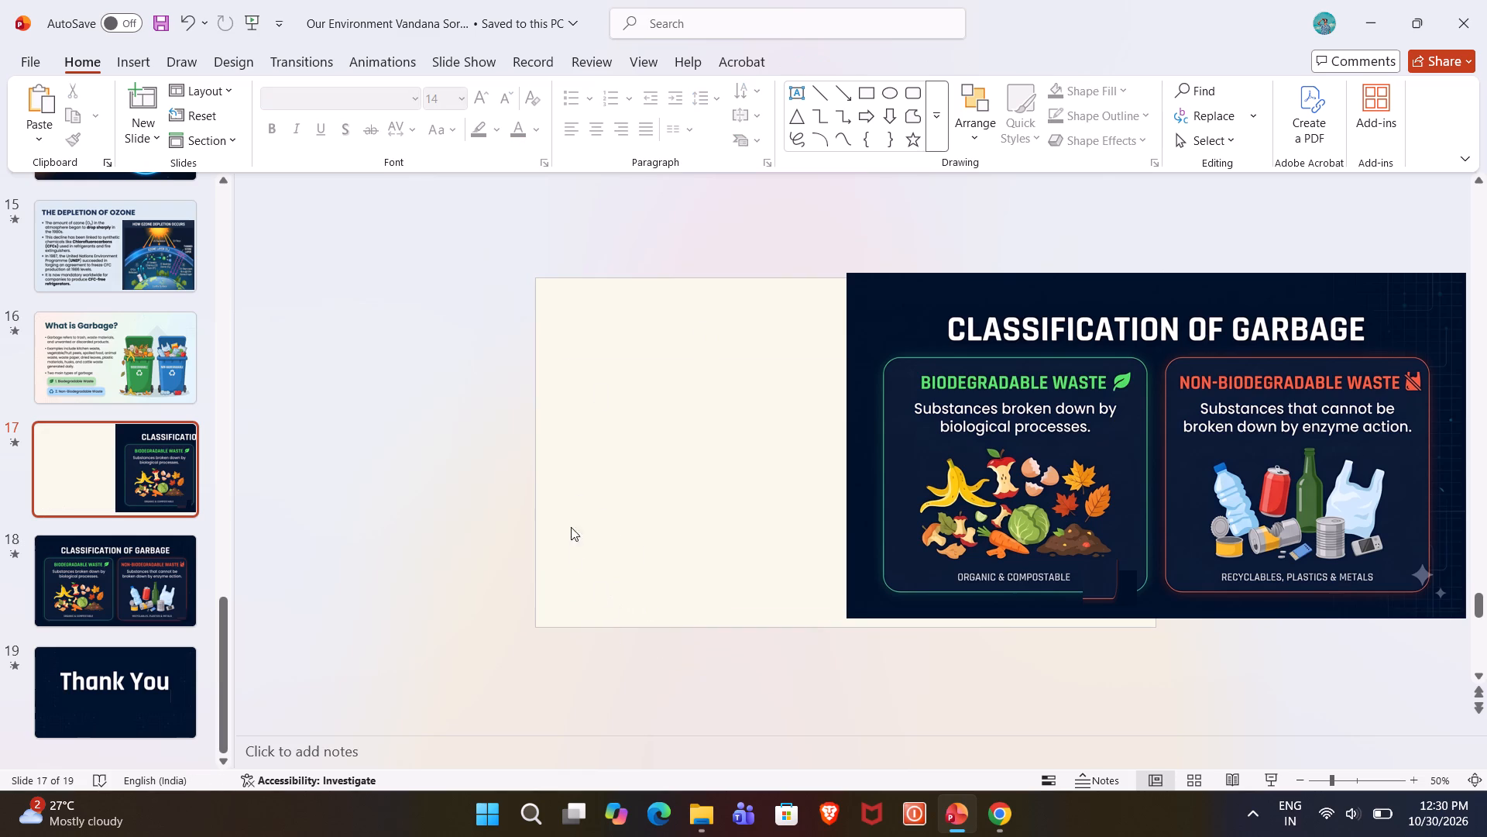
Move the "Classification of Garbage" picture back so that it covers the whole of slide 17.
left_click_drag(1112, 292, 785, 301)
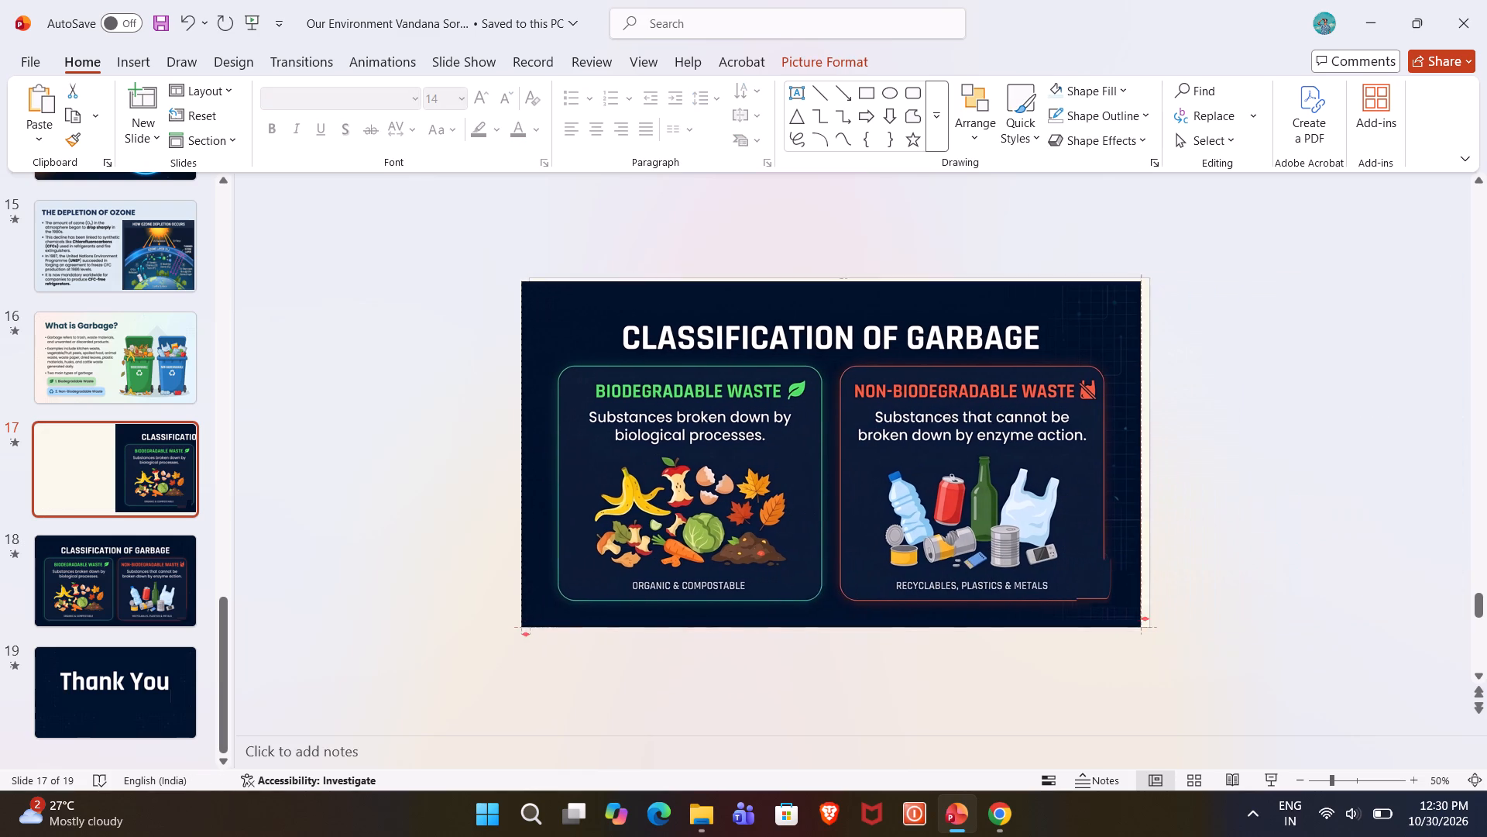
left_click_drag(785, 301, 794, 301)
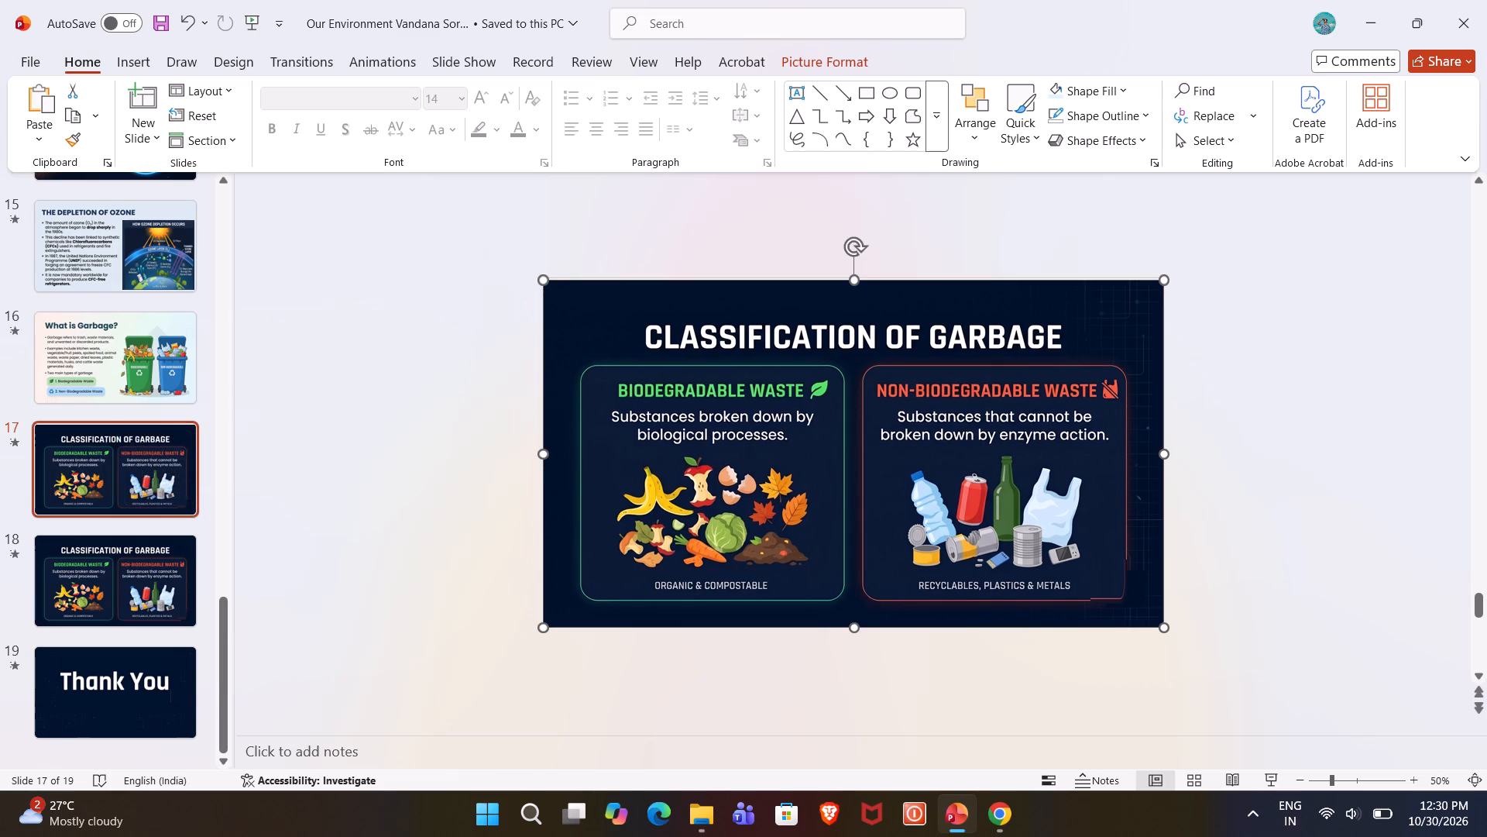
Group all the objects on slide 17.
key("ctrl+a")
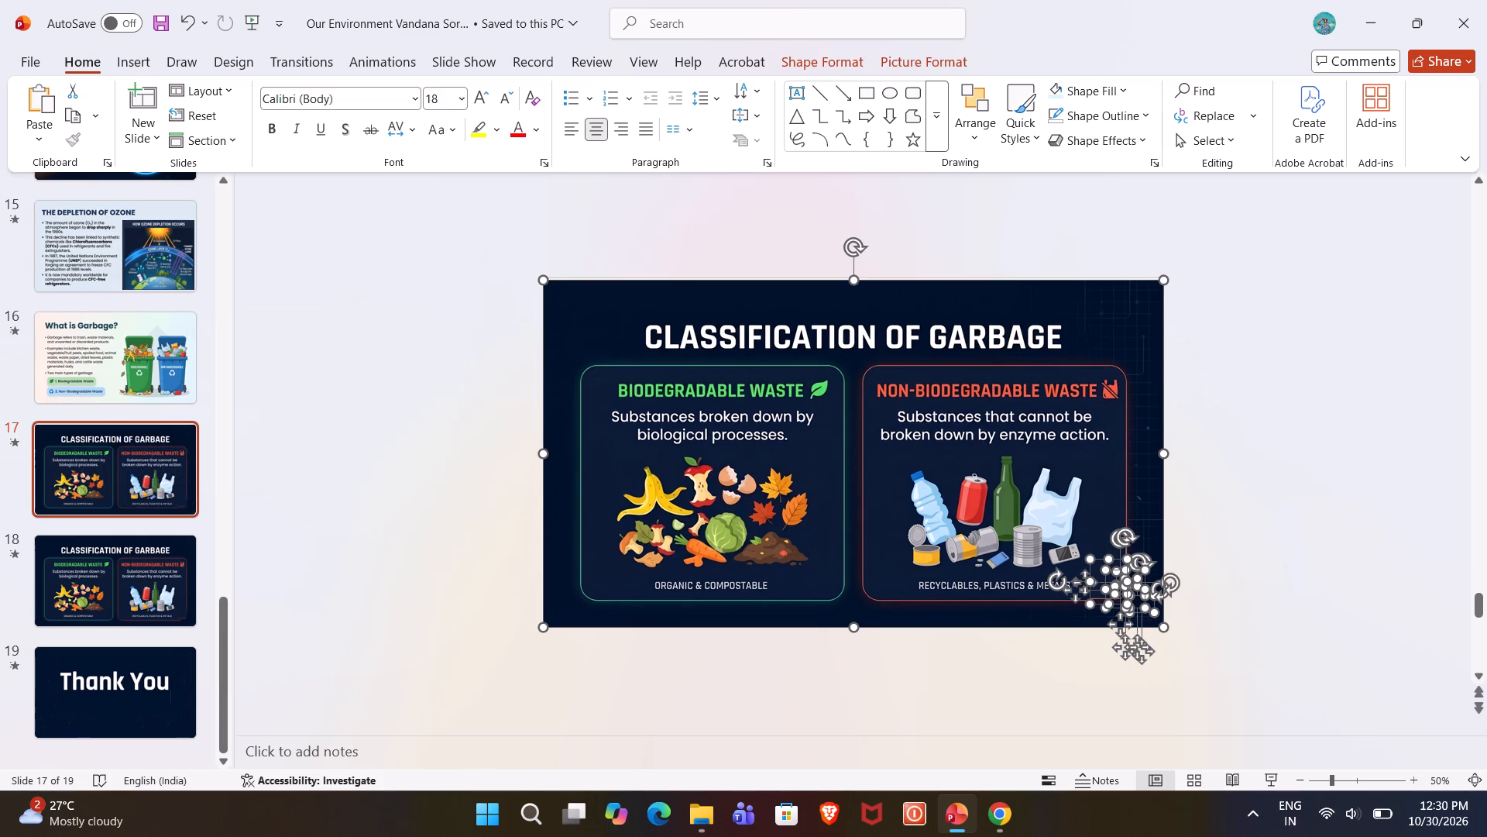
type("gg")
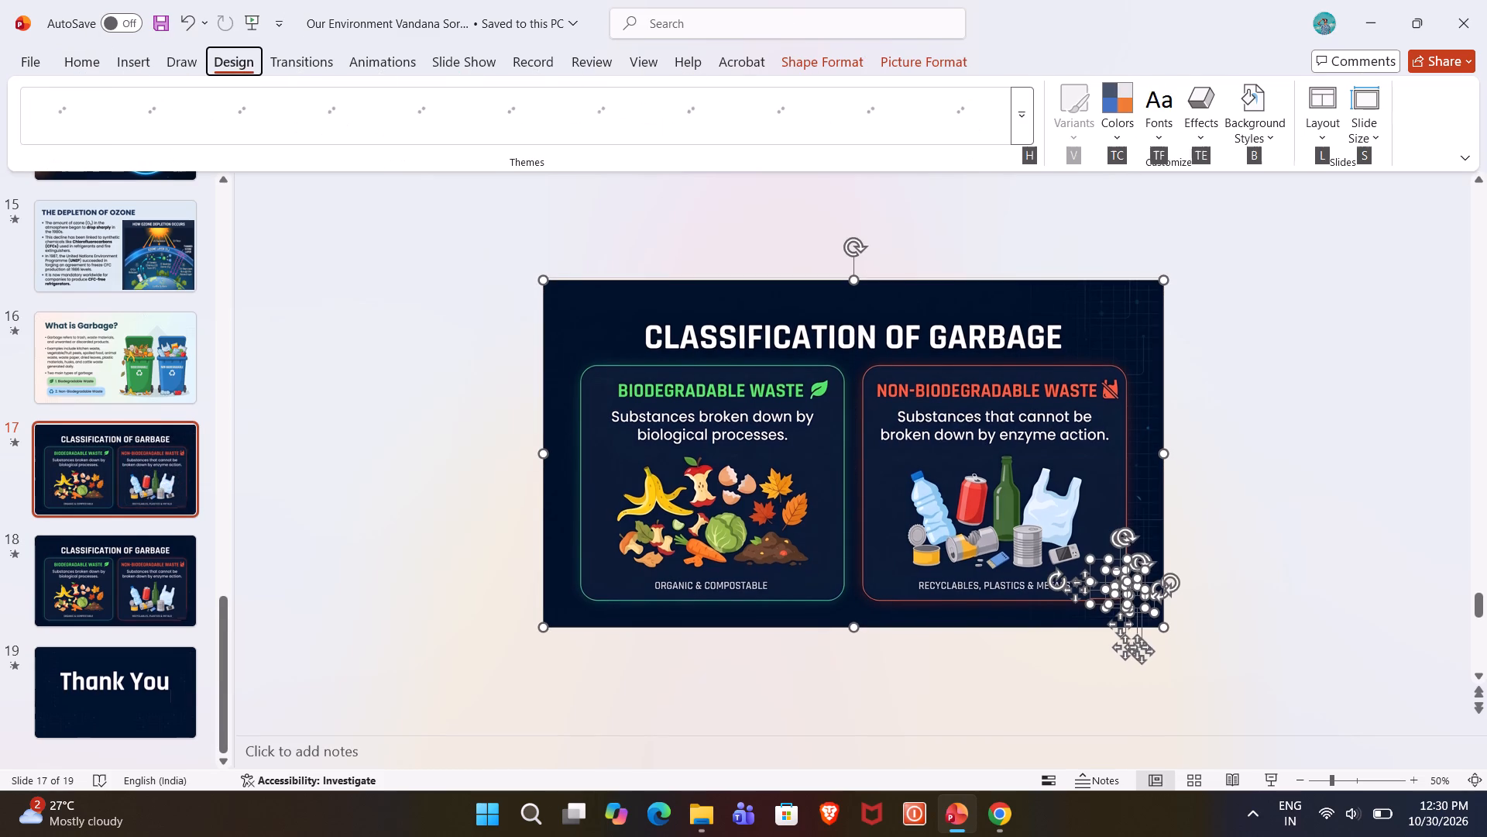
key("Escape")
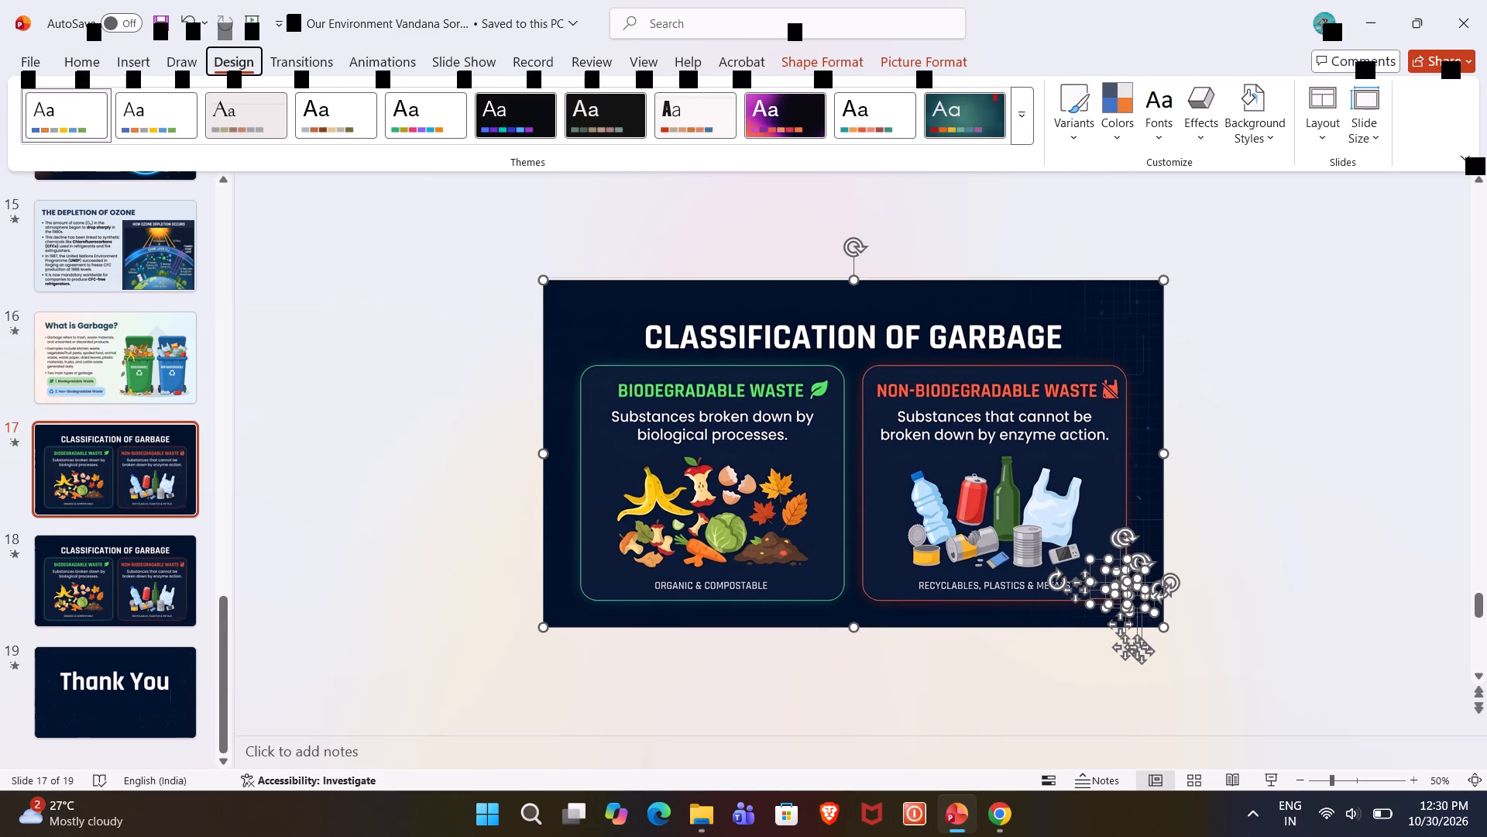
key("Escape")
type("hgg")
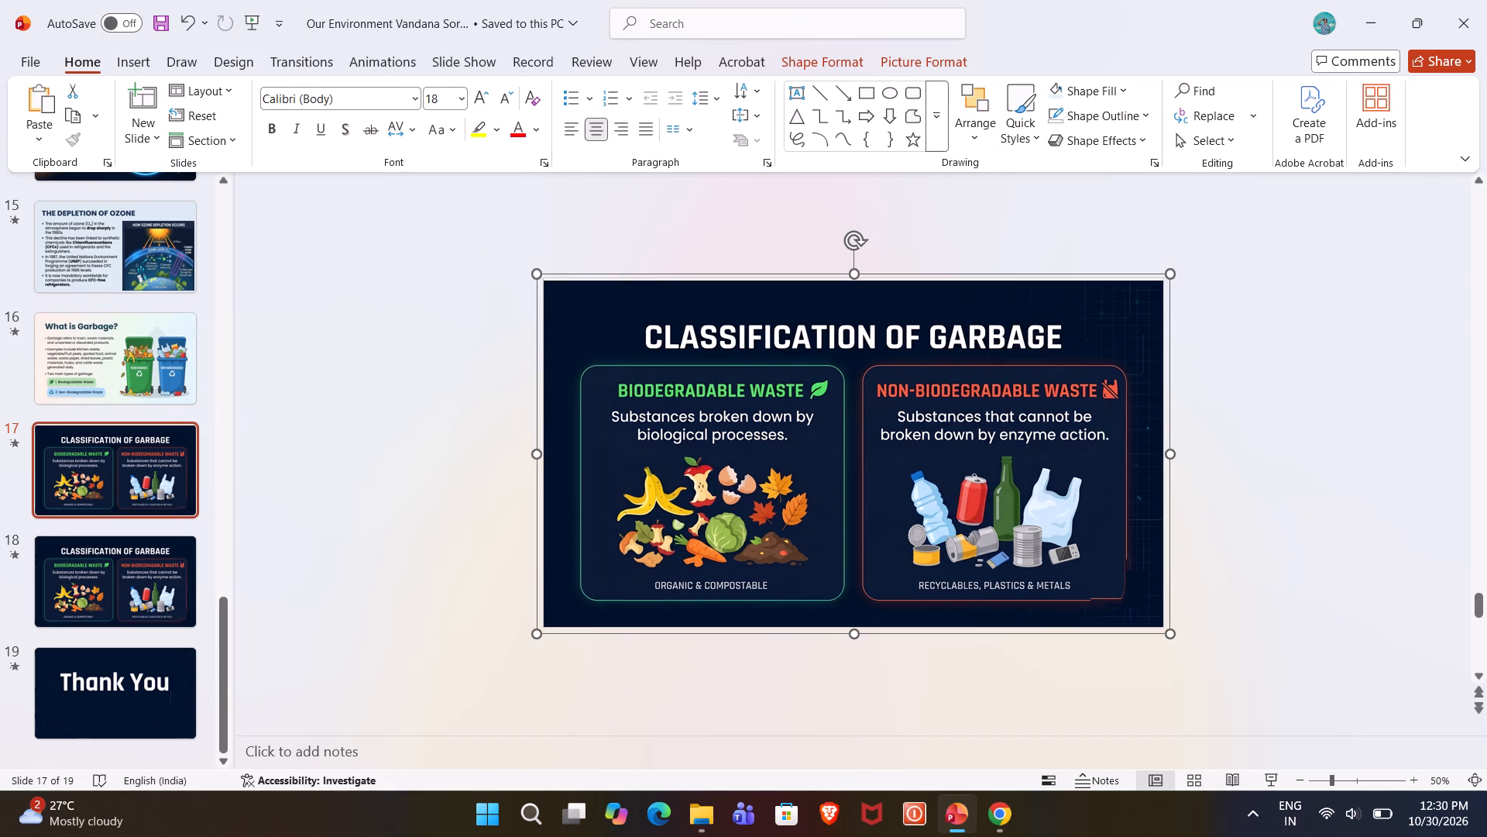
left_click(955, 359)
left_click(1246, 311)
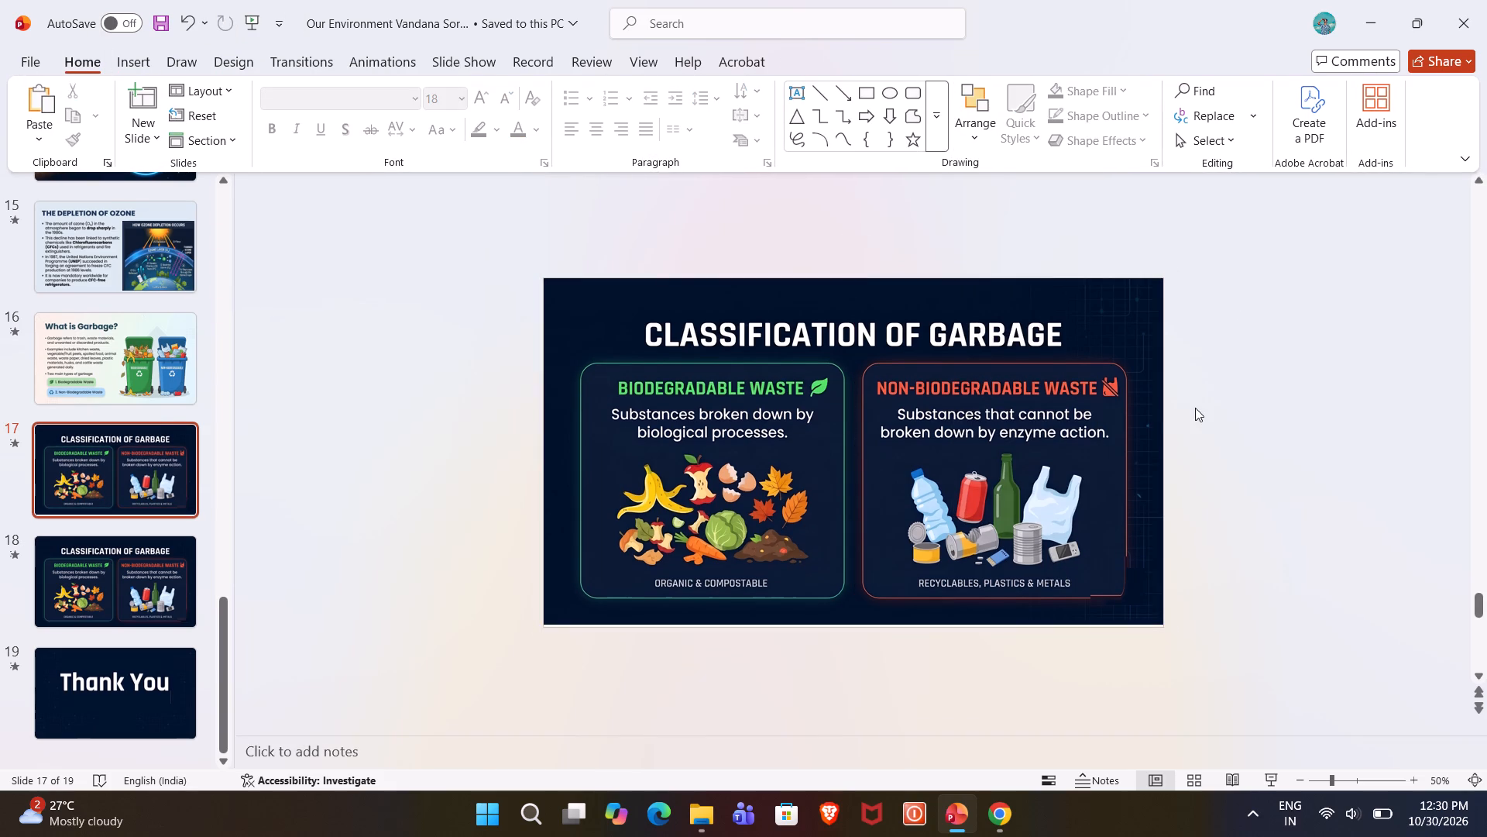
Delete slide 18, the duplicate "Classification of Garbage" slide.
left_click(111, 573)
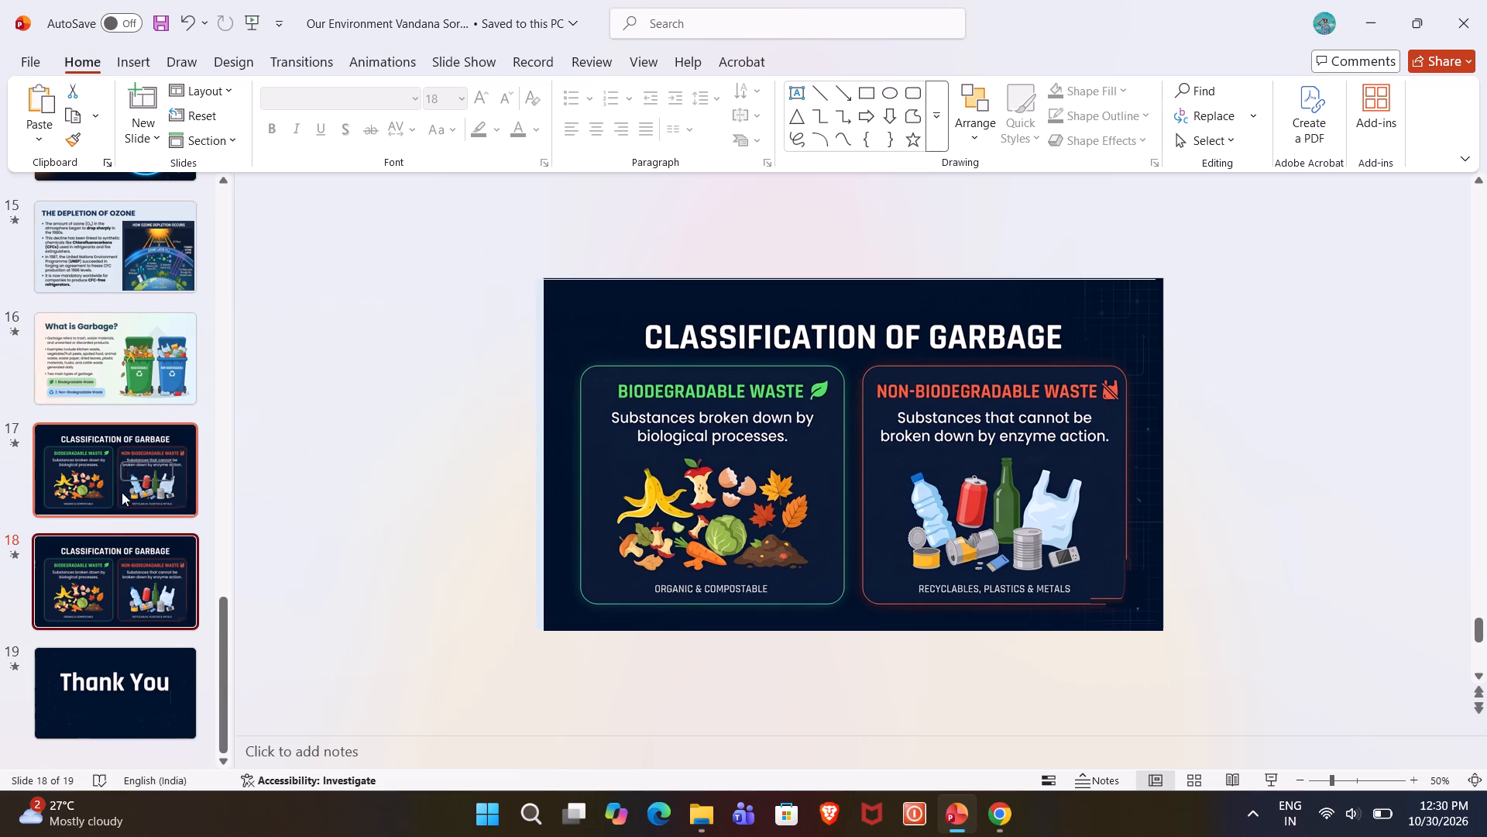
left_click(110, 556)
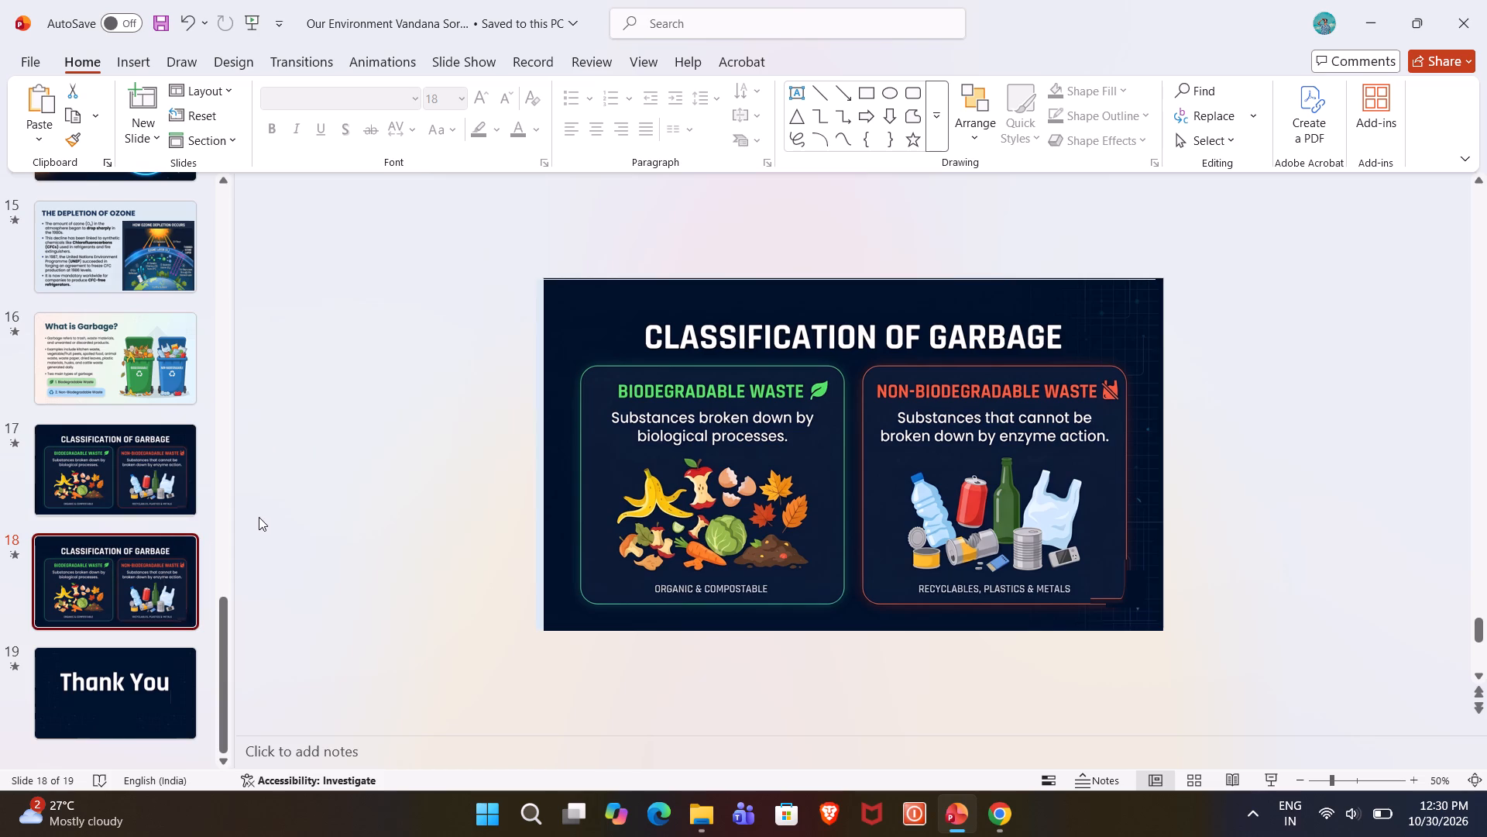
key("Delete")
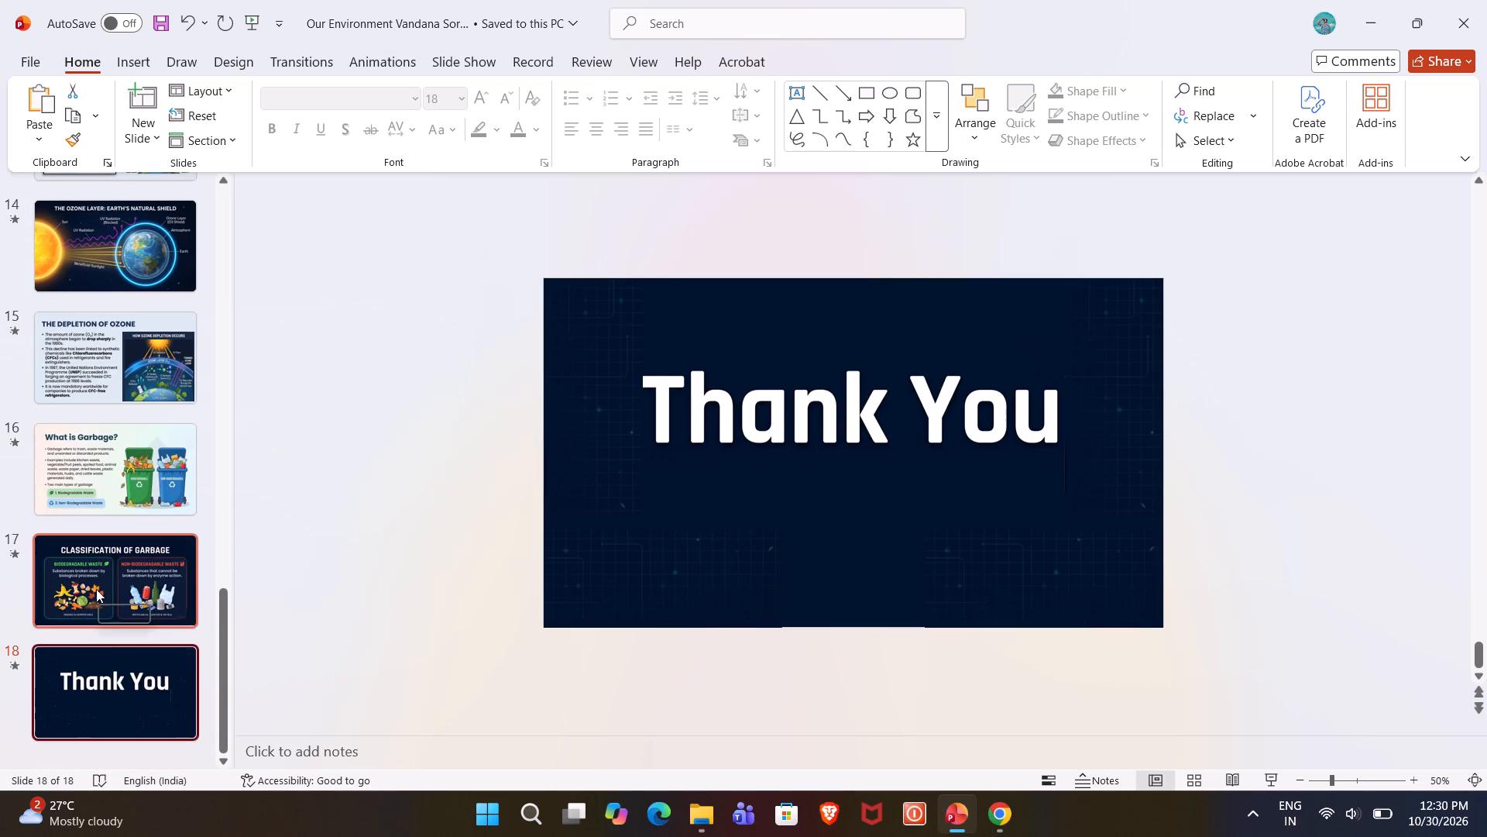
On slide 16, move the "What is Garbage?" picture aside to check beneath it, and put it back over the whole slide.
left_click(112, 486)
left_click_drag(665, 288, 848, 294)
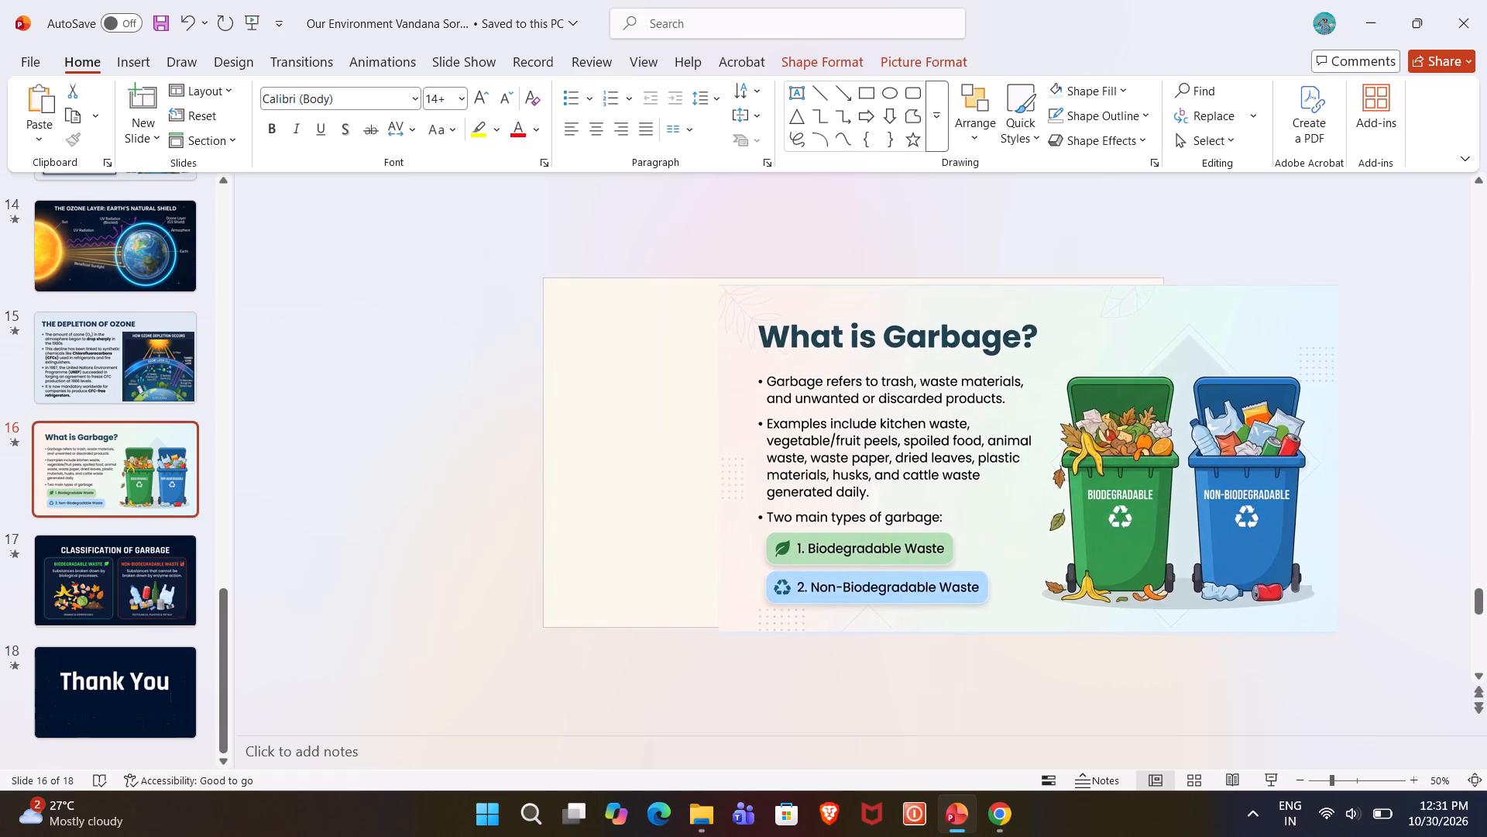
left_click_drag(848, 294, 658, 284)
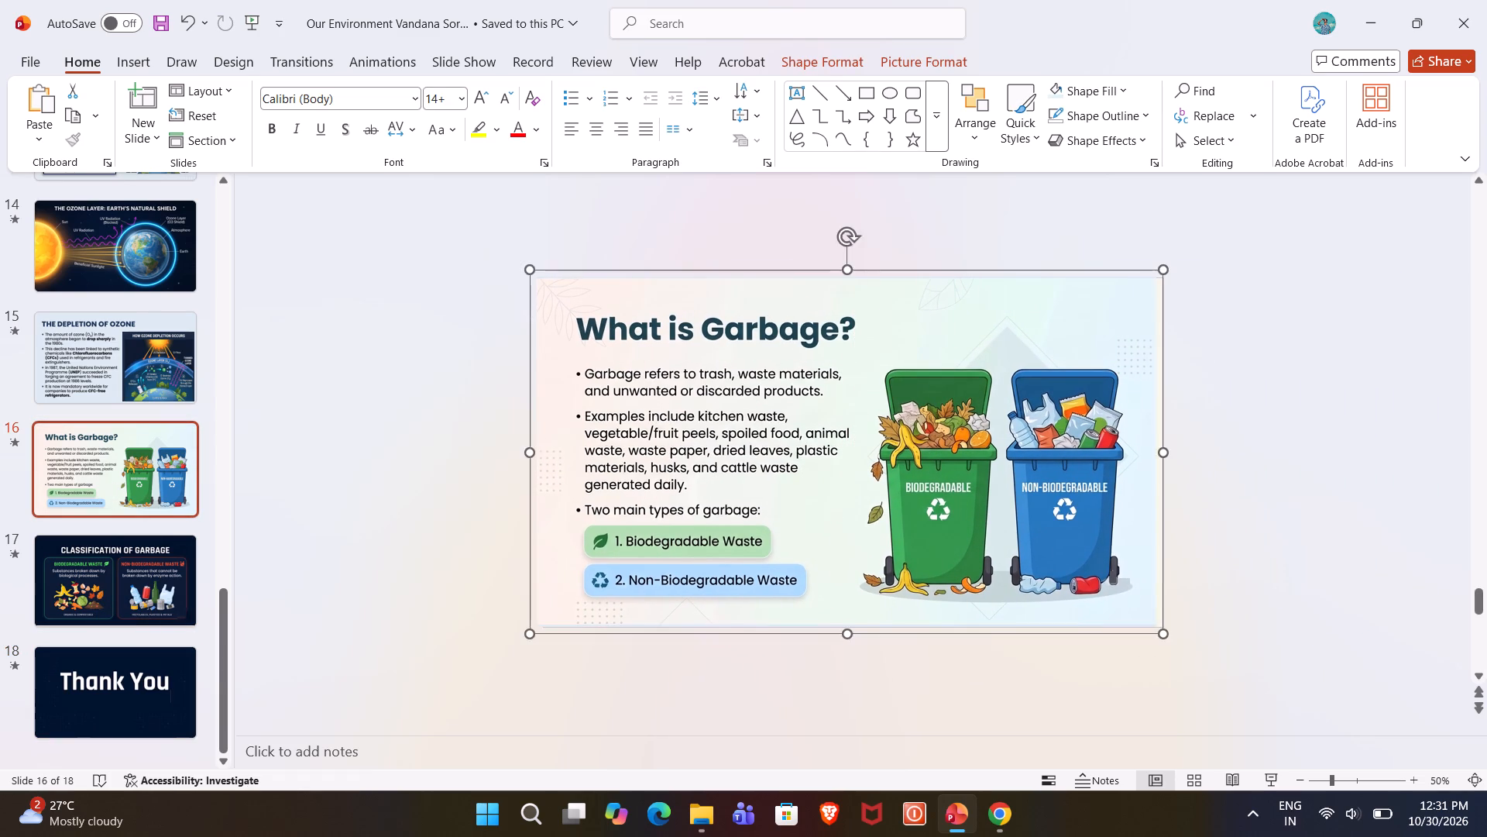
left_click_drag(652, 298, 663, 300)
left_click(688, 256)
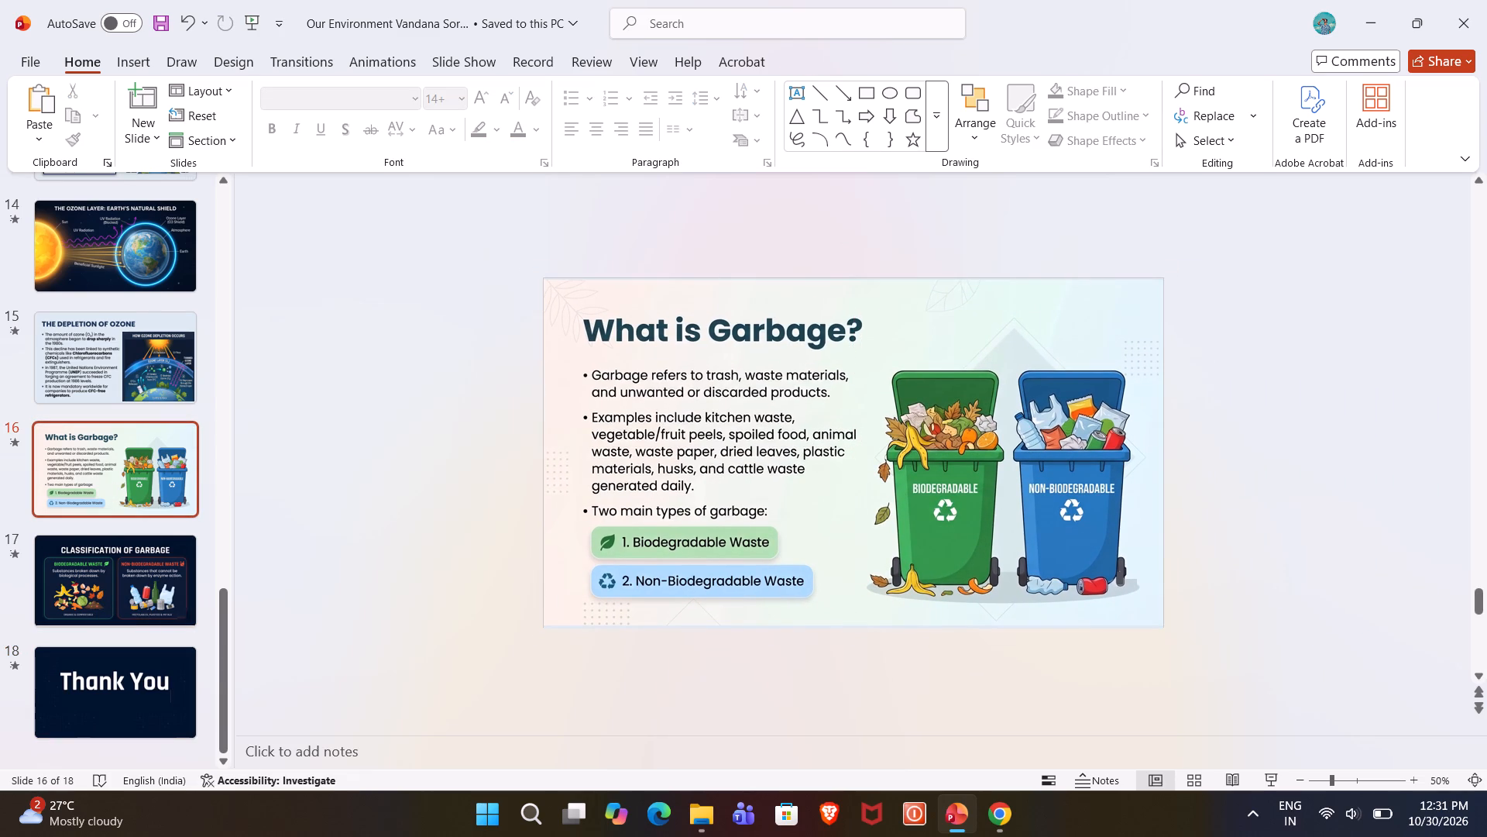
On slide 15, move "The Depletion of Ozone" picture aside to check beneath it, and realign it over the whole slide.
left_click(166, 384)
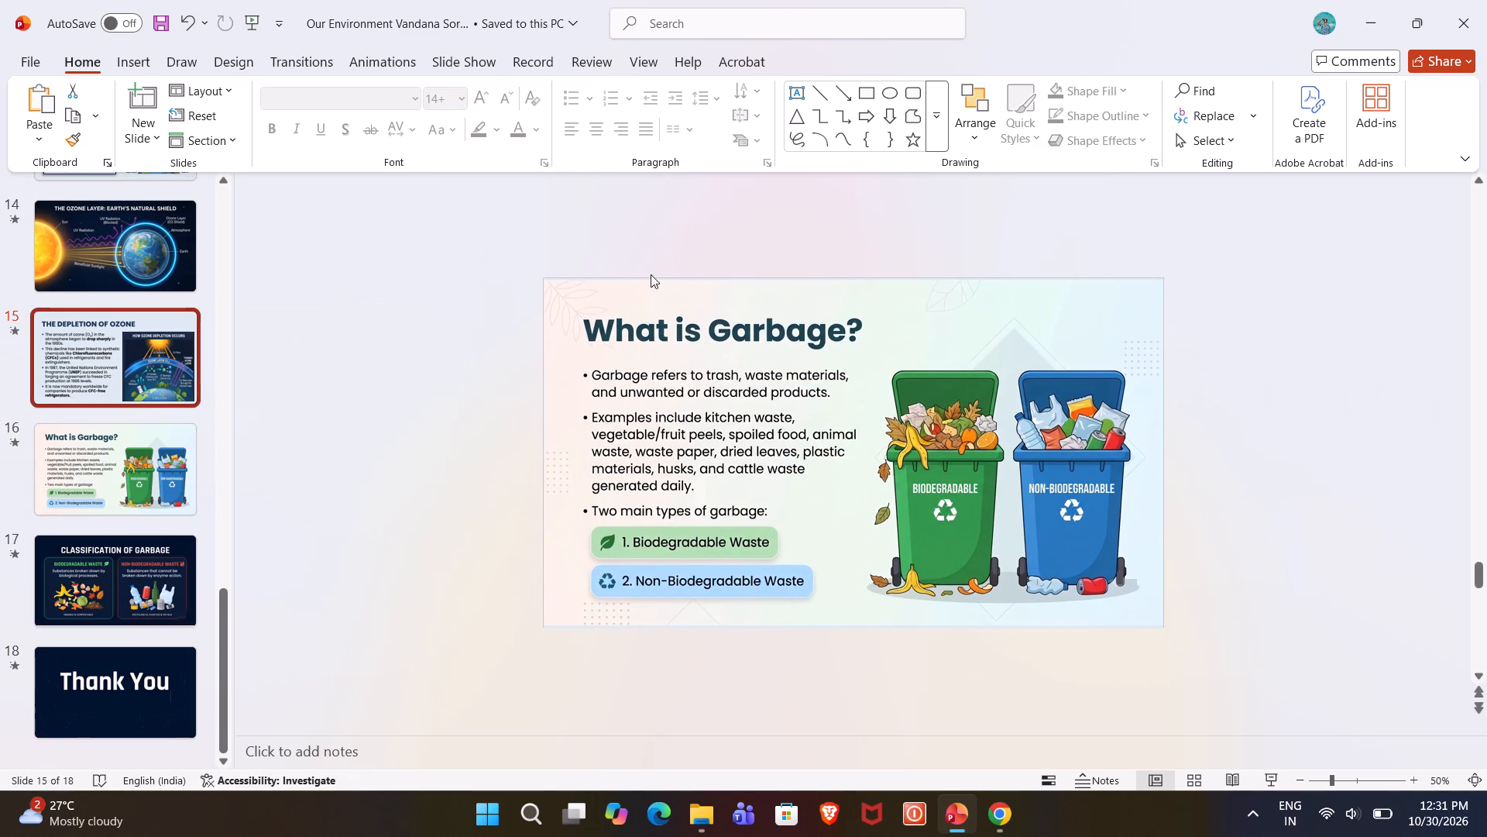
left_click_drag(654, 297, 835, 298)
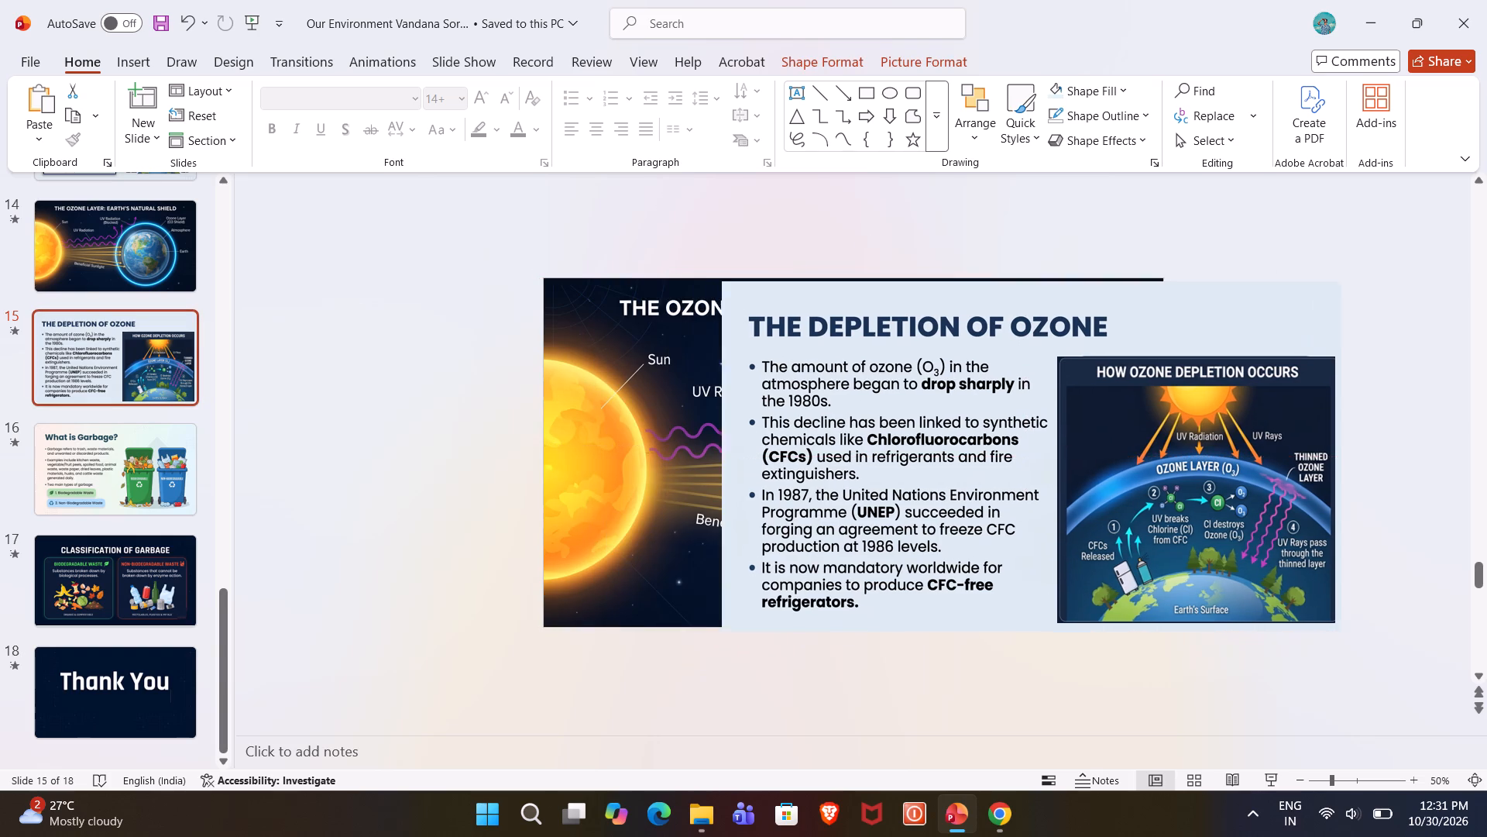
left_click_drag(835, 298, 919, 301)
left_click_drag(905, 298, 743, 291)
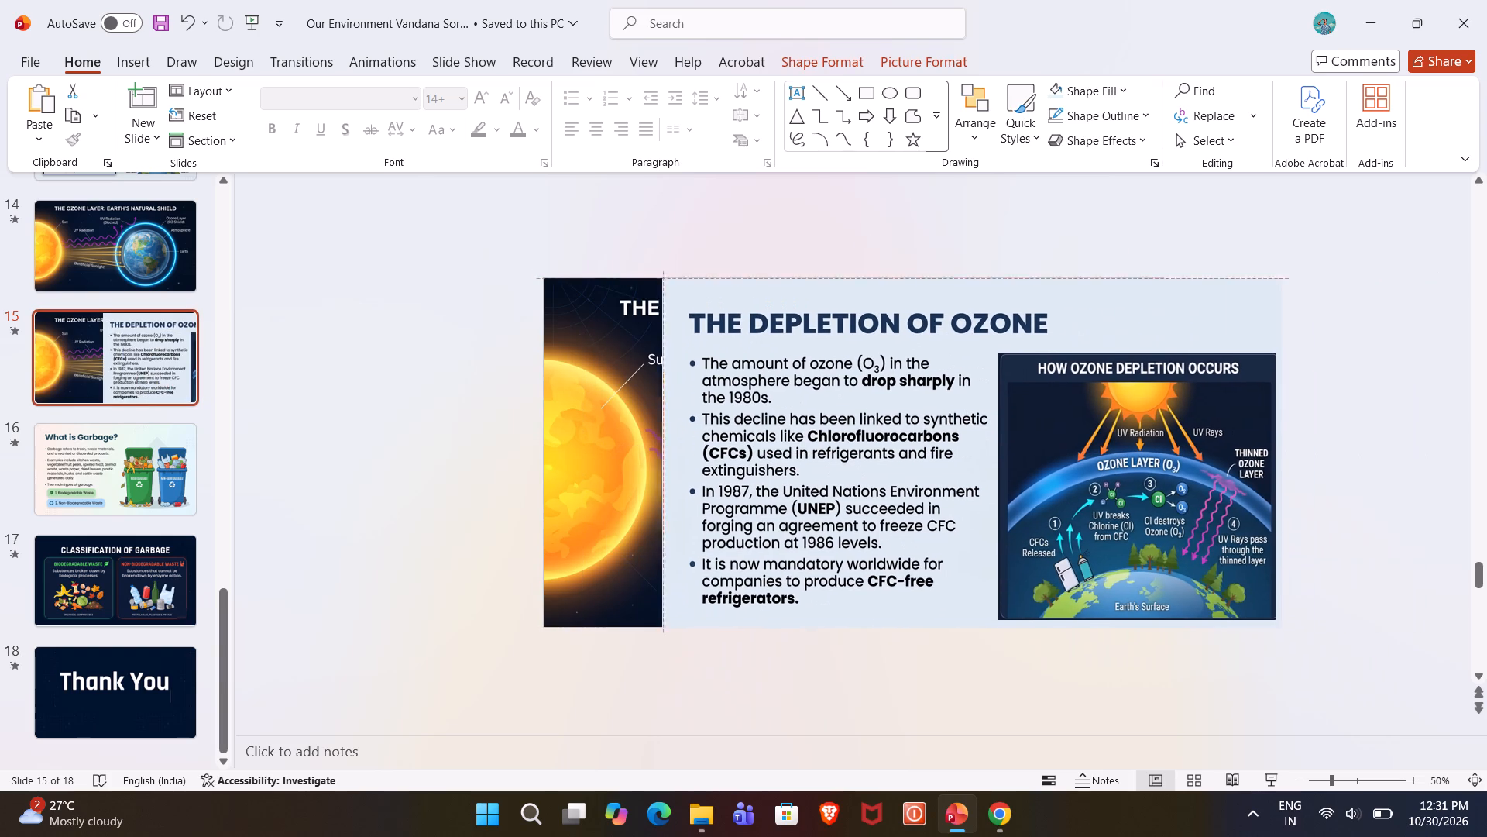
left_click_drag(743, 291, 649, 294)
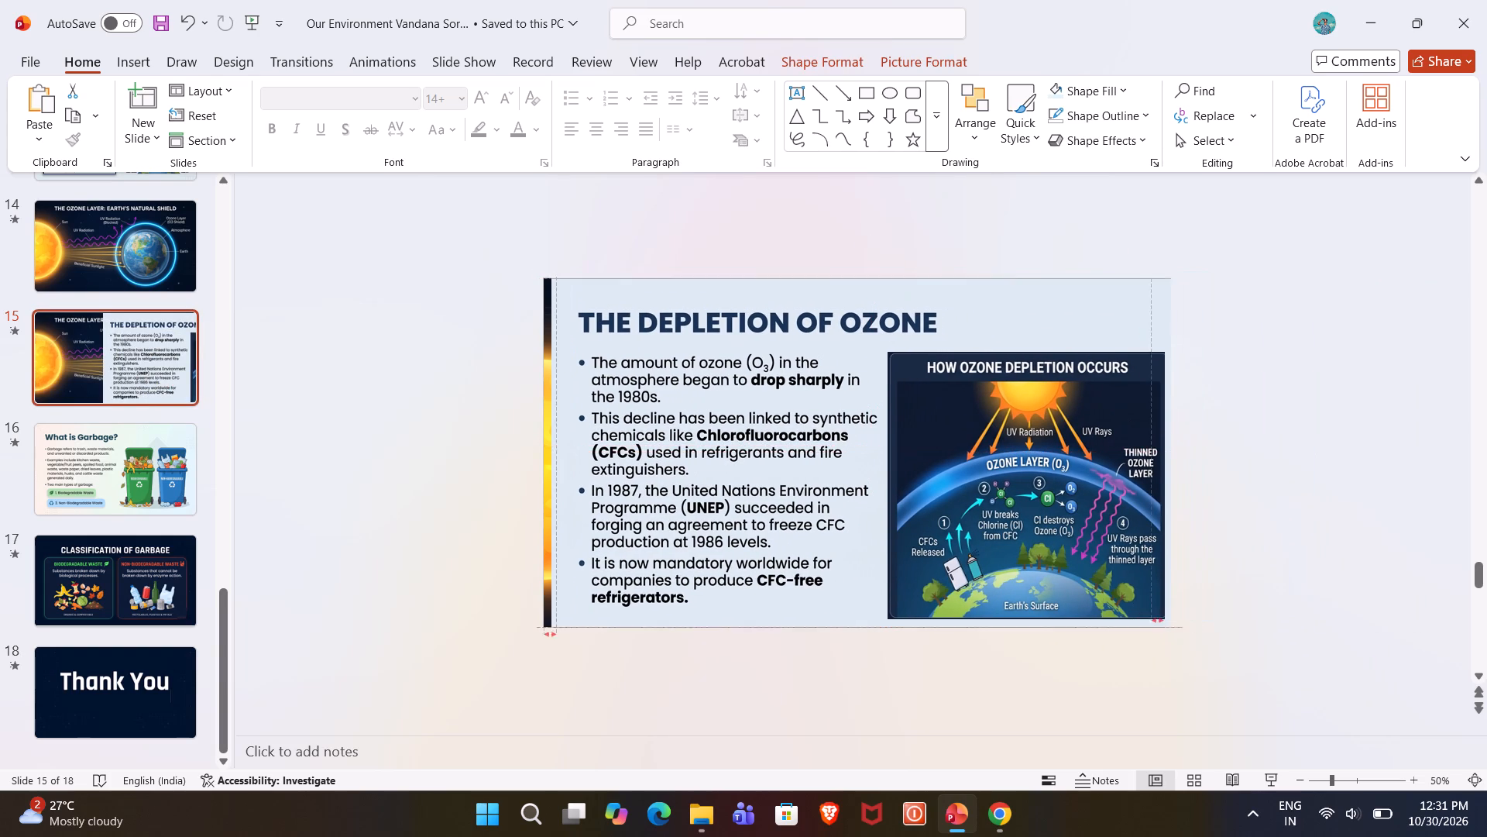
left_click_drag(649, 294, 634, 301)
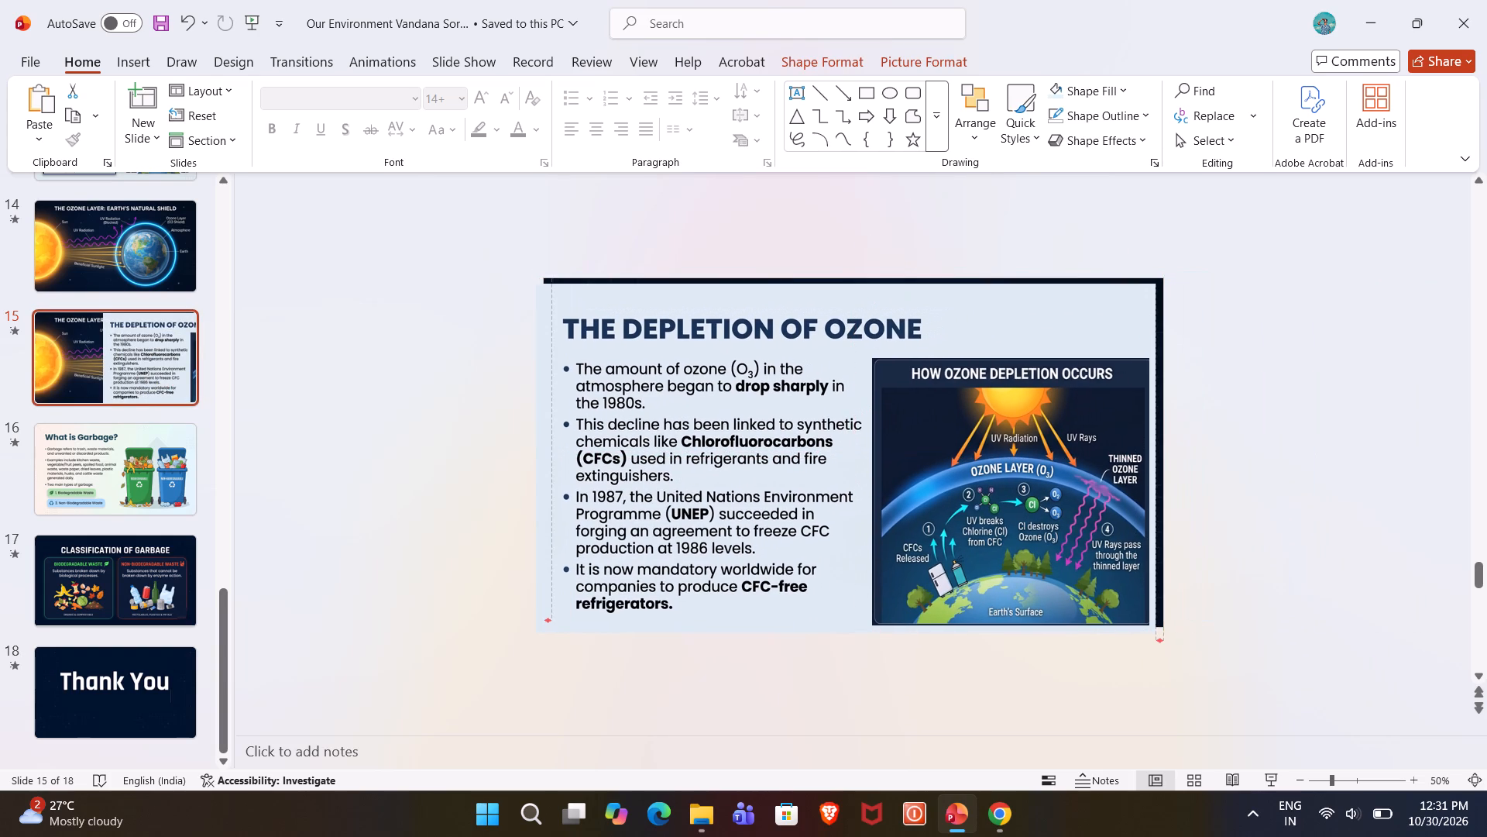
left_click_drag(634, 301, 637, 292)
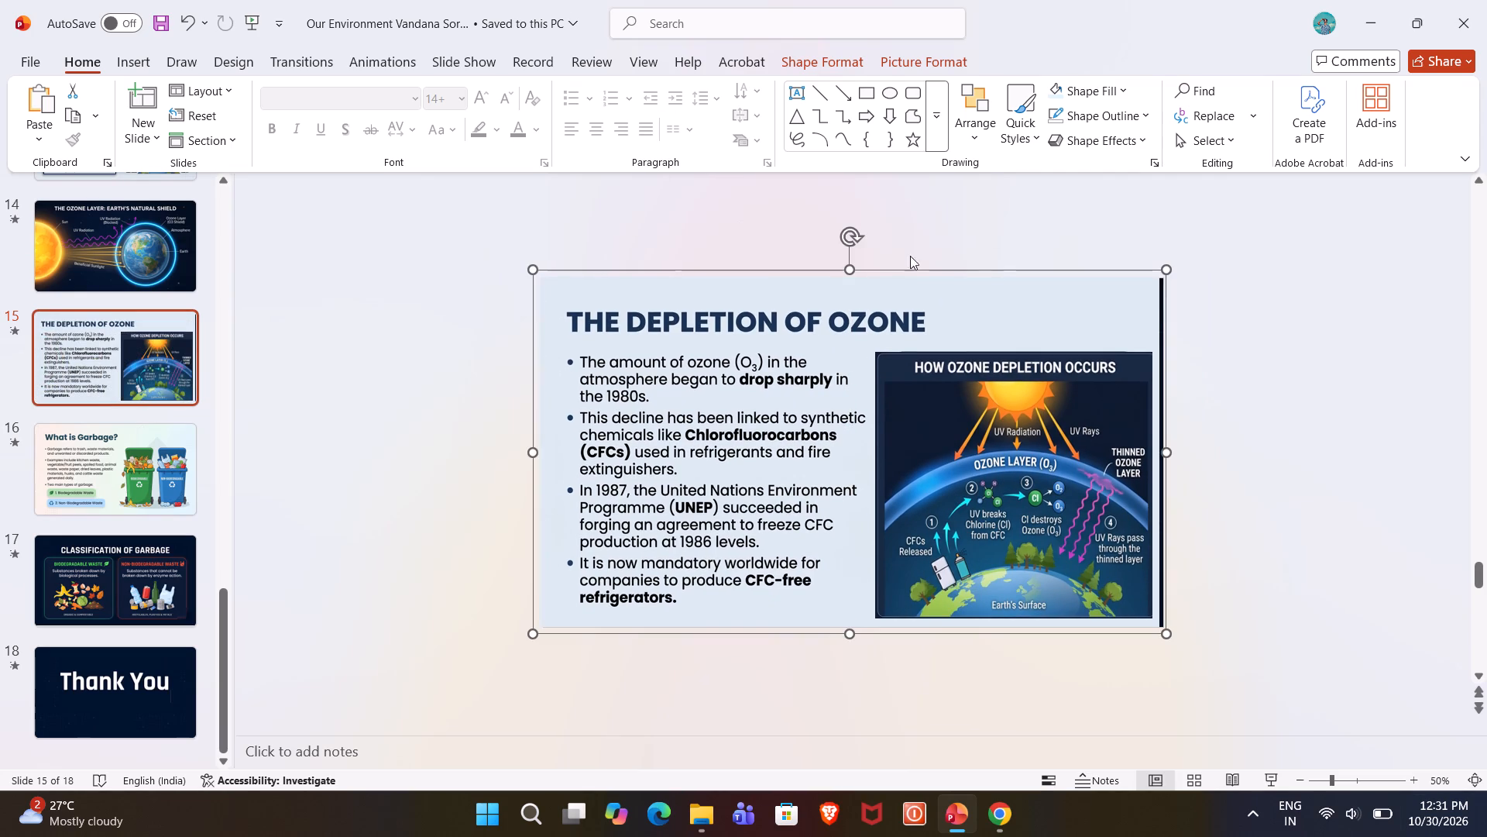
left_click(699, 285)
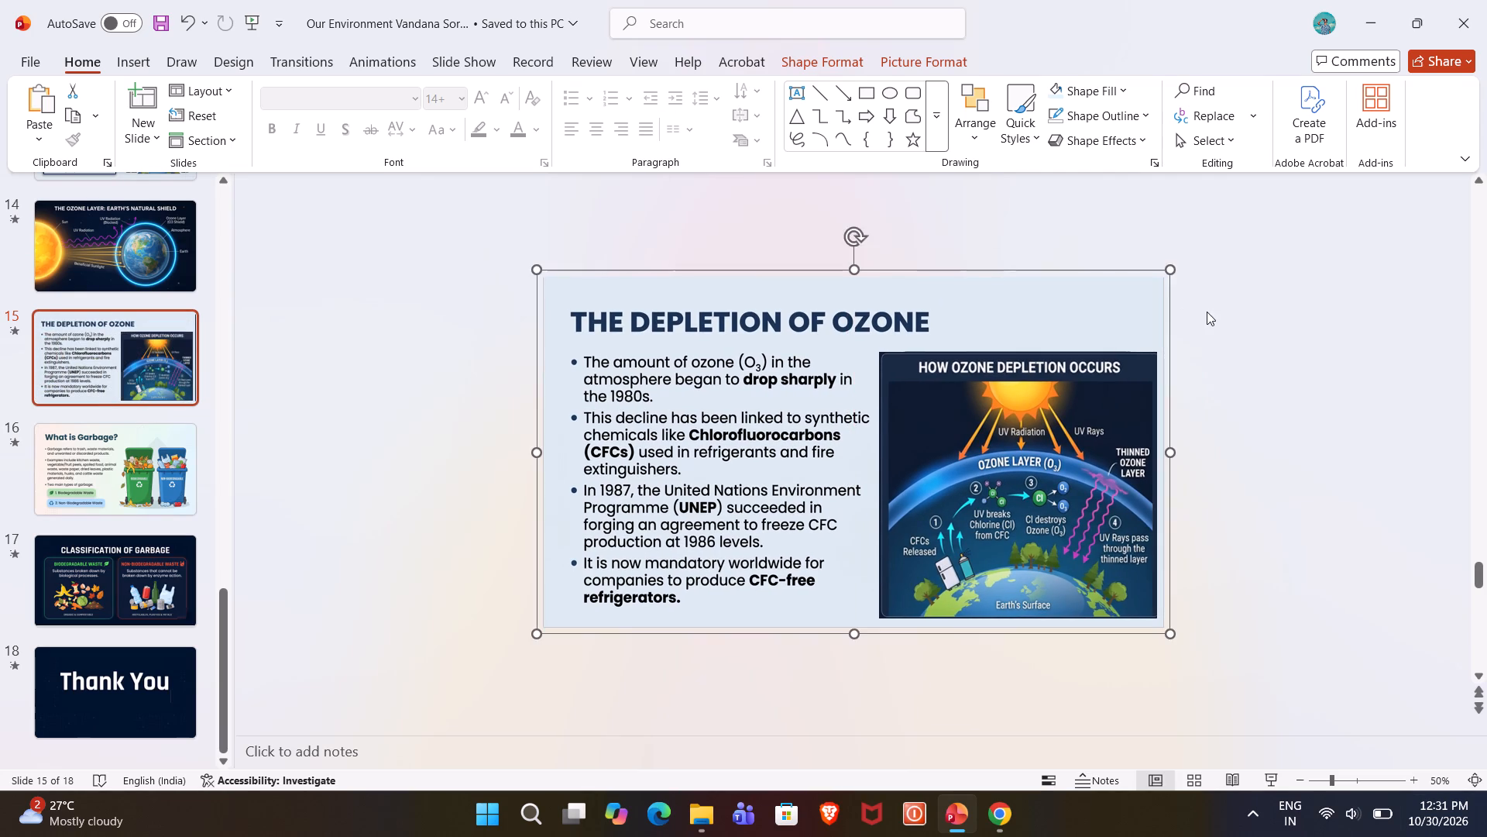
left_click(1209, 312)
Play the slide show from slide 1 through slide 11, checking each slide's appearance, and exit at "Limitations of Energy Flow".
scroll(100, 362, "up", 10)
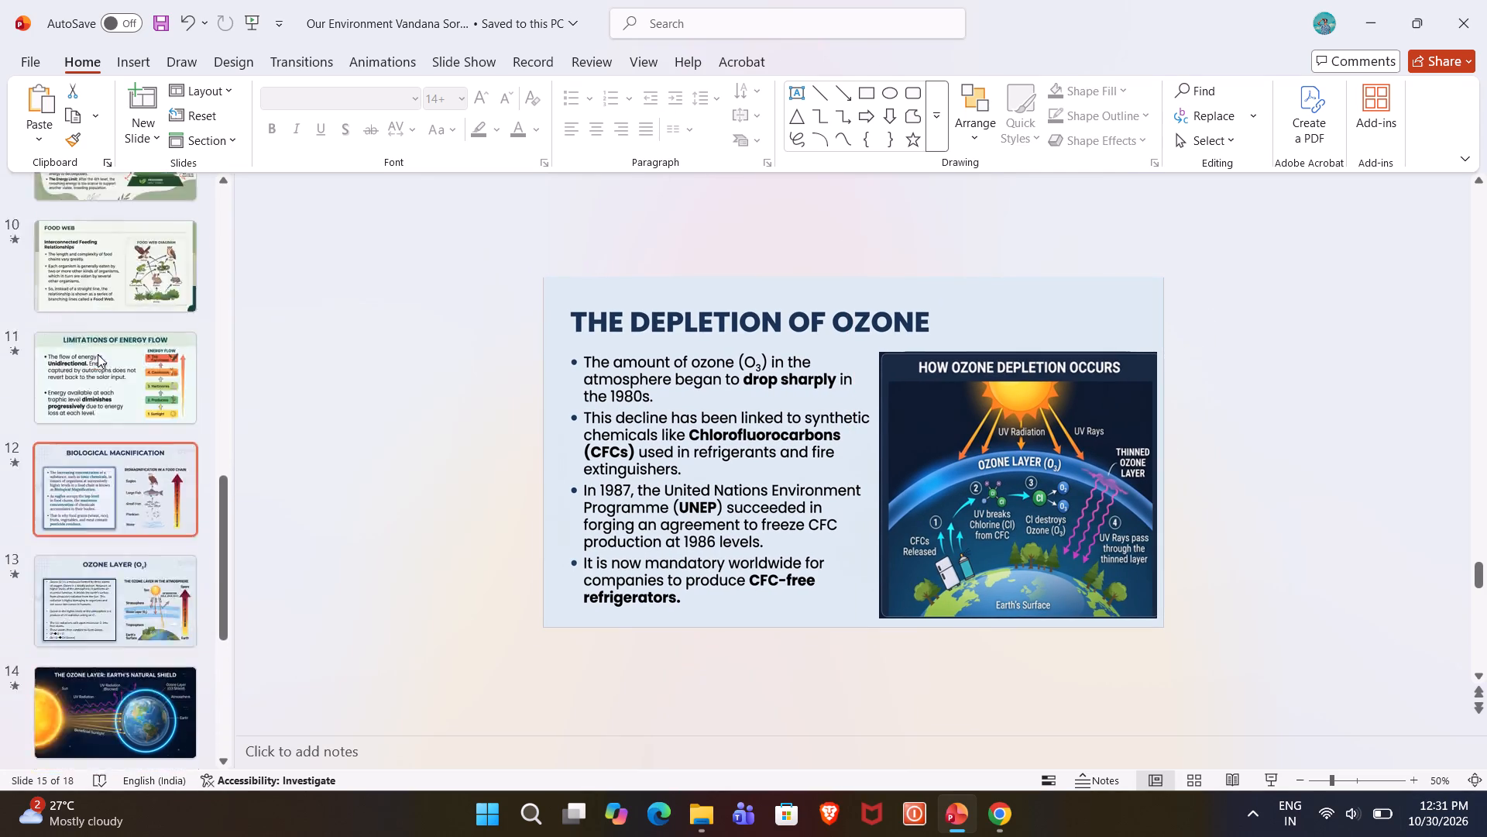
scroll(98, 354, "up", 20)
scroll(98, 354, "up", 3)
left_click(118, 244)
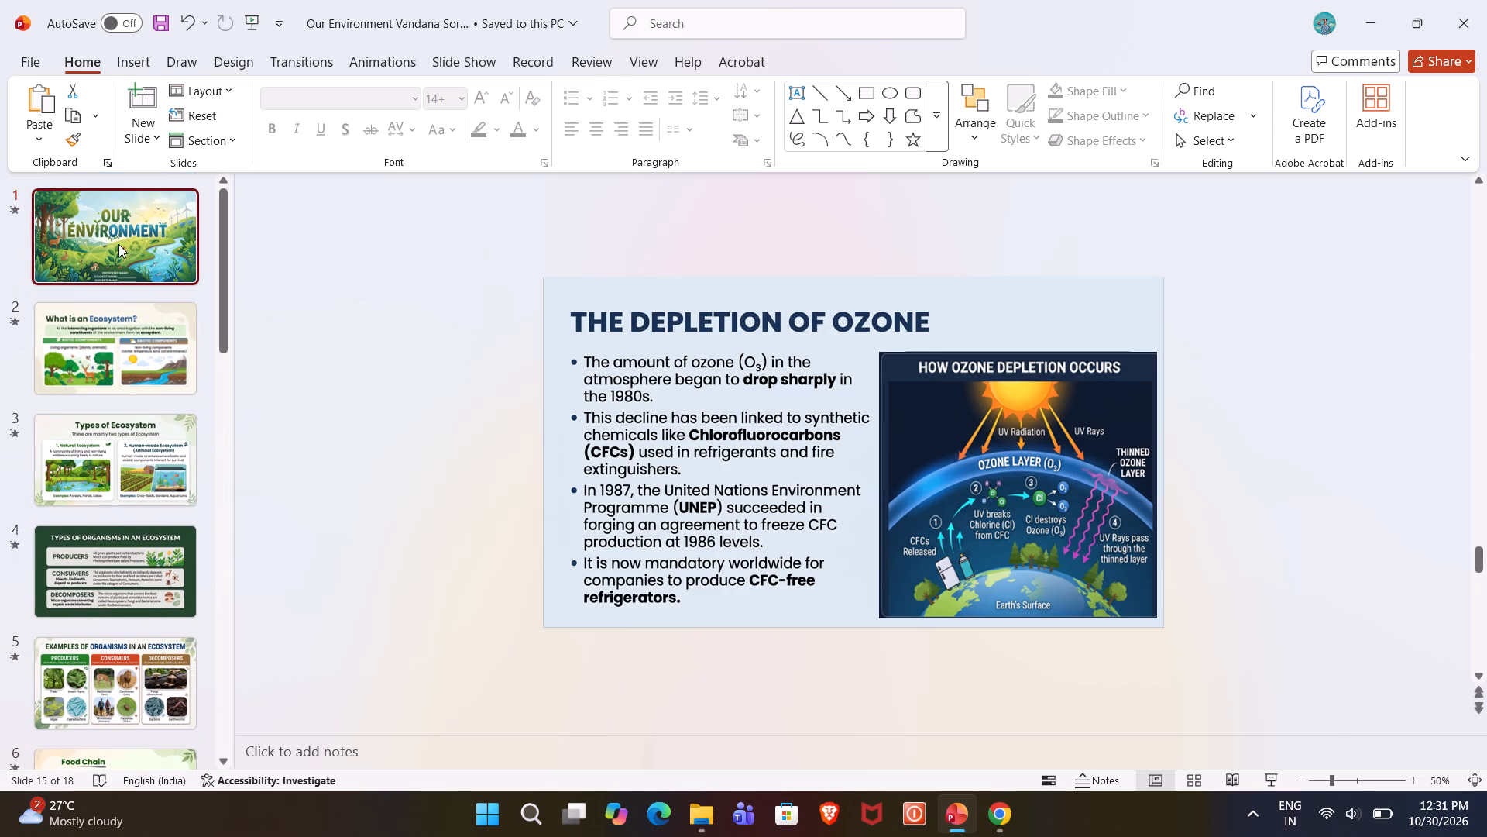
left_click(1273, 778)
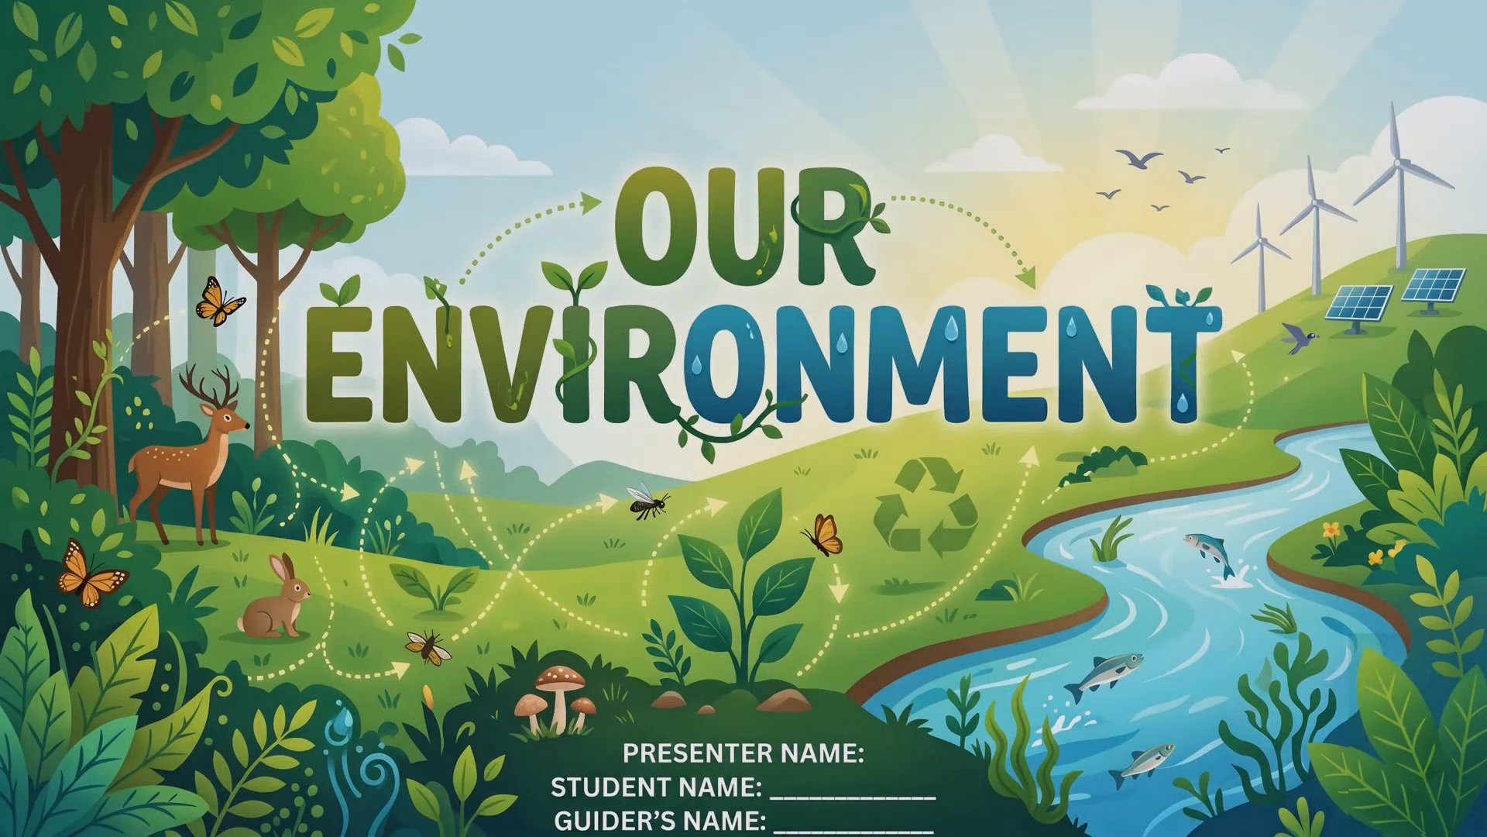
key("Right")
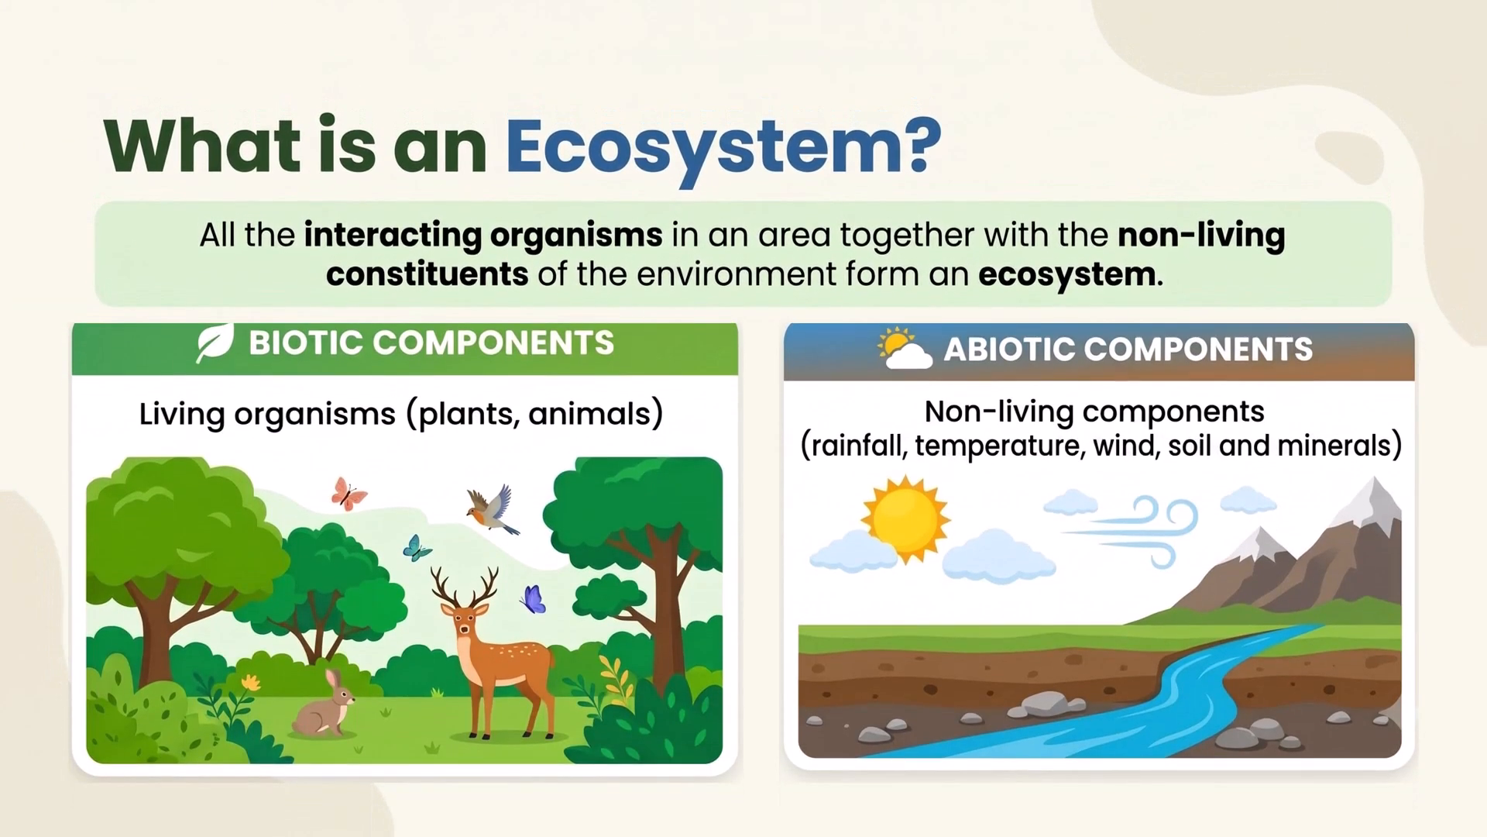
key("Right")
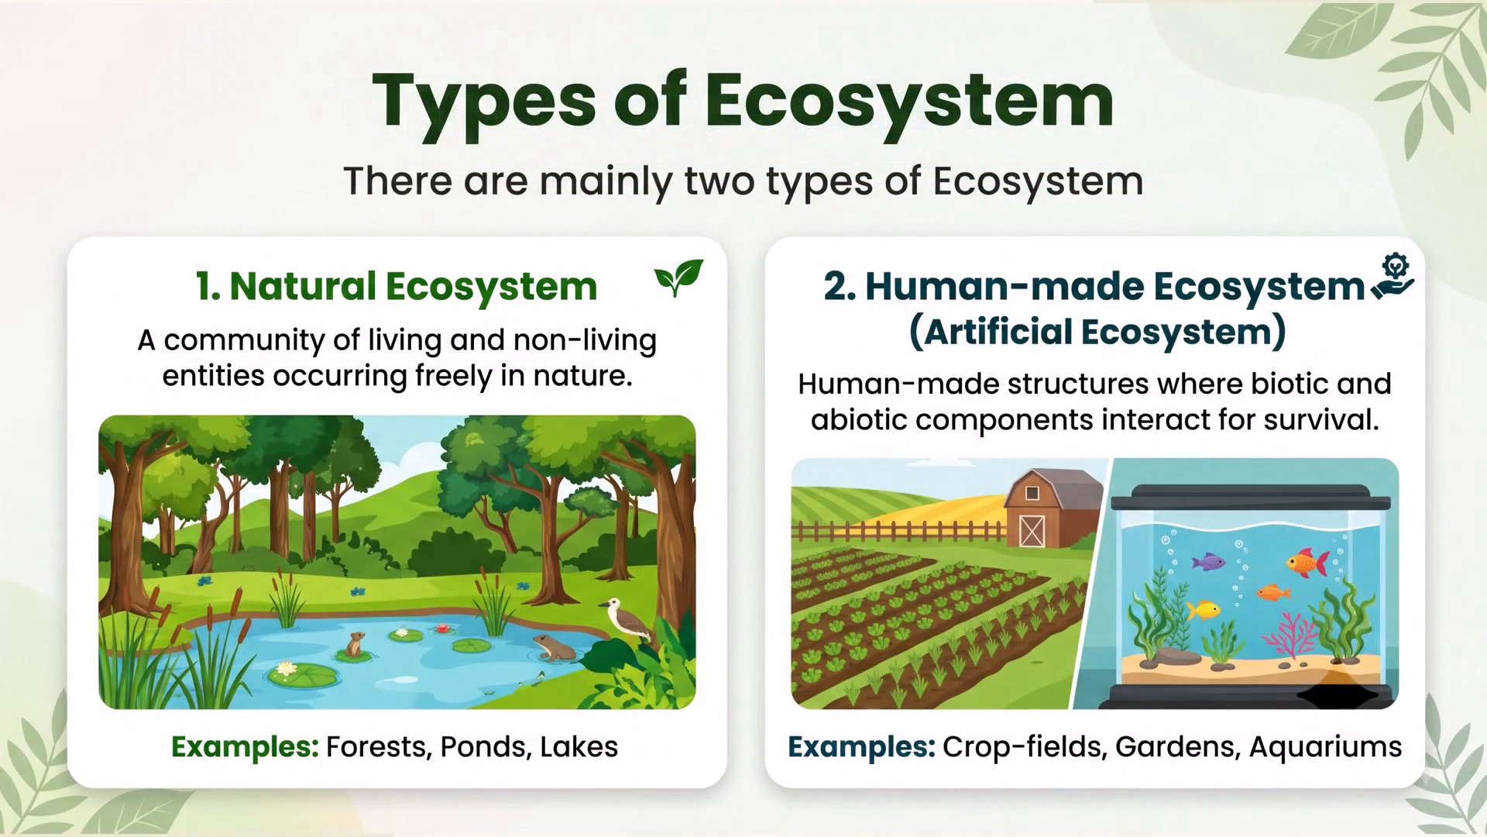
key("Right")
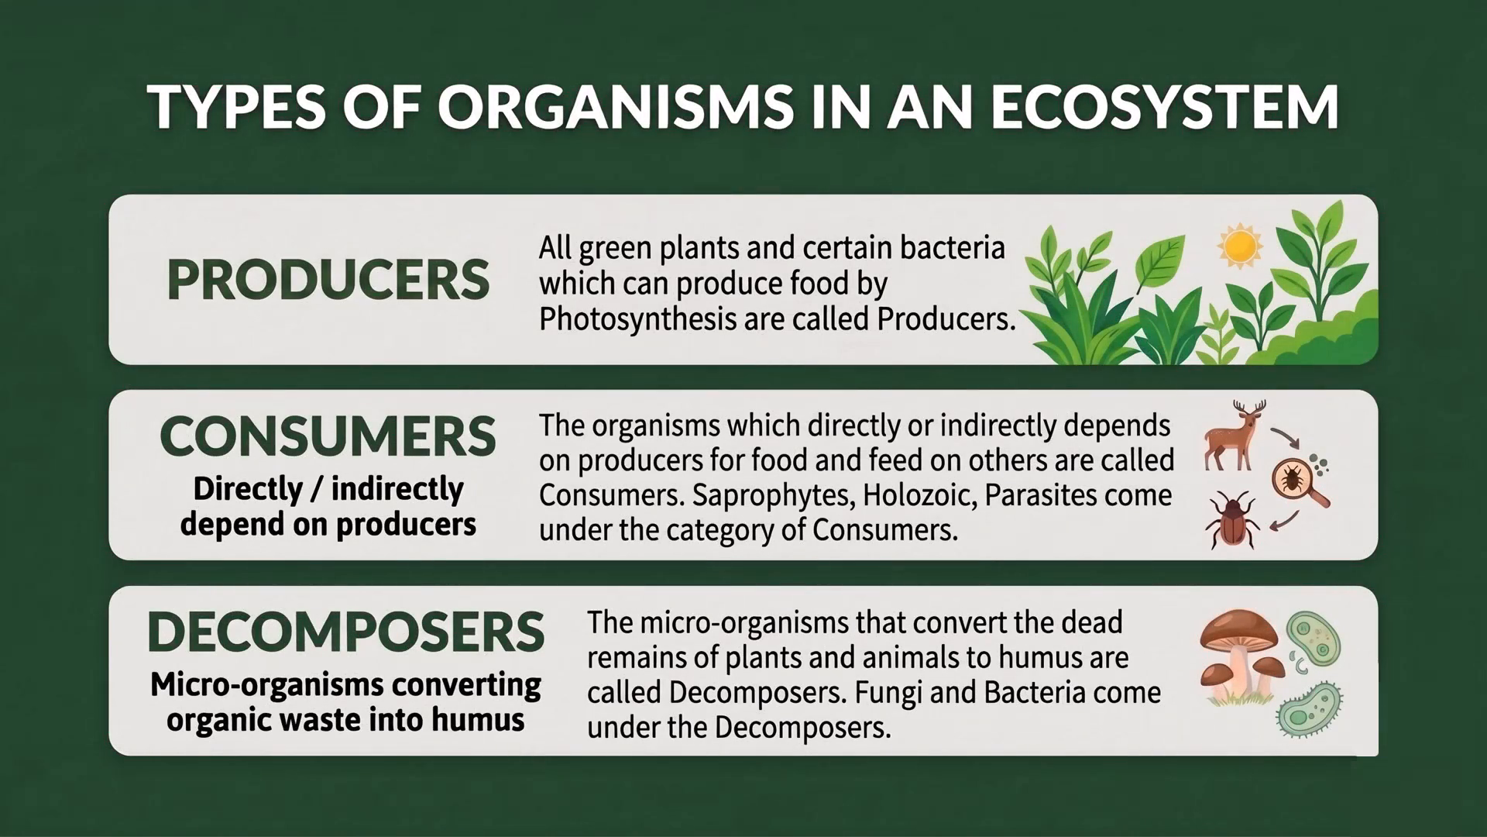
key("Right")
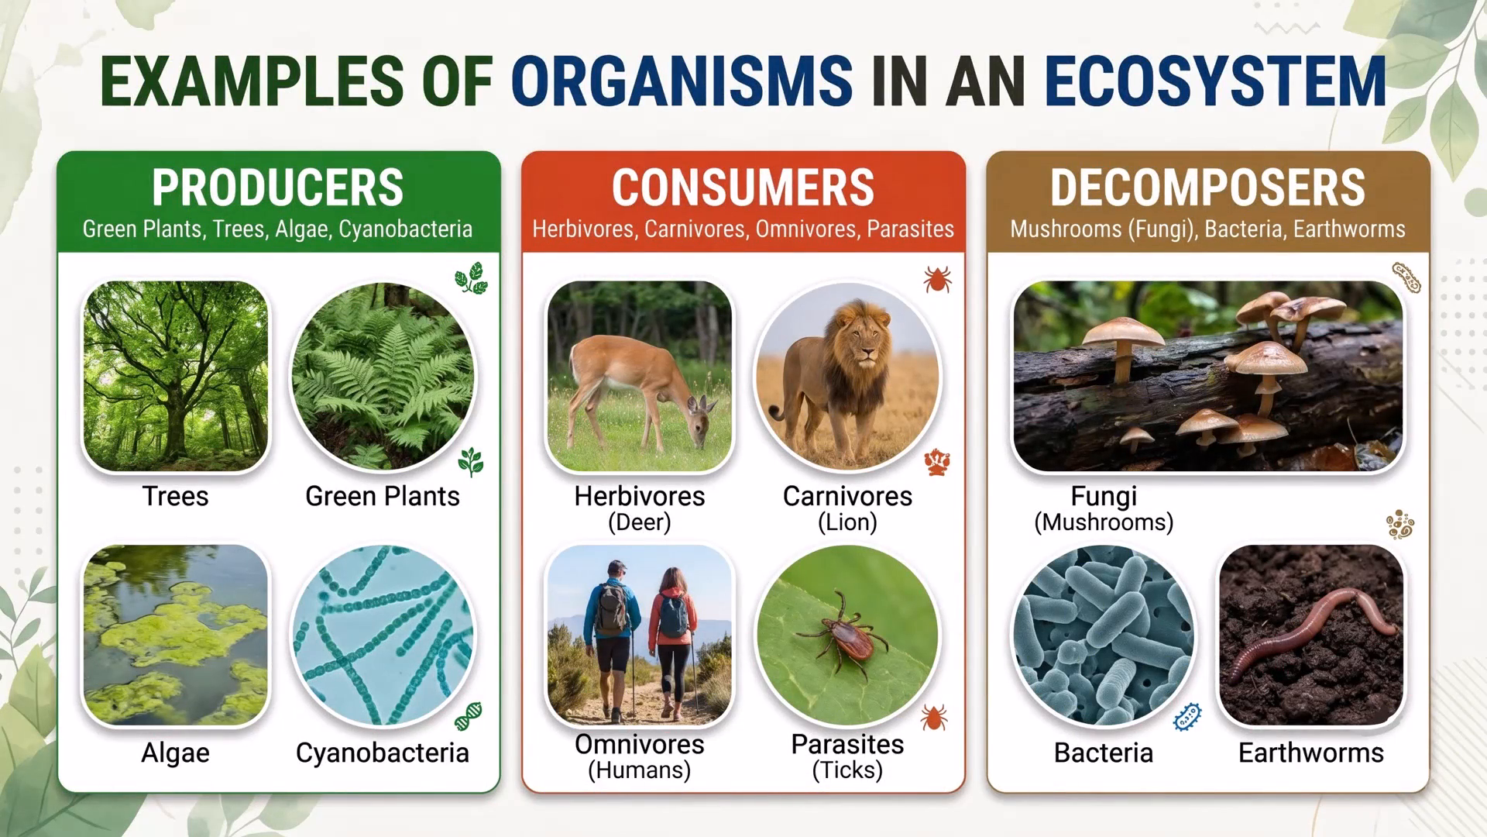
key("Right")
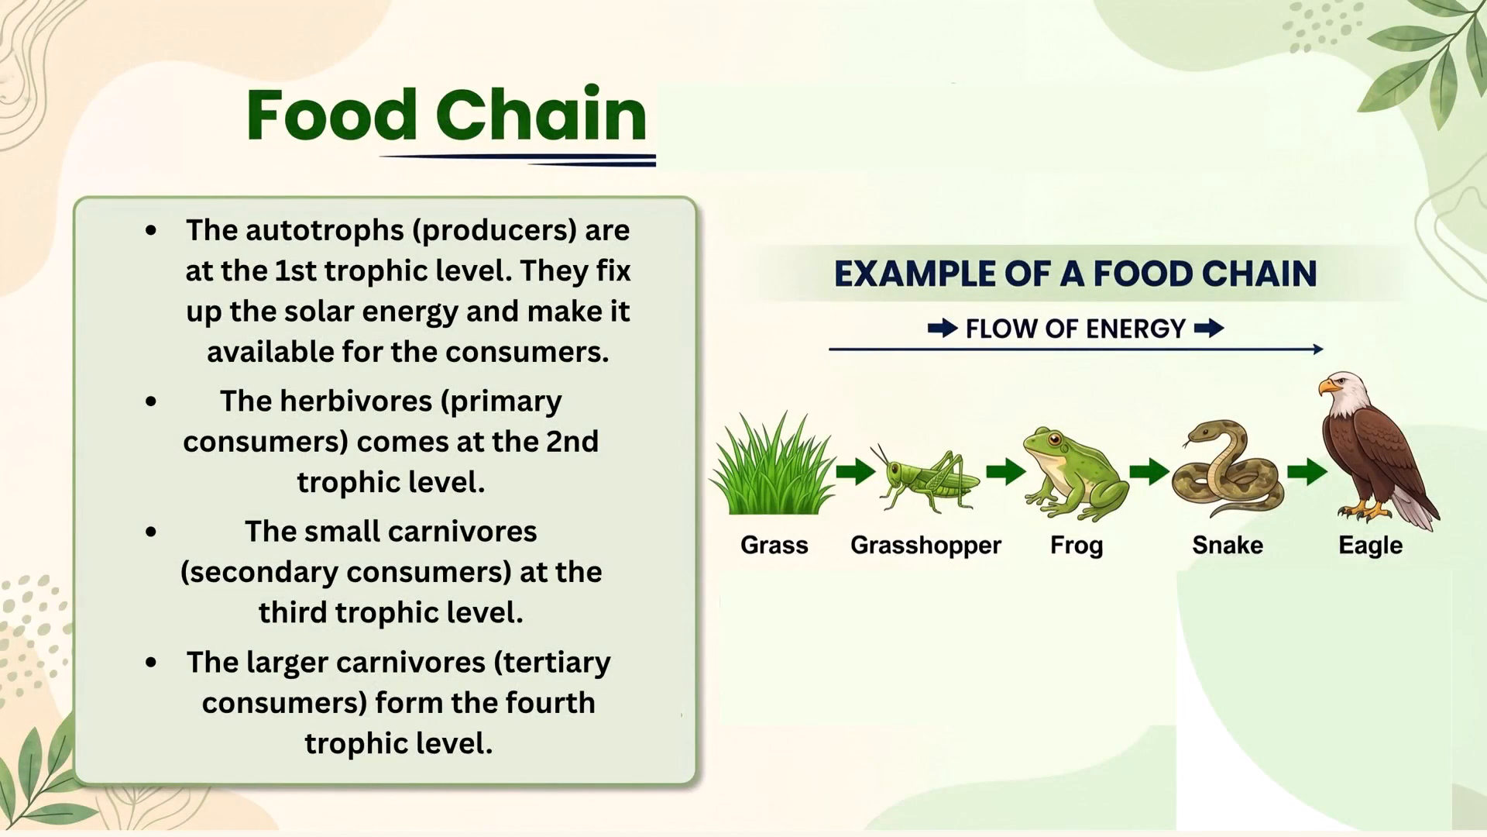
key("Right")
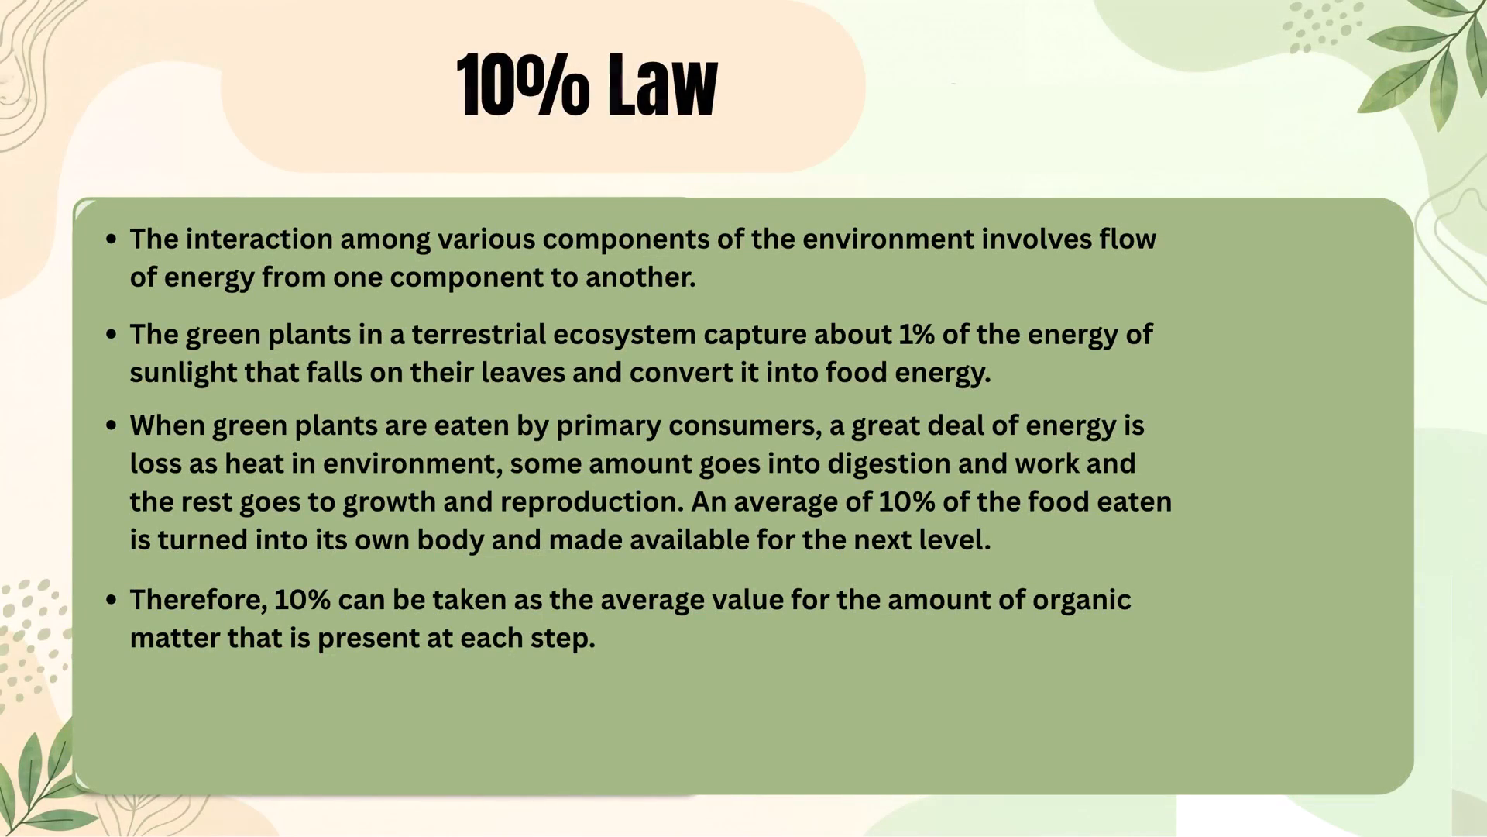
key("Right")
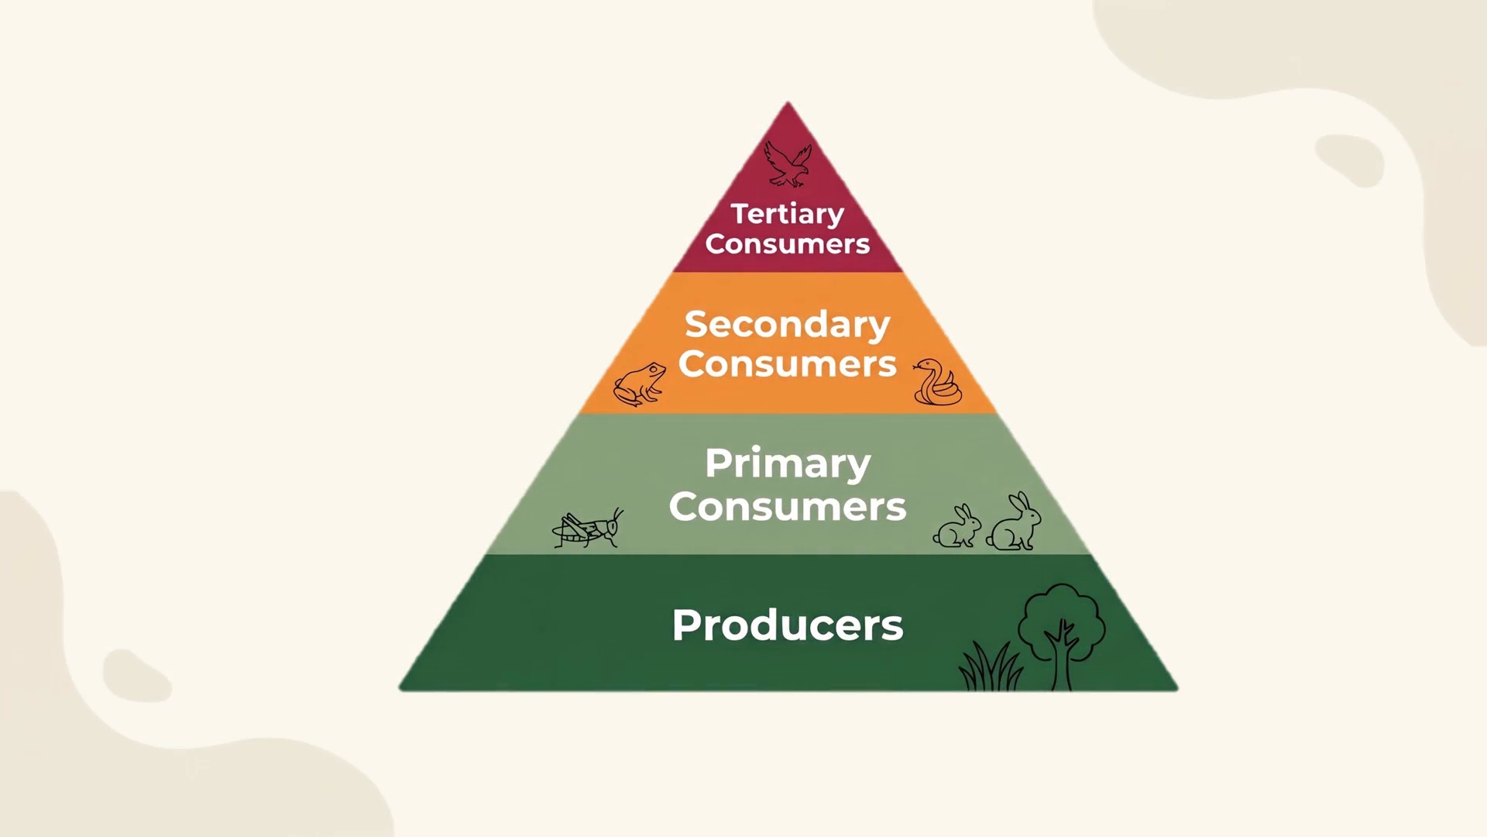
key("Right")
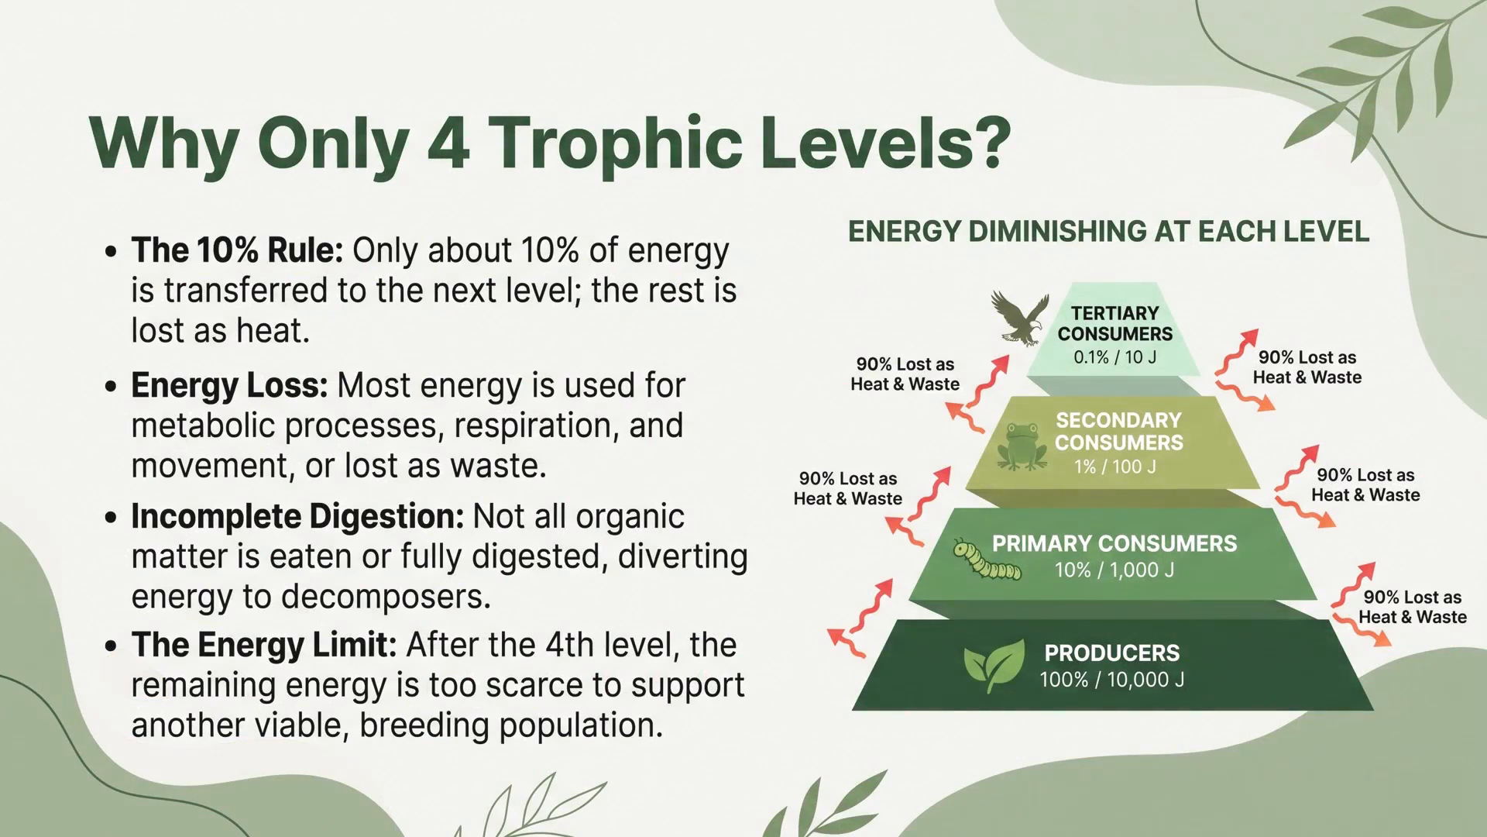
key("Right")
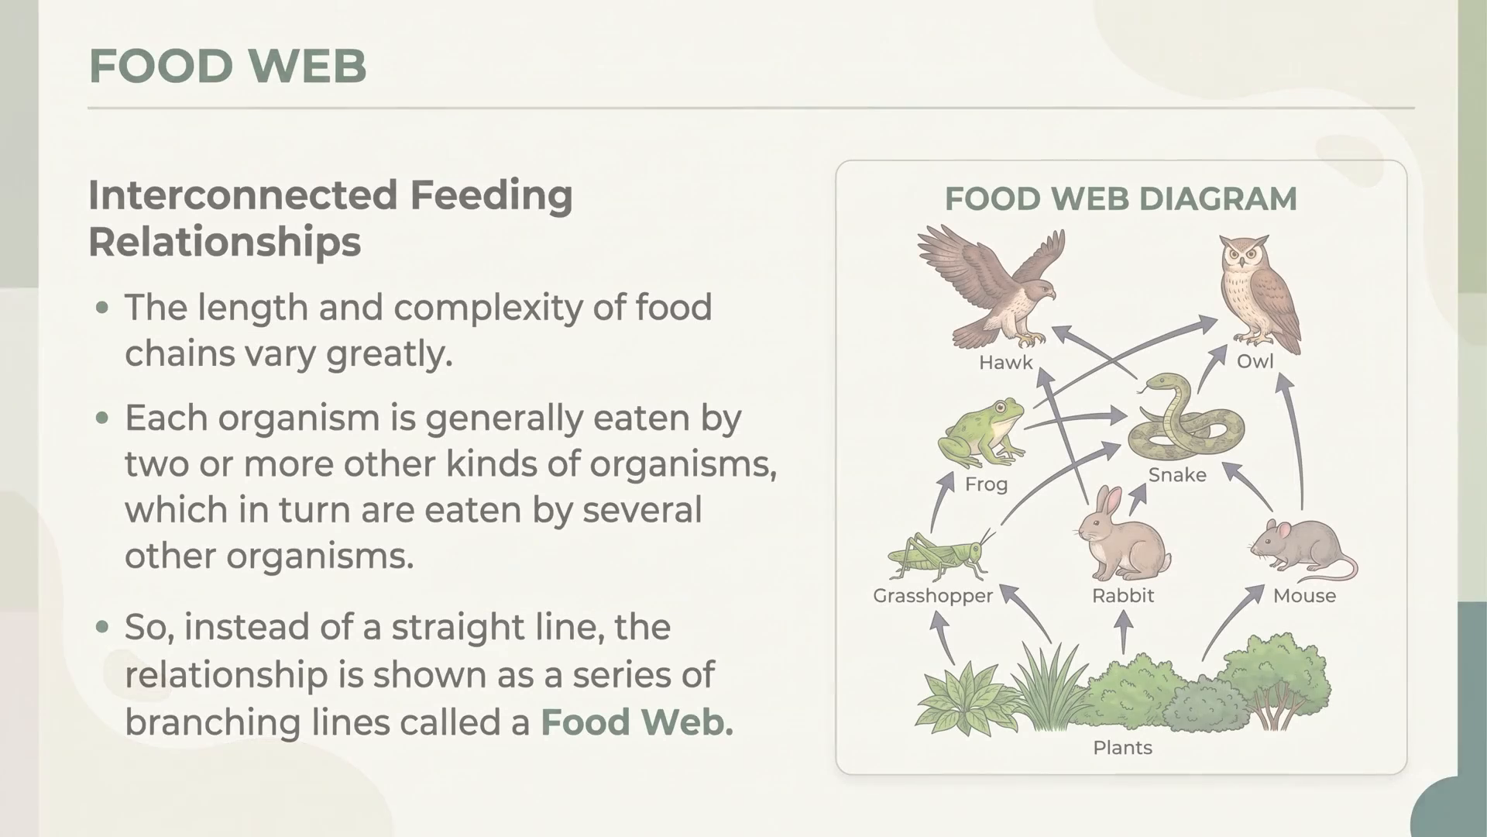
key("Right")
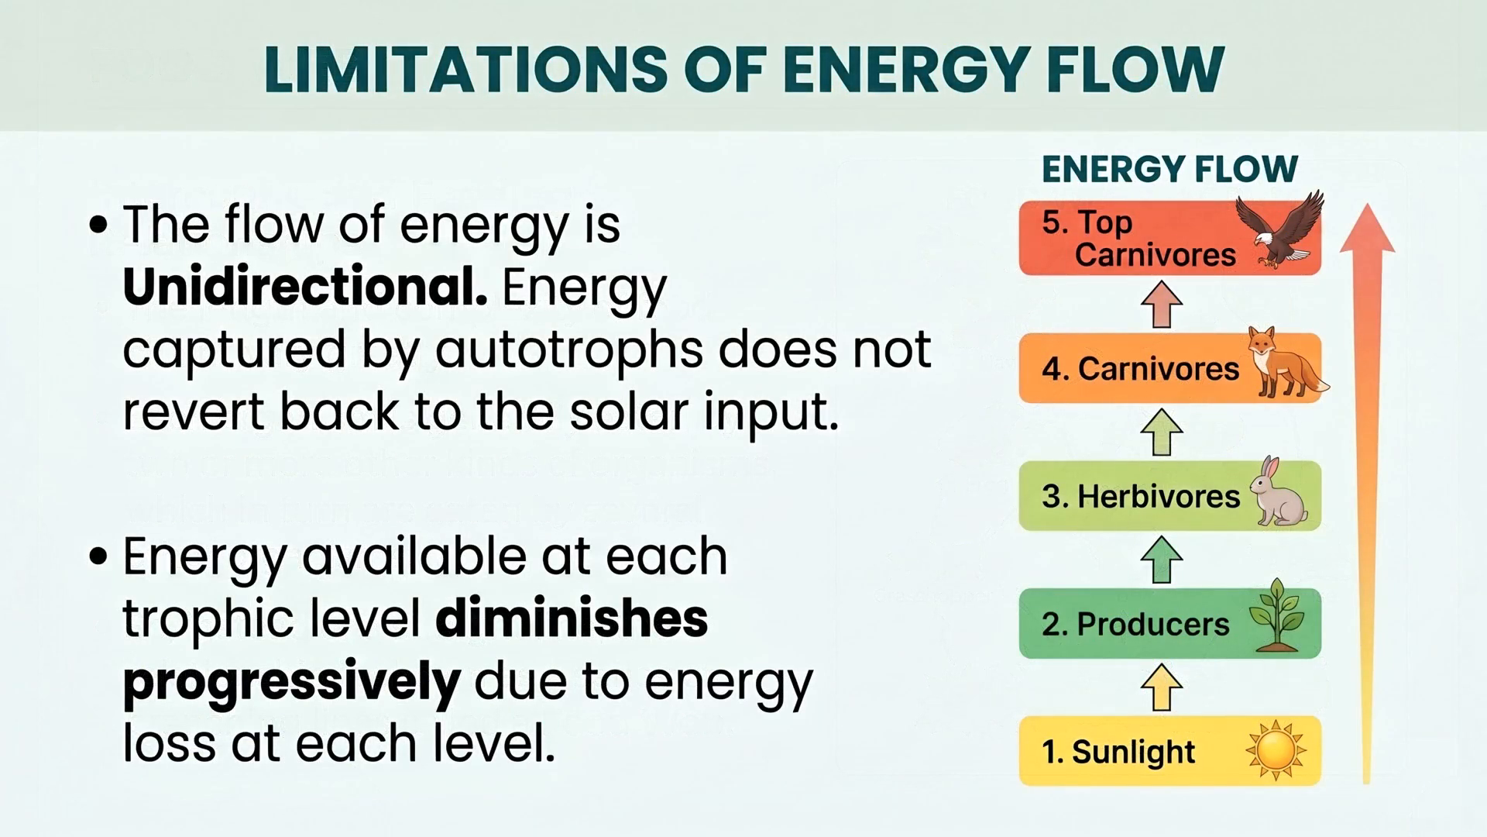
key("Escape")
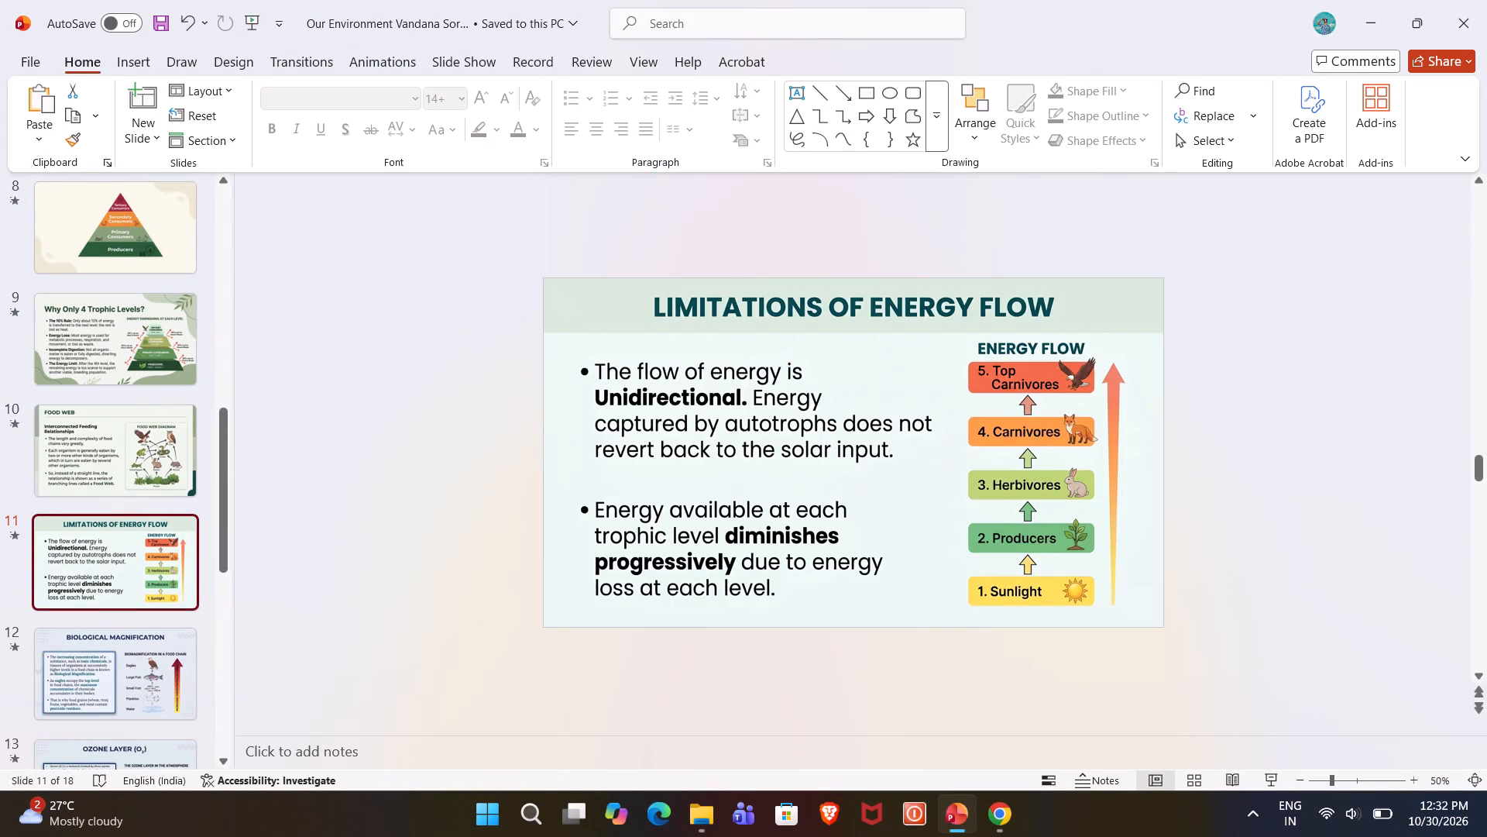
Delete the "Food Web" picture beneath "Limitations of Energy Flow" on slide 11, leaving the latter picture covering the whole slide.
left_click_drag(901, 390, 1160, 543)
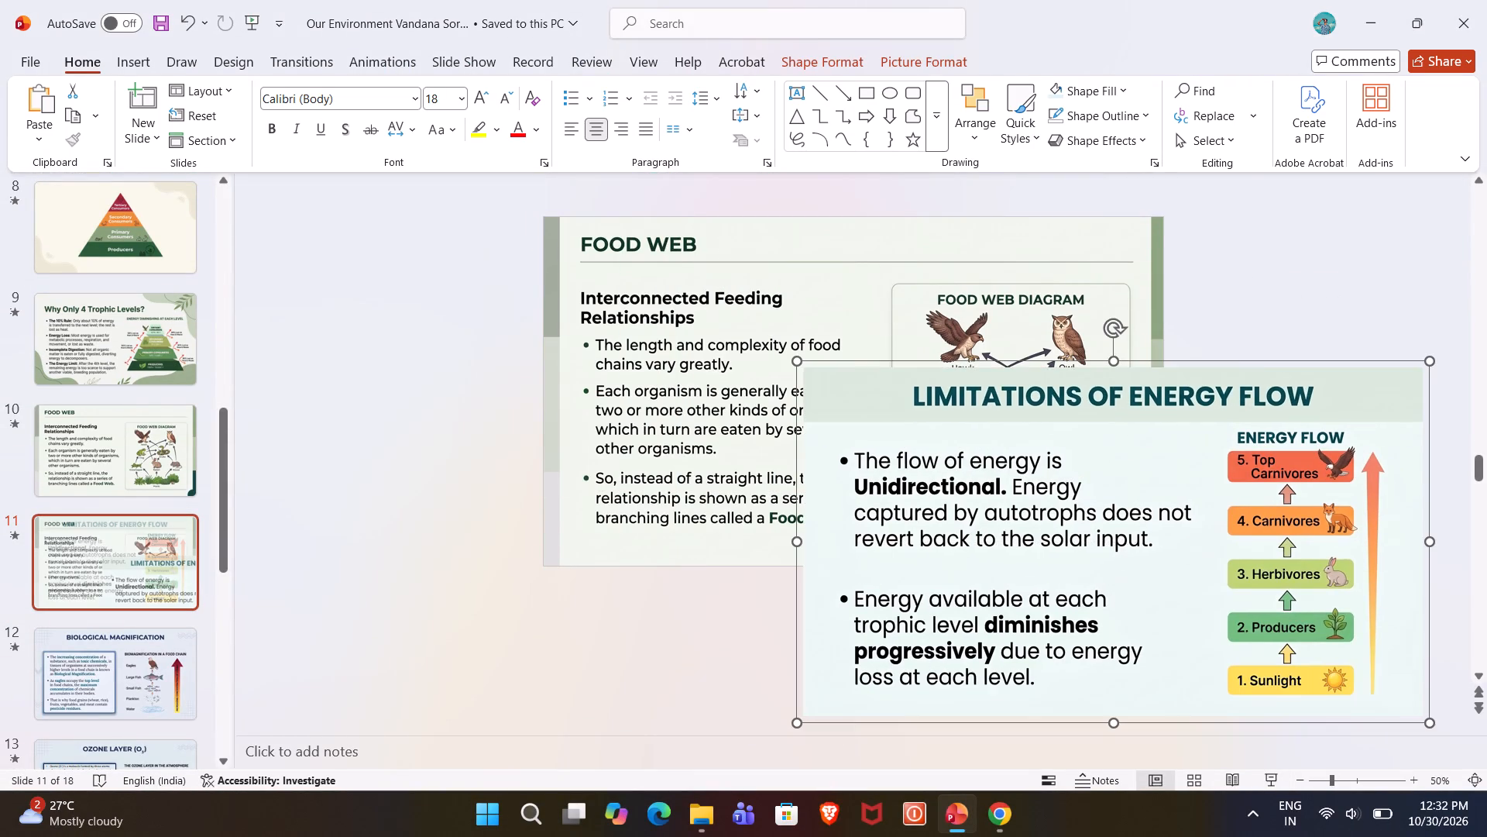
left_click(838, 233)
key("Delete")
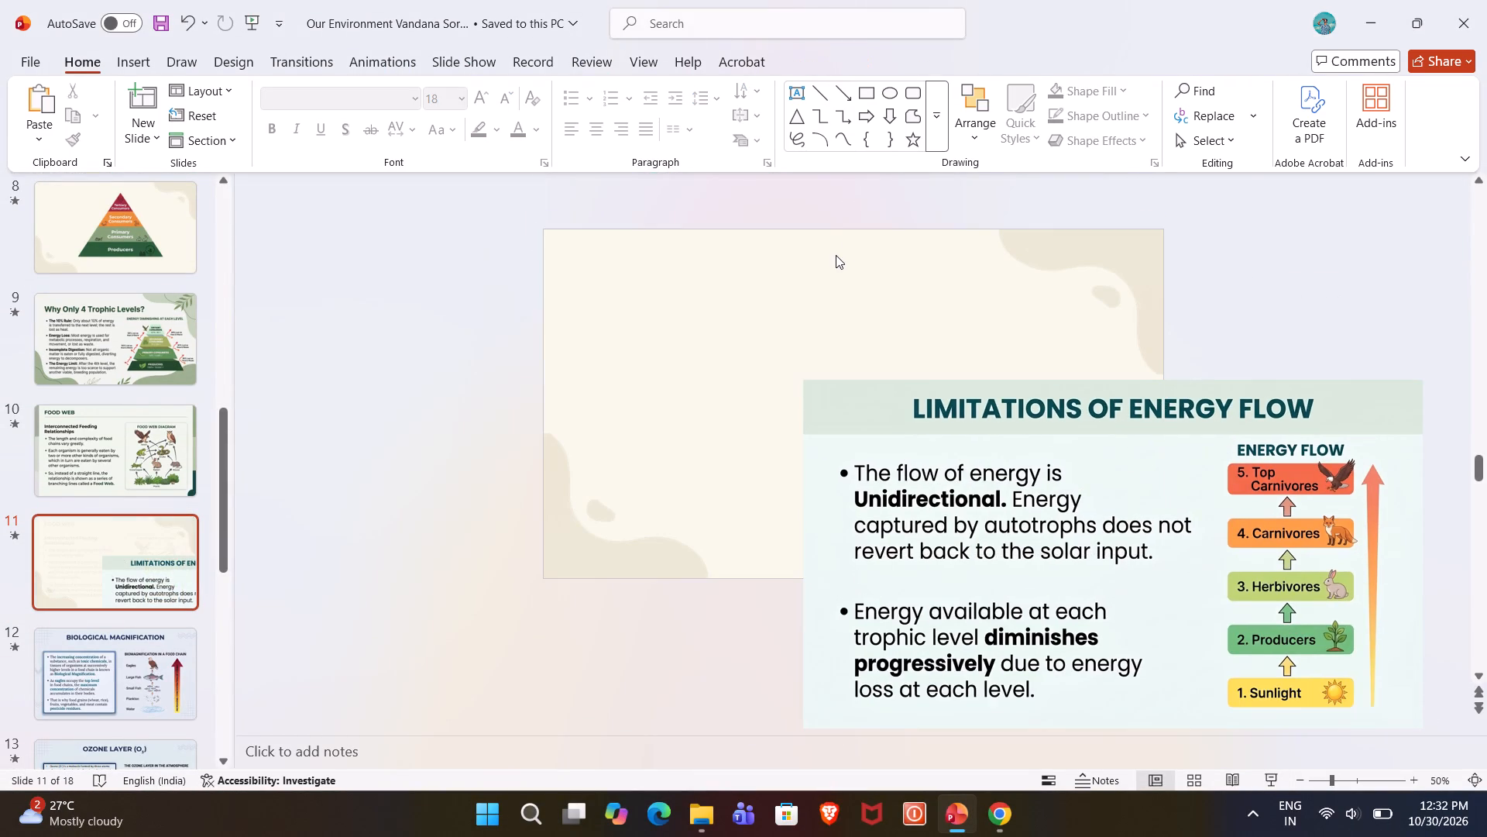
left_click_drag(1125, 449, 884, 288)
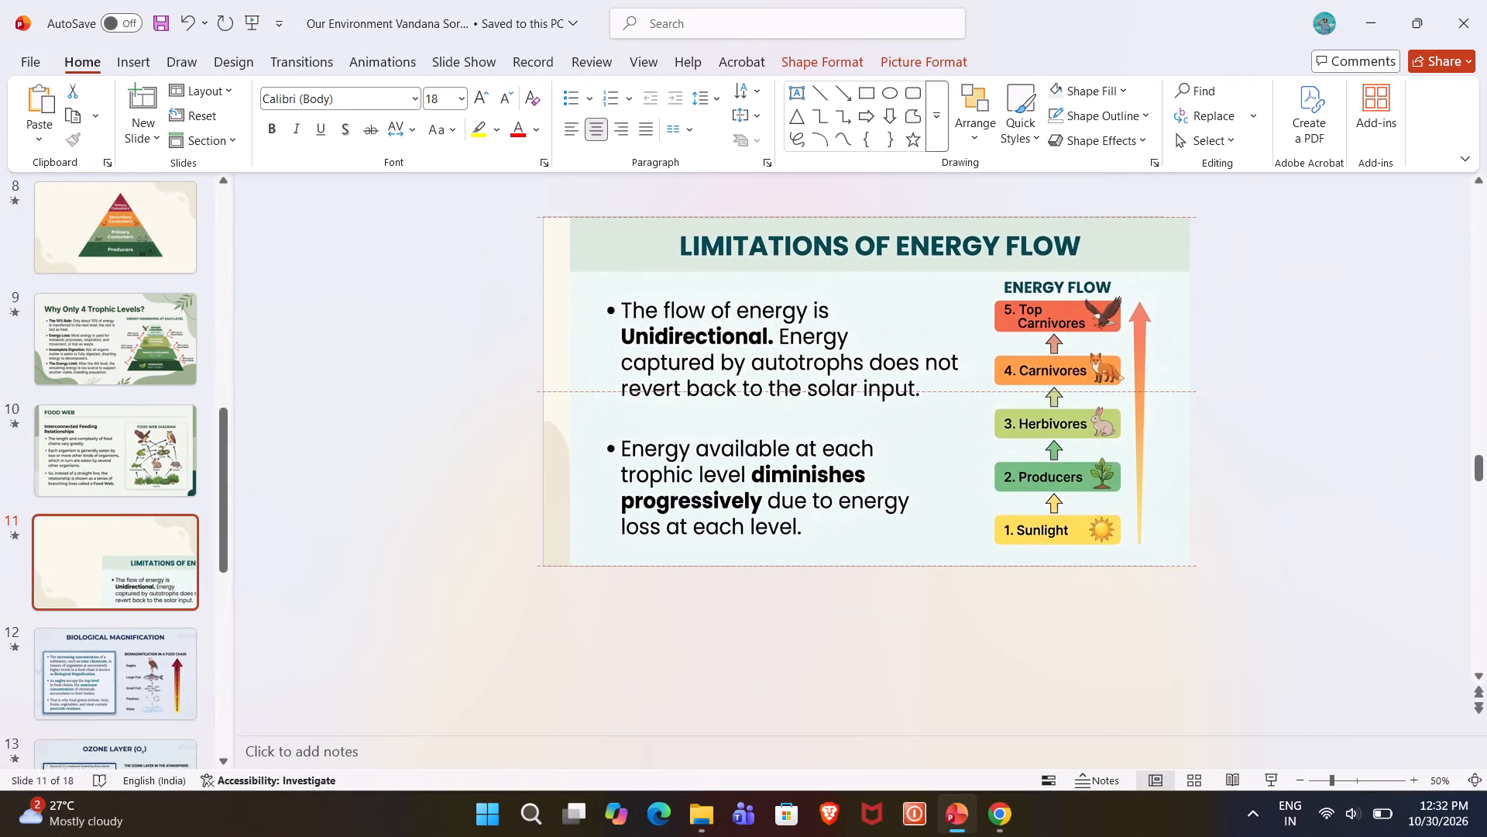
left_click_drag(884, 288, 866, 287)
left_click(1305, 353)
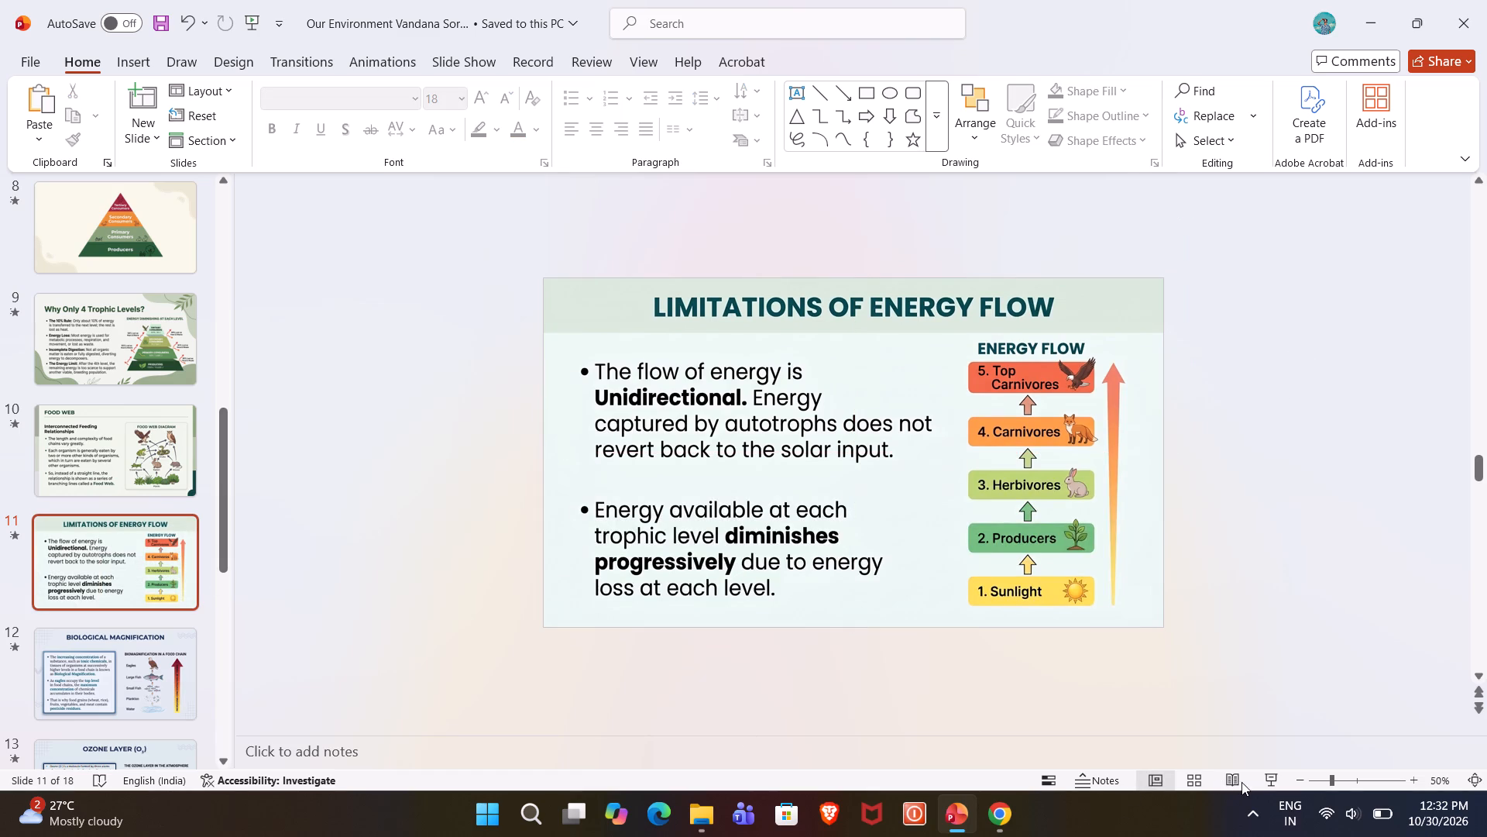
Play the slide show from slide 11, step back to "Food Web", check forward to slide 13, and exit there.
left_click(1263, 790)
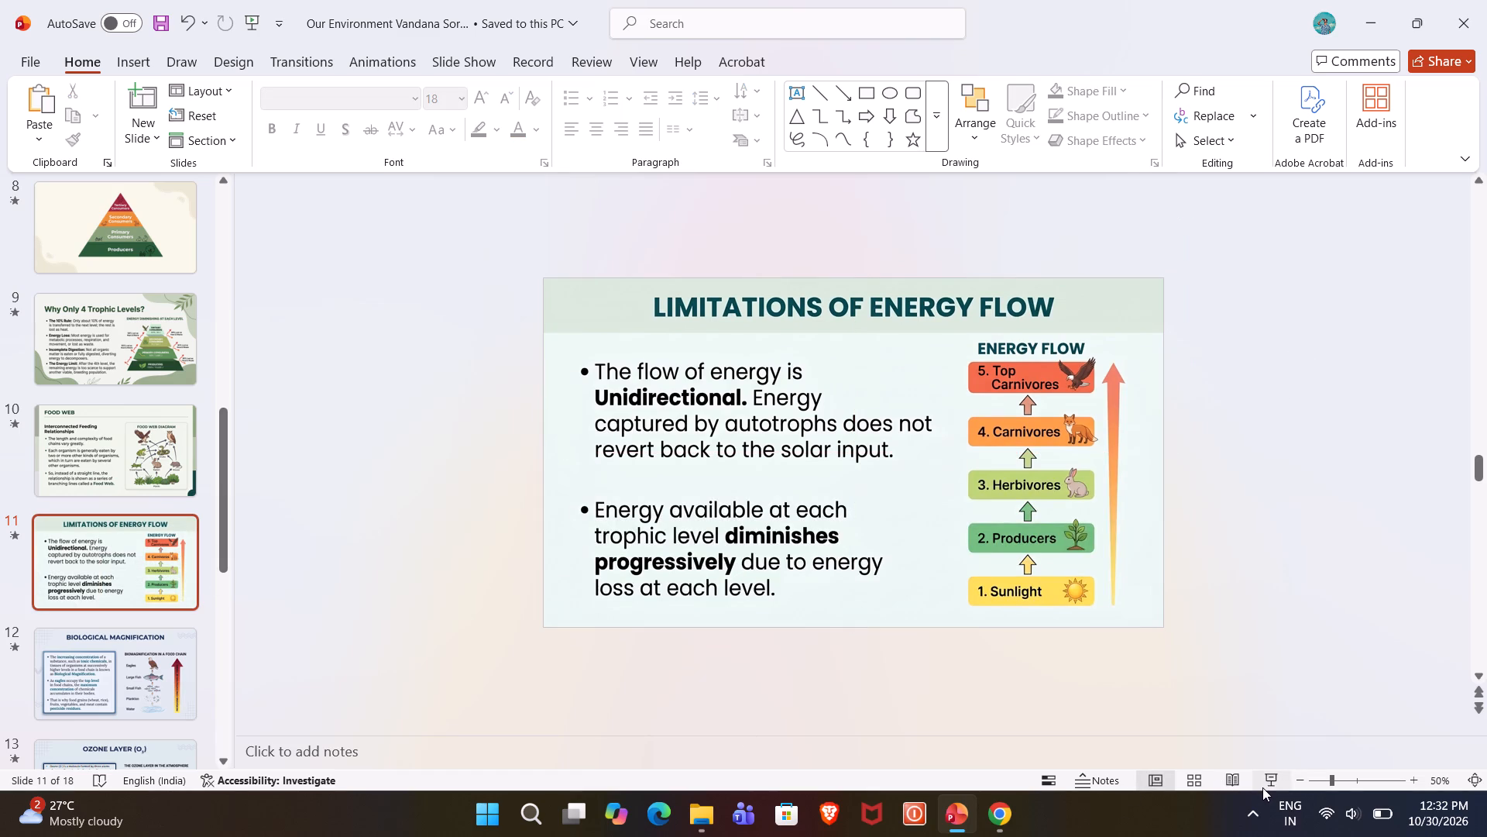
left_click(1265, 782)
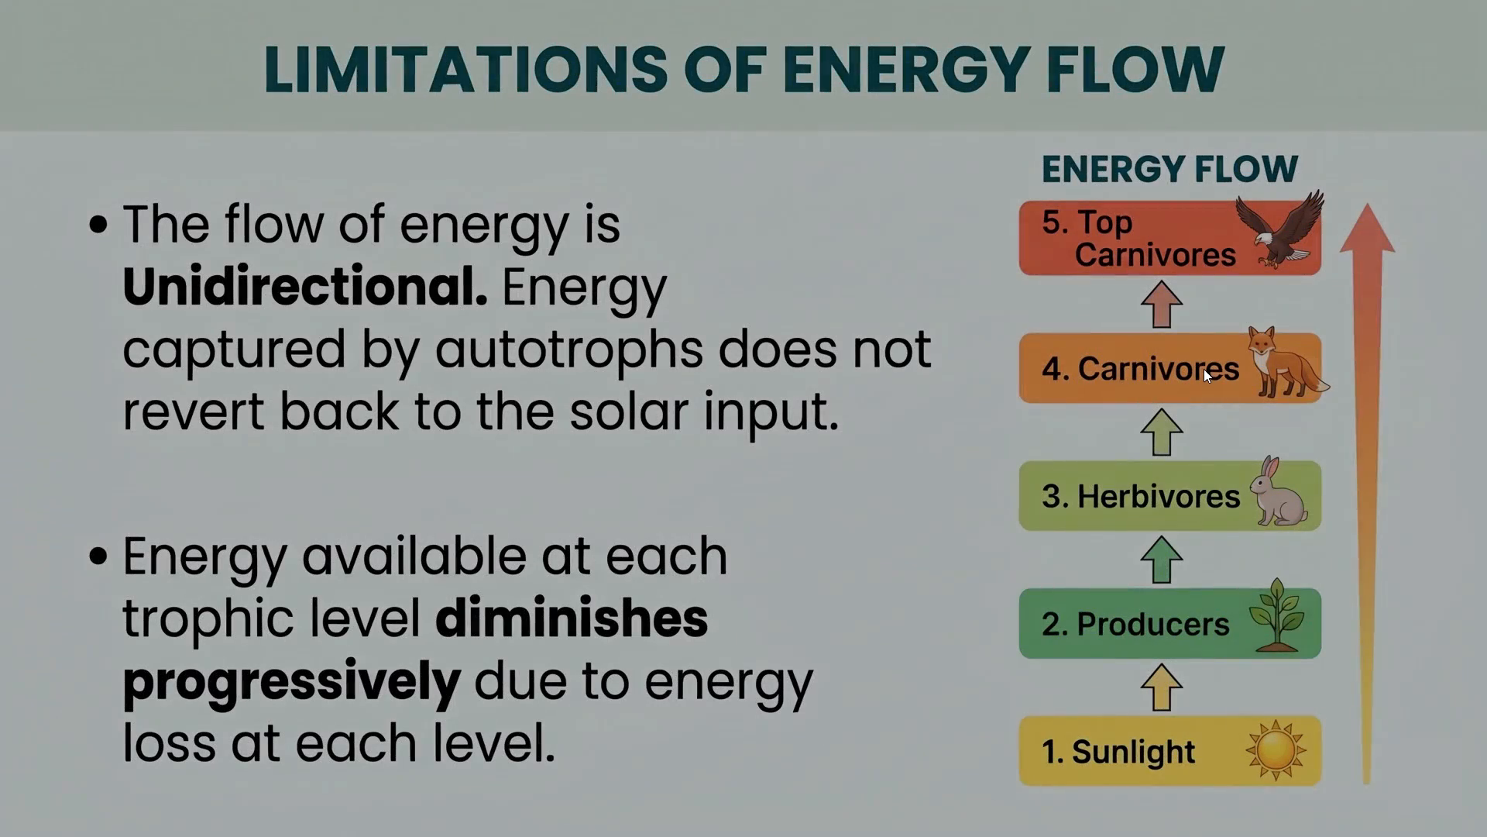
key("Left")
key("Left")
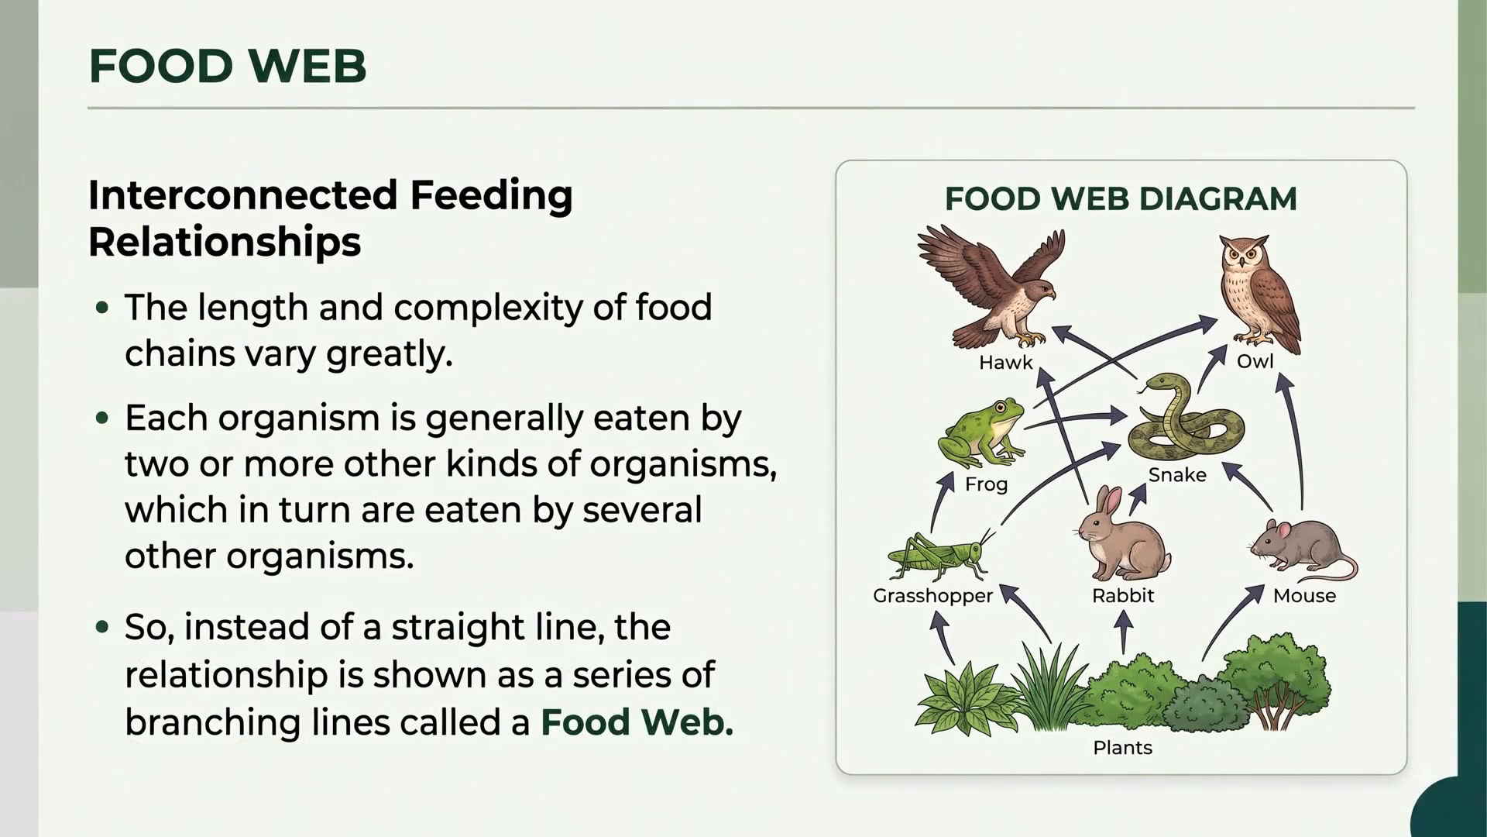
key("Right")
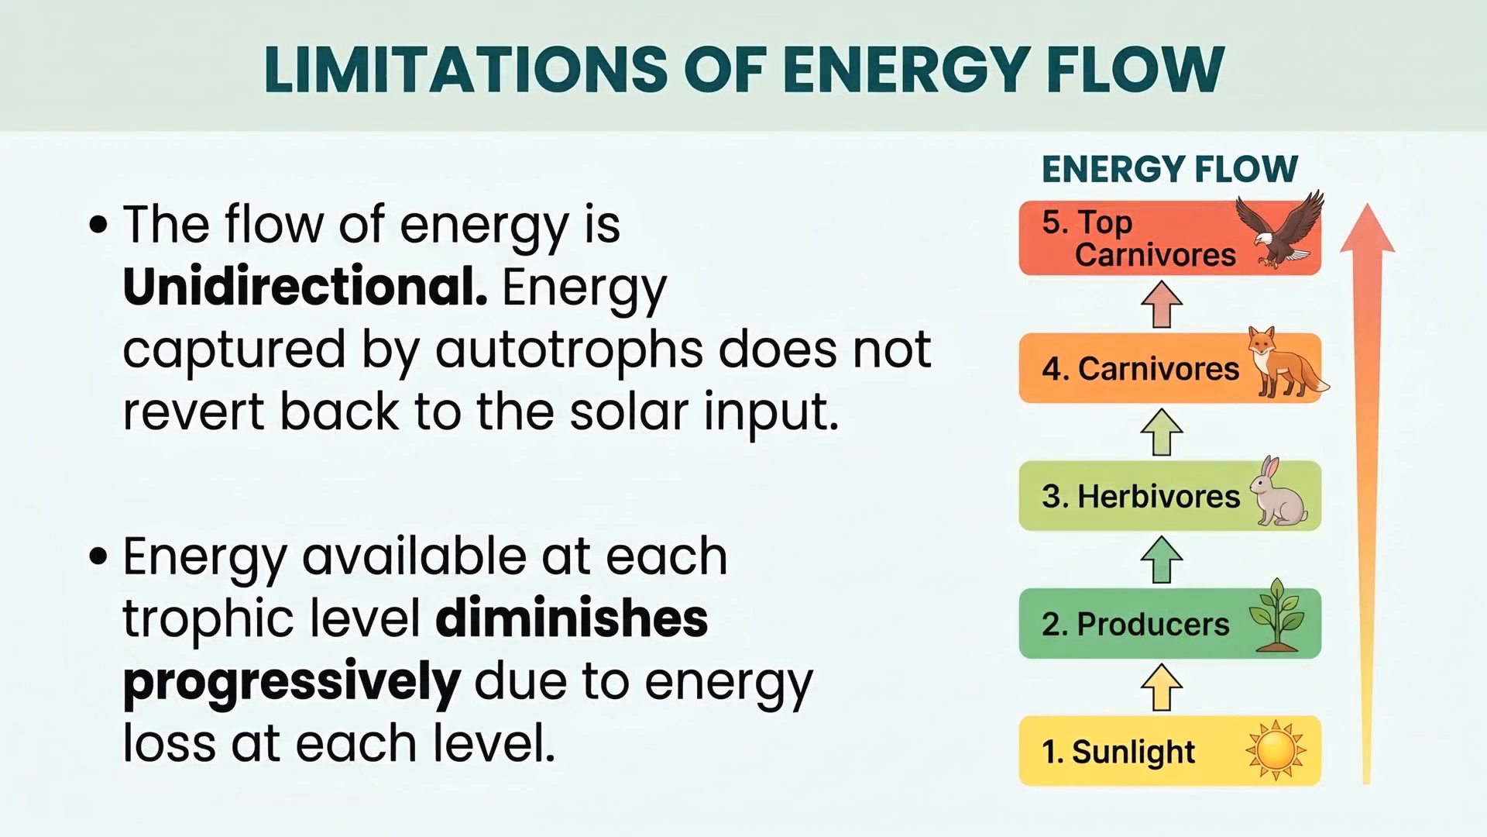
key("Right")
key("Right")
key("Left")
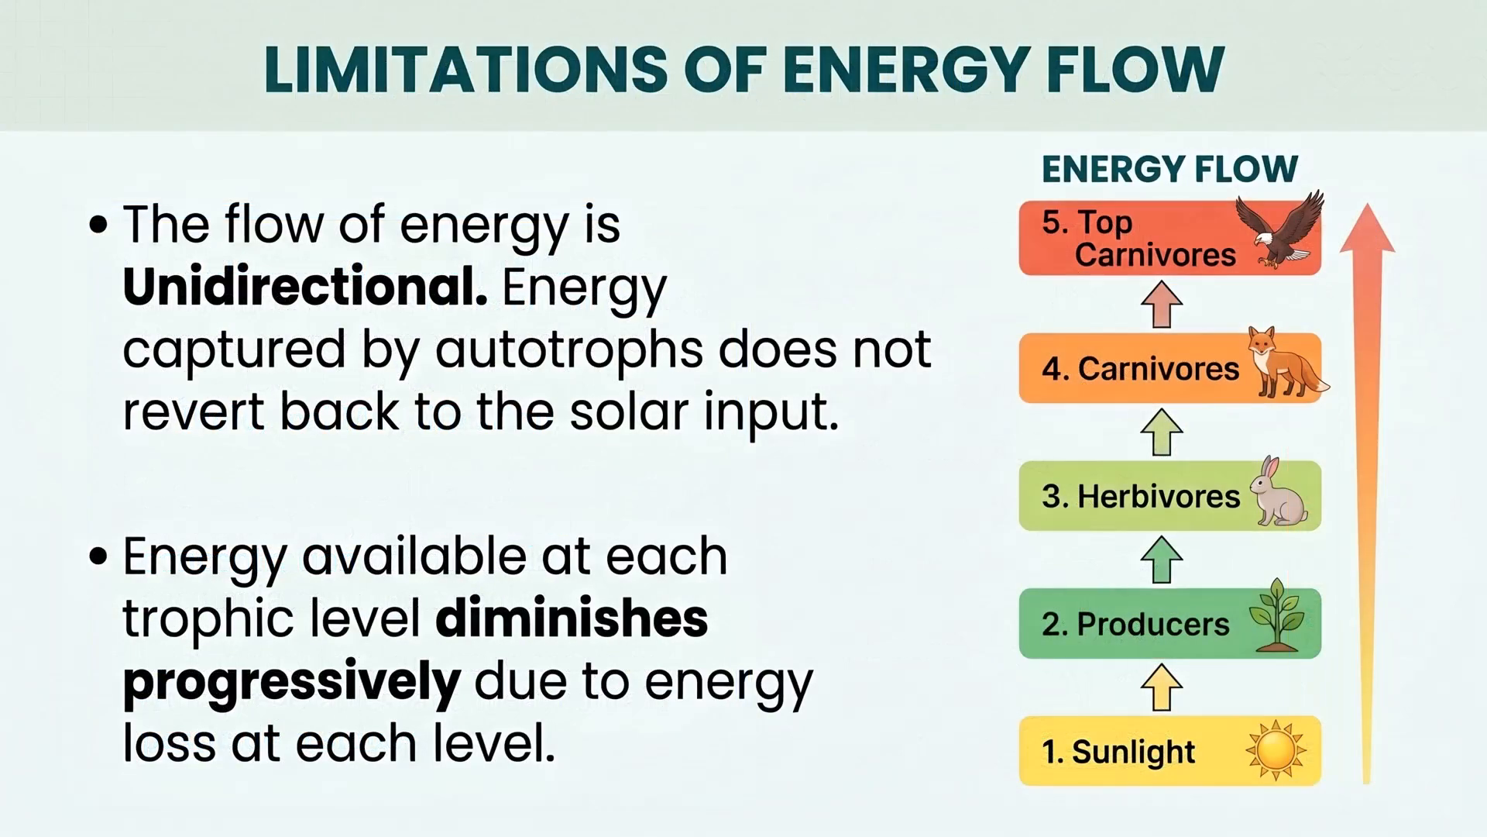
key("Right")
key("Right")
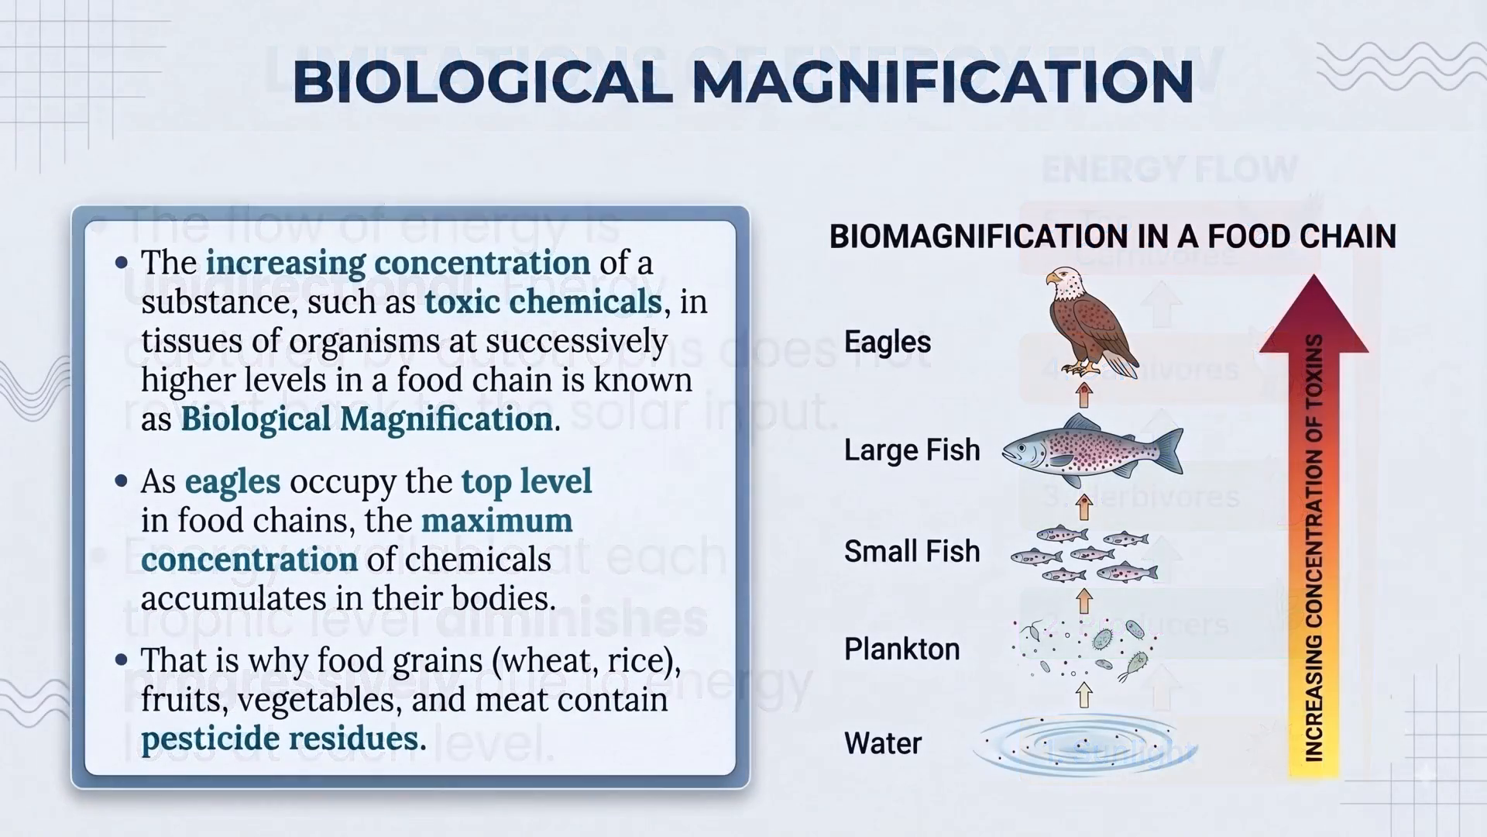
key("Right")
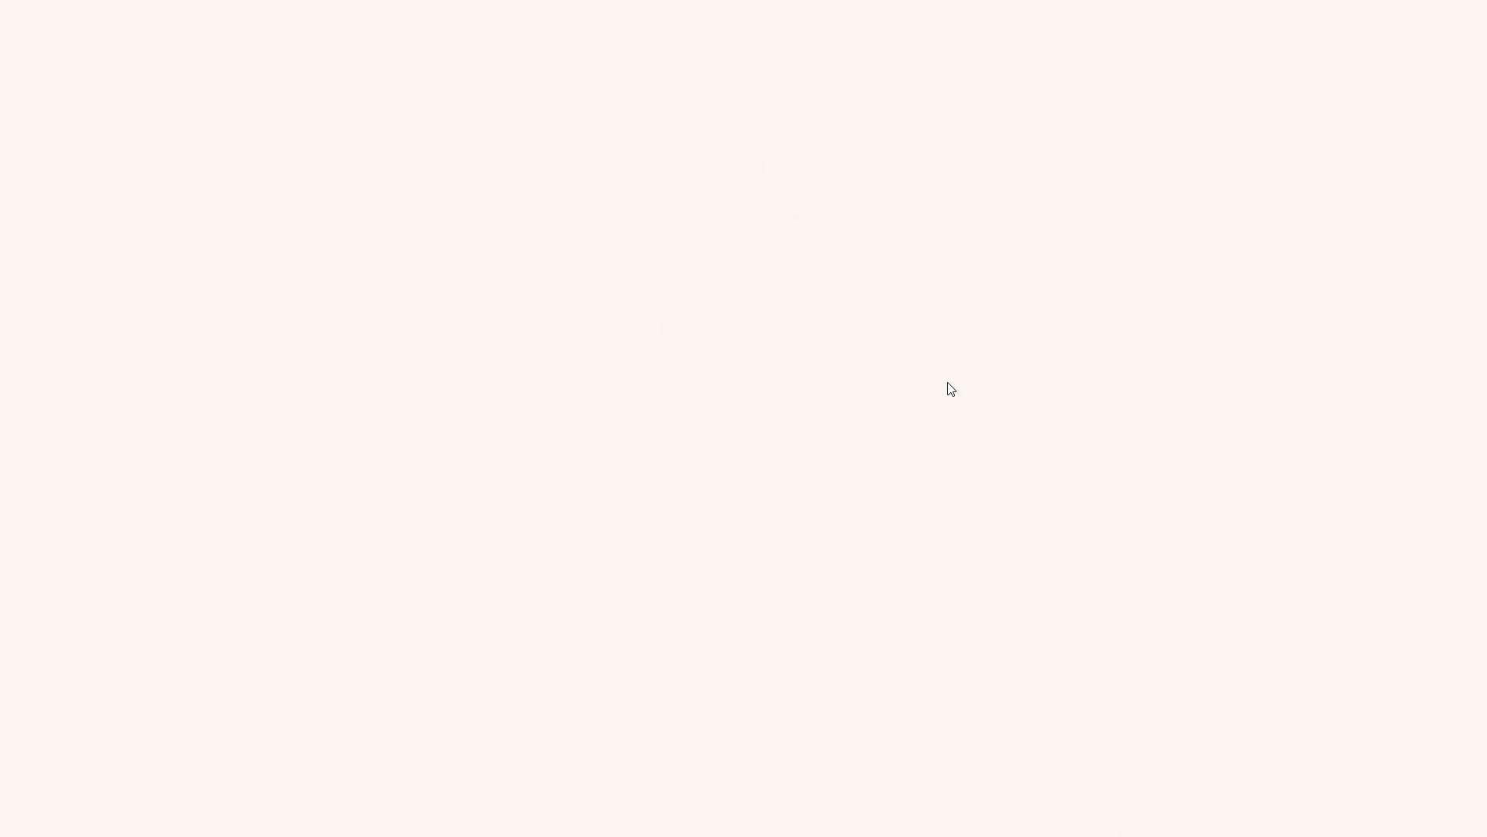
key("Escape")
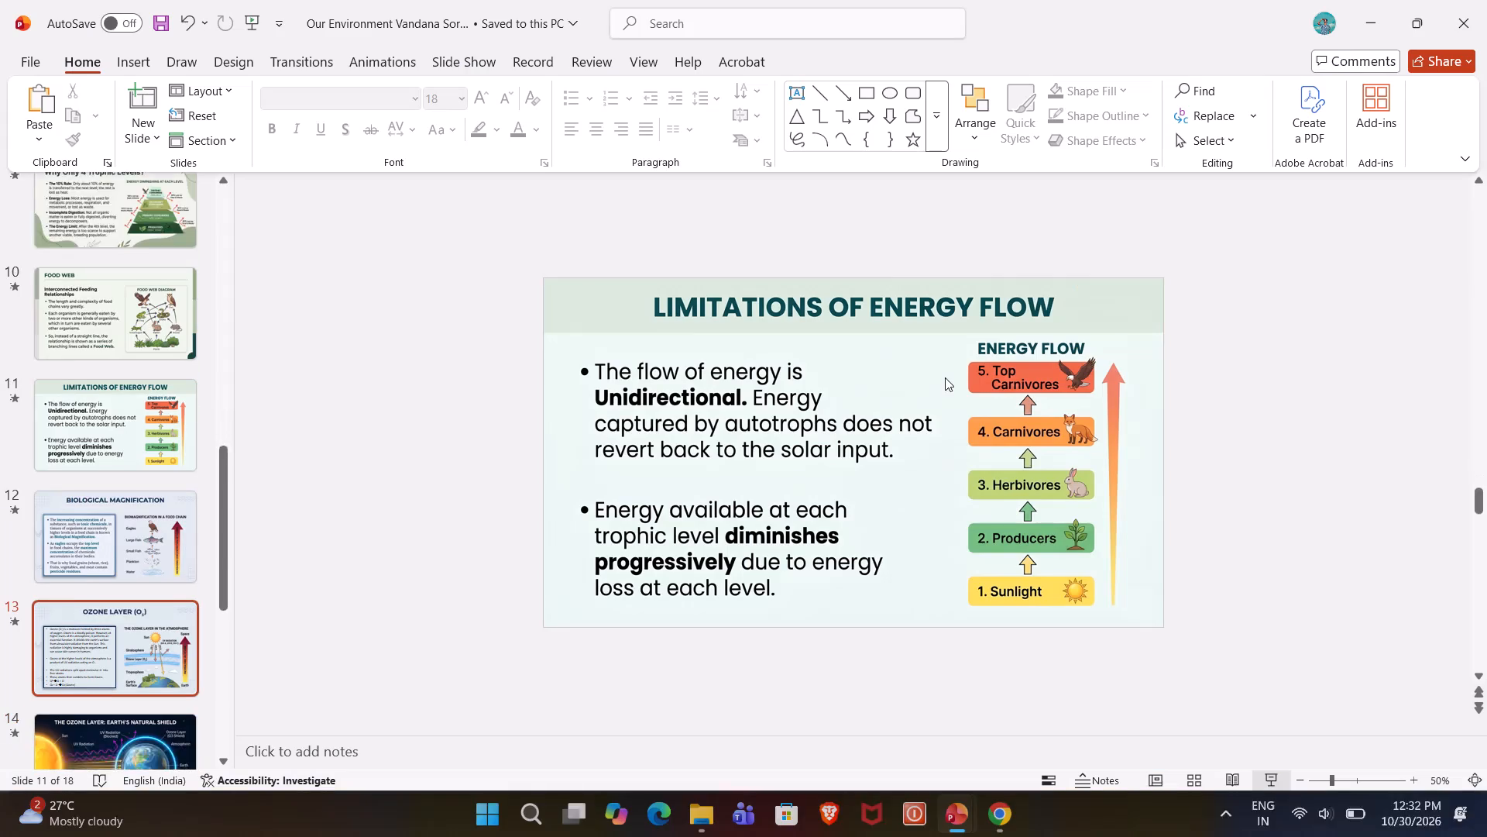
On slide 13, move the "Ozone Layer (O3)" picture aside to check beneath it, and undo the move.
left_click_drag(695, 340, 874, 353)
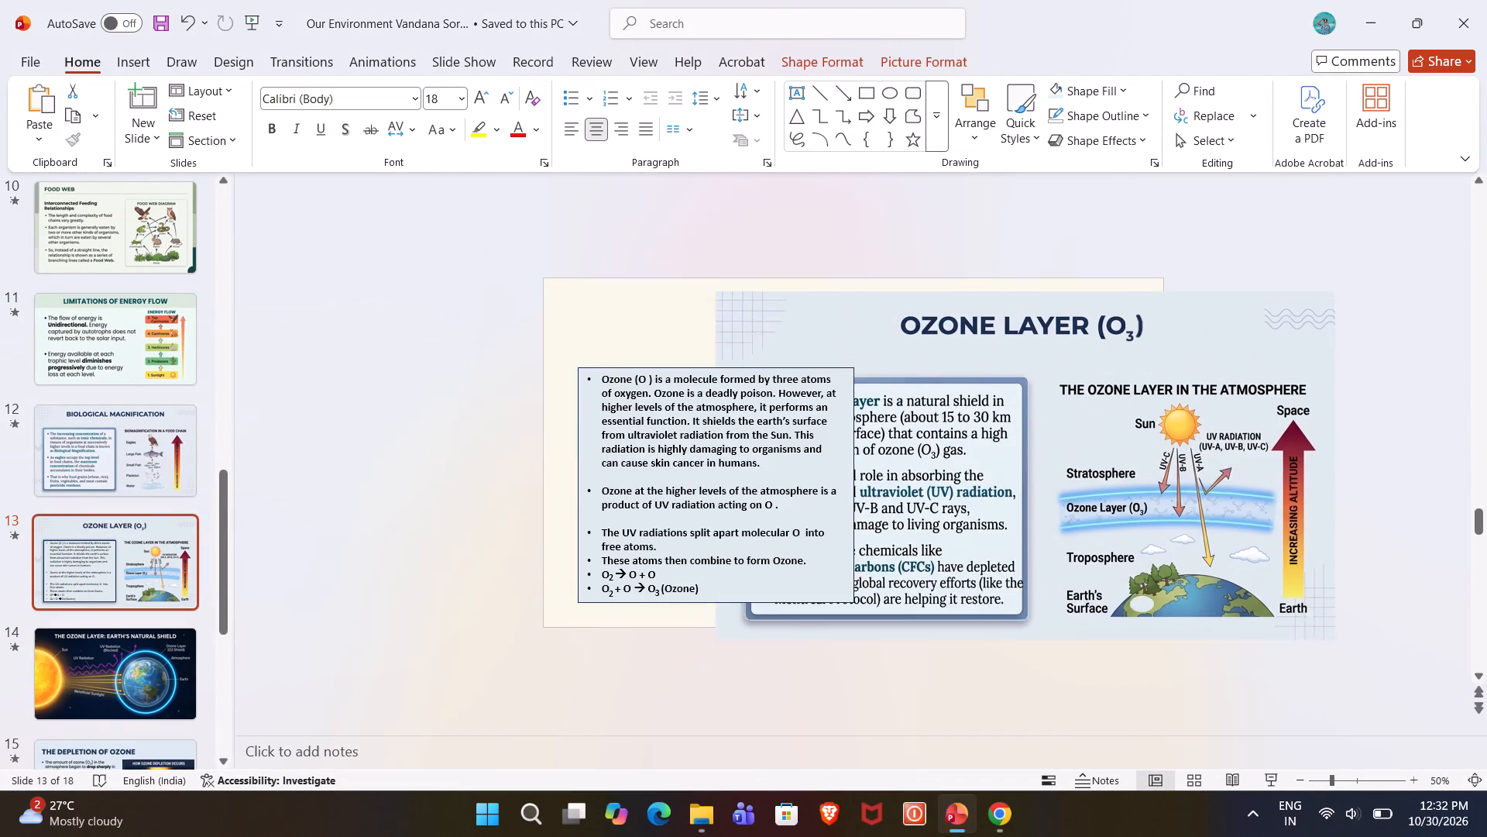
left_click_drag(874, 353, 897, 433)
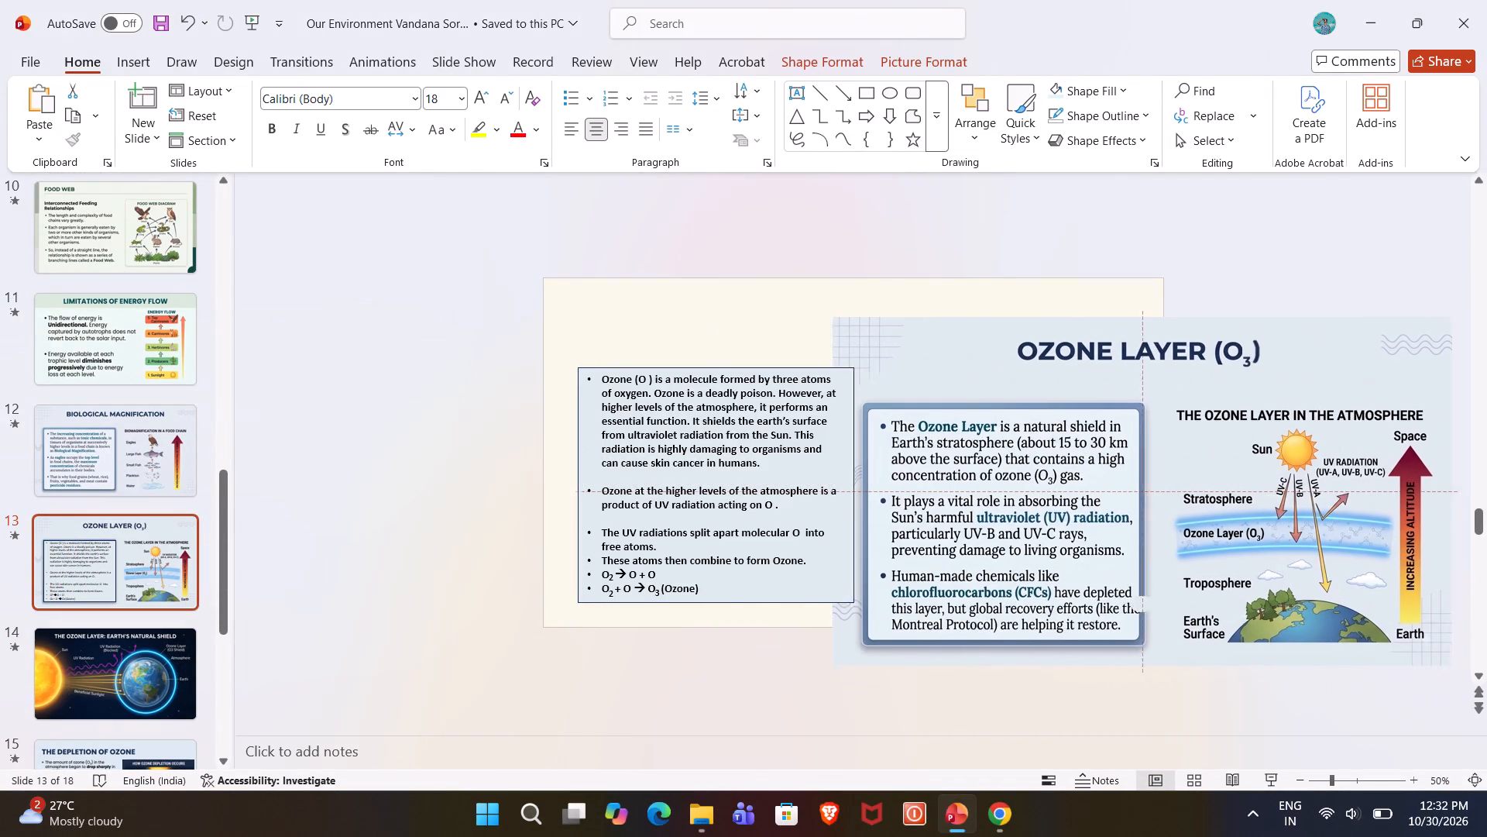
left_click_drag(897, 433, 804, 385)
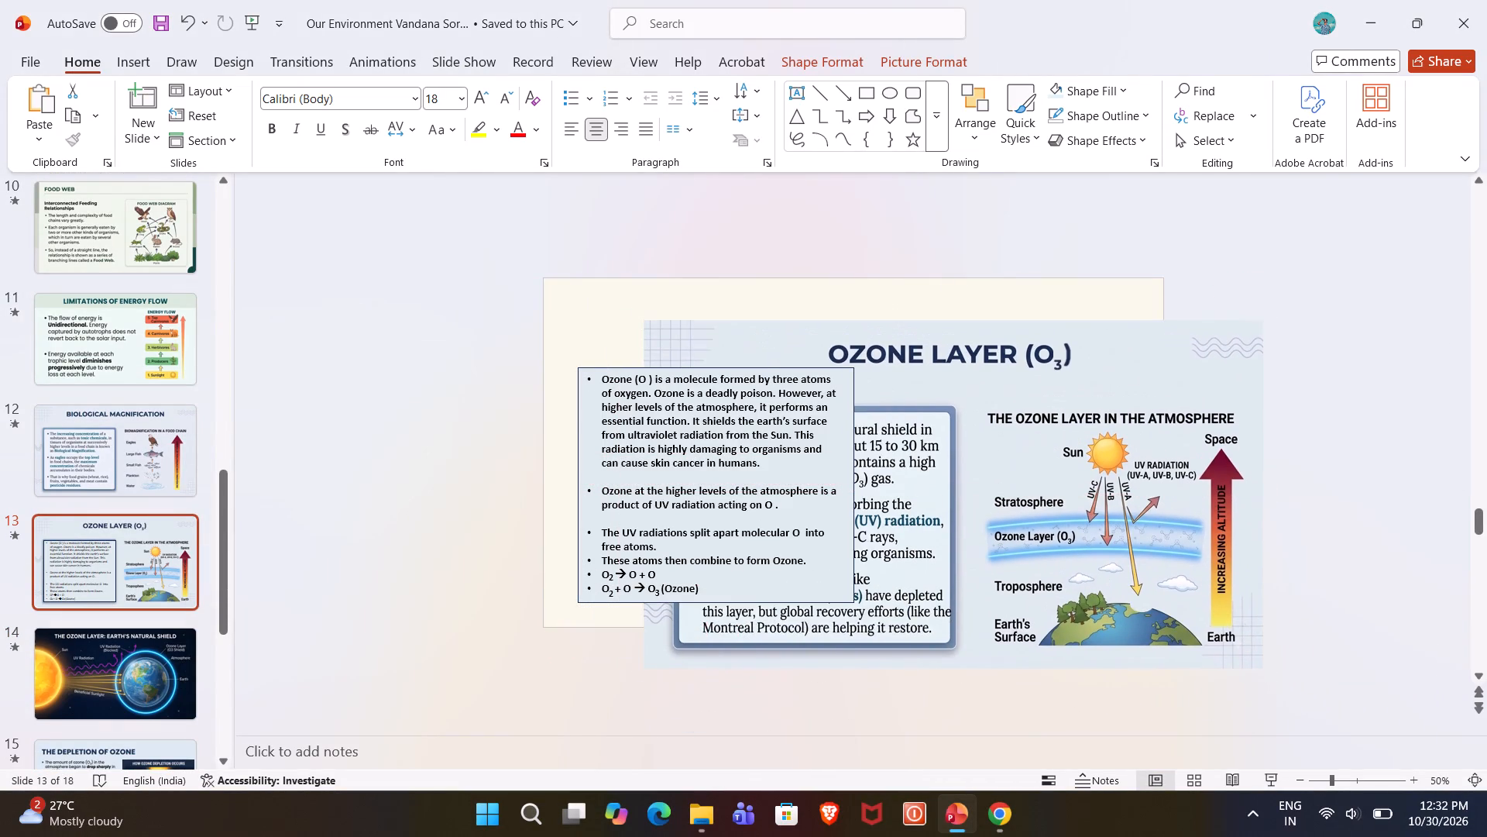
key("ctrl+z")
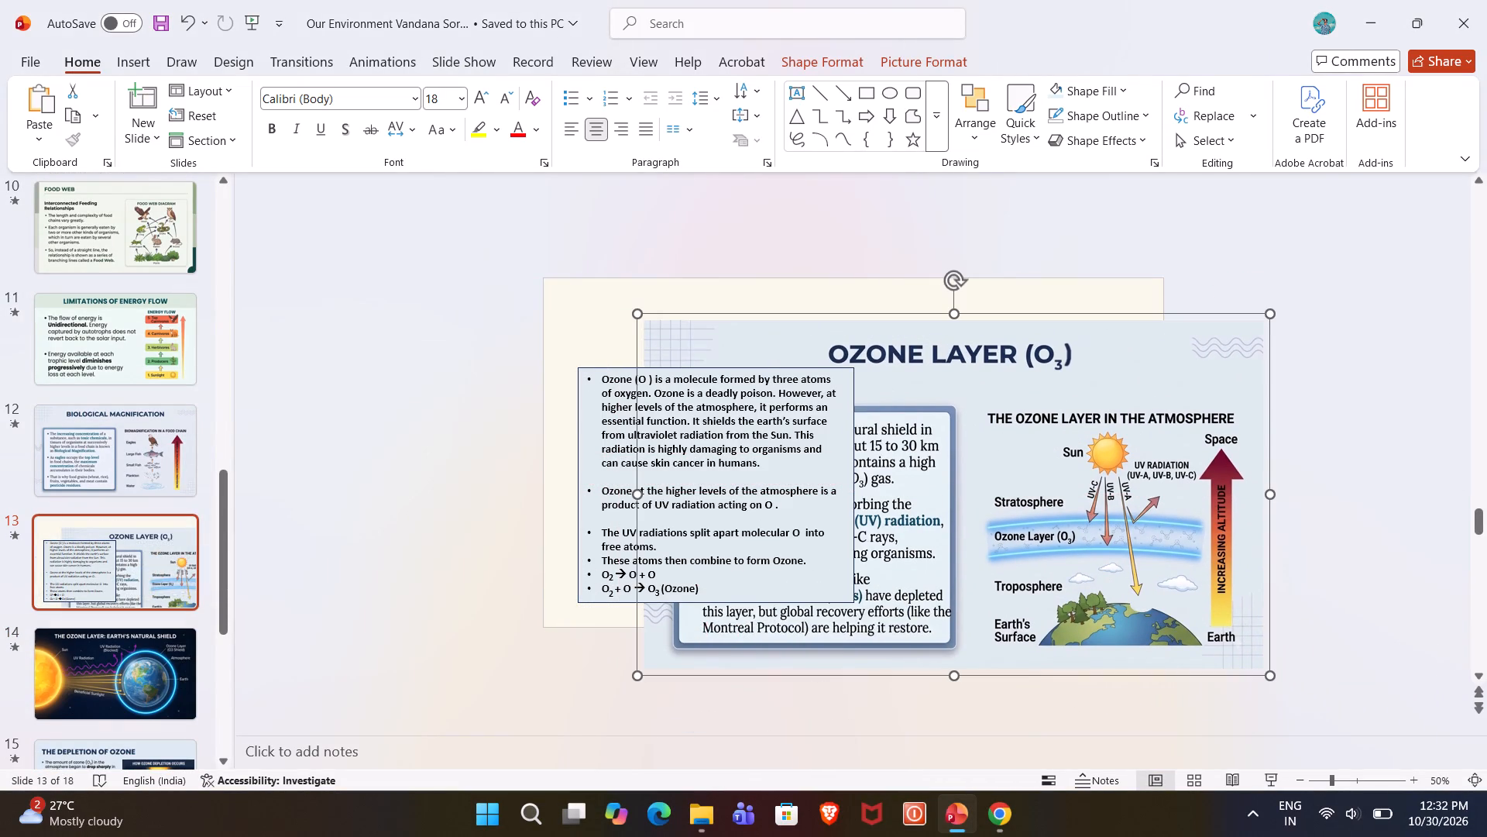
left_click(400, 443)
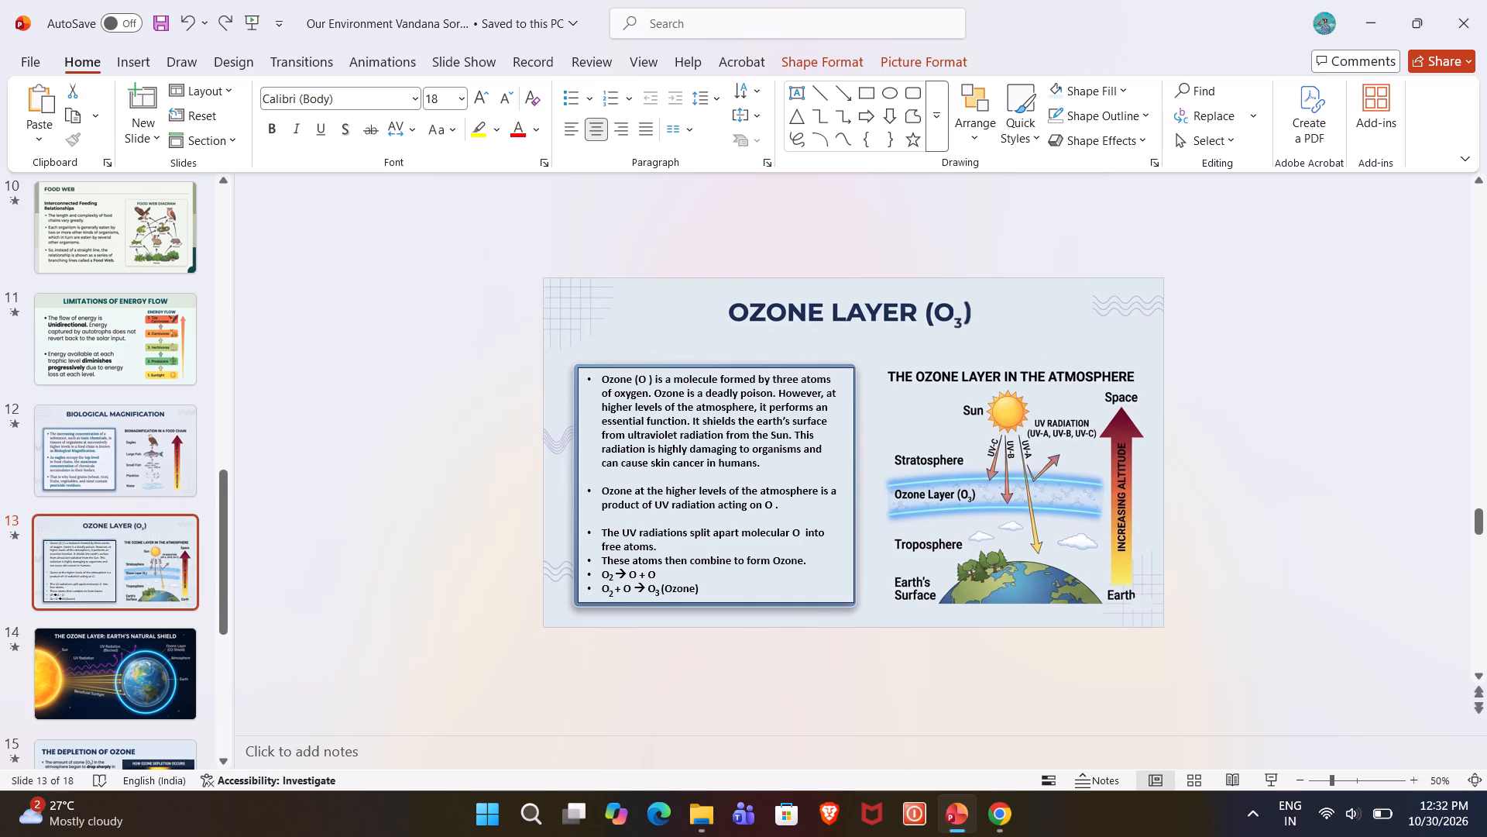
Group all the objects on slide 13, including the "Ozone Layer (O3)" picture, text box and subscripts, leaving the group covering the slide.
left_click(743, 322)
key("ctrl+a")
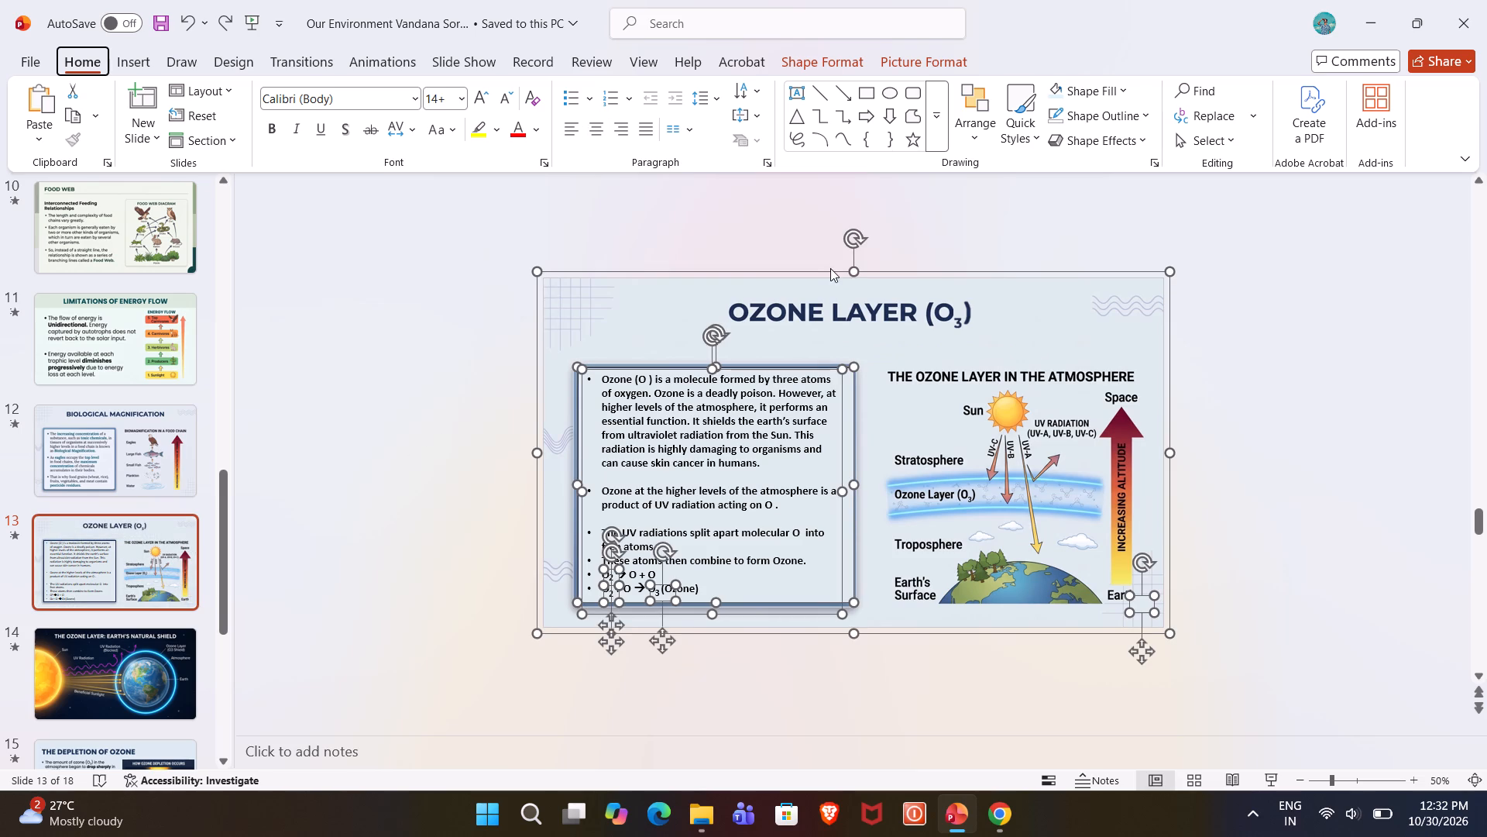
key("h")
type("gg")
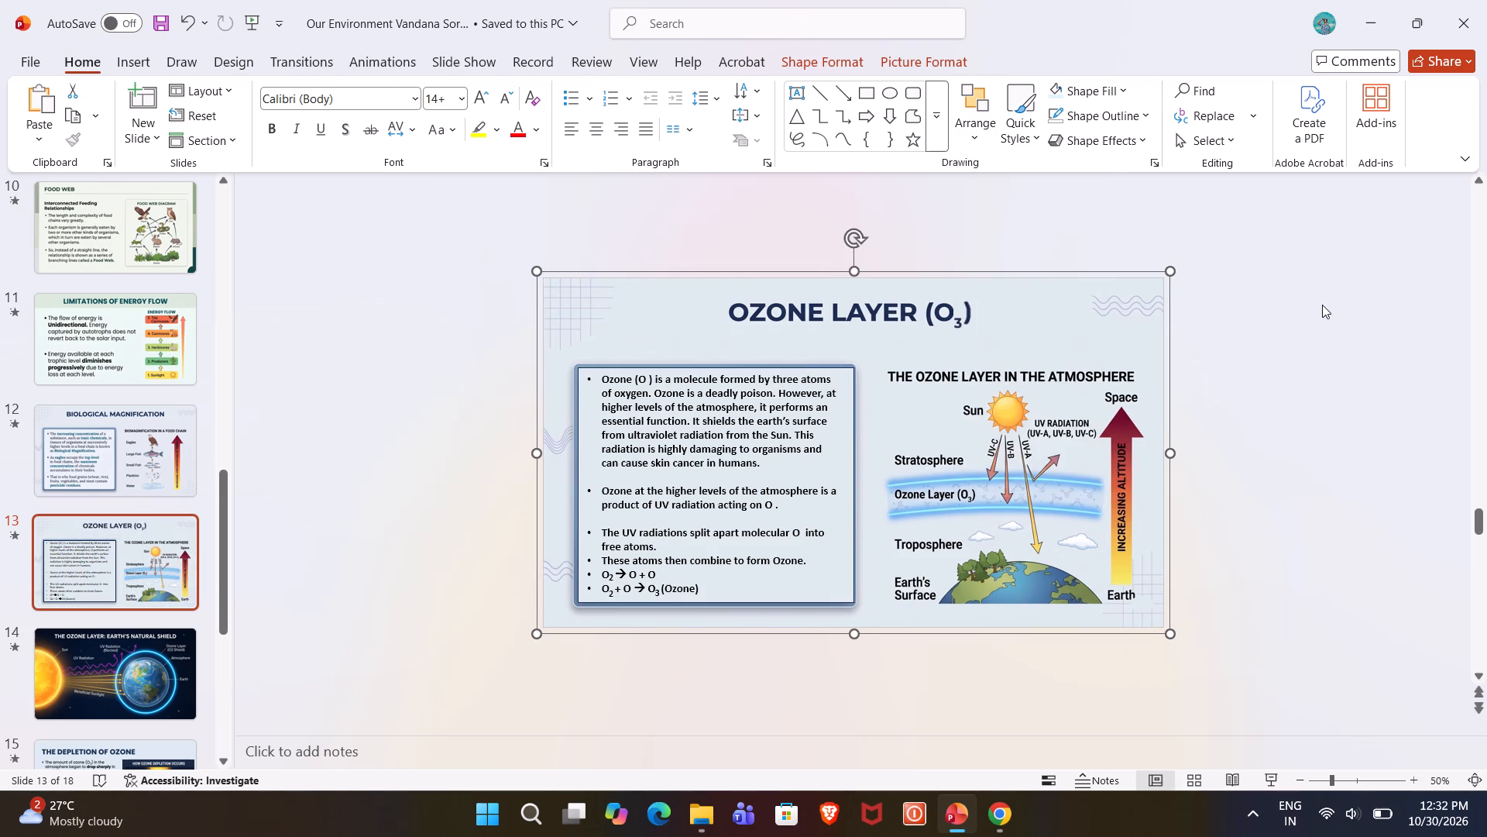
left_click(1323, 305)
left_click(926, 330)
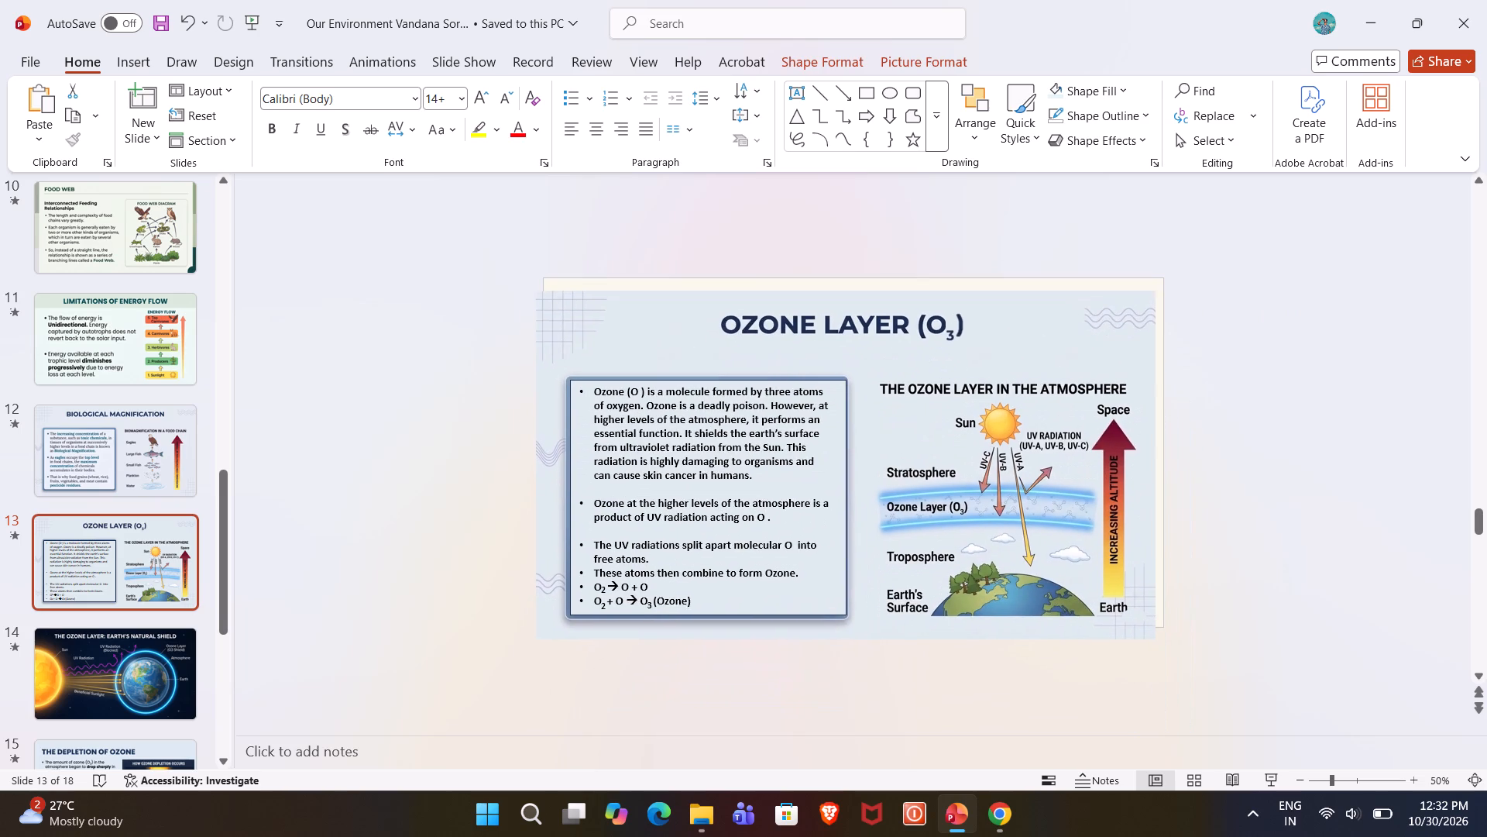
left_click(1261, 297)
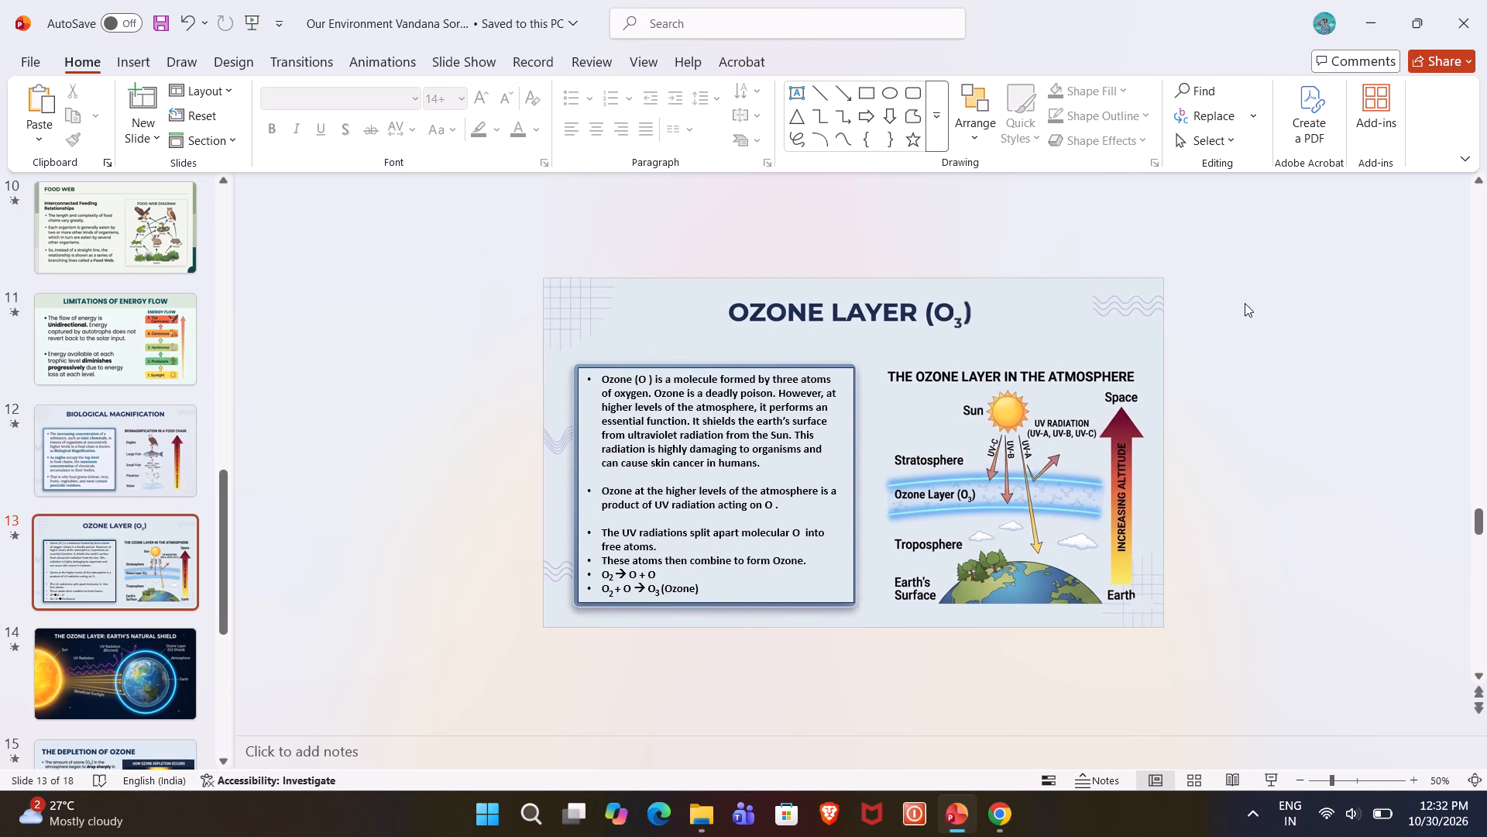
On slide 14, move "The Ozone Layer: Earth's Natural Shield" picture aside and delete the "Ozone Layer" picture beneath it.
left_click(112, 660)
left_click_drag(628, 323, 642, 322)
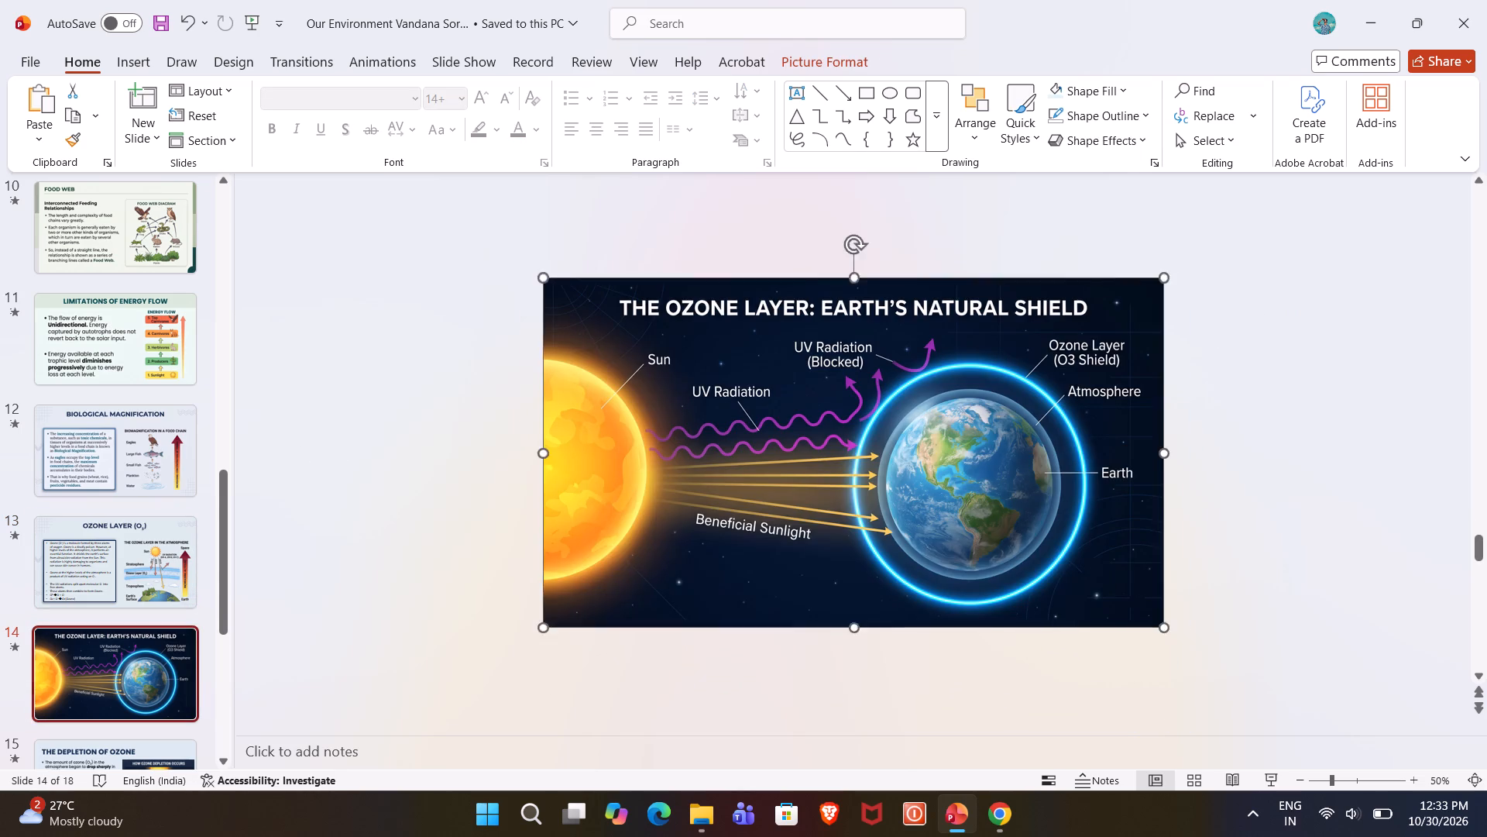
left_click_drag(642, 322, 946, 336)
left_click(564, 328)
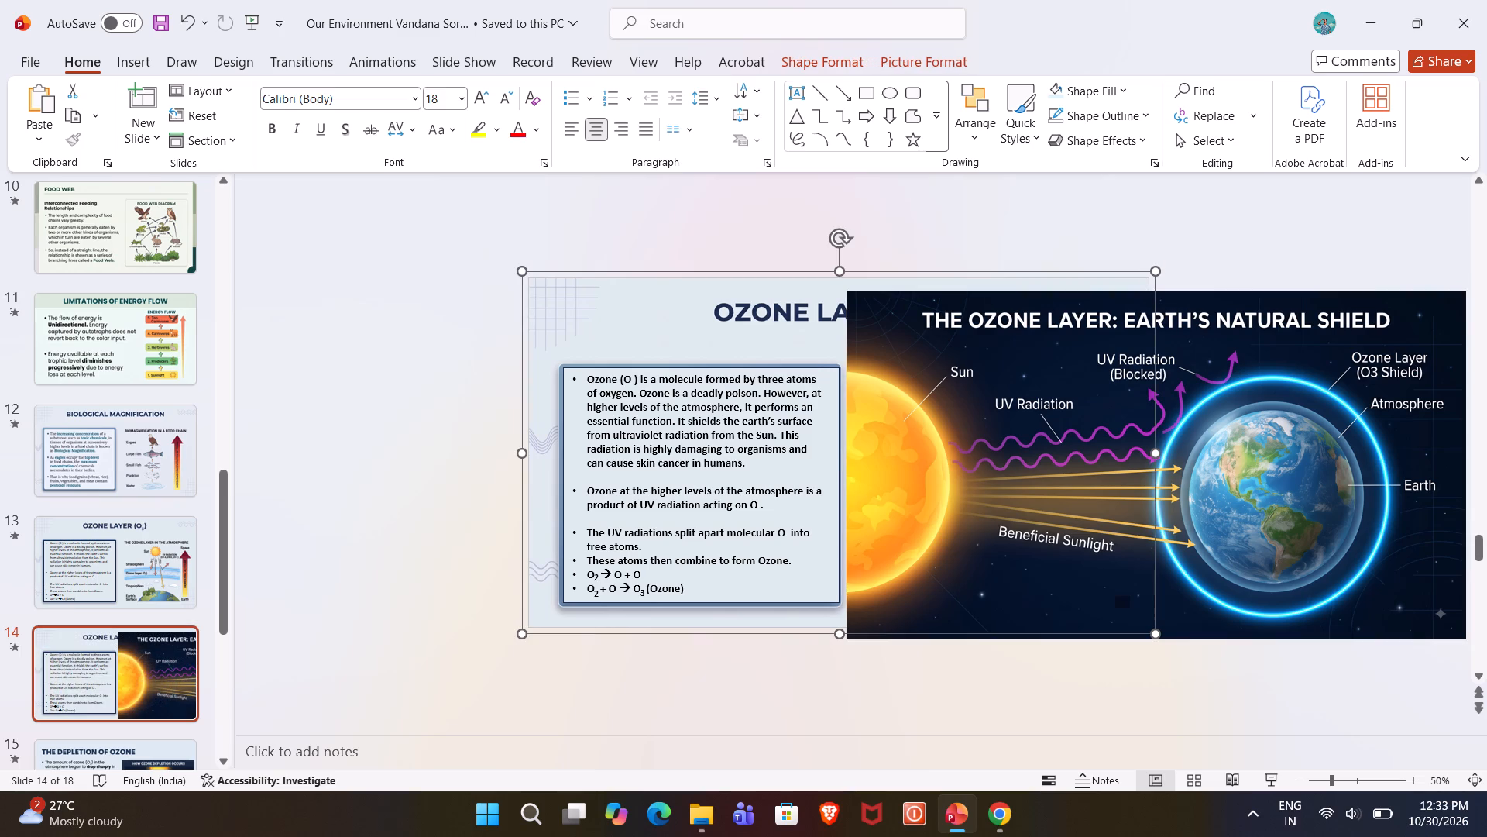
key("Delete")
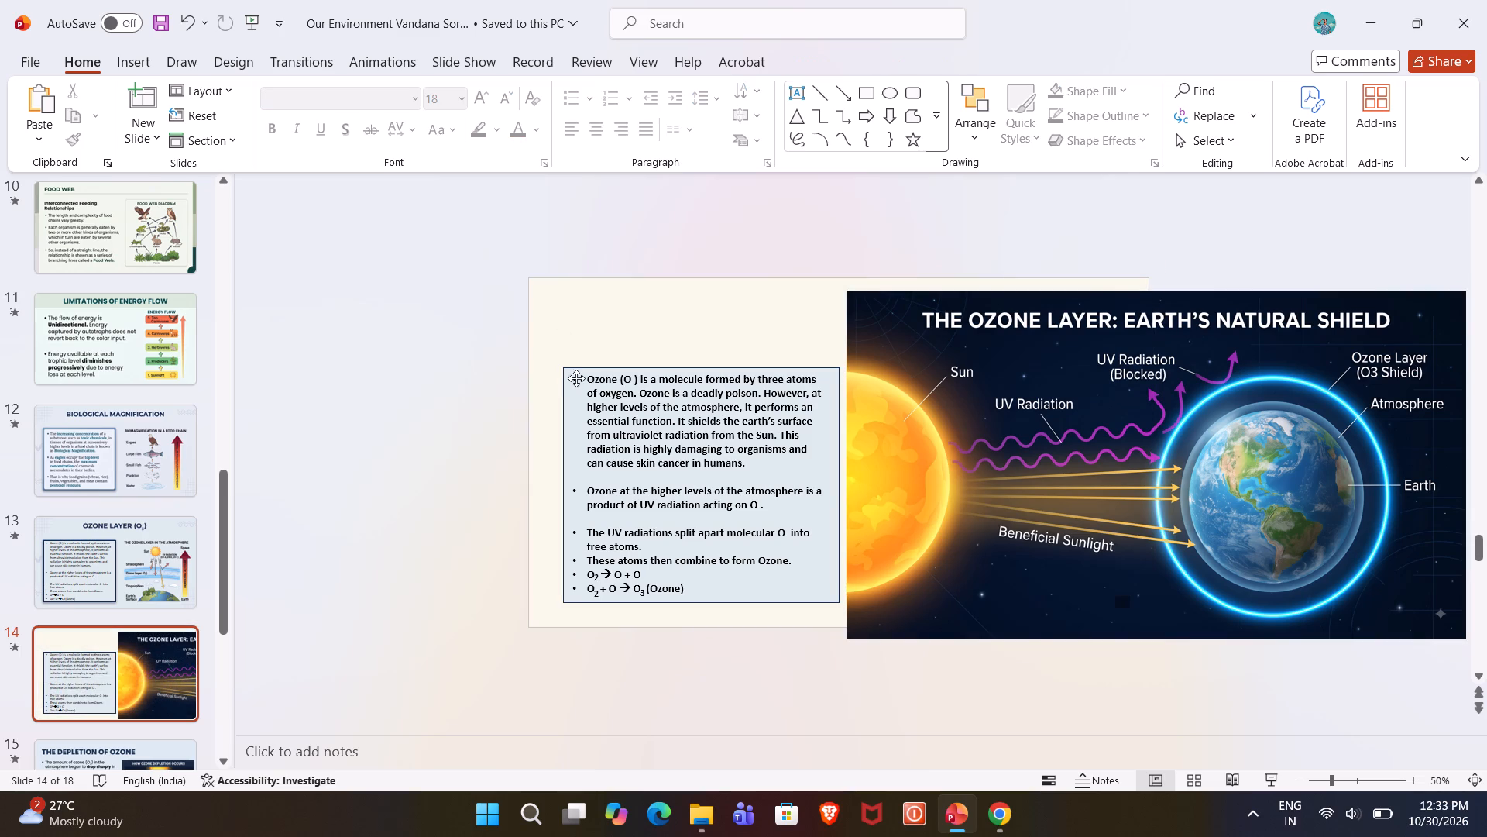
Delete the leftover ozone text, its bordered box and the stray subscript digits 2, 2 and 3 from slide 14.
left_click(579, 370)
key("Delete")
left_click(579, 369)
key("Delete")
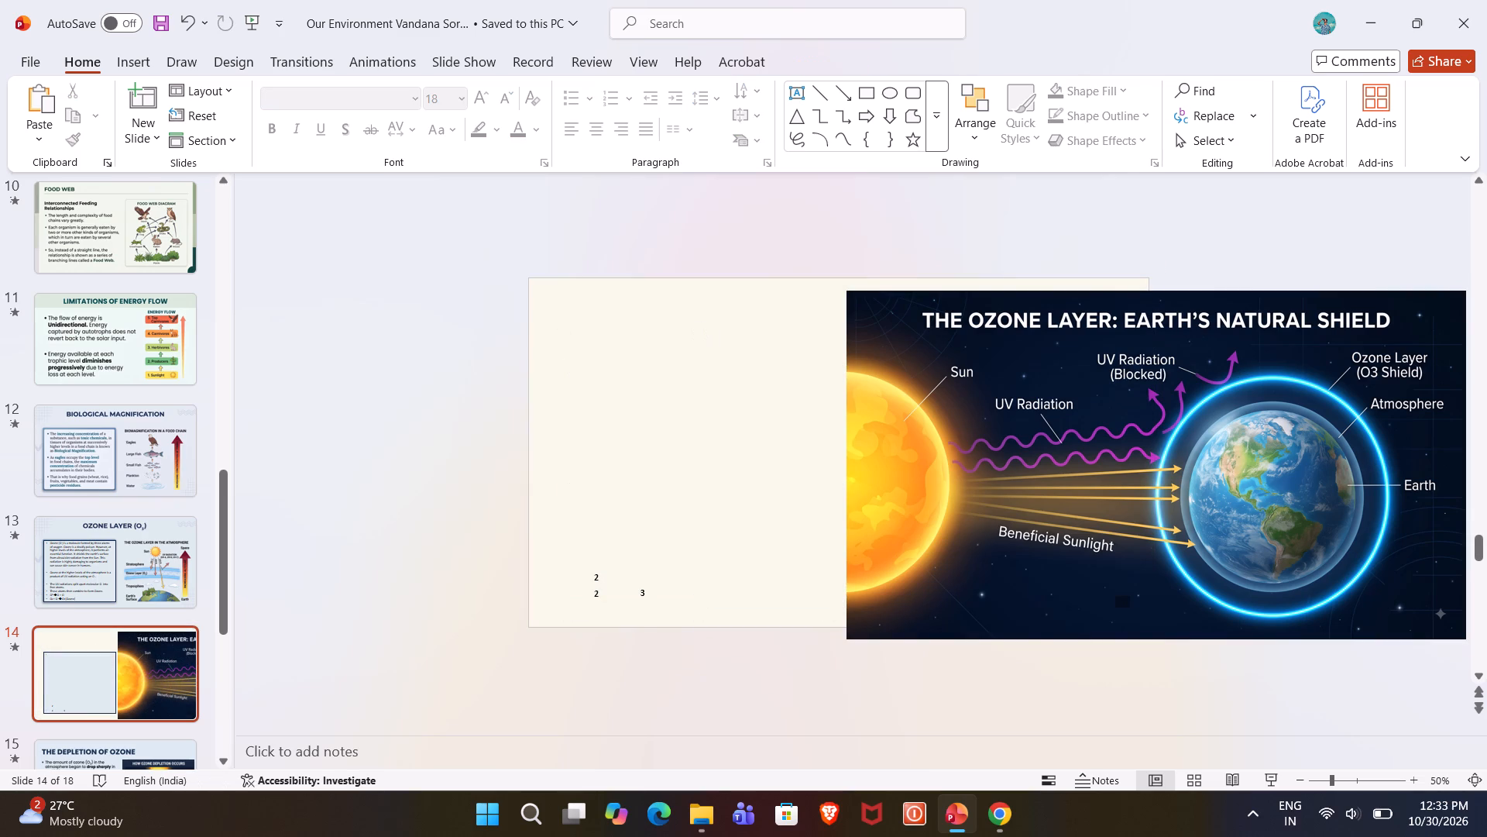
left_click(584, 573)
key("Delete")
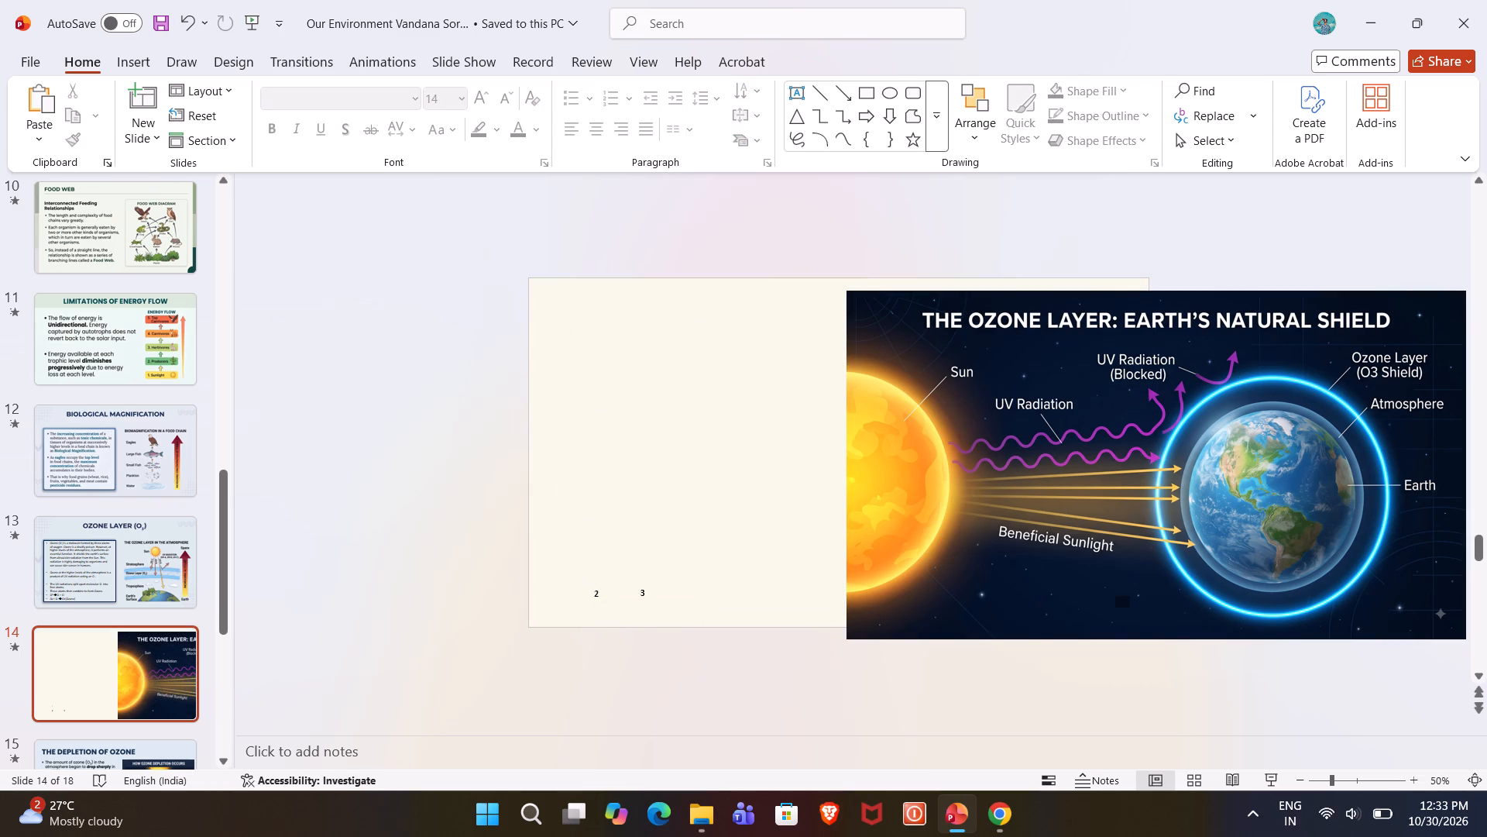
left_click(591, 587)
key("Delete")
left_click(635, 584)
key("Delete")
Realign "The Ozone Layer: Earth's Natural Shield" picture over the whole of slide 14.
left_click_drag(988, 304, 988, 305)
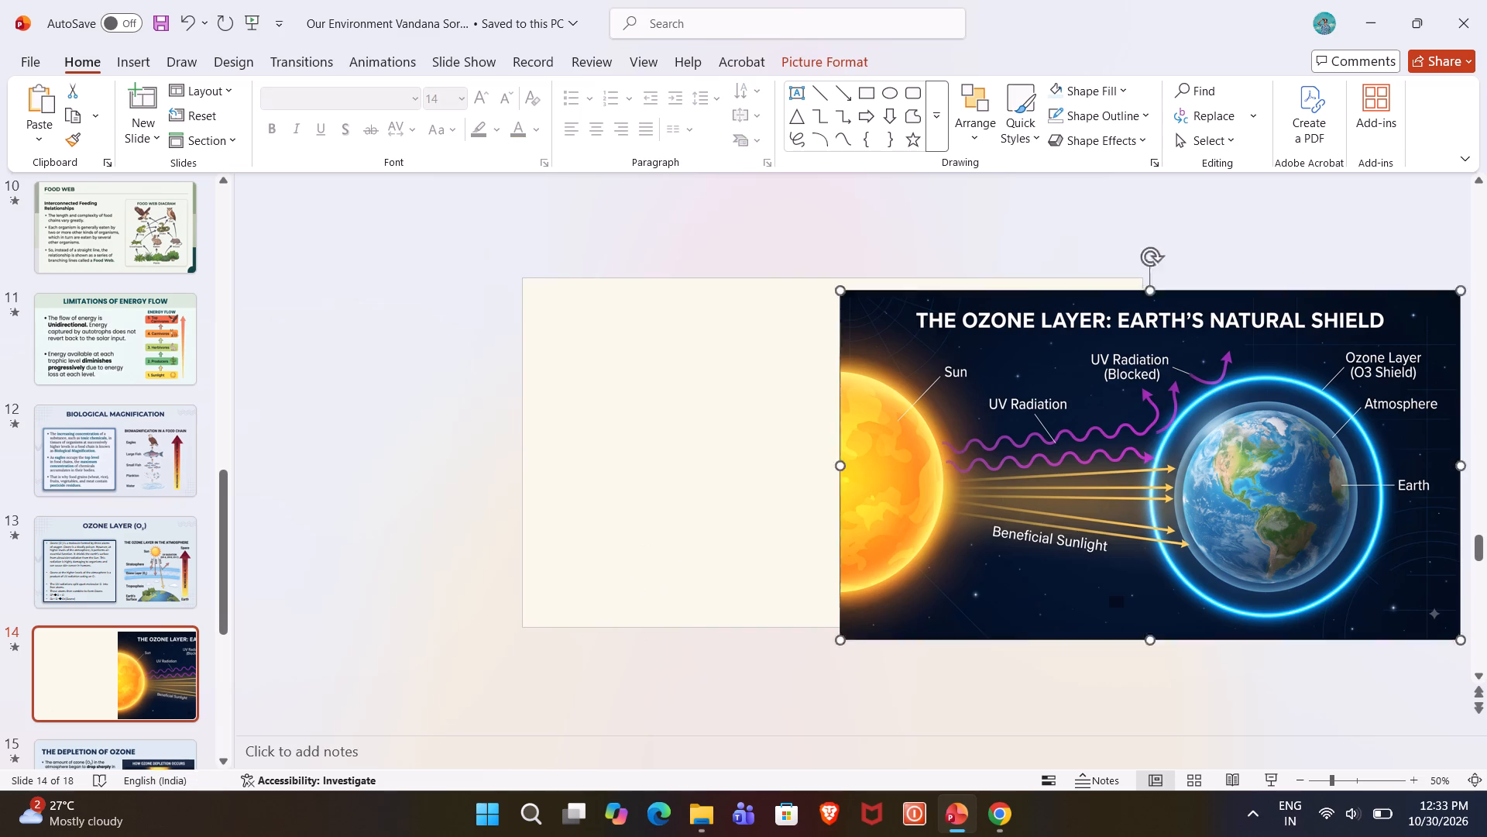
left_click_drag(988, 305, 661, 313)
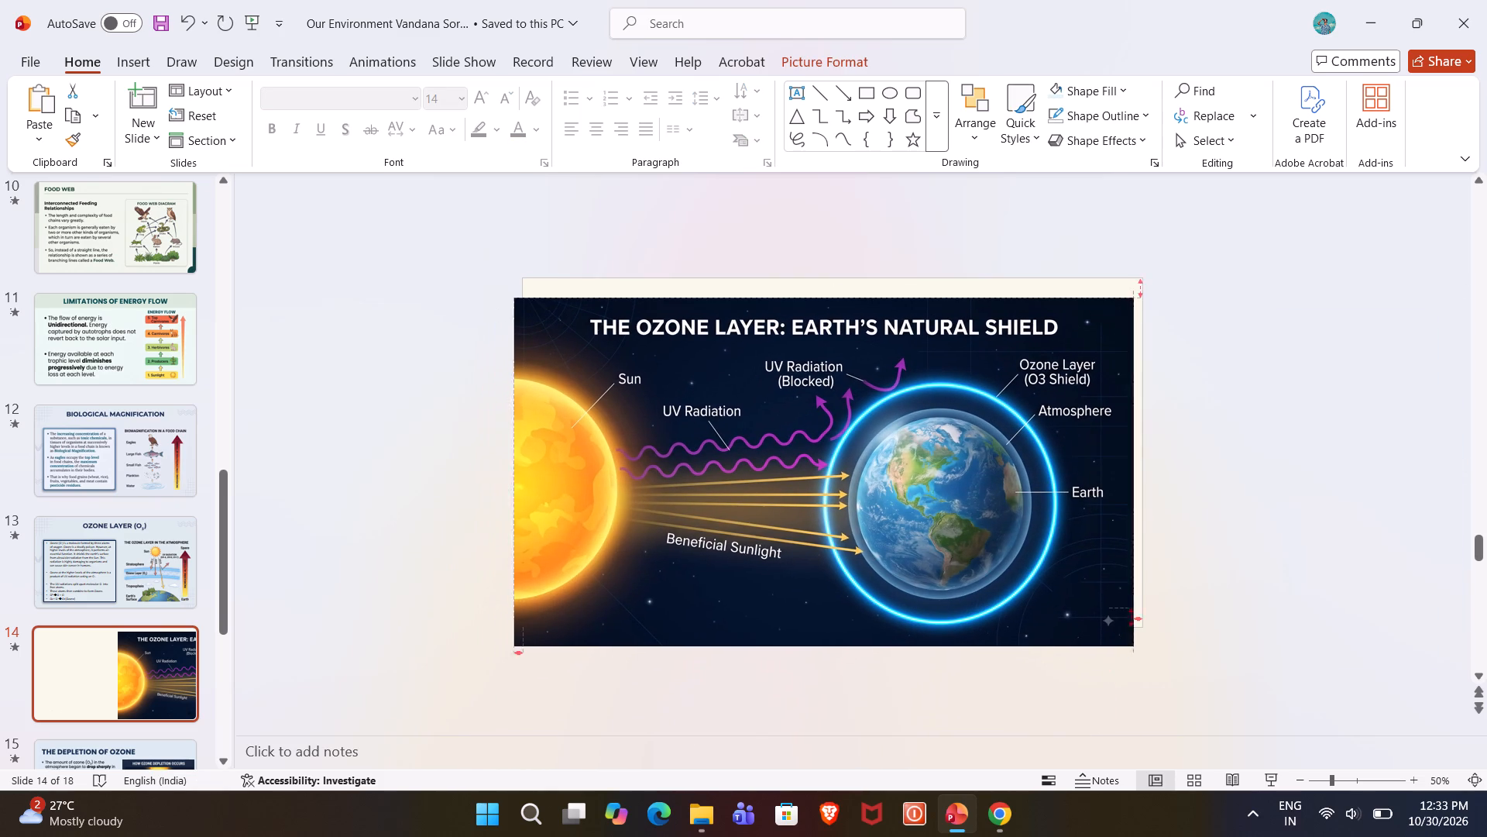
left_click_drag(661, 313, 669, 292)
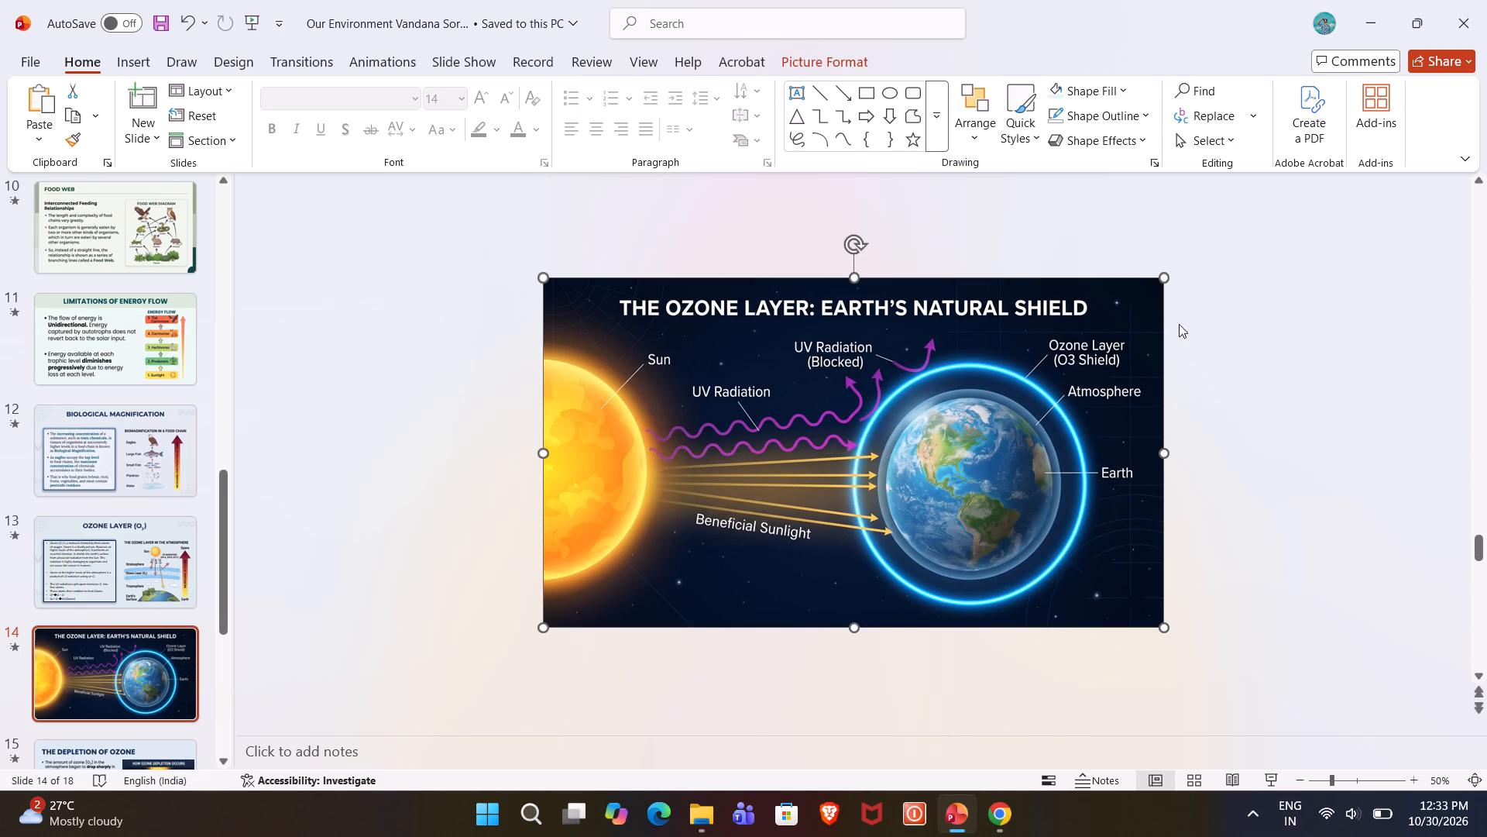
left_click(1299, 308)
On slide 15, move "The Depletion of Ozone" picture aside and delete the "Earth's Natural Shield" and "Ozone Layer" pictures beneath it.
scroll(130, 498, "down", 2)
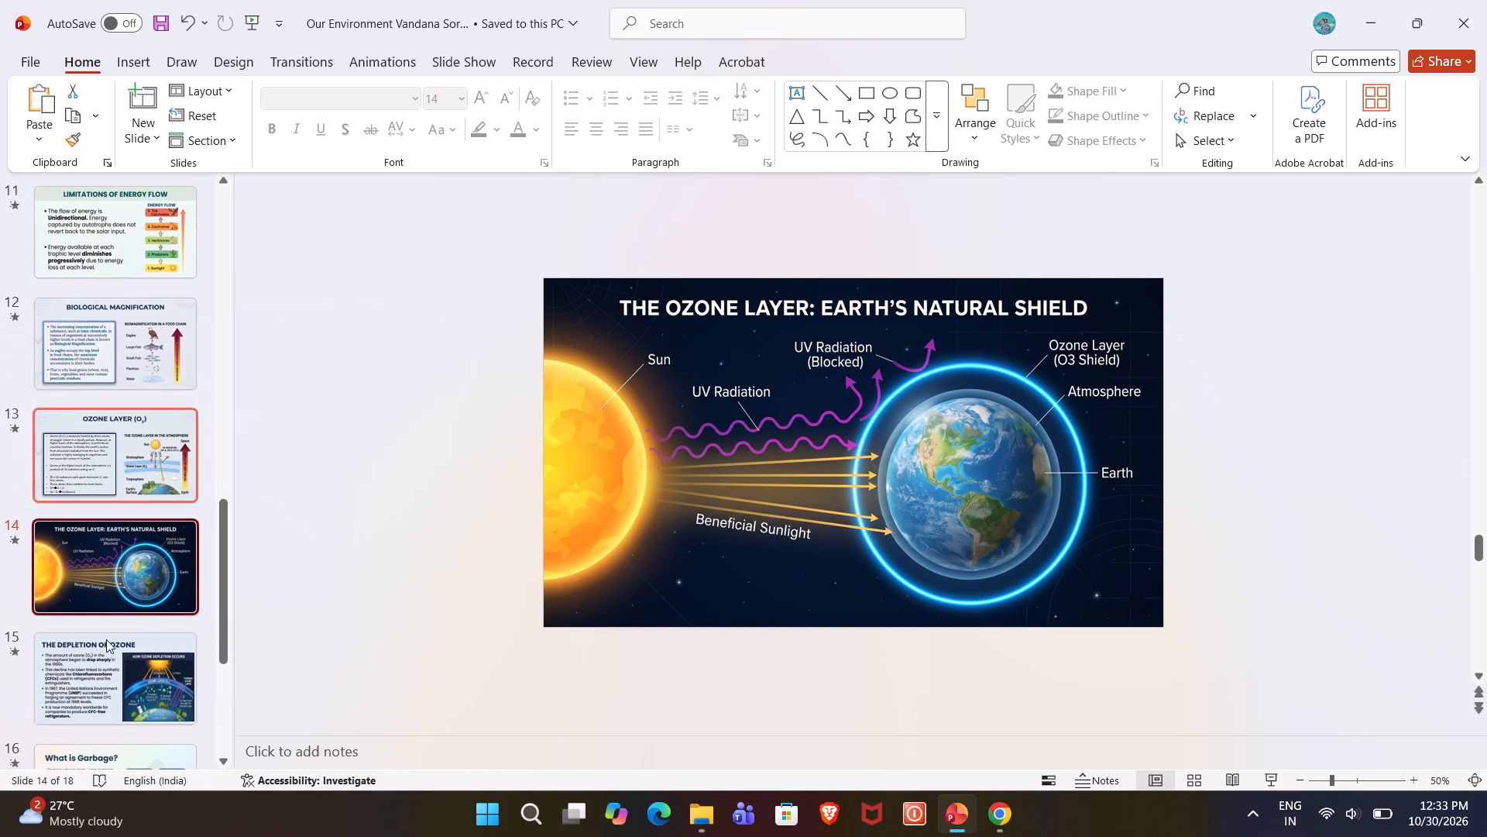
left_click(107, 693)
left_click_drag(736, 291, 801, 318)
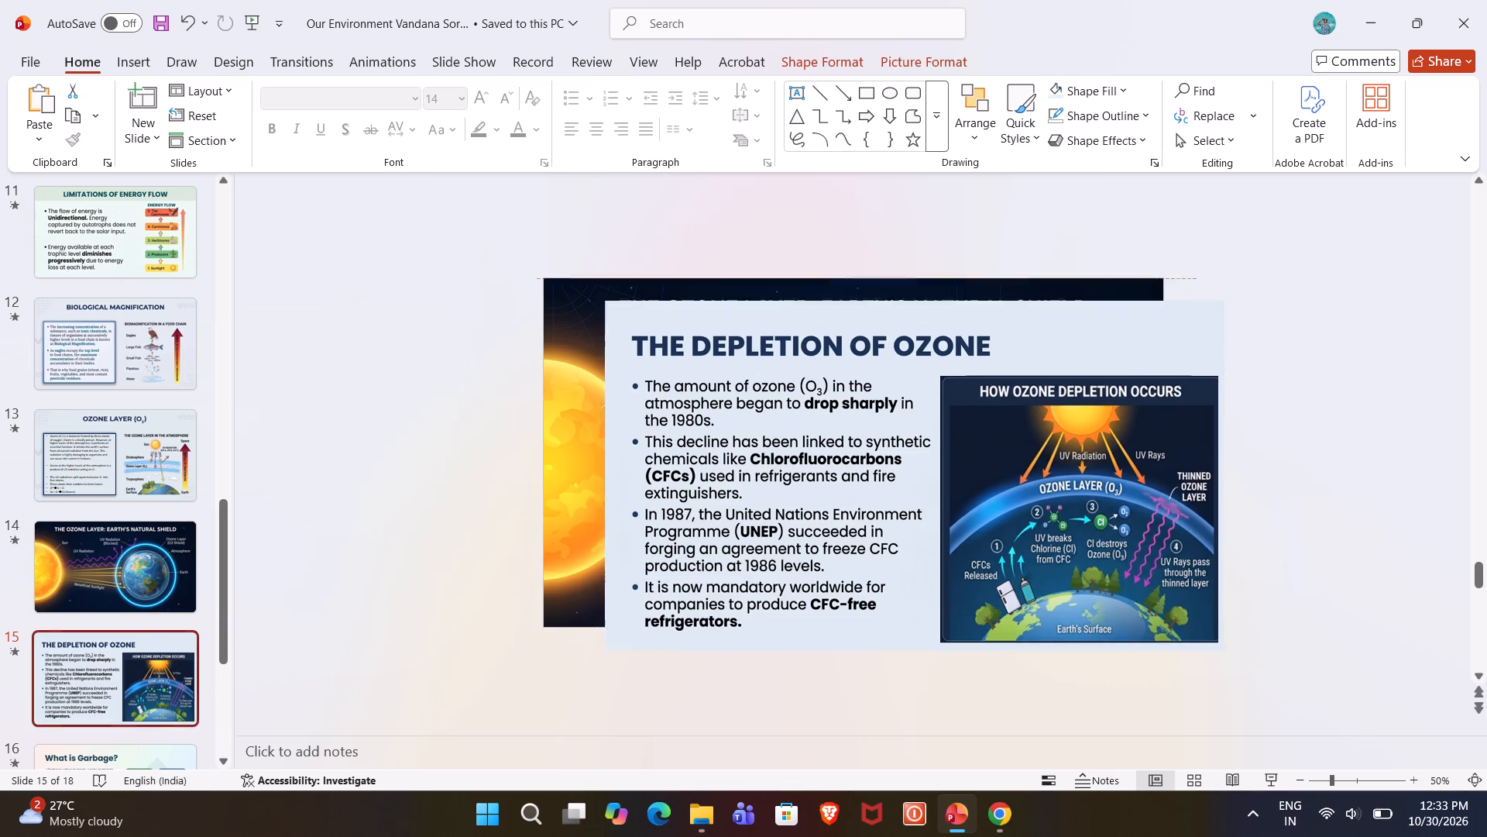
left_click_drag(801, 318, 933, 243)
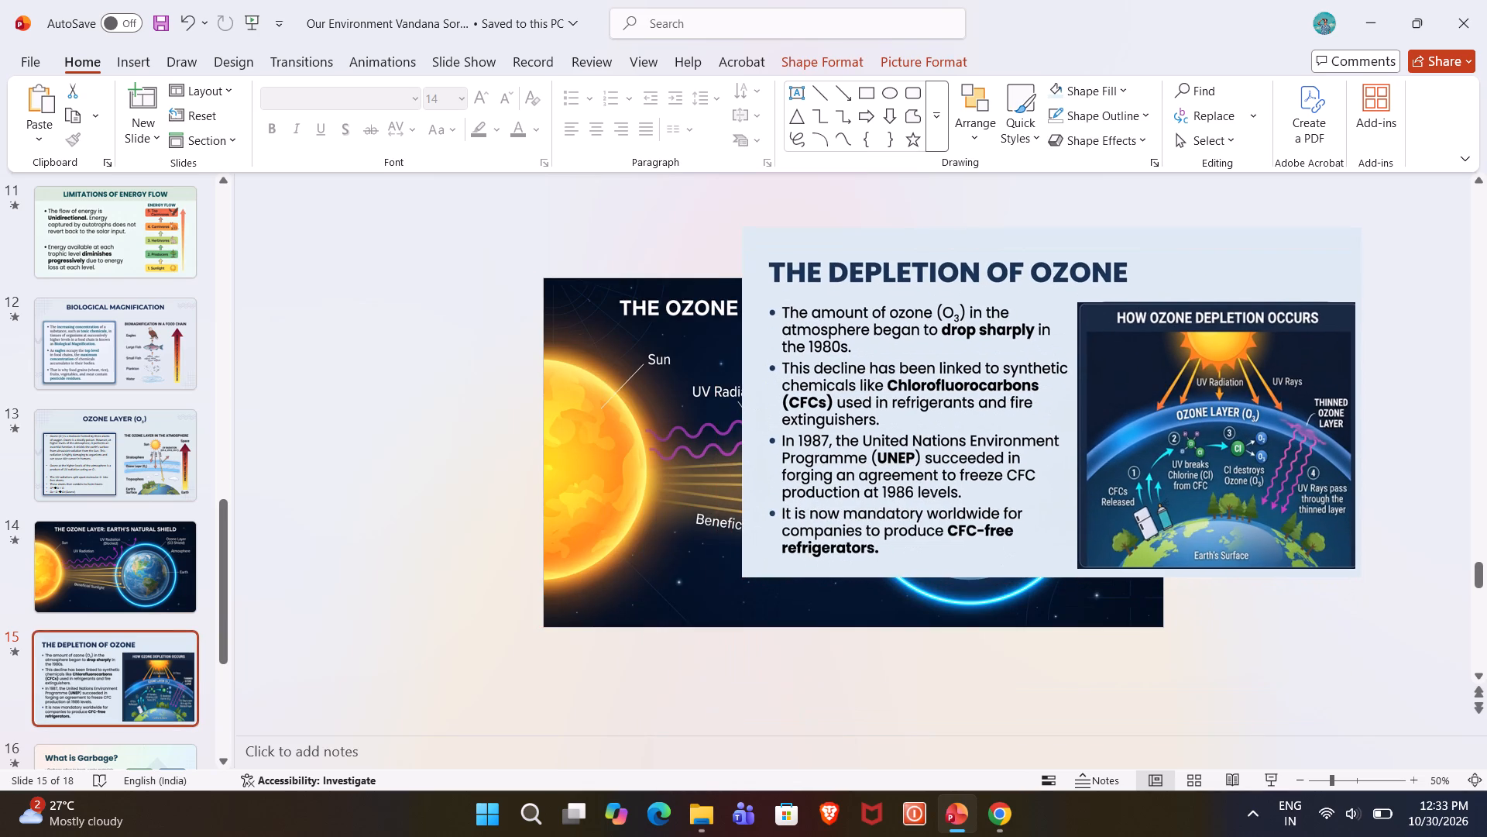
left_click_drag(933, 243, 963, 256)
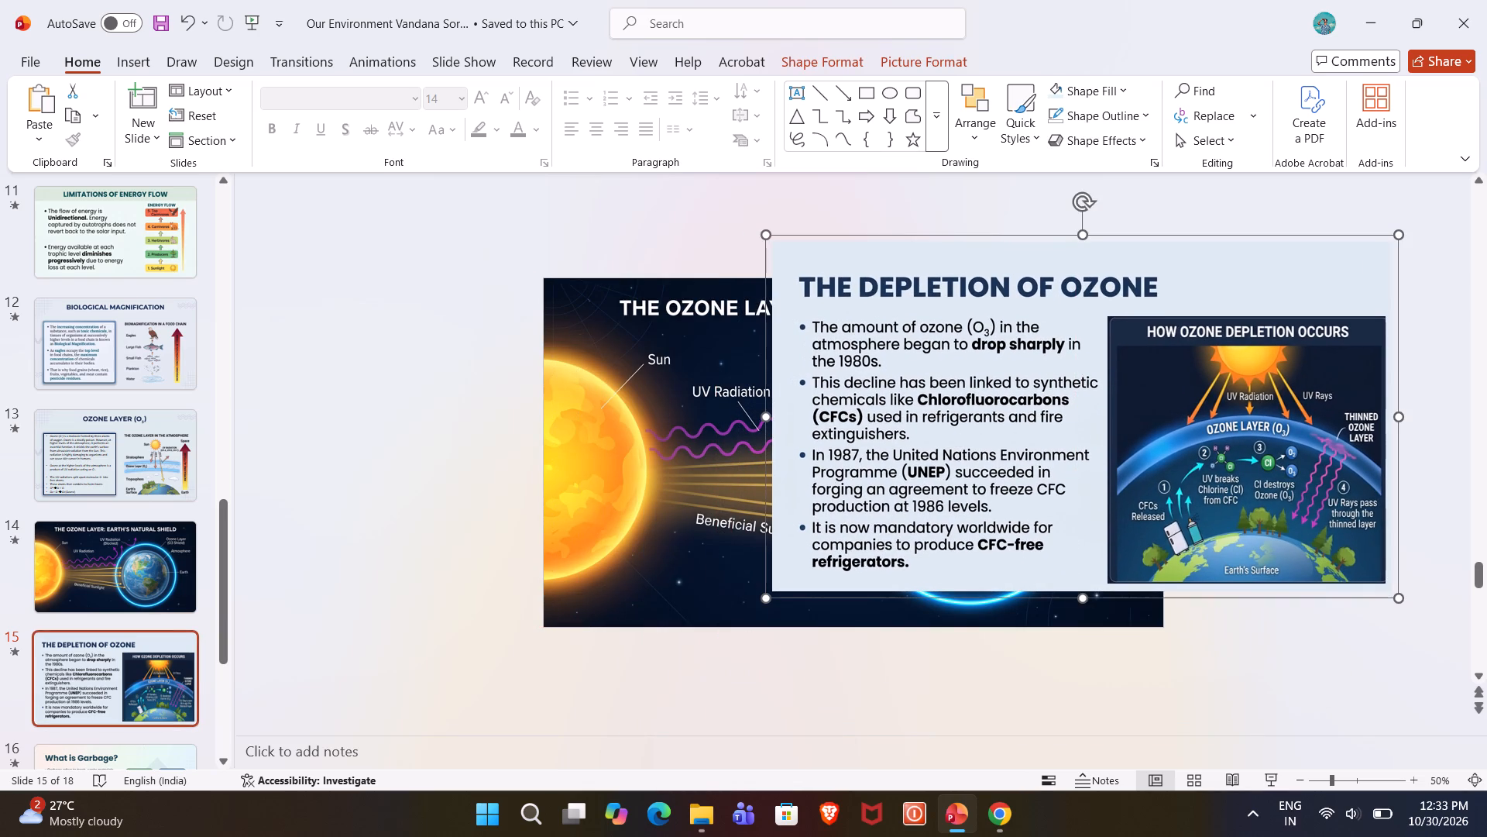
left_click(668, 350)
key("Delete")
left_click(662, 305)
key("Delete")
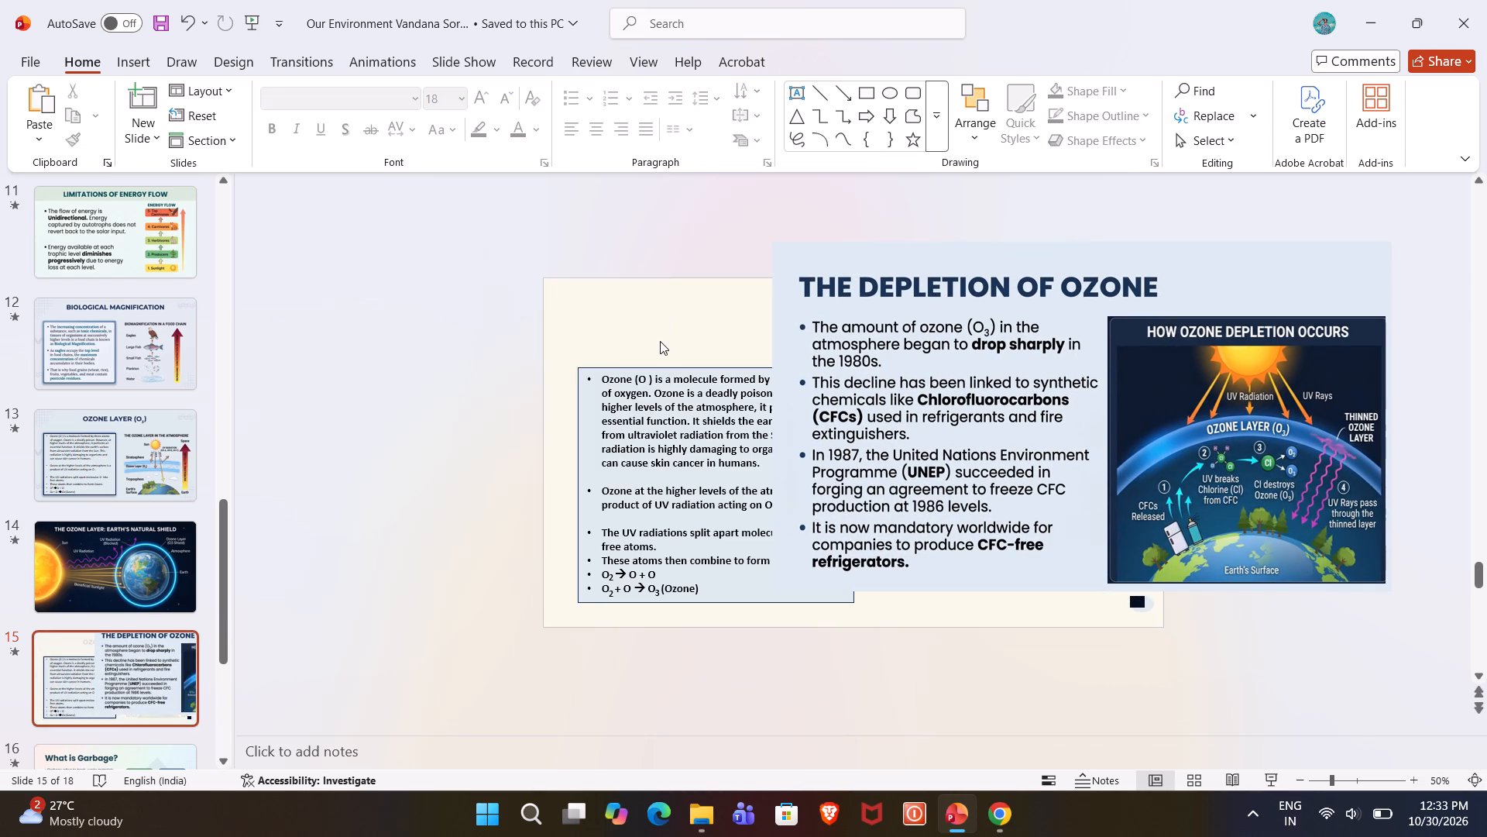
Delete the leftover ozone text, its bordered box and the stray subscript digits 2, 2 and 3 from slide 15.
left_click(658, 370)
key("Delete")
left_click(658, 371)
key("Delete")
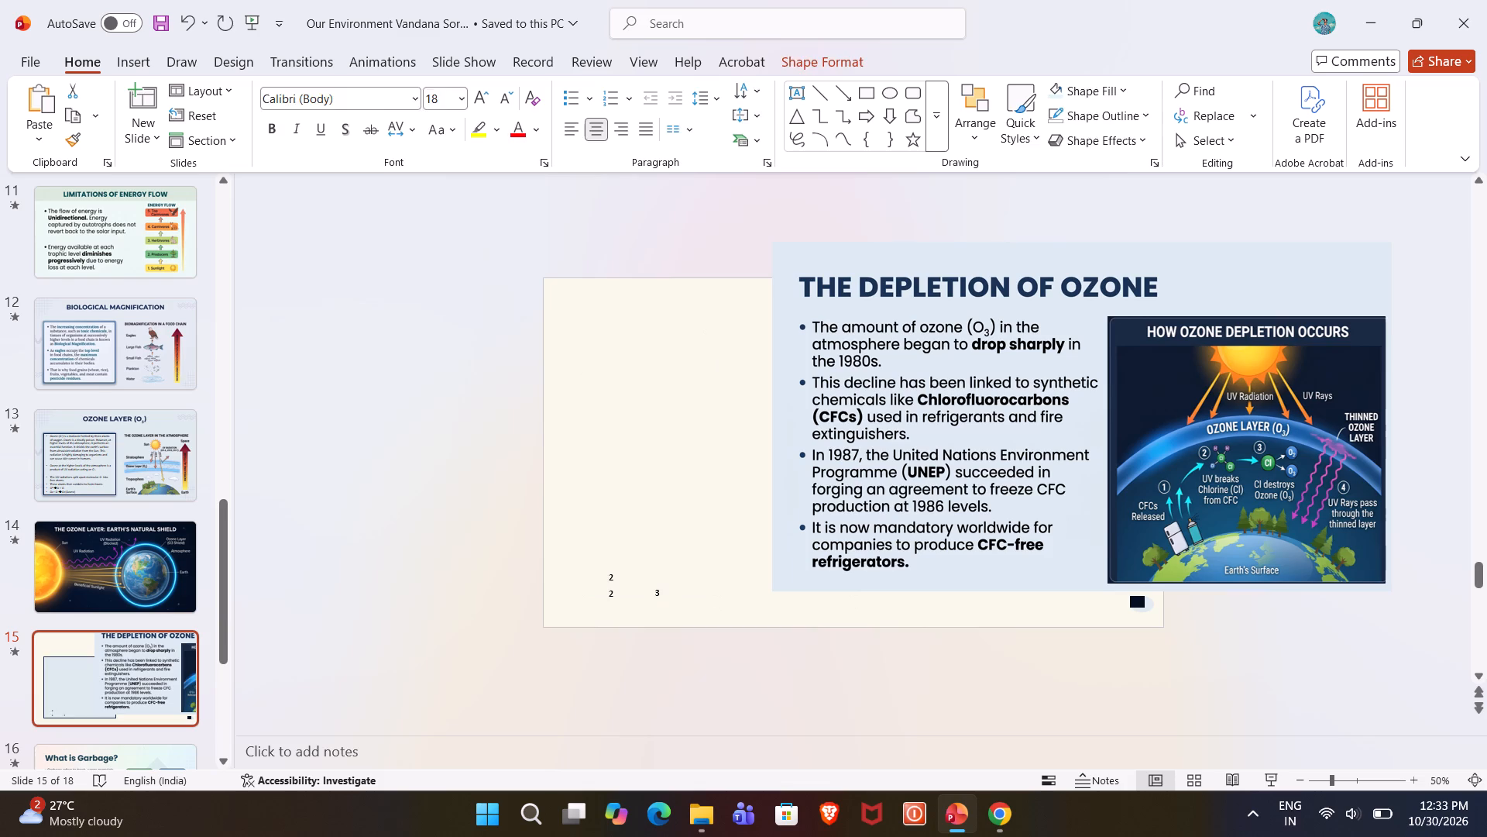
left_click(614, 572)
key("Delete")
left_click(620, 584)
key("Delete")
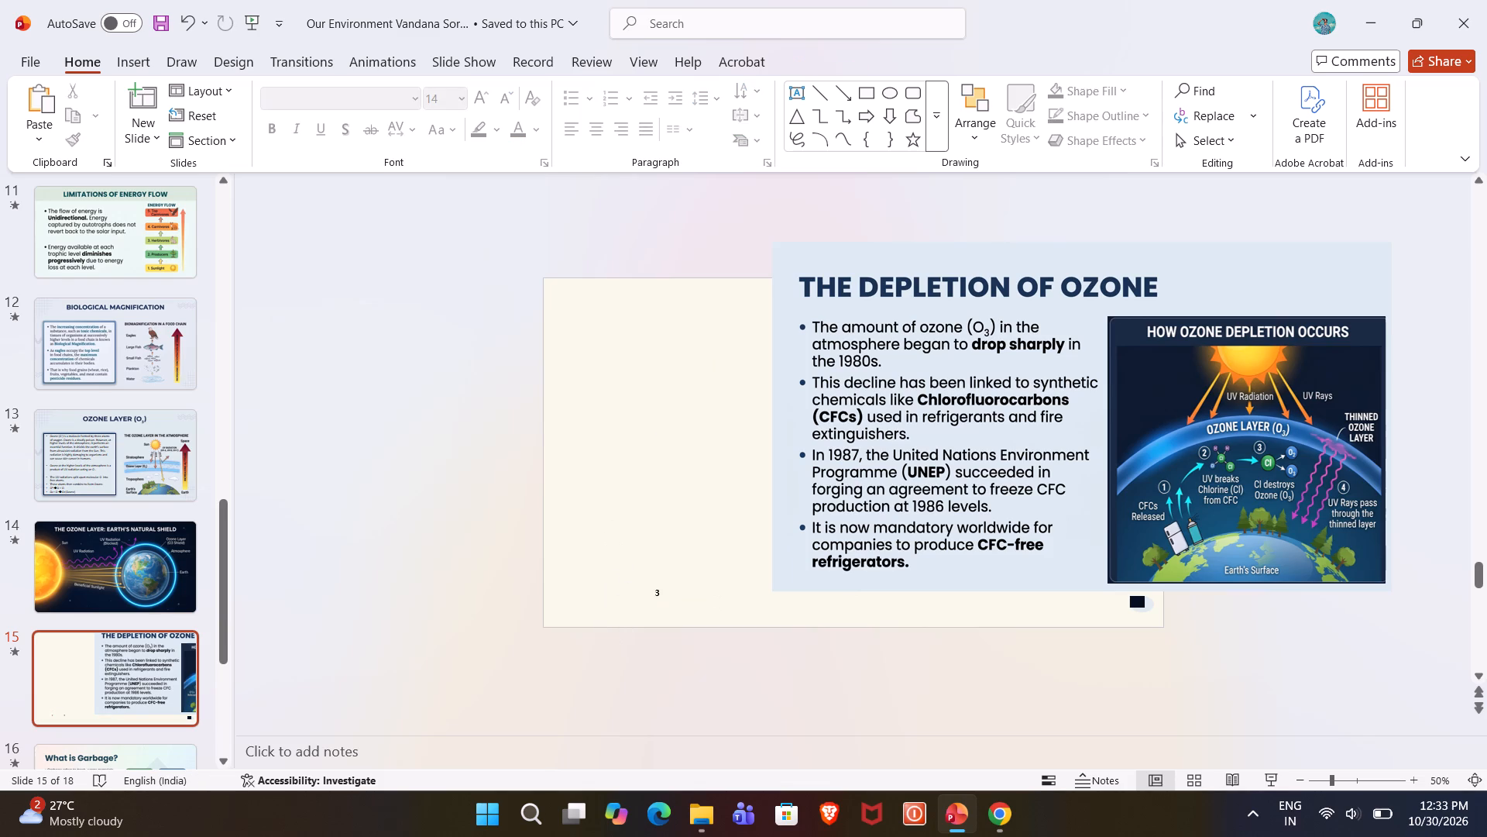
left_click(670, 584)
key("Delete")
Realign "The Depletion of Ozone" picture over the whole of slide 15.
left_click_drag(1144, 345, 920, 374)
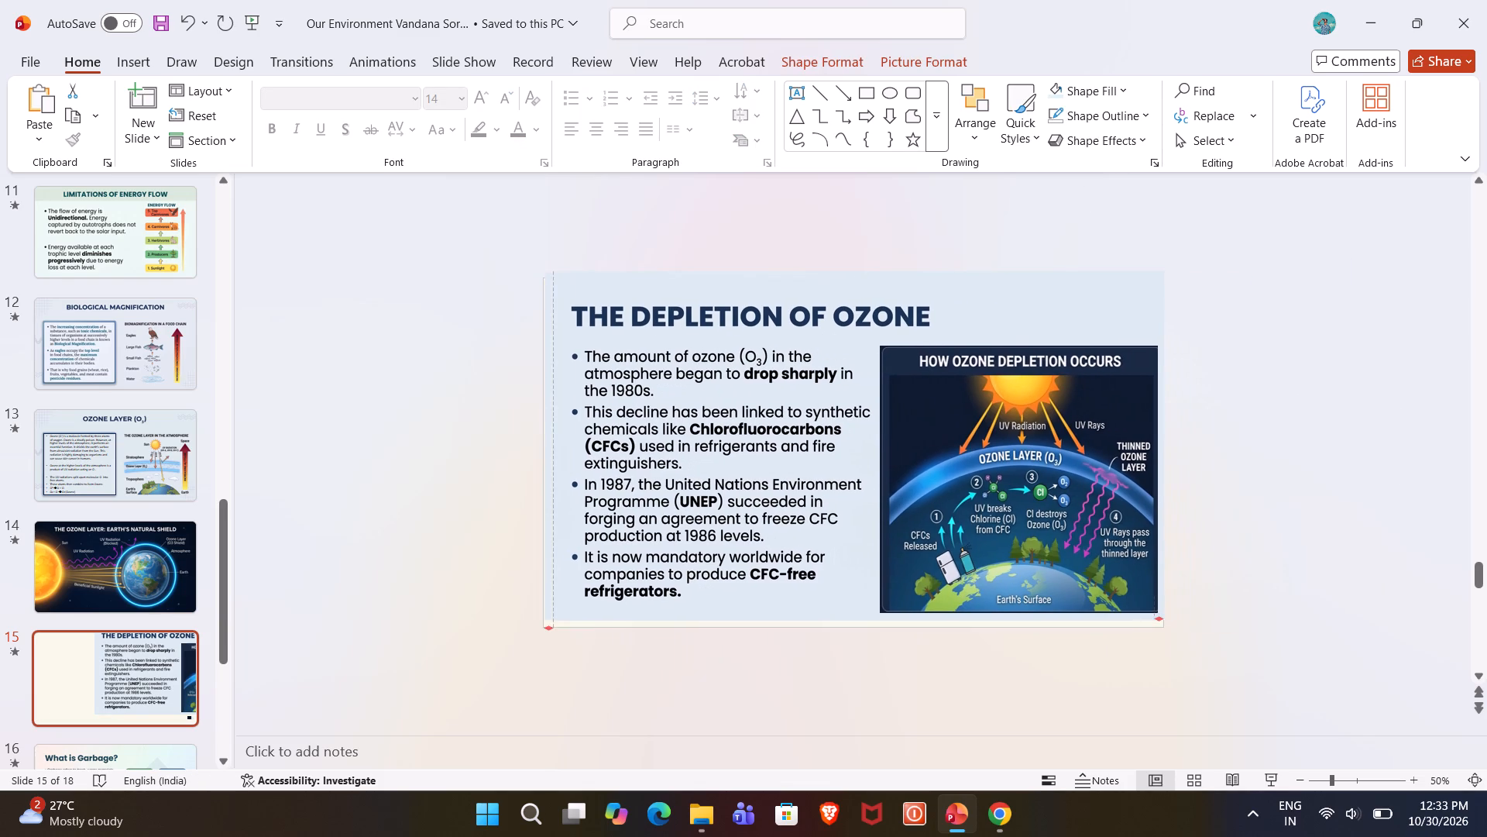
left_click_drag(920, 374, 917, 377)
left_click(1331, 326)
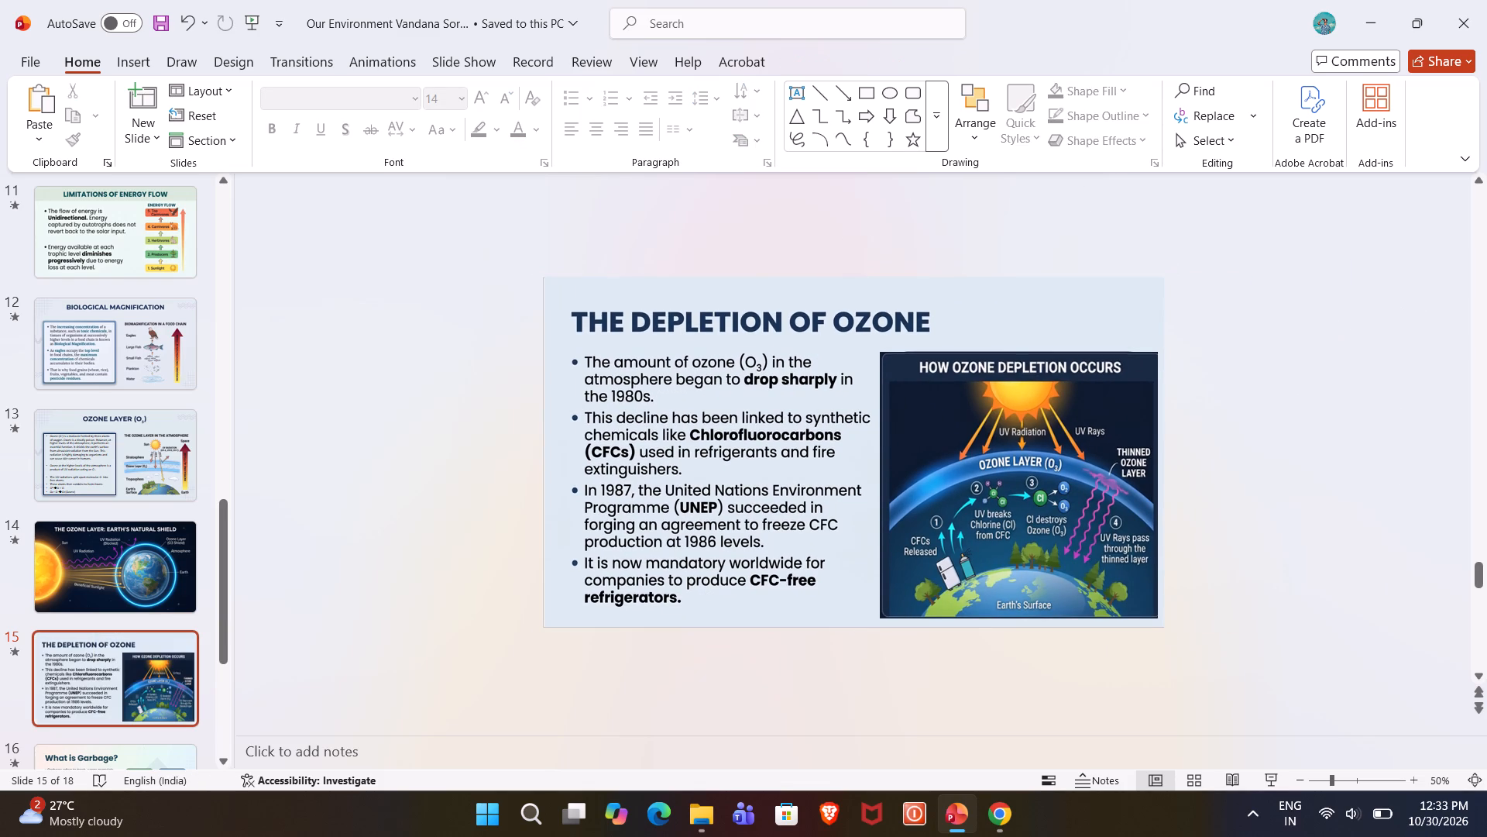
Return to slide 1, the Our Environment title slide.
scroll(125, 447, "down", 6)
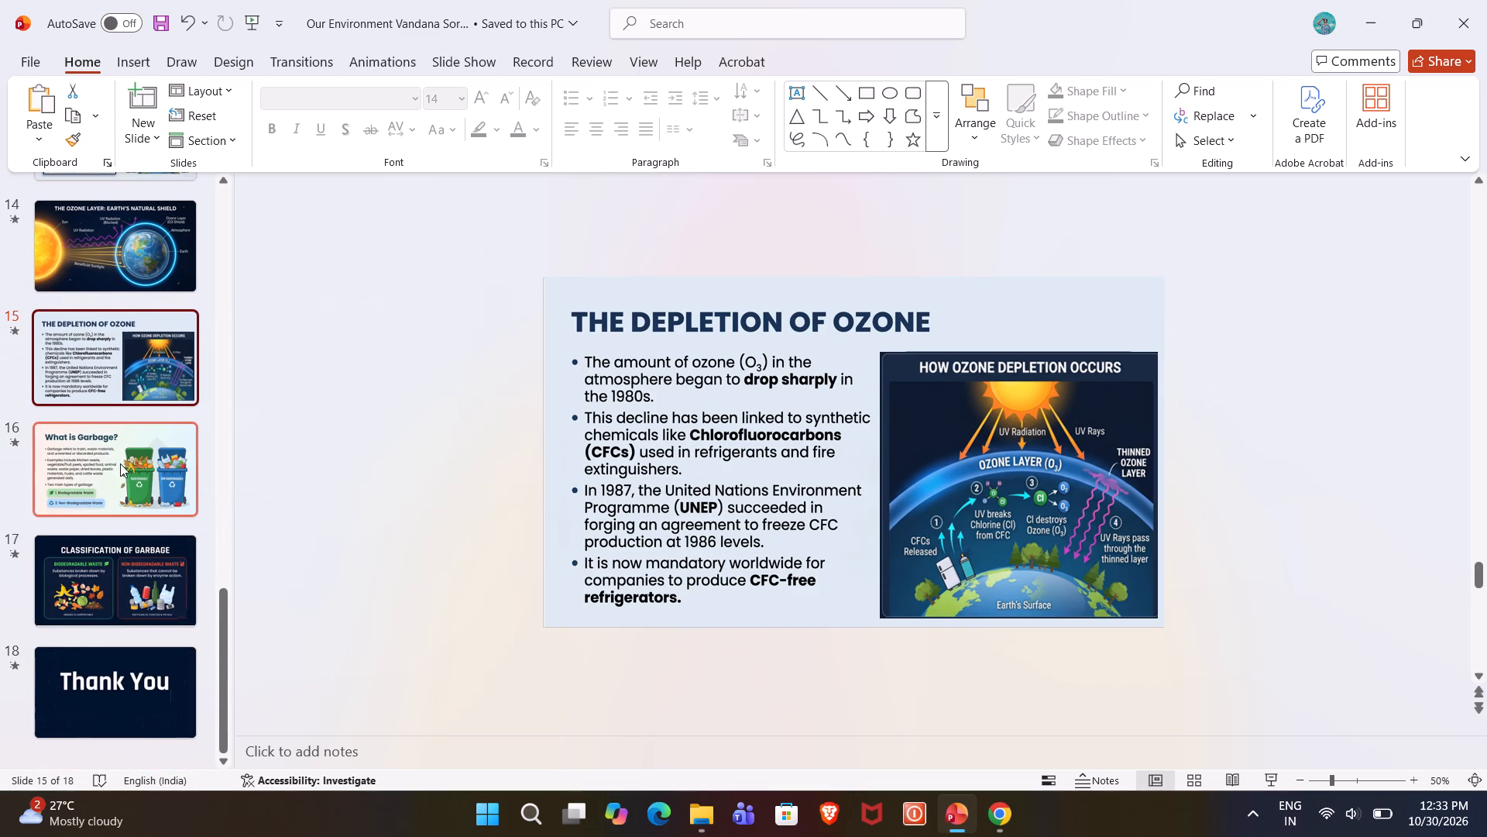
scroll(126, 355, "up", 20)
scroll(126, 355, "up", 11)
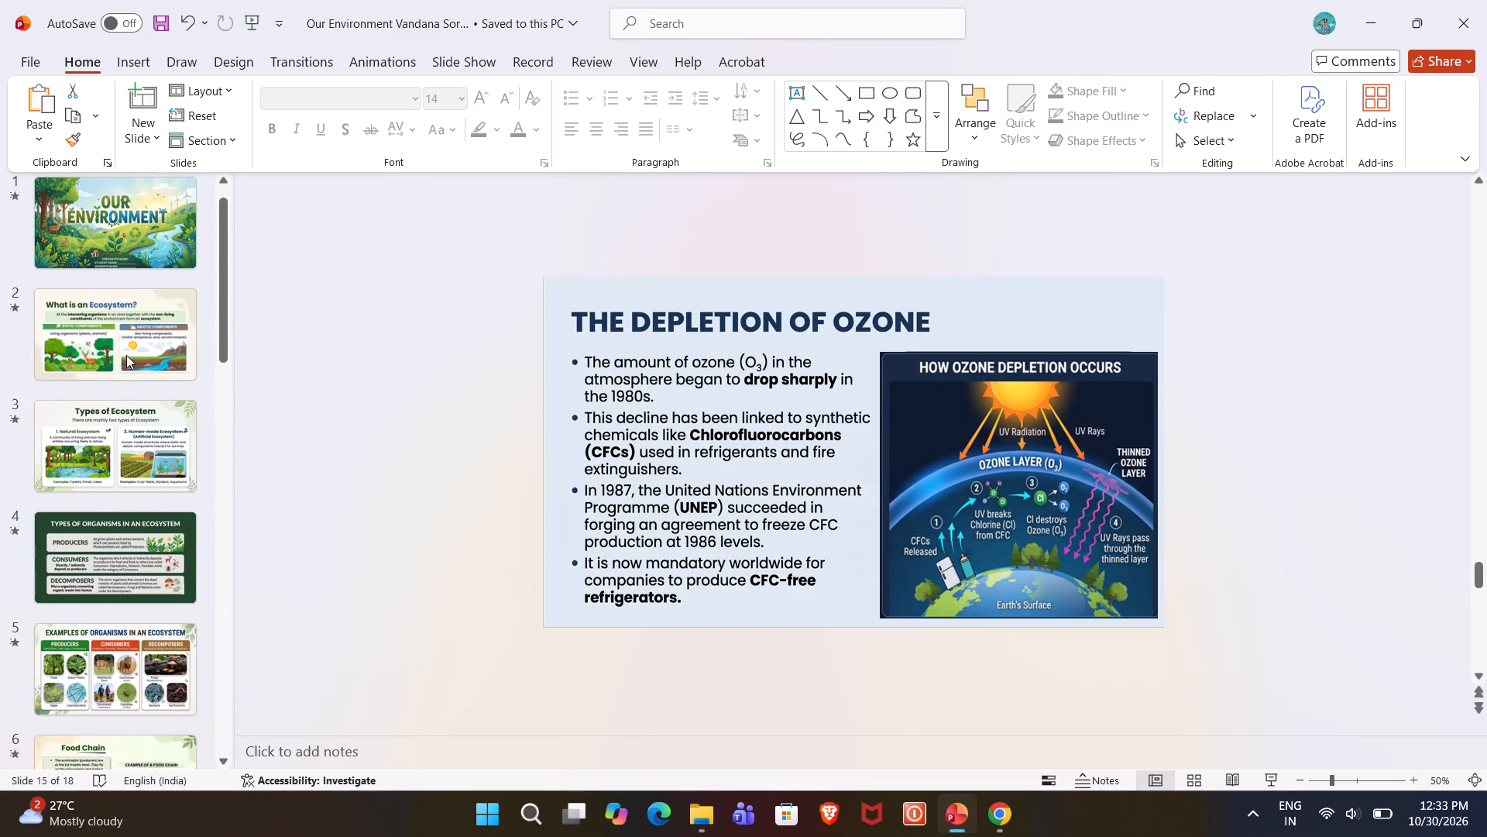
scroll(126, 355, "up", 5)
left_click(140, 236)
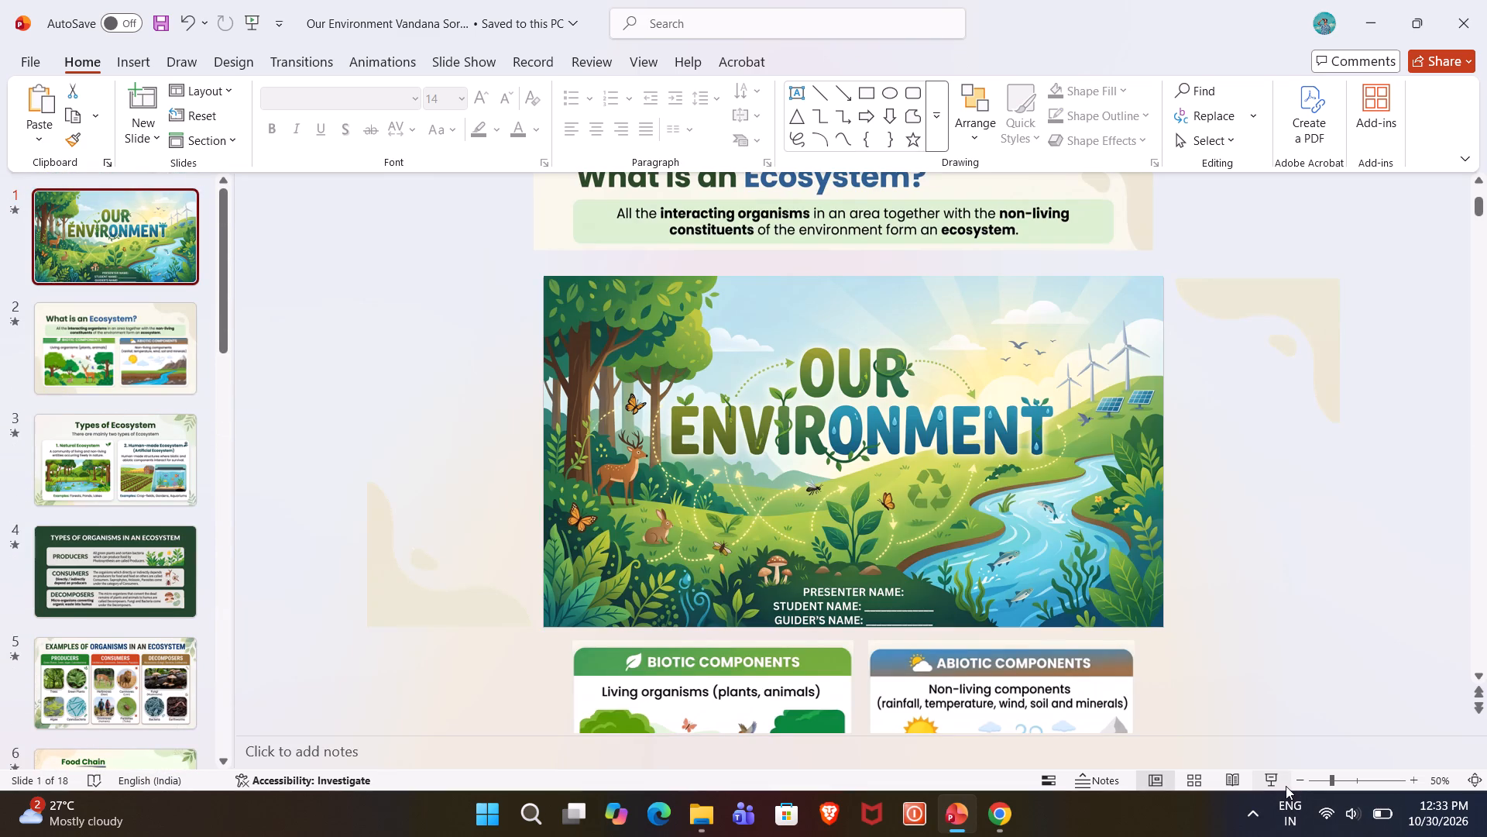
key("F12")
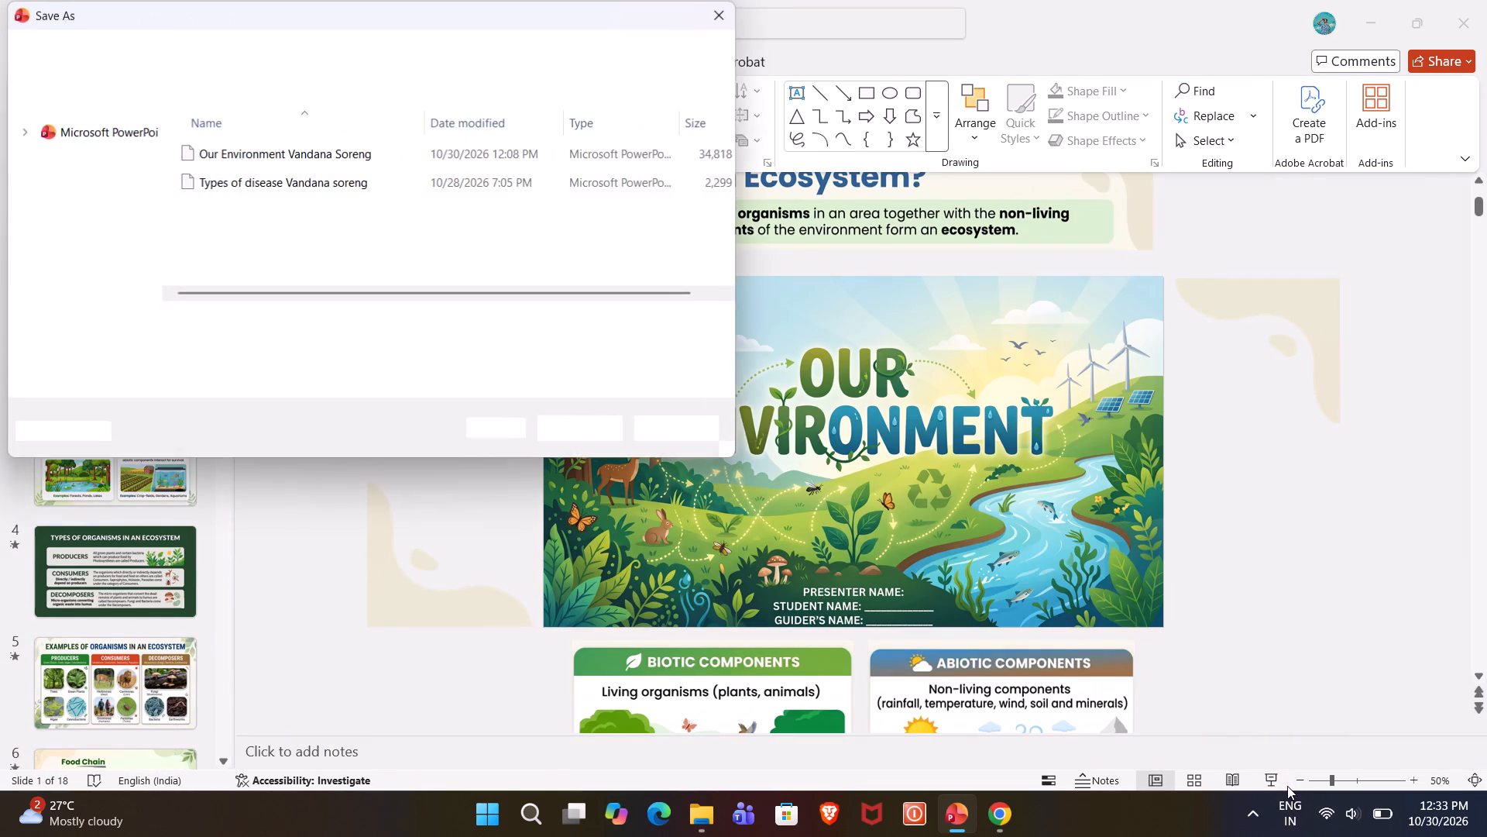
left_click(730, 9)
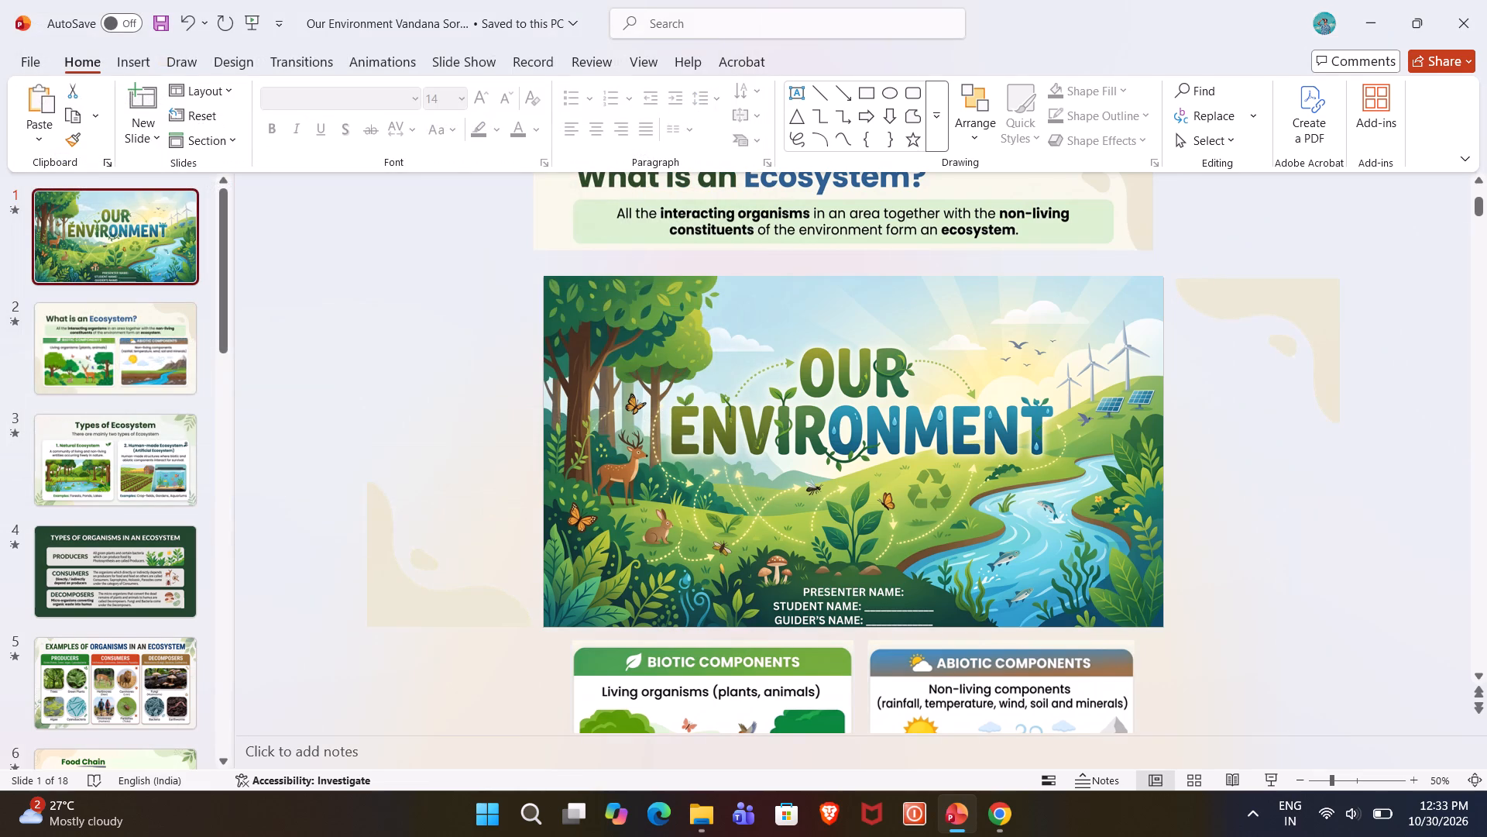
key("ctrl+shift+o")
Start the slide show from slide 1 and check each slide through to the Food Web slide.
left_click(1262, 776)
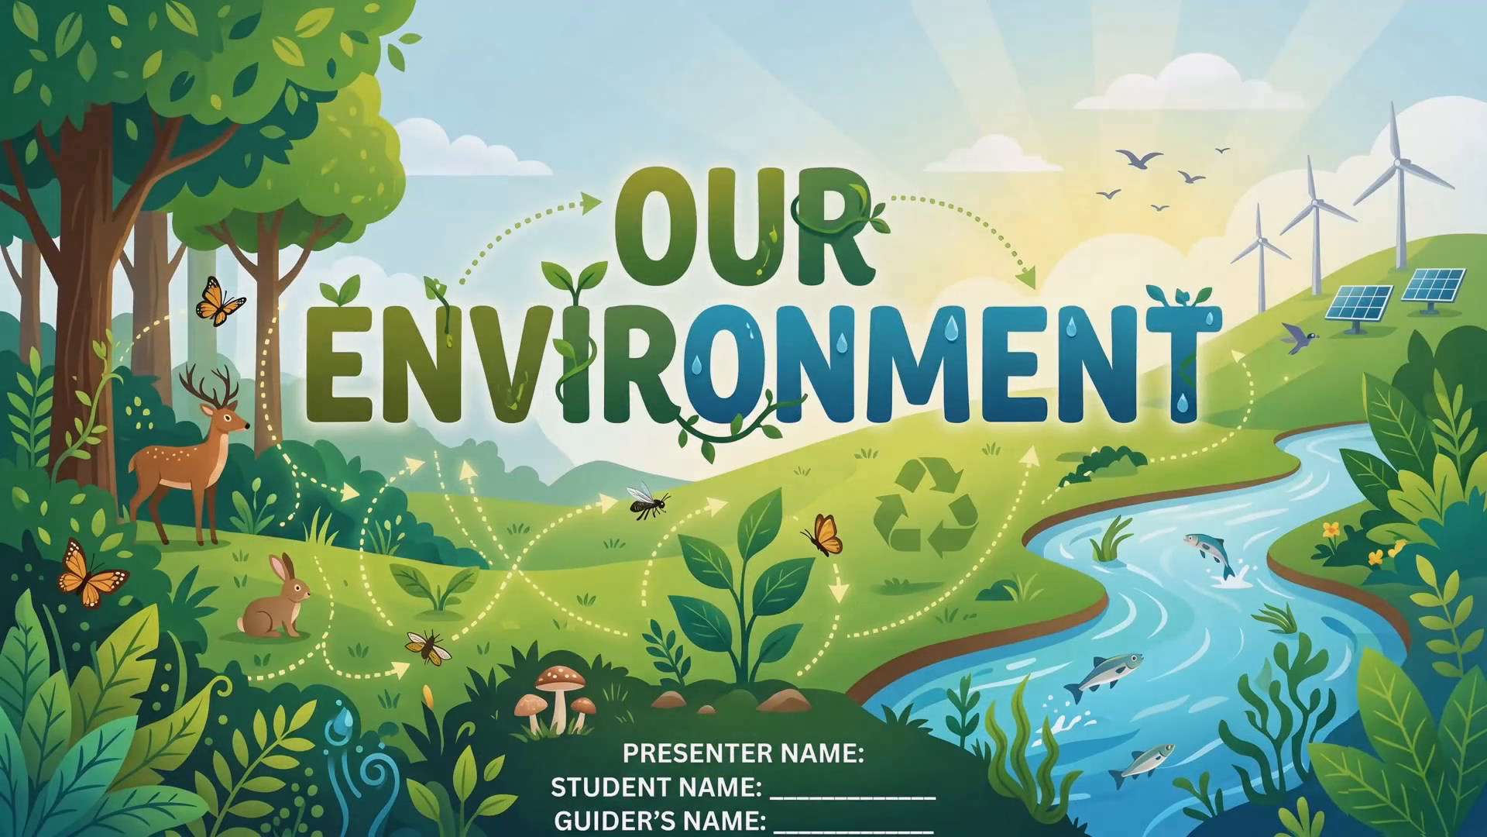
key("Right")
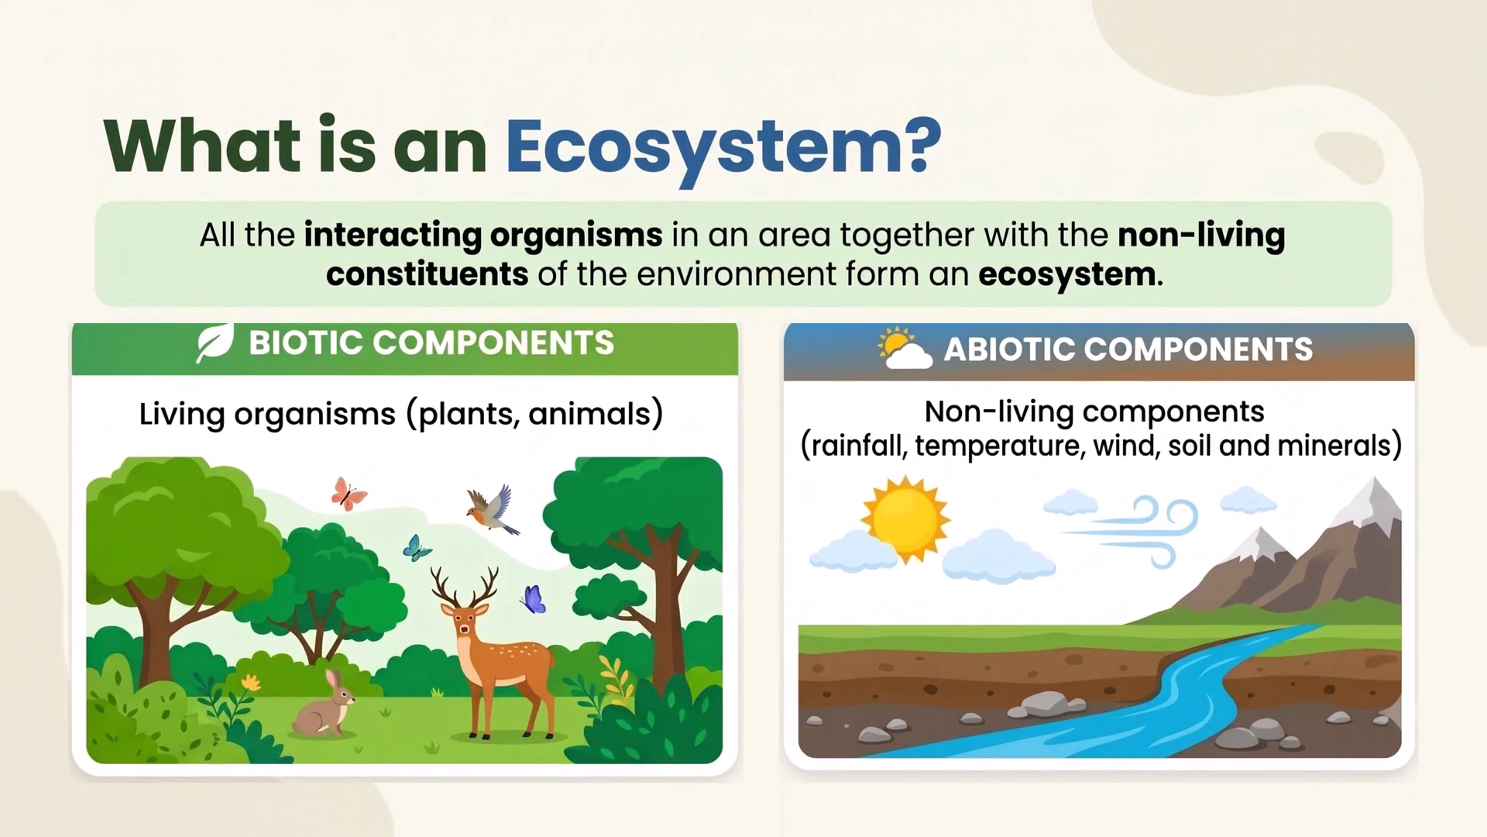
key("Right")
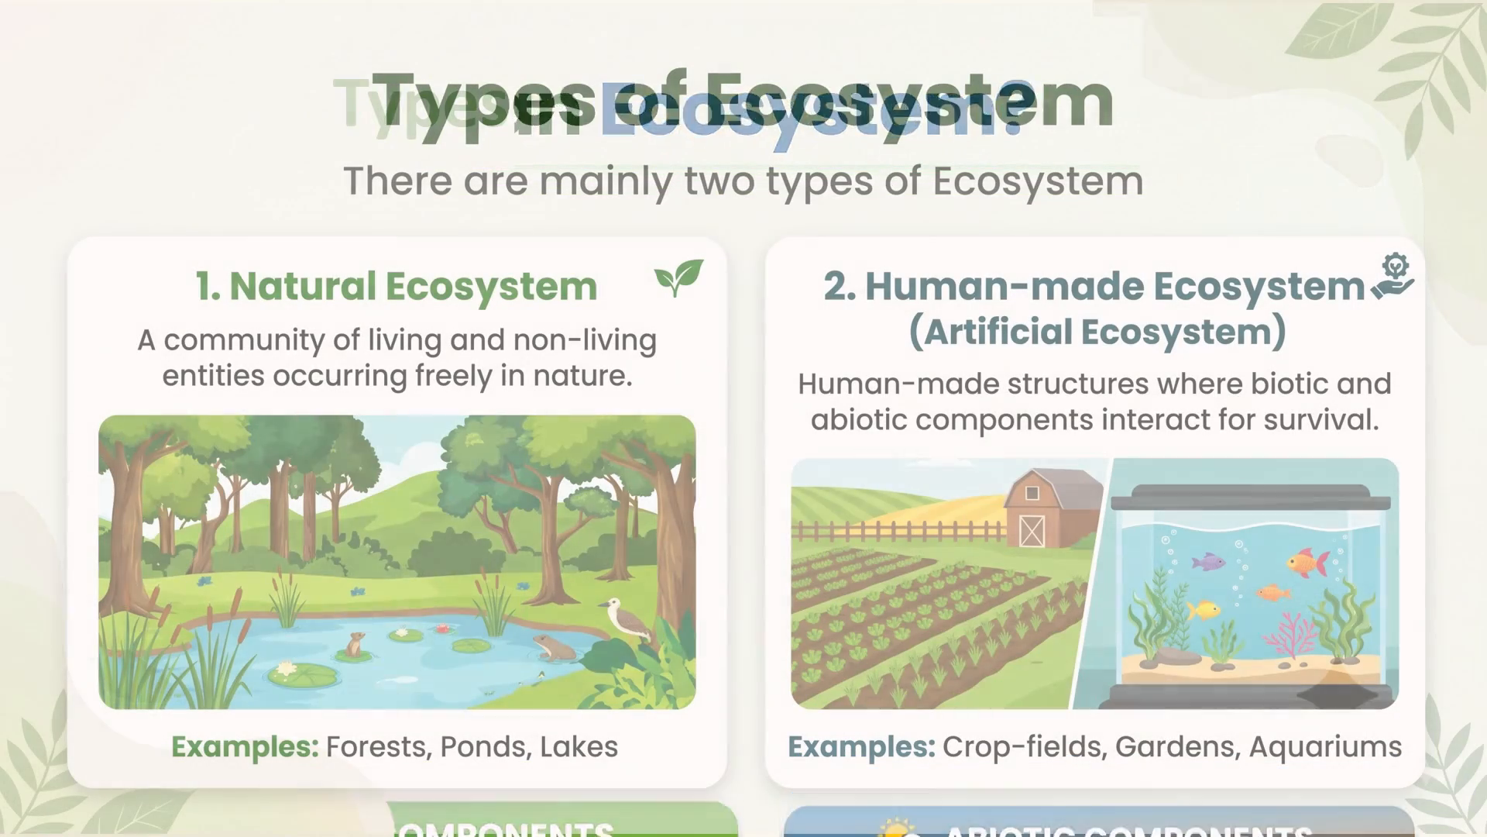
key("Right")
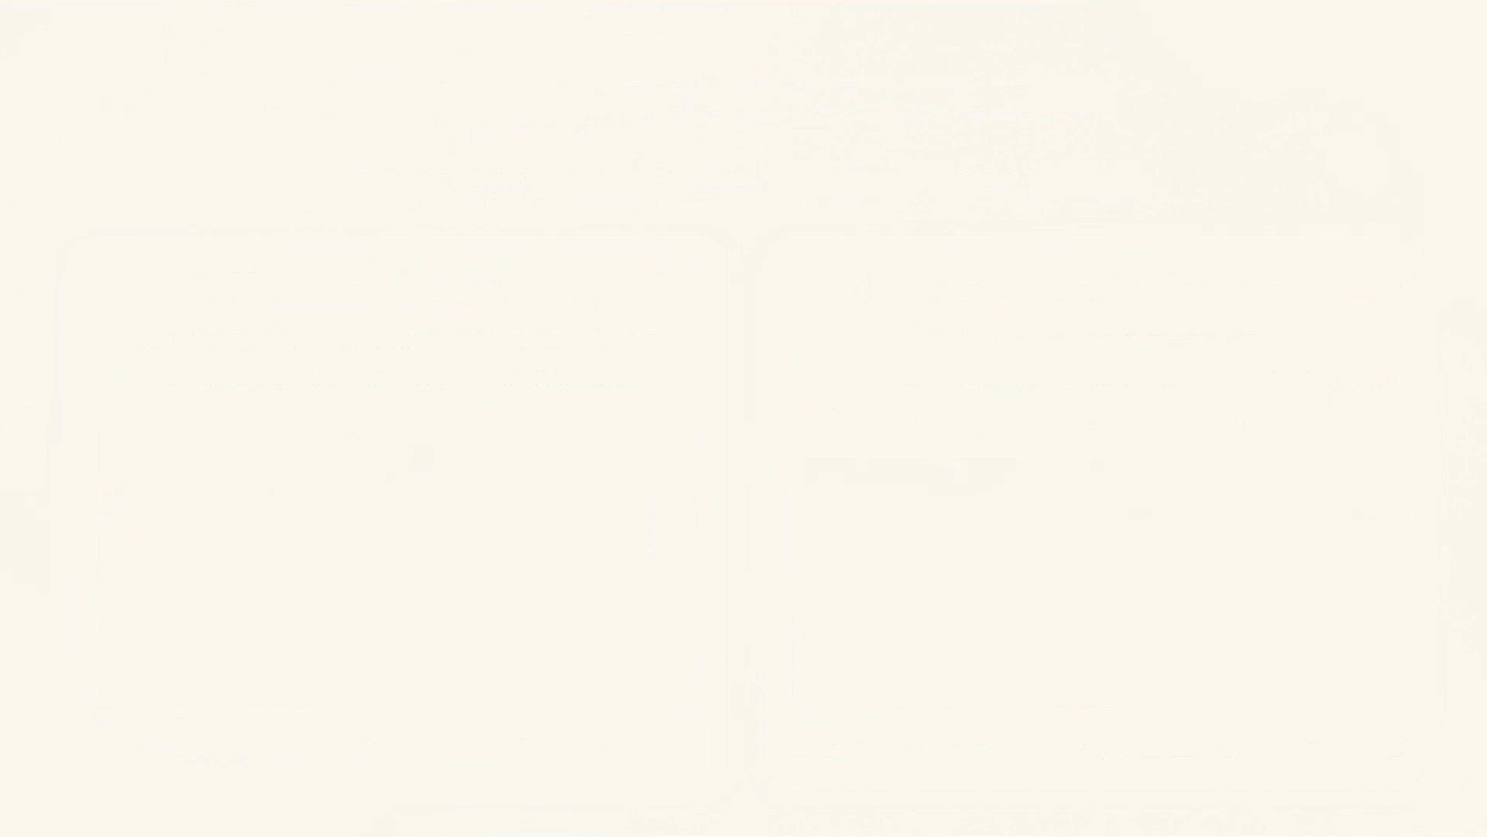
key("Right")
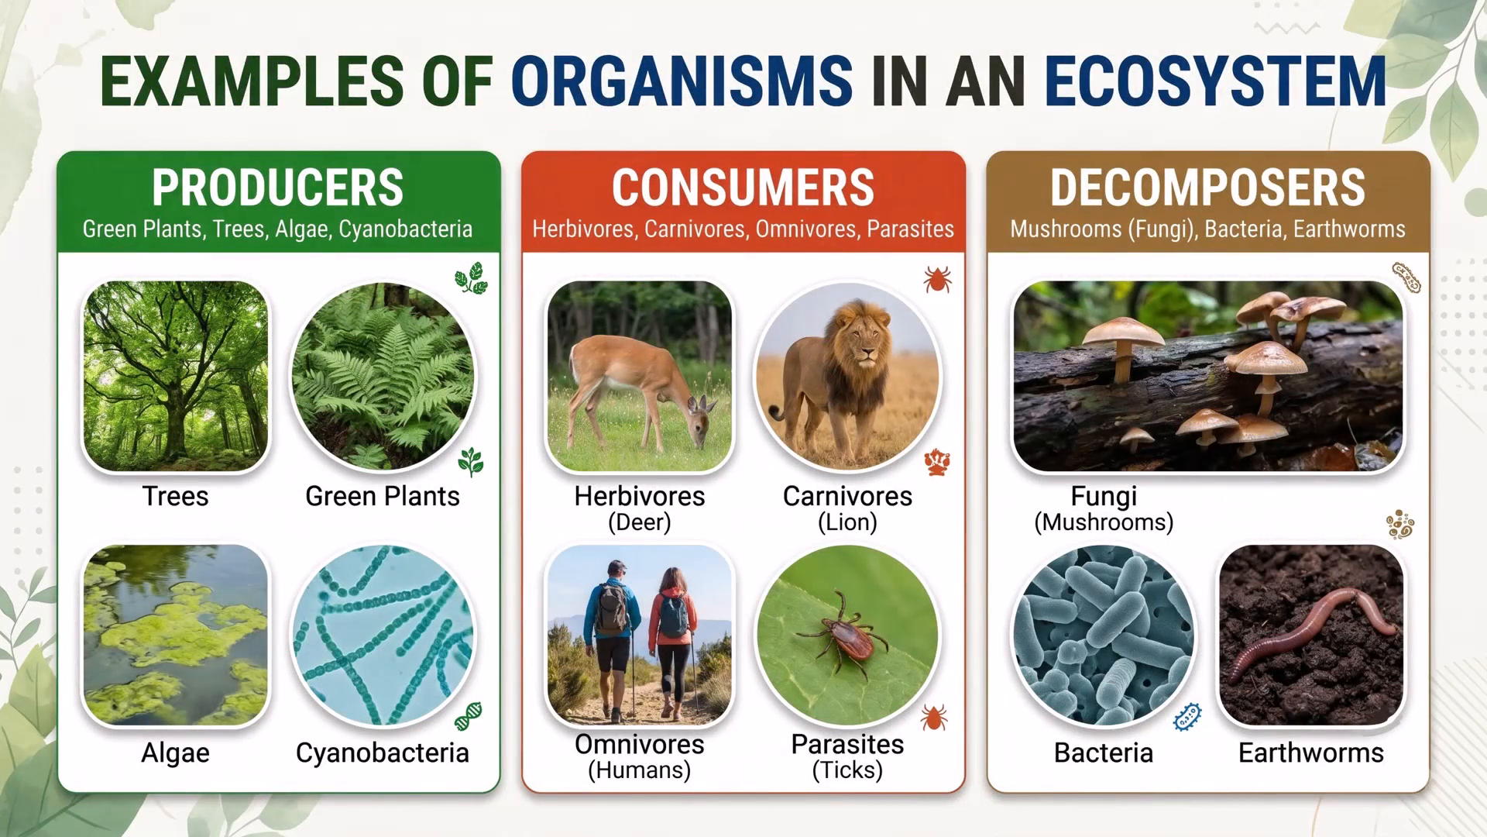
key("Right")
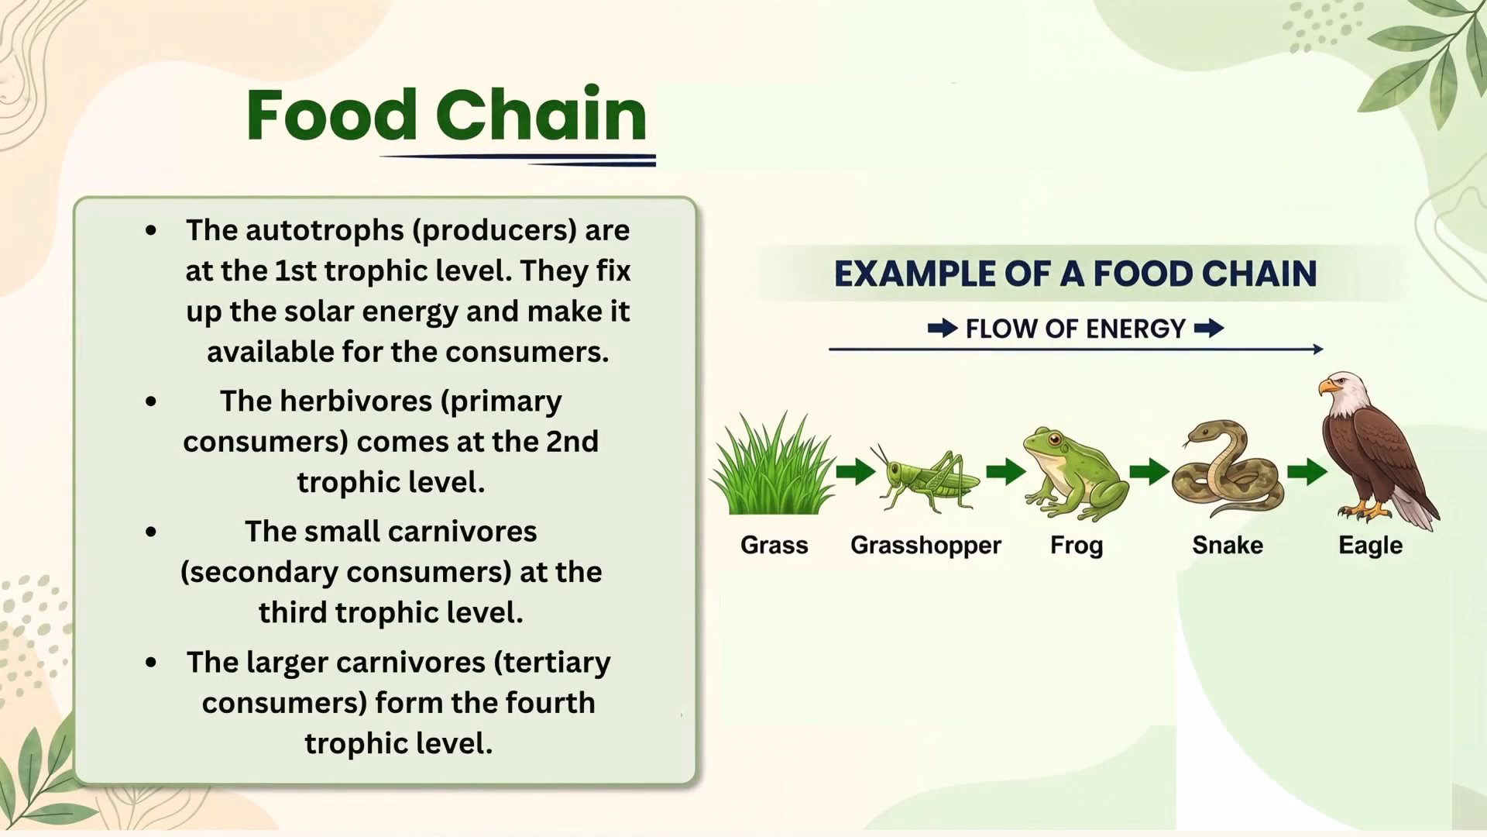
key("Right")
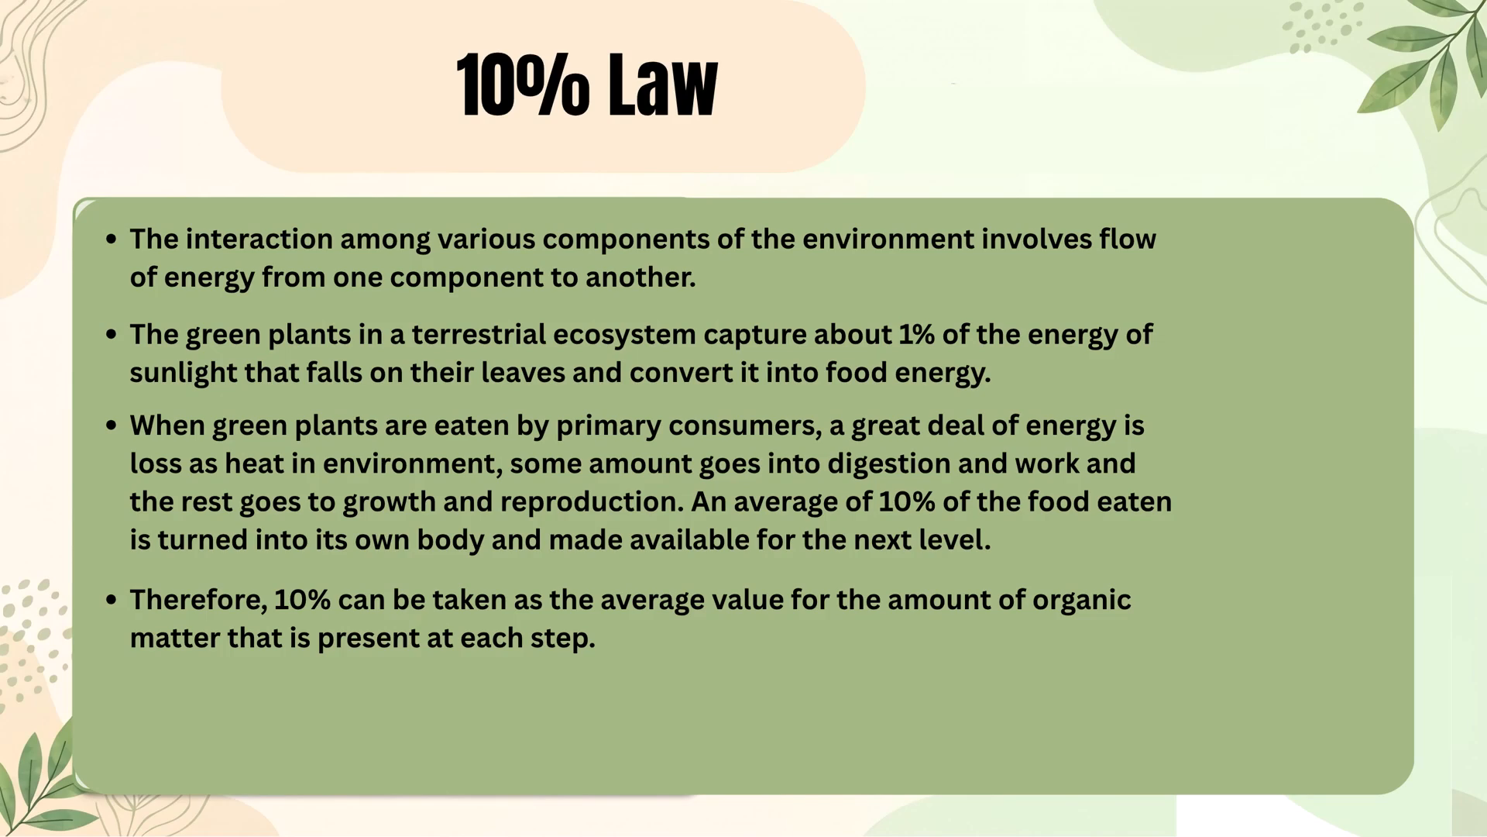
key("Right")
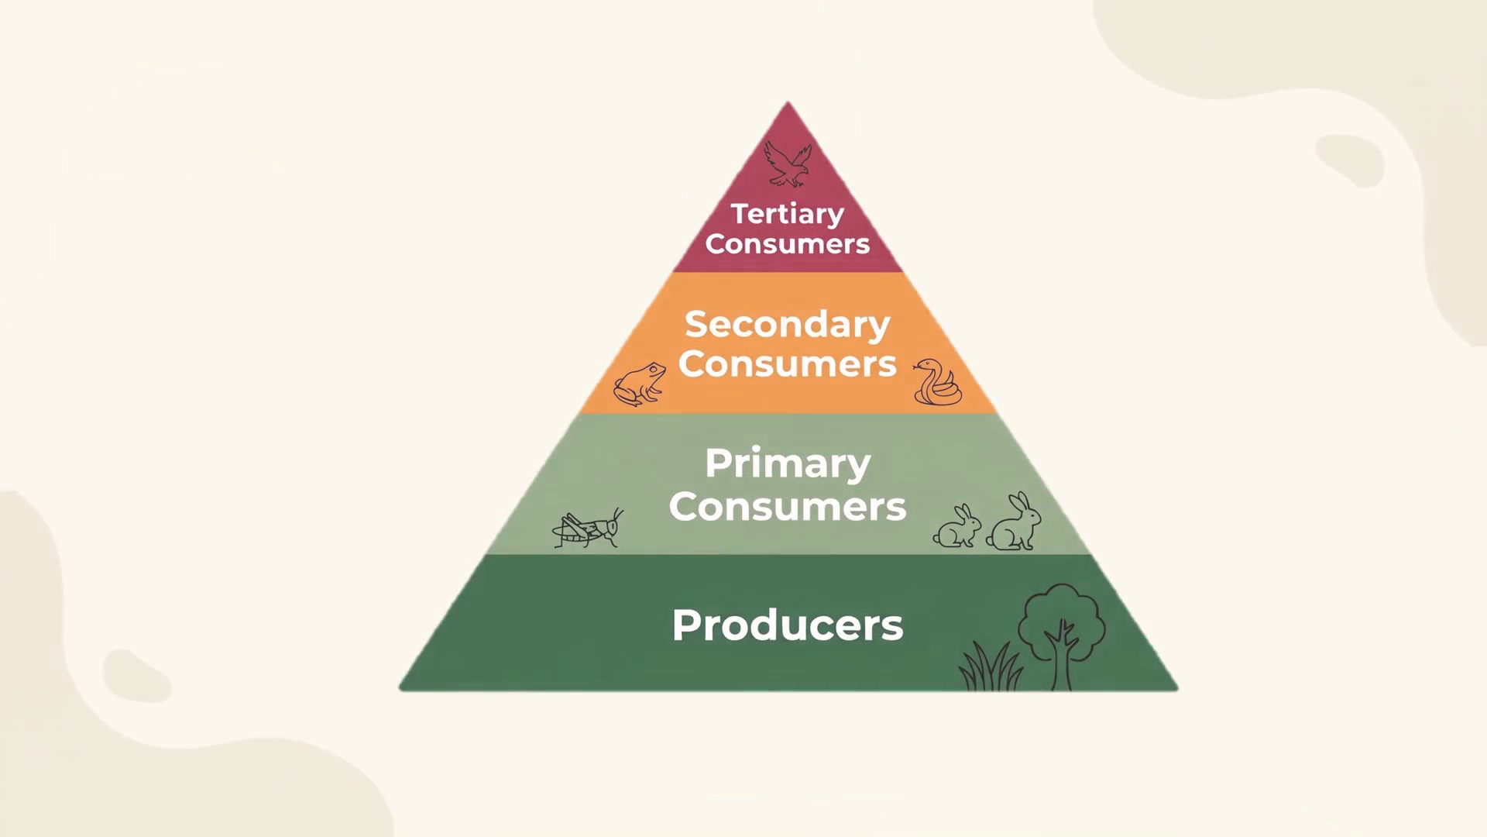
key("Right")
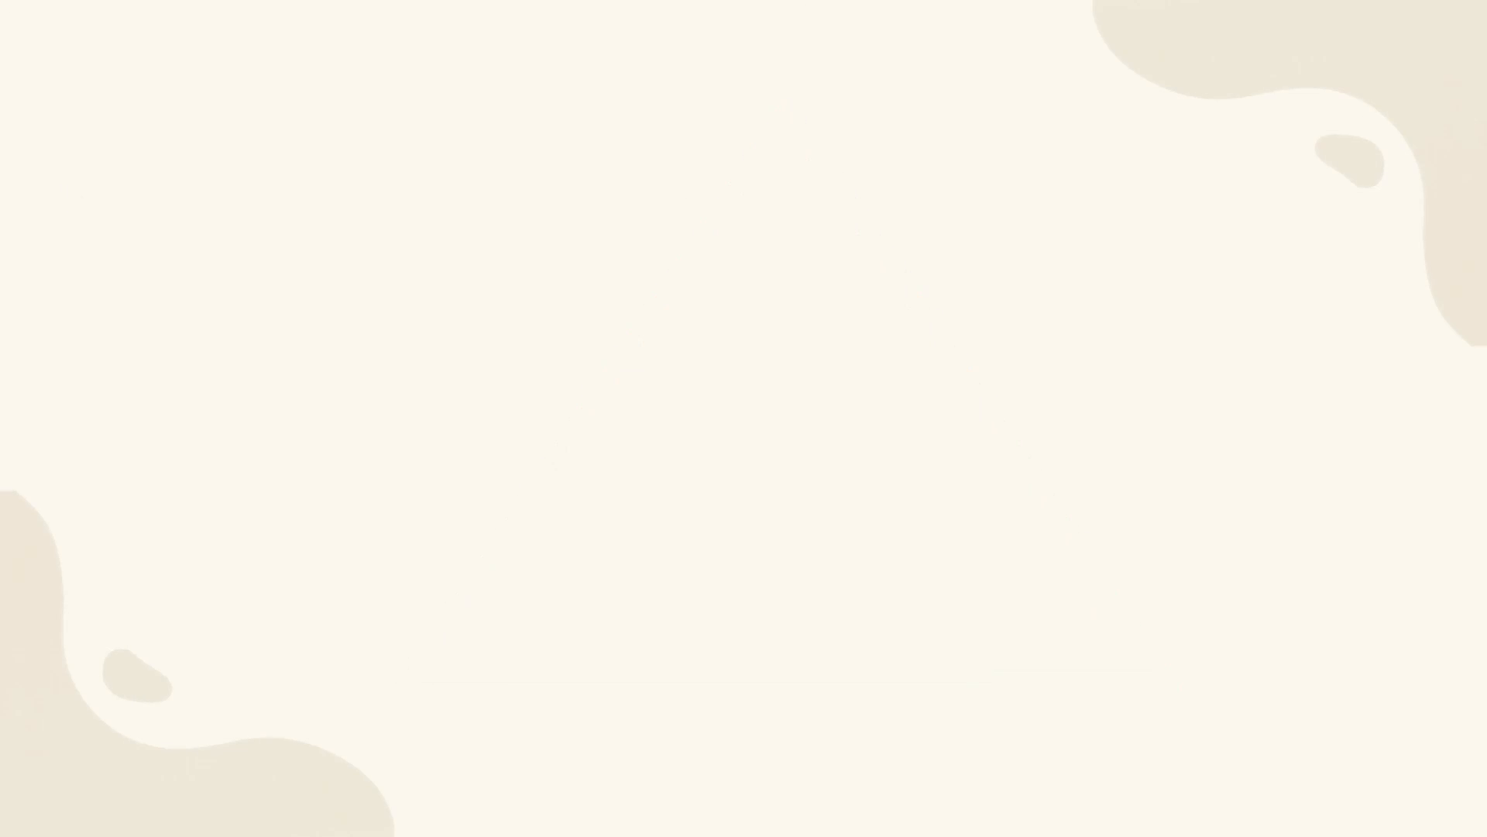
key("Right")
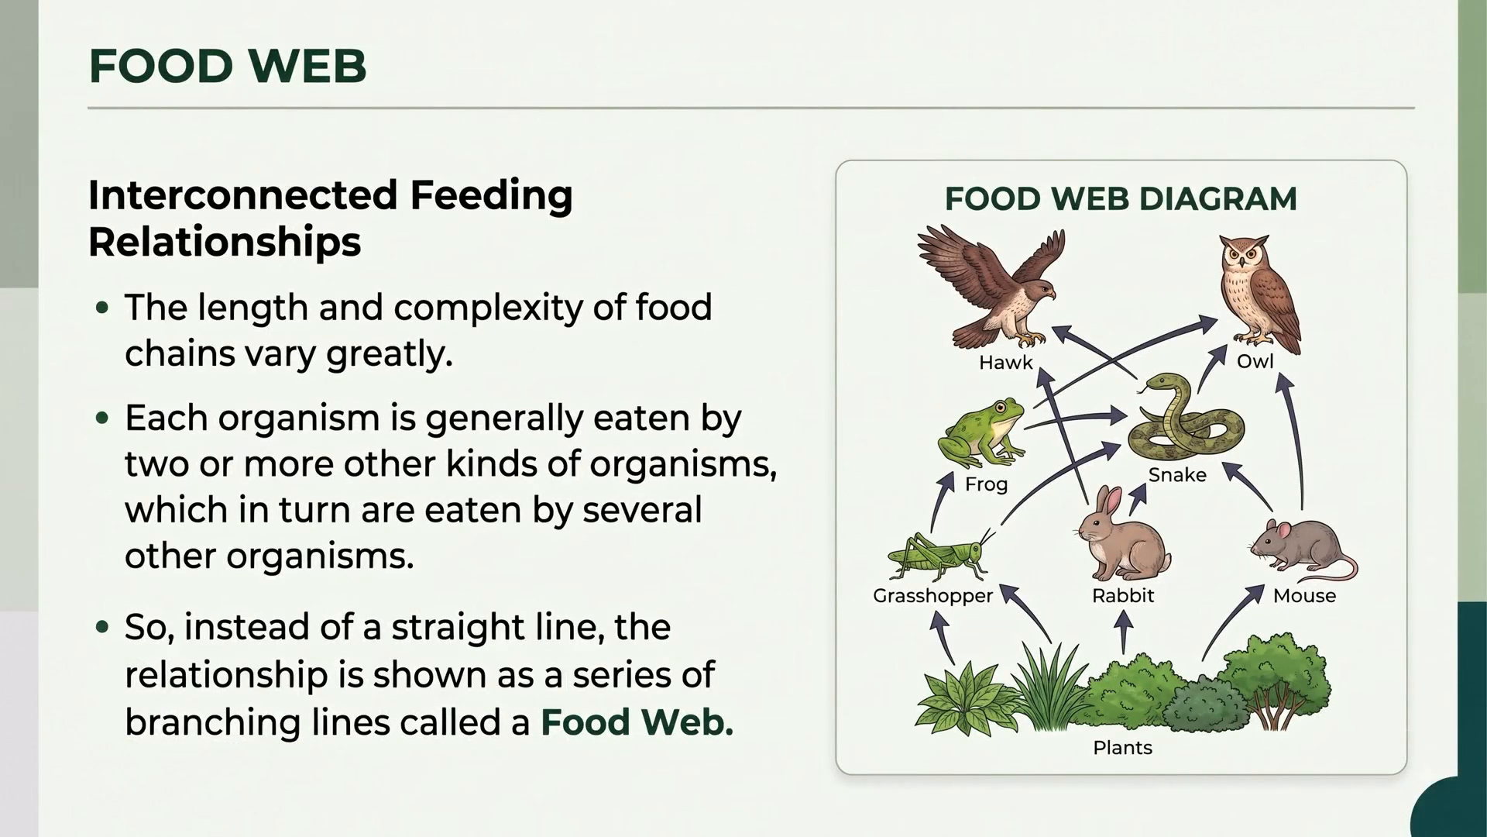
Continue the slide show past the ozone slides to "What is Garbage?", rechecking slides 14 and 15, and exit the show.
key("Right")
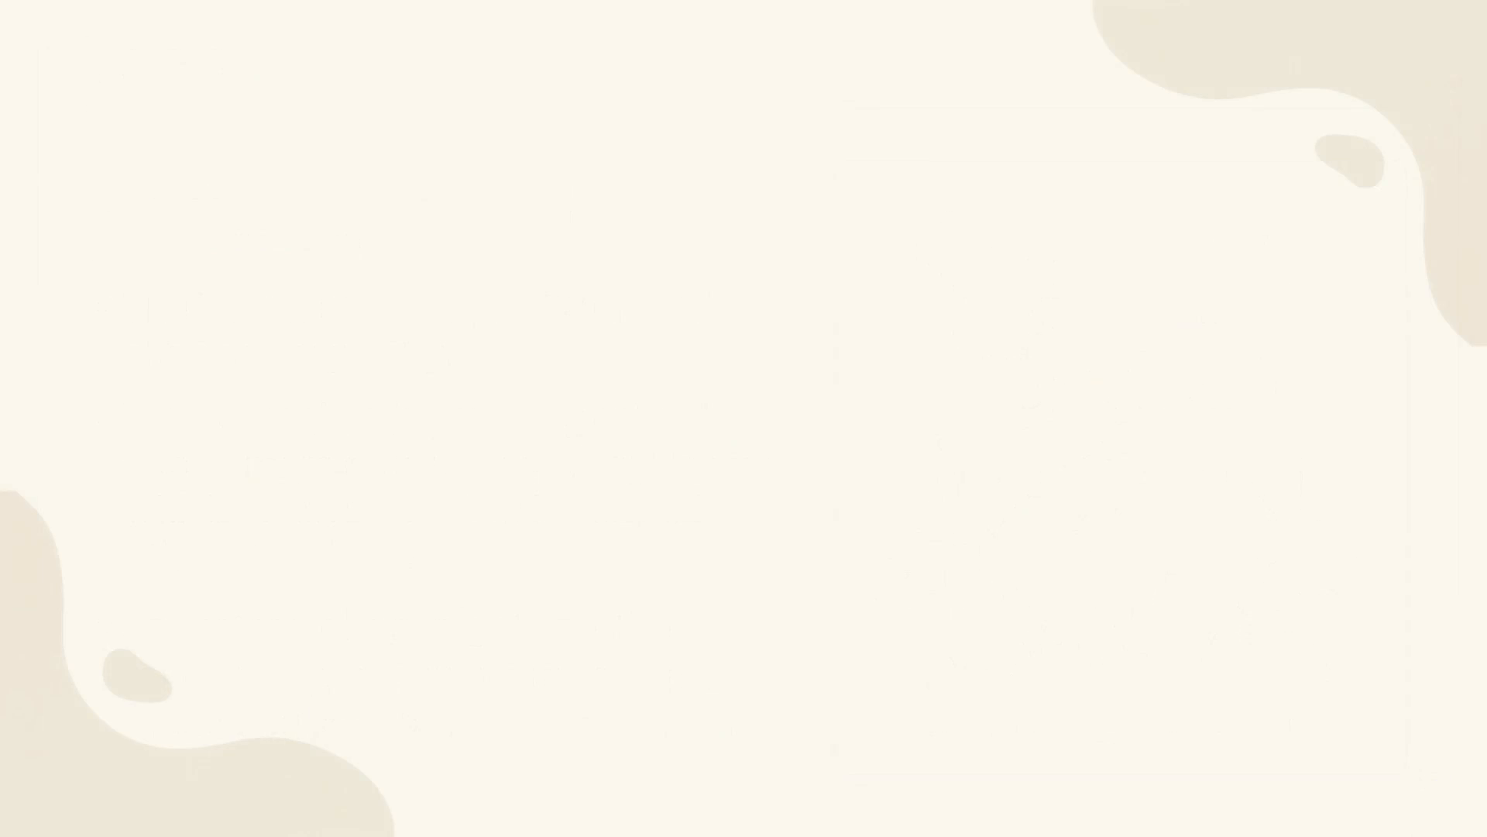
key("Right")
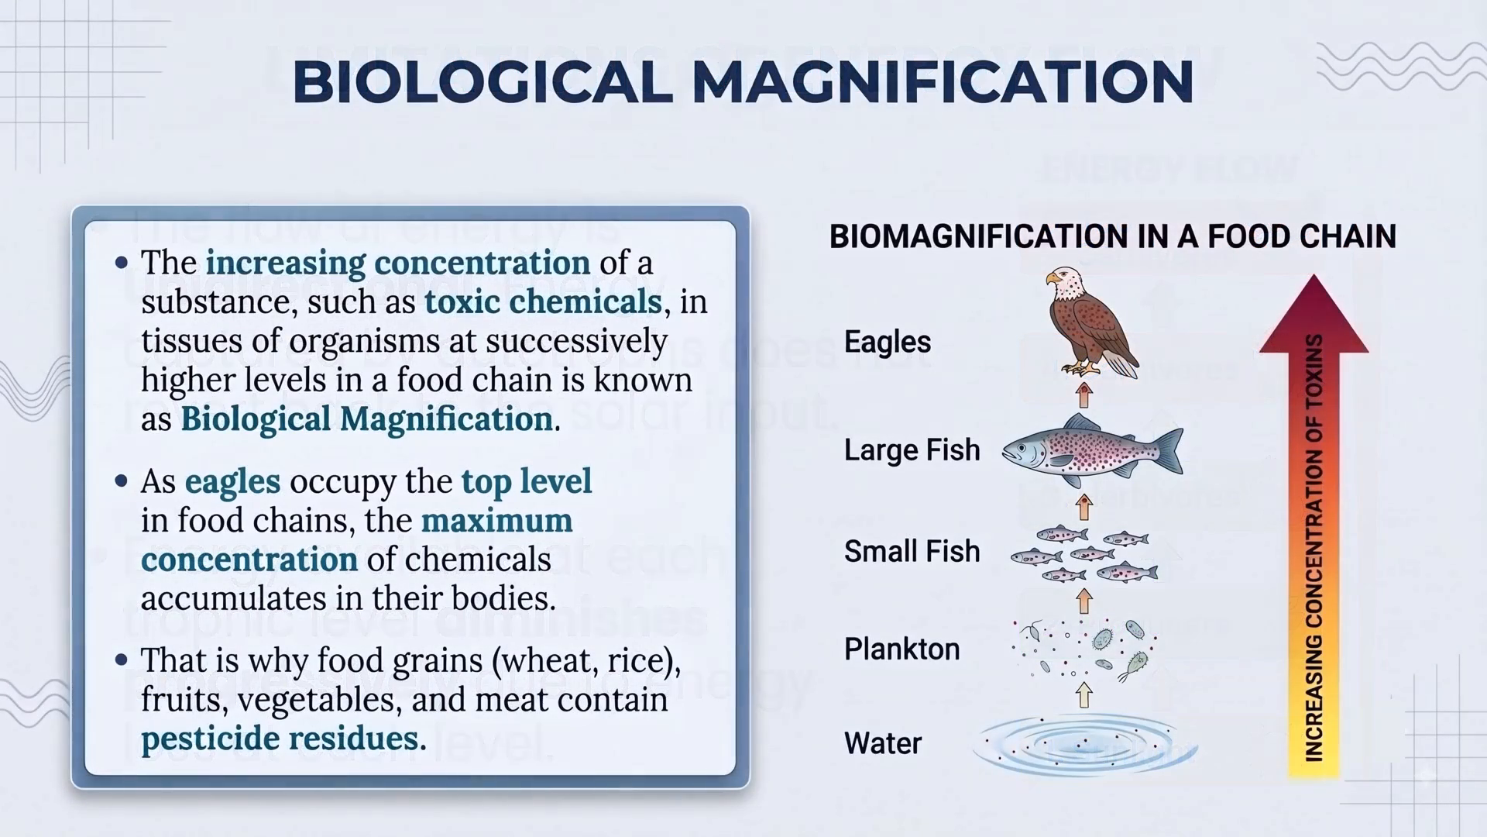
key("Right")
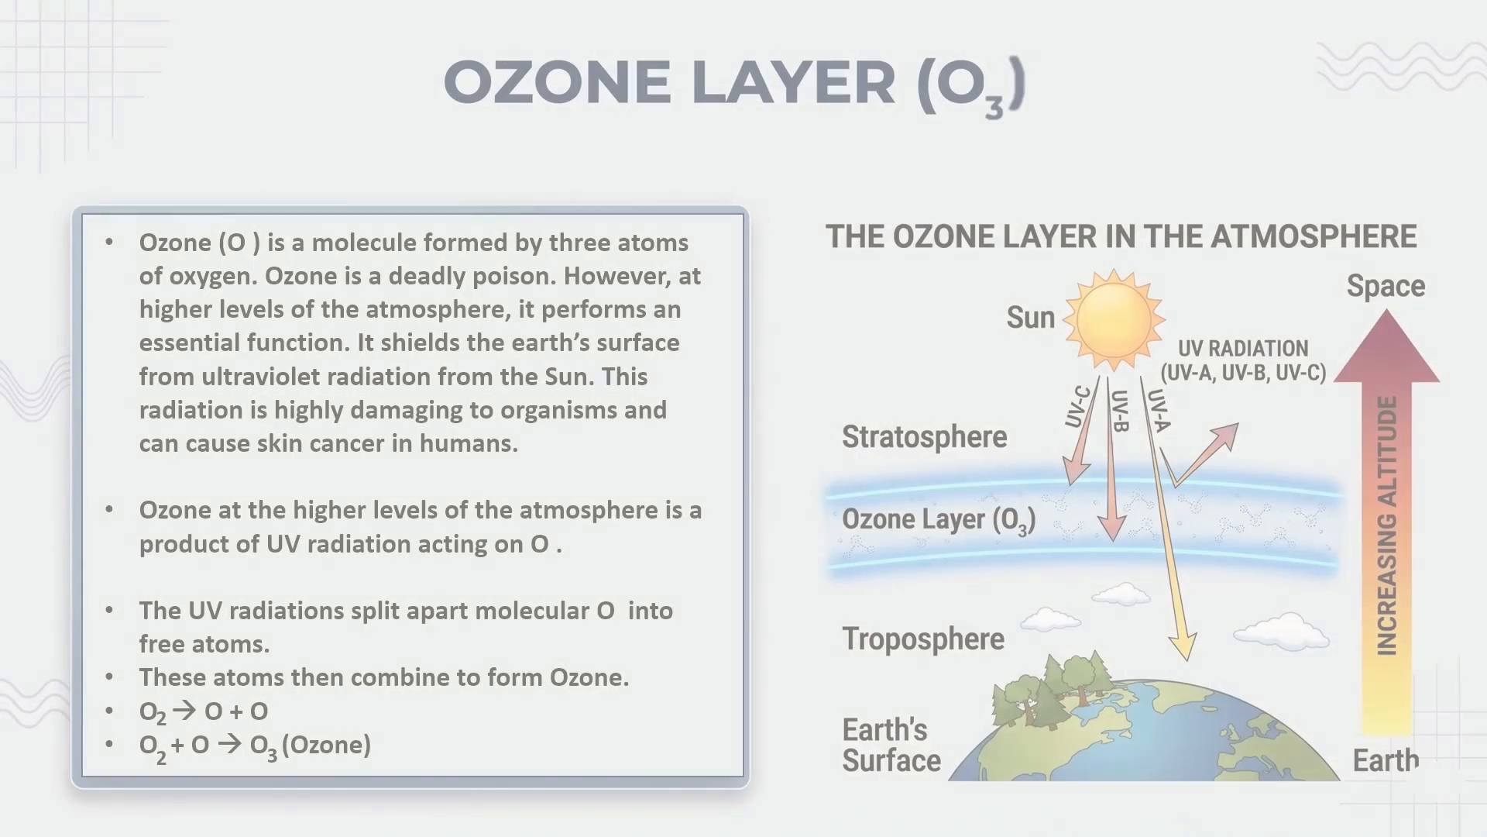
key("Right")
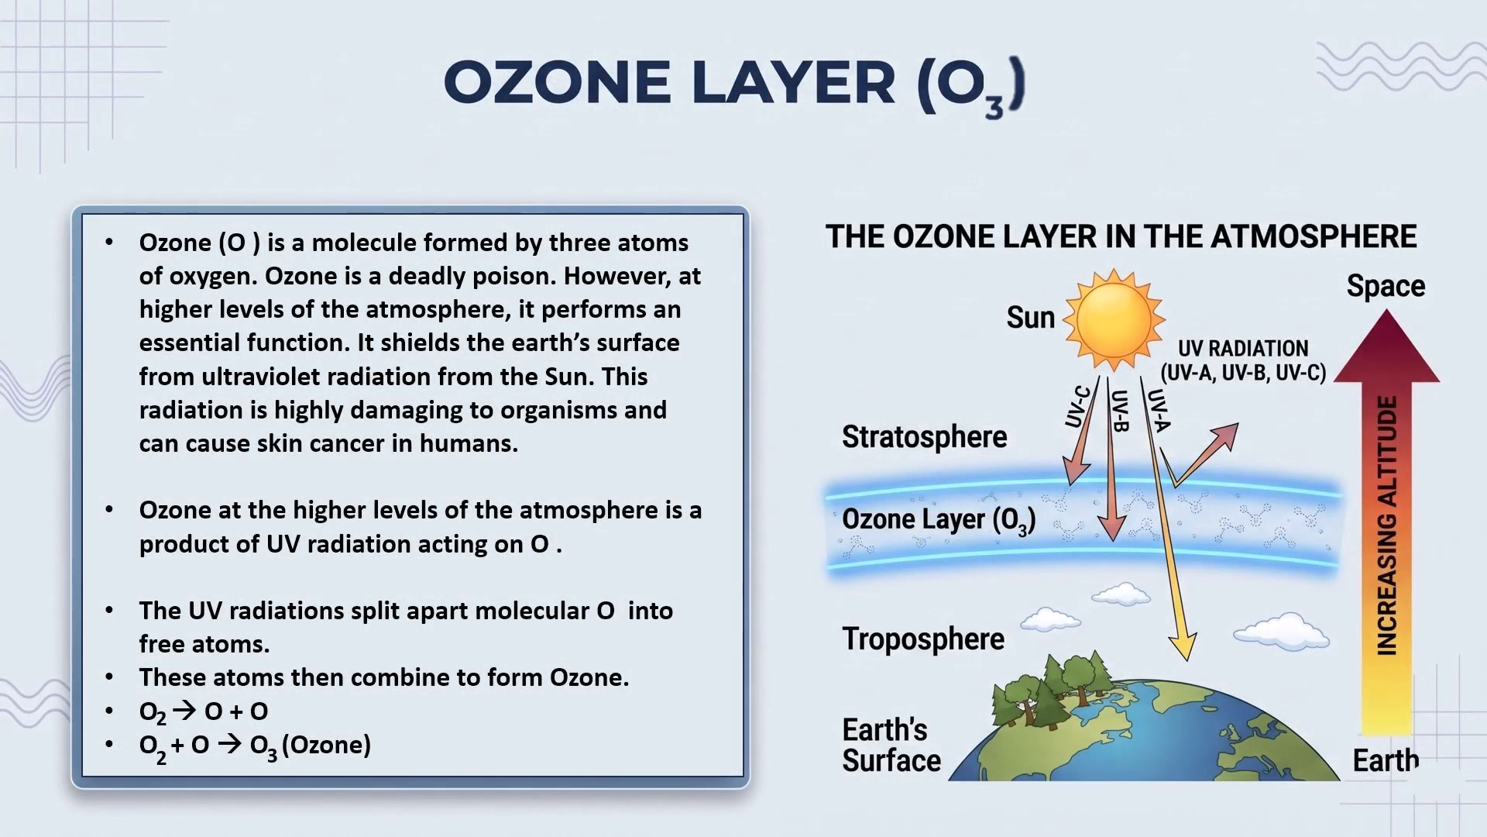
key("Right")
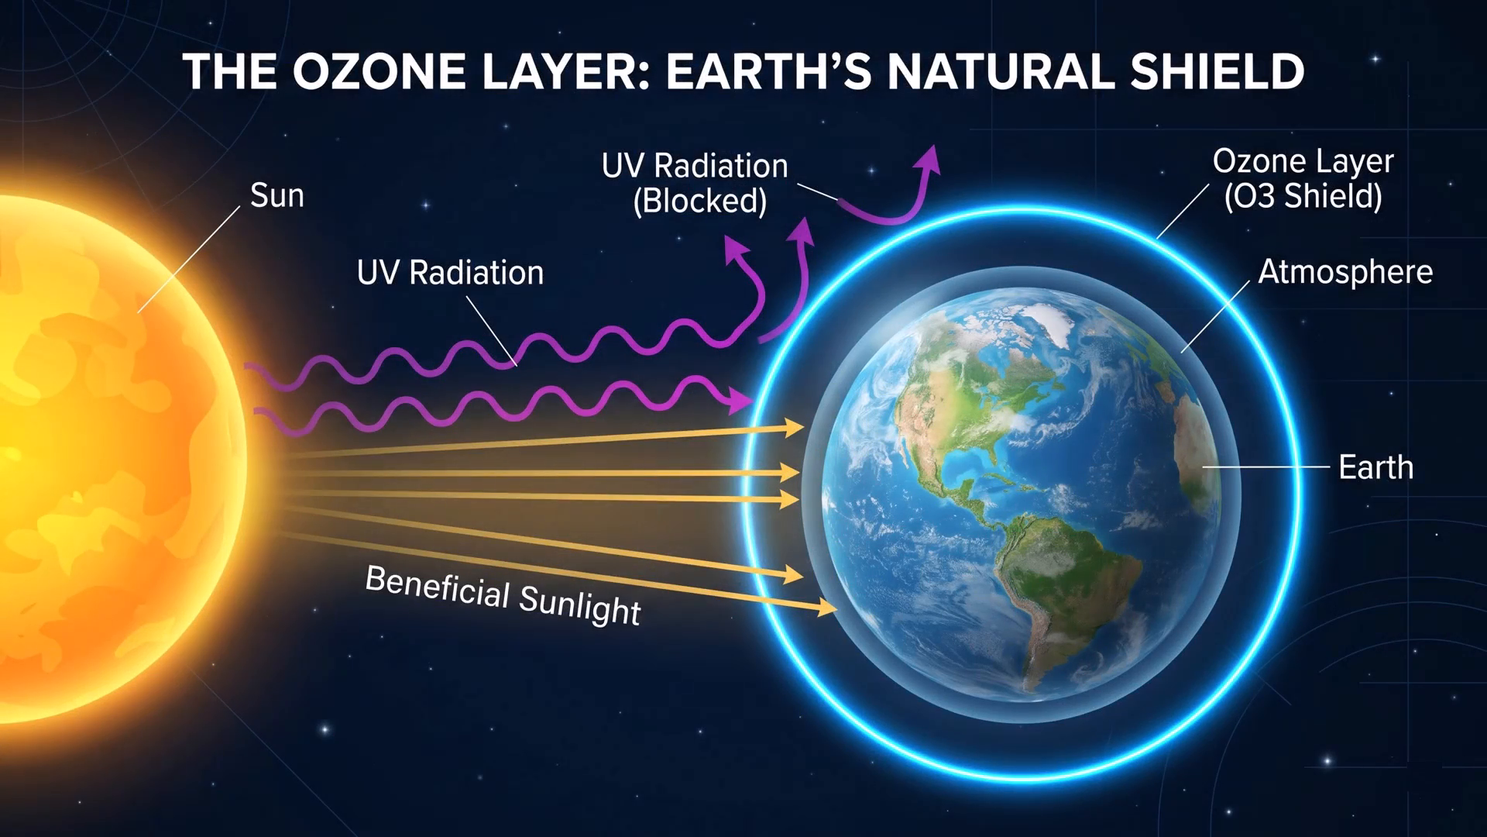
key("Right")
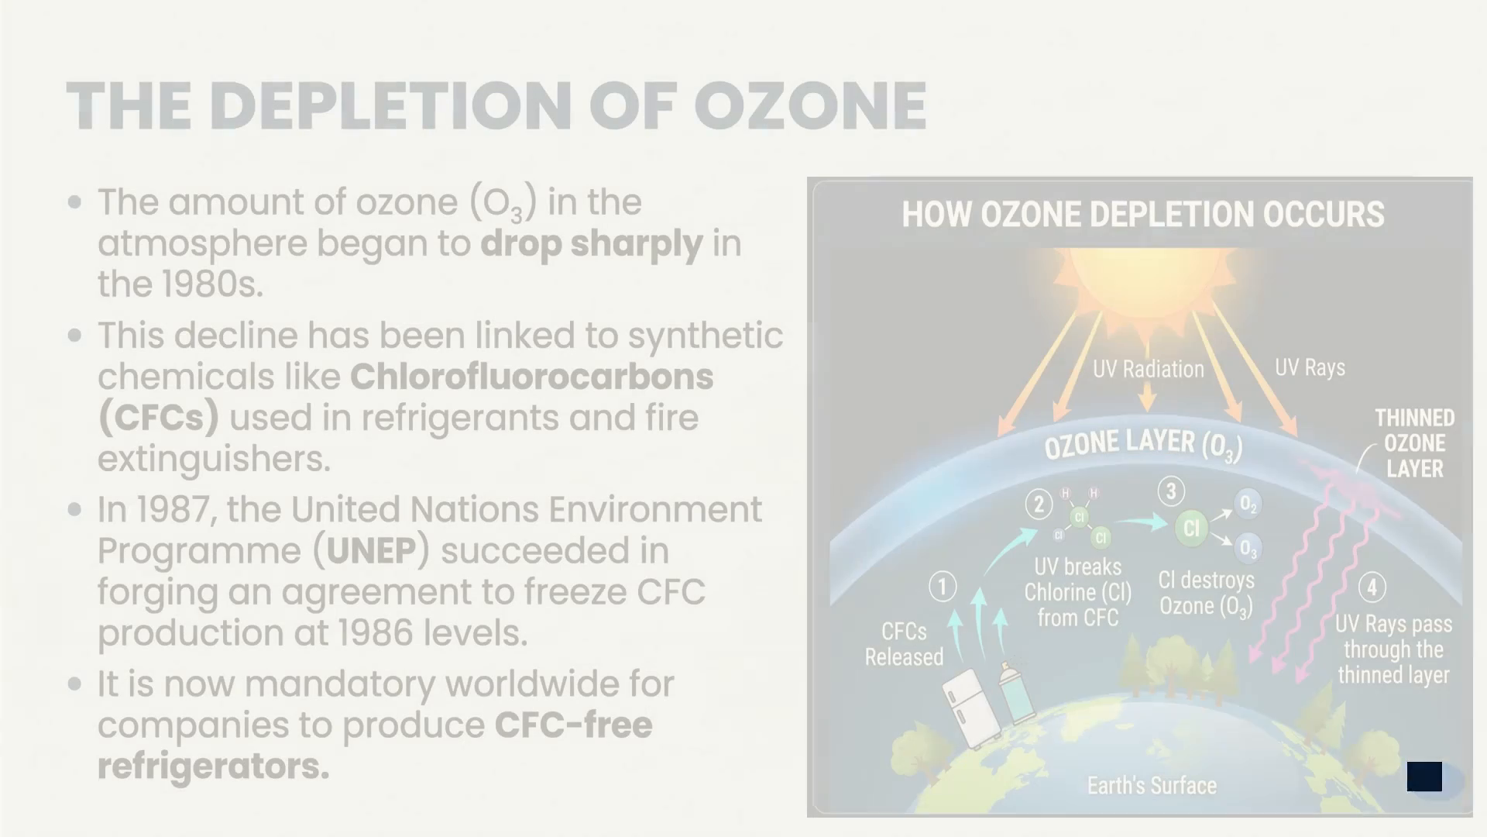
key("Left")
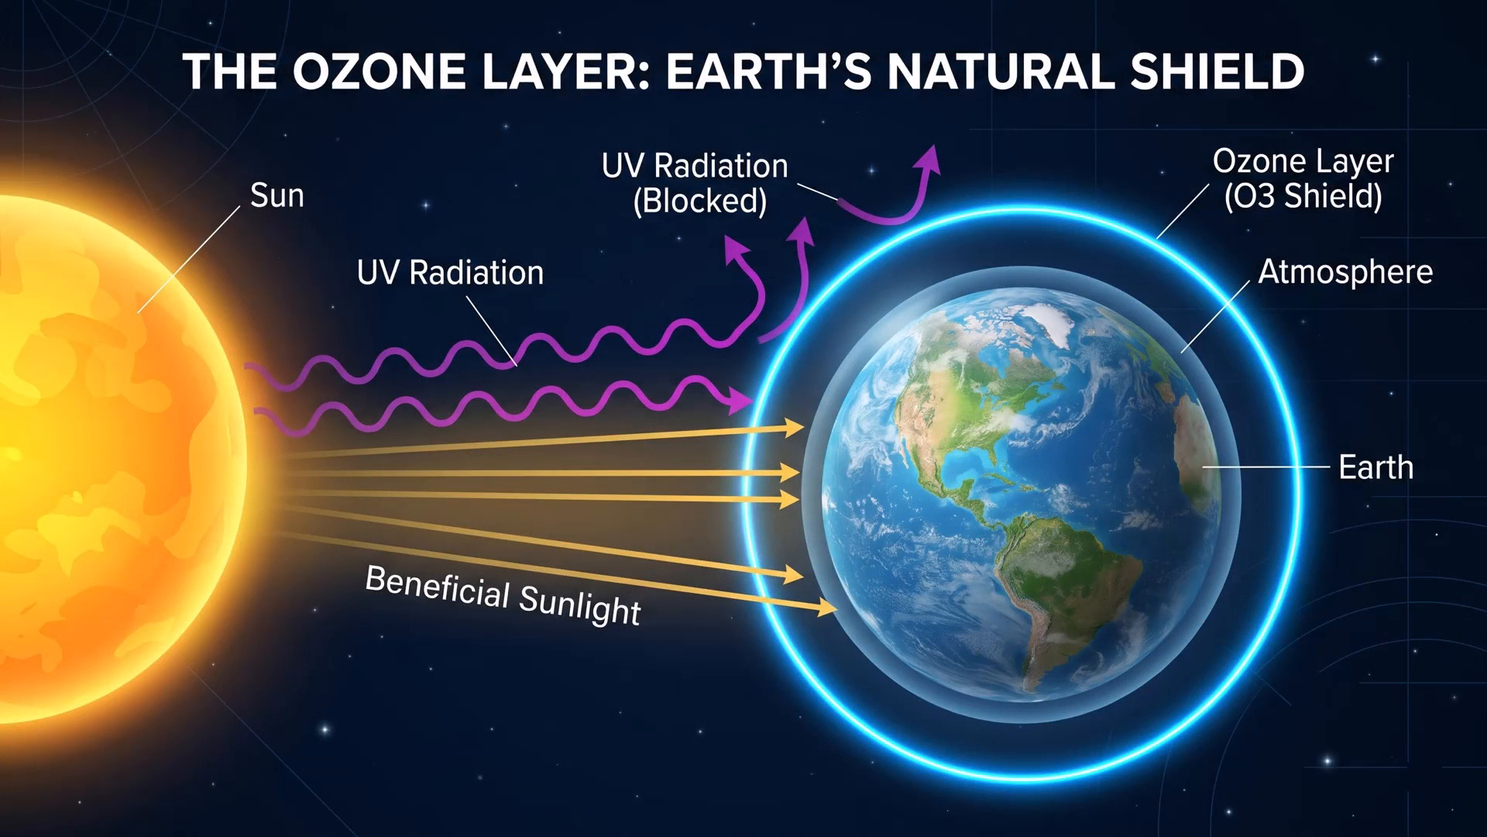
key("Right")
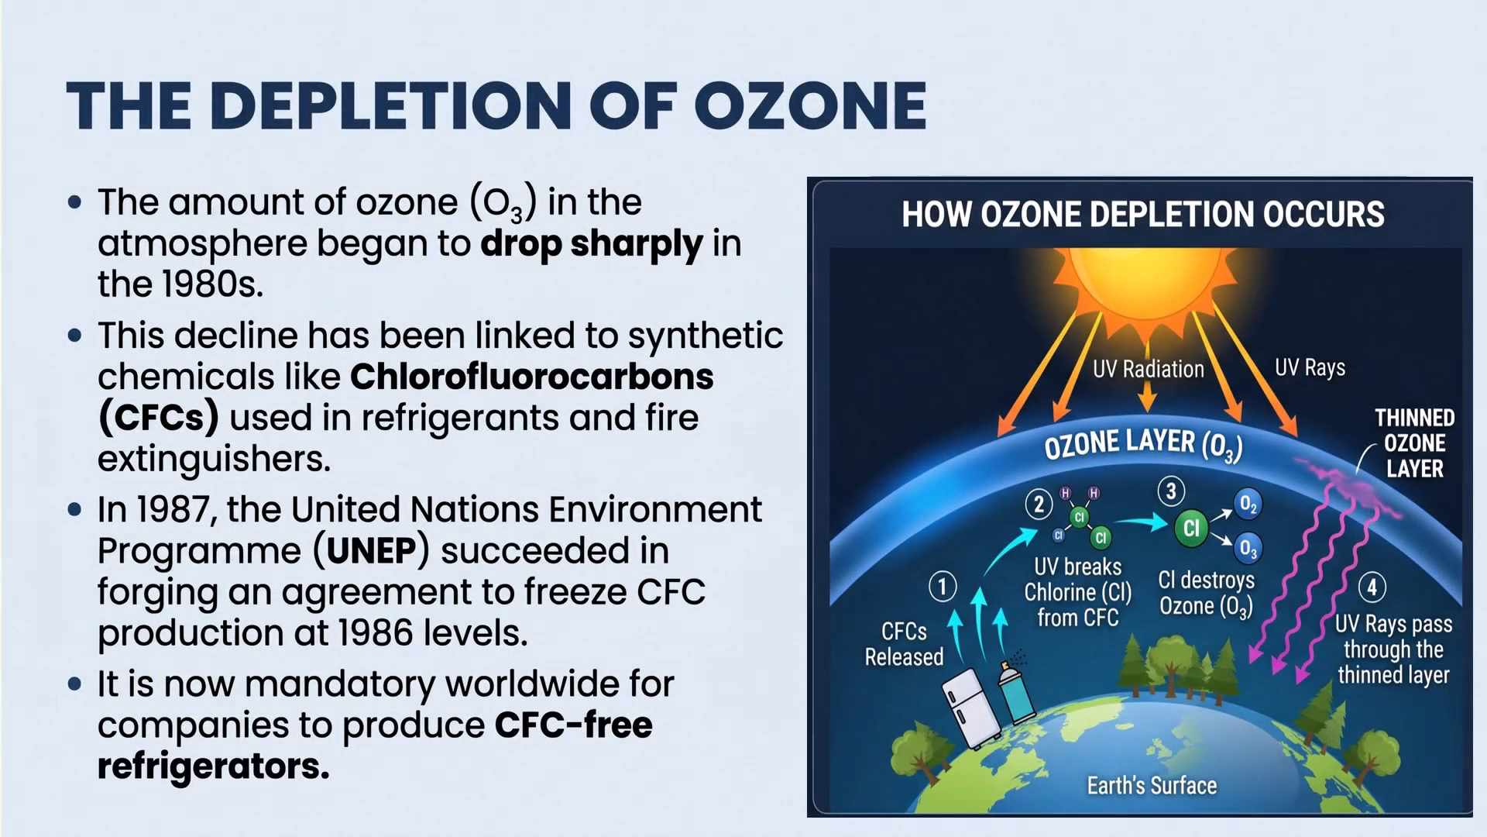
key("Right")
key("Escape")
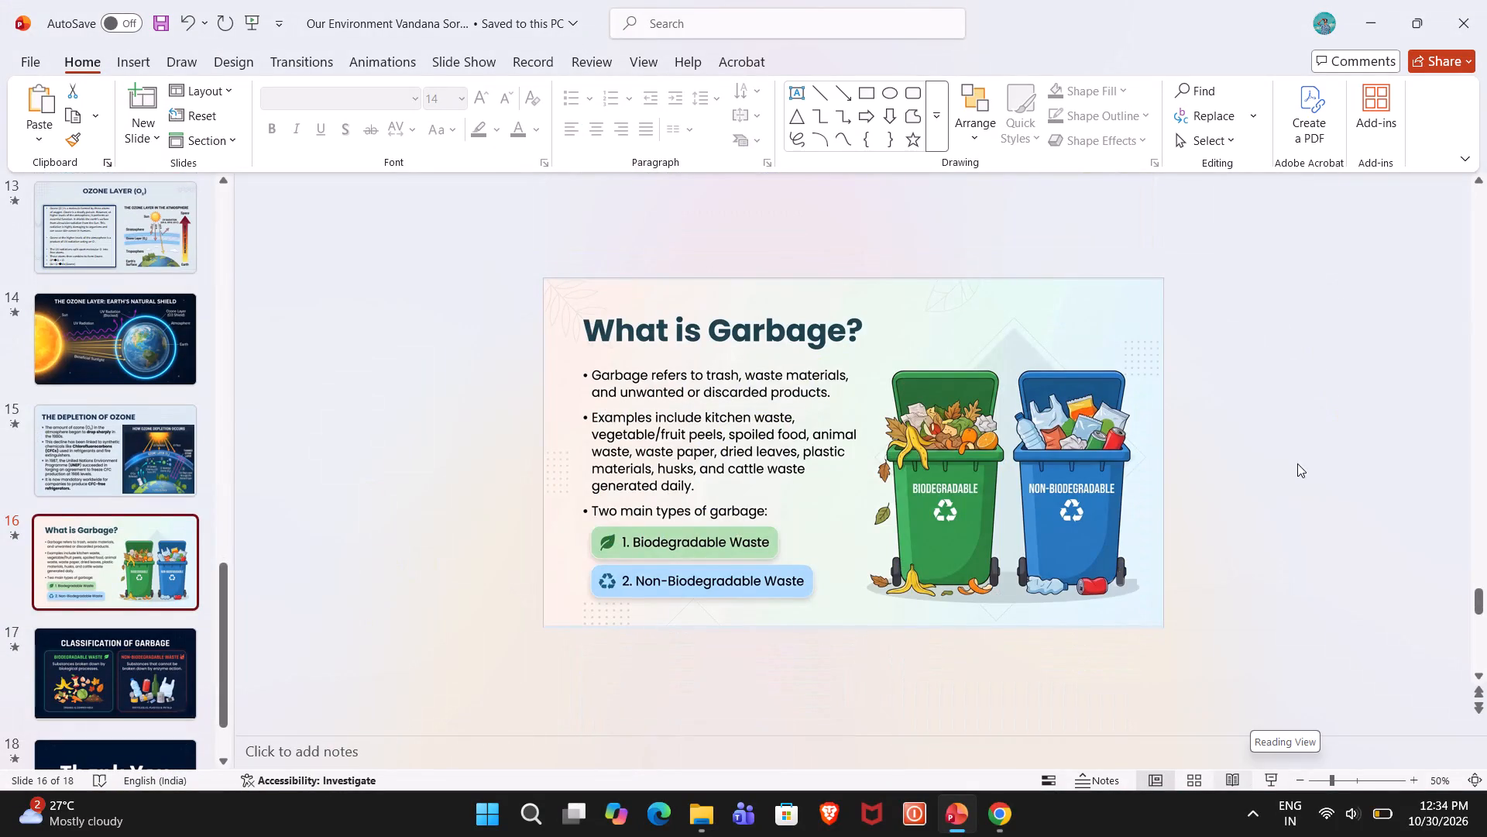
Apply the Appear animation to the pyramid picture of producers and consumers on slide 8.
scroll(1237, 501, "down", 7)
scroll(1235, 504, "up", 8)
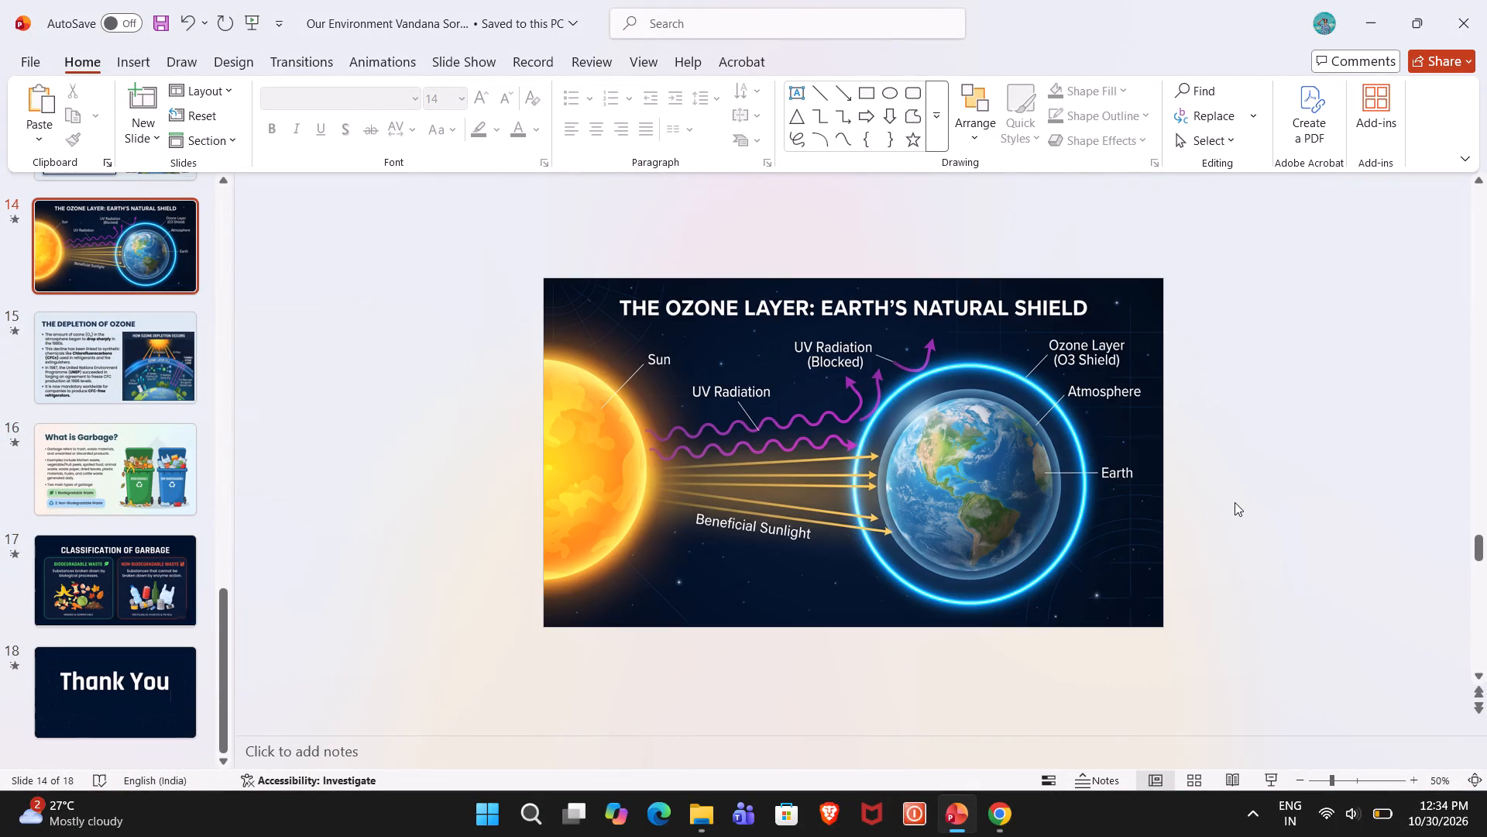
scroll(1235, 502, "up", 9)
scroll(1234, 502, "down", 3)
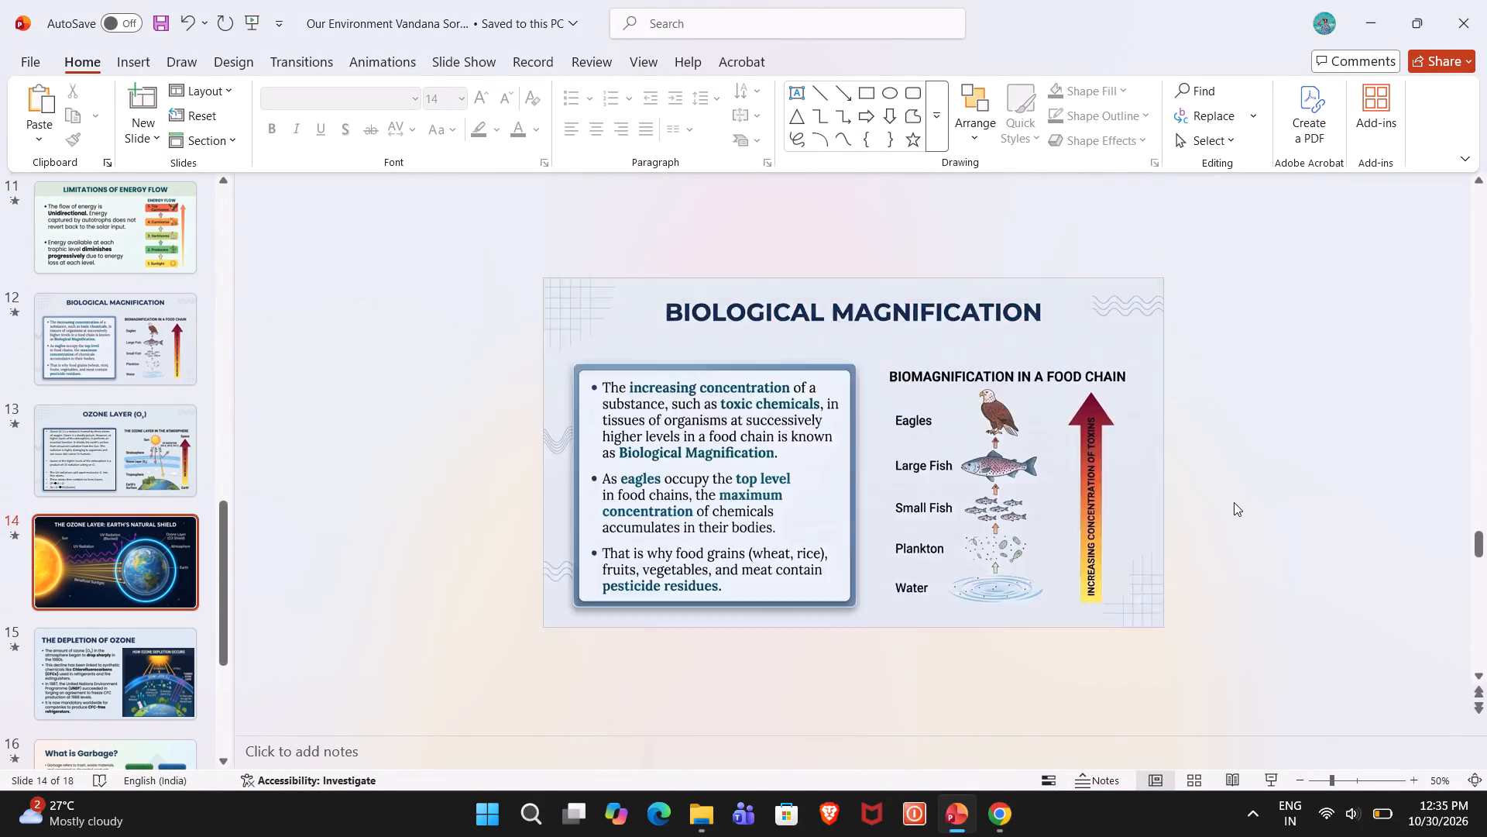
scroll(1234, 504, "down", 1)
scroll(1232, 505, "up", 5)
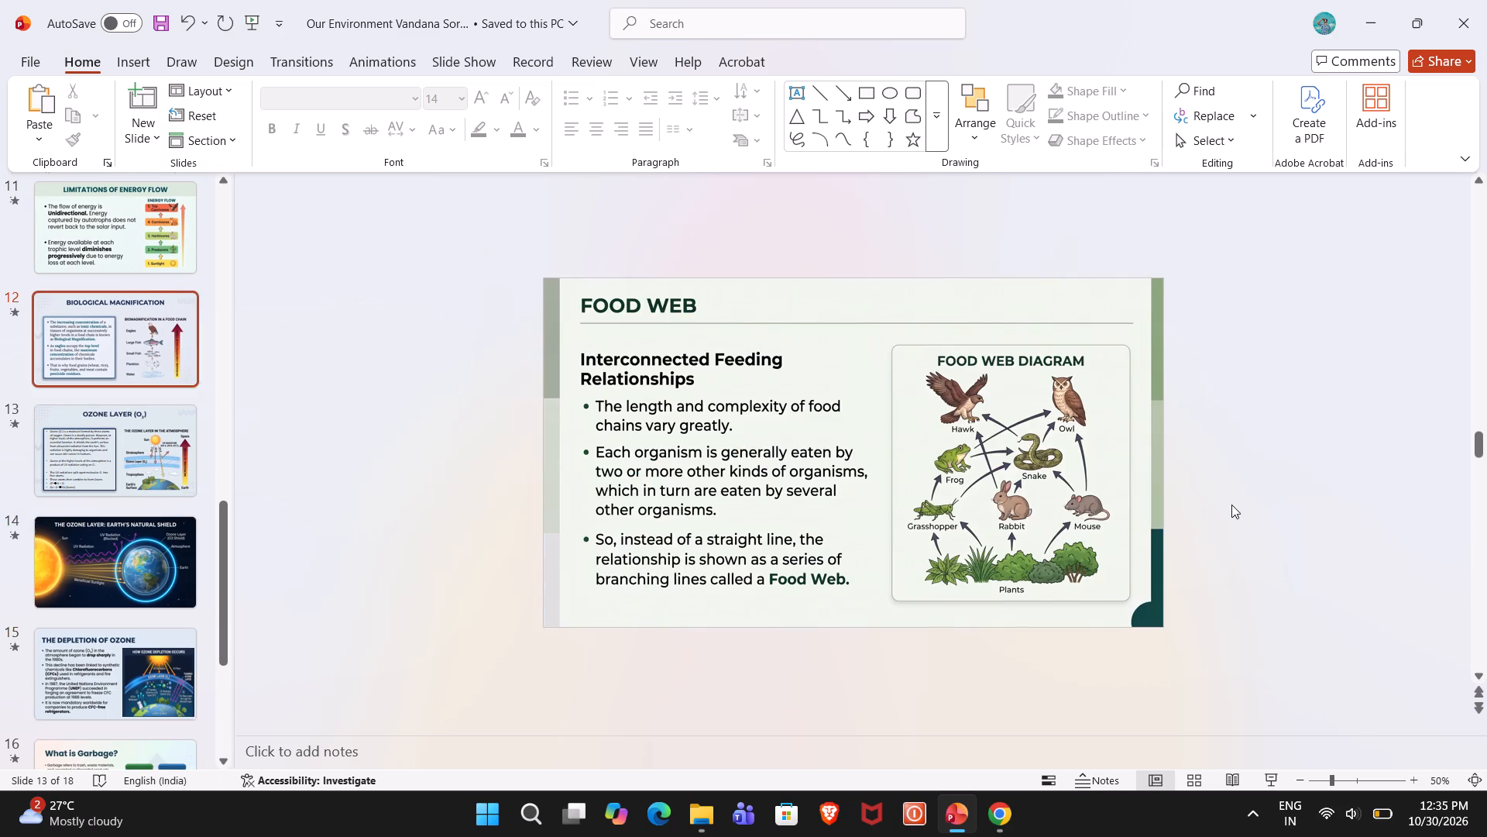
scroll(1231, 505, "up", 2)
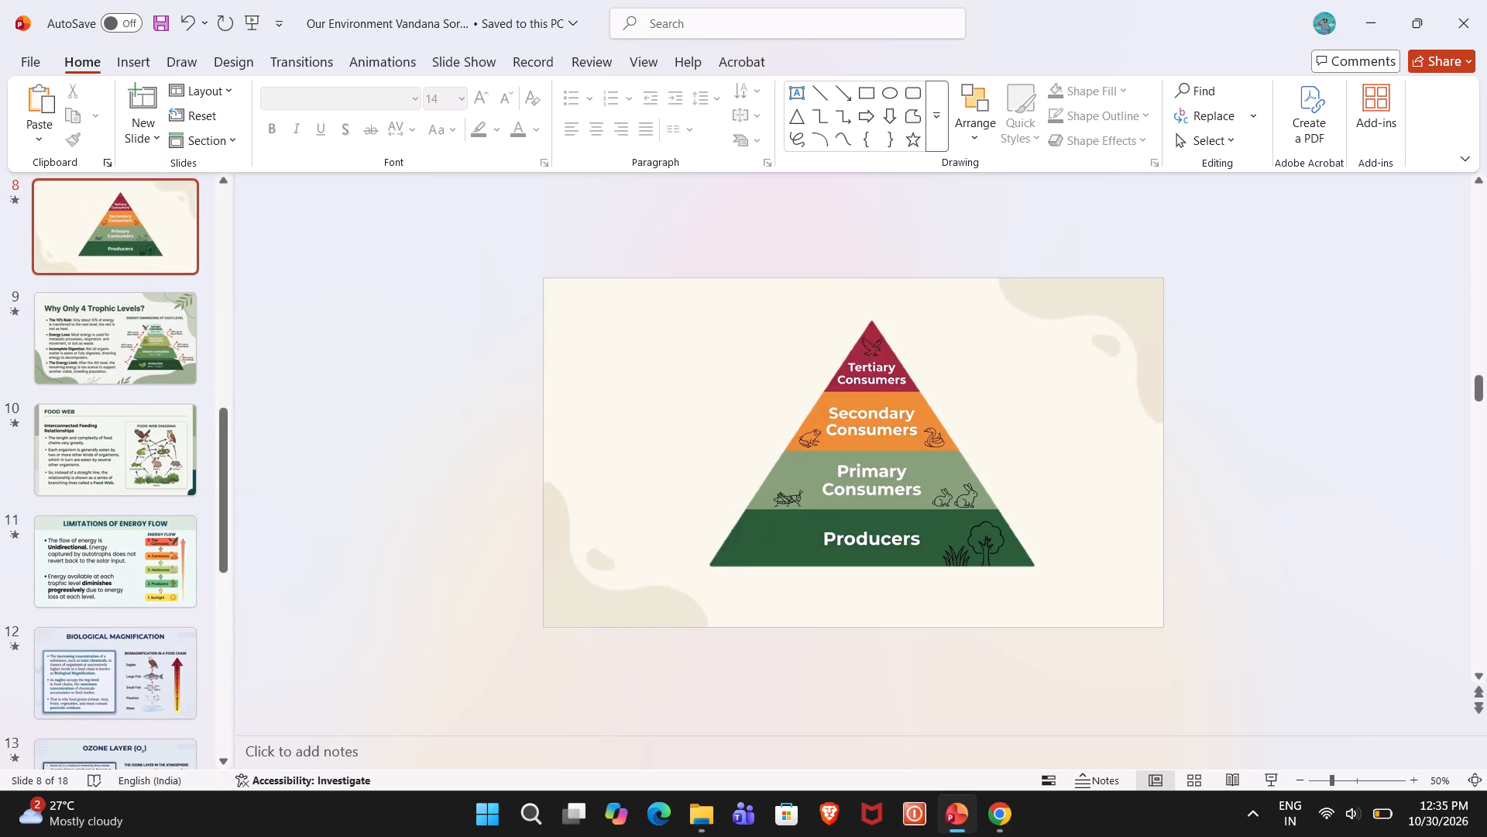
left_click(114, 199)
scroll(112, 364, "up", 2)
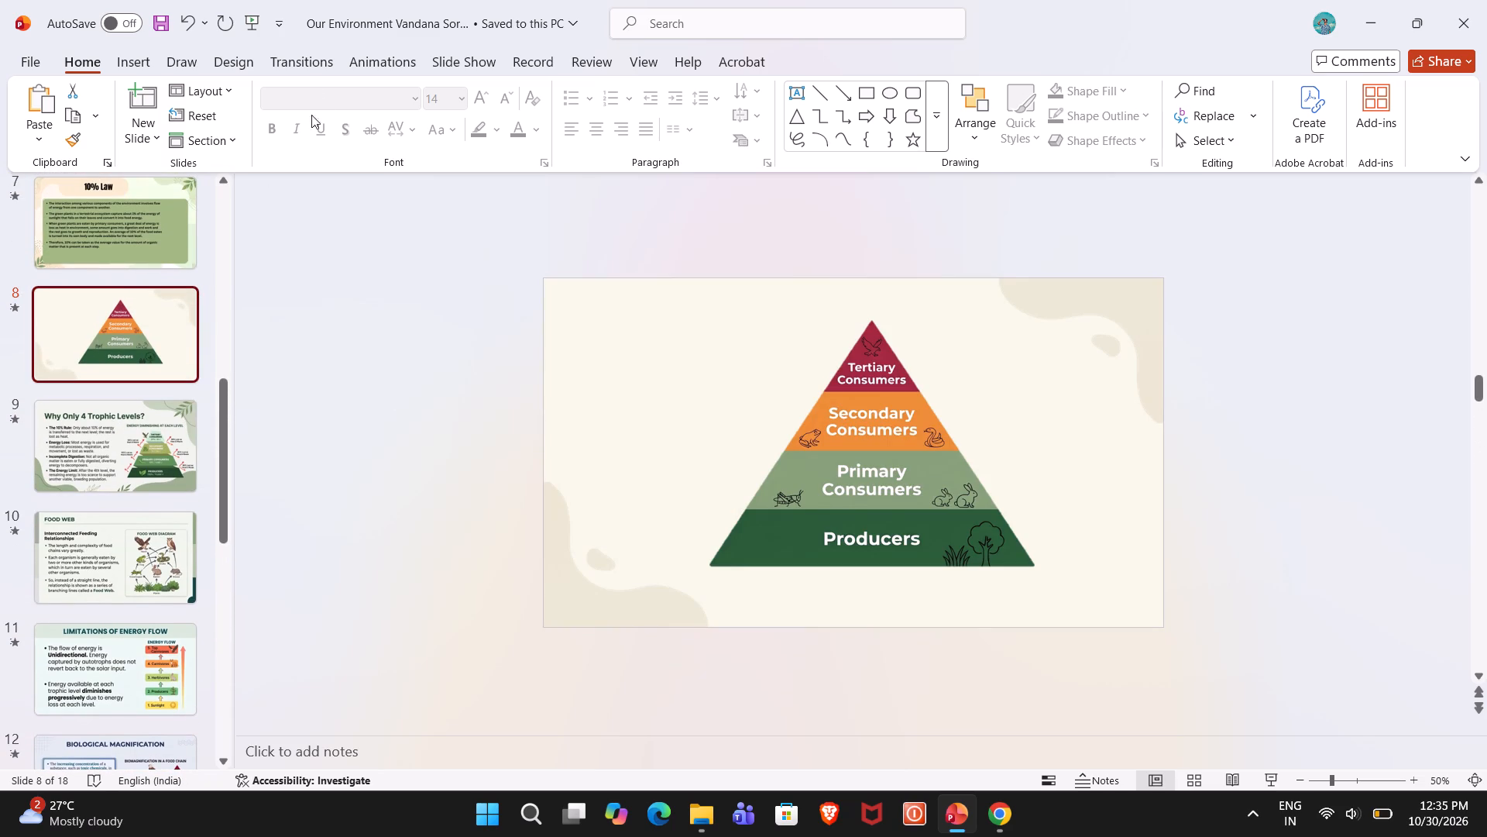
left_click(373, 68)
left_click(843, 415)
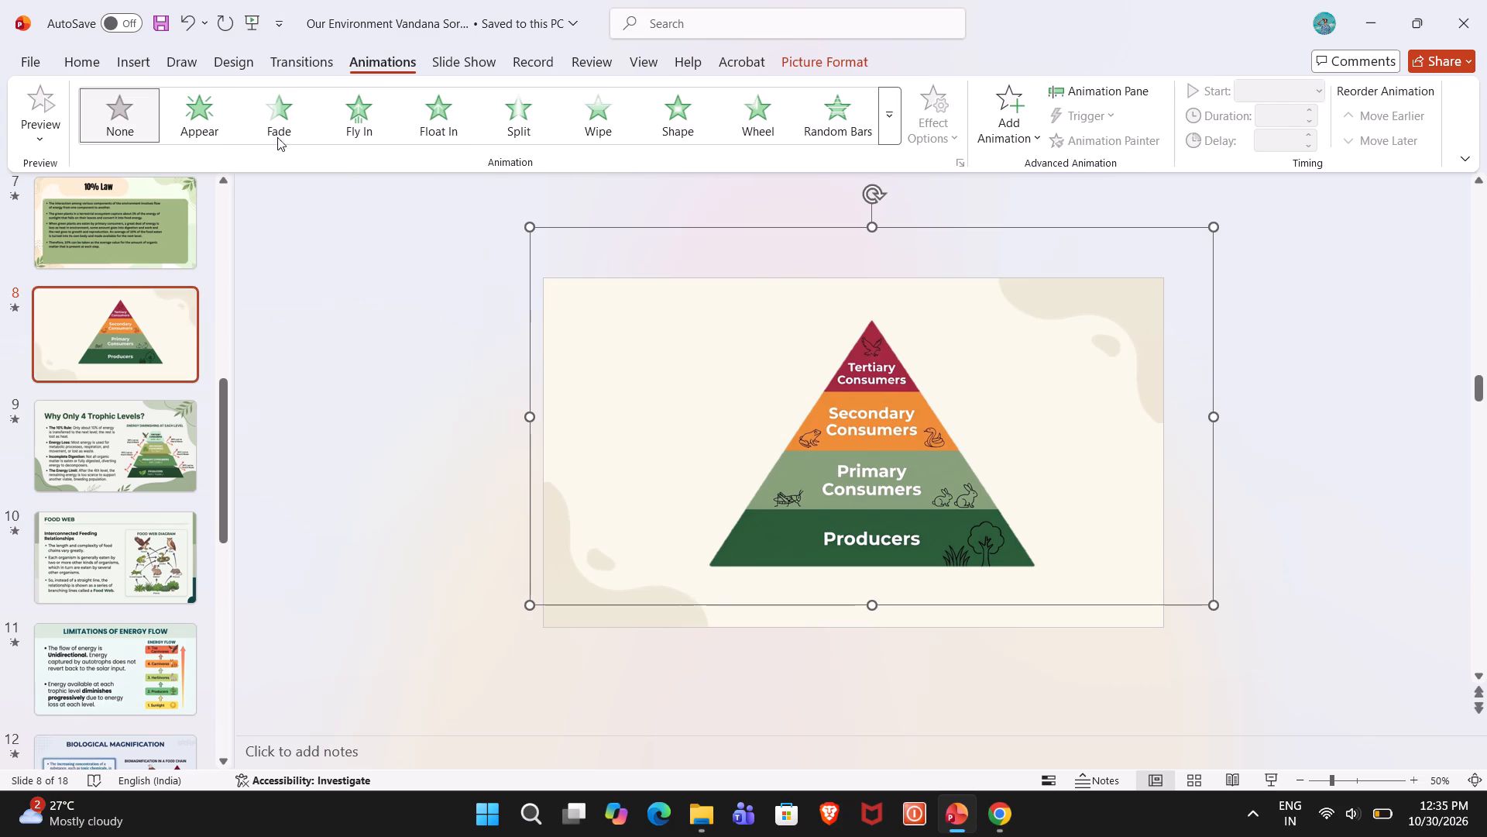
left_click(211, 116)
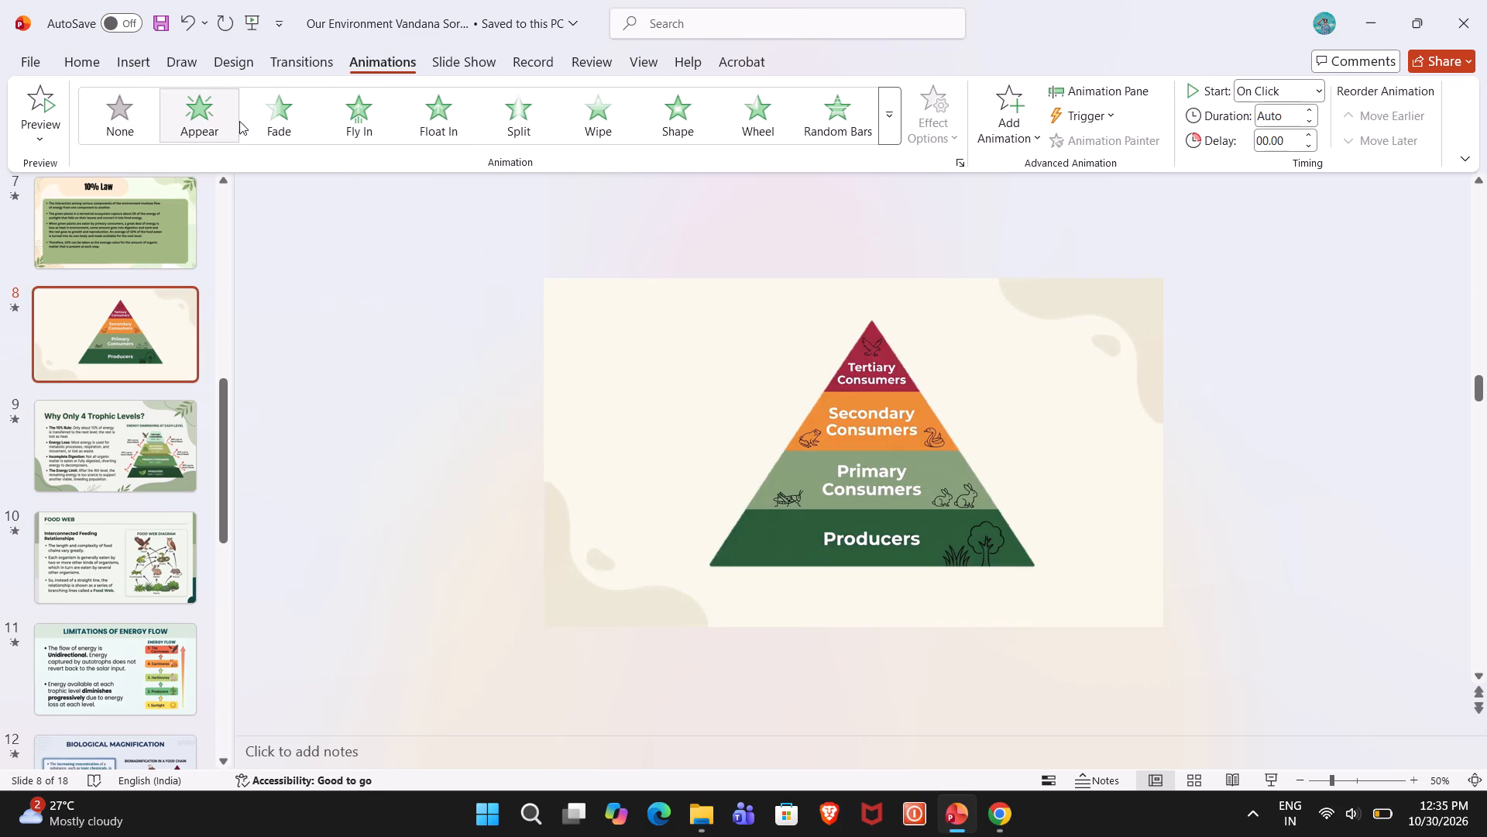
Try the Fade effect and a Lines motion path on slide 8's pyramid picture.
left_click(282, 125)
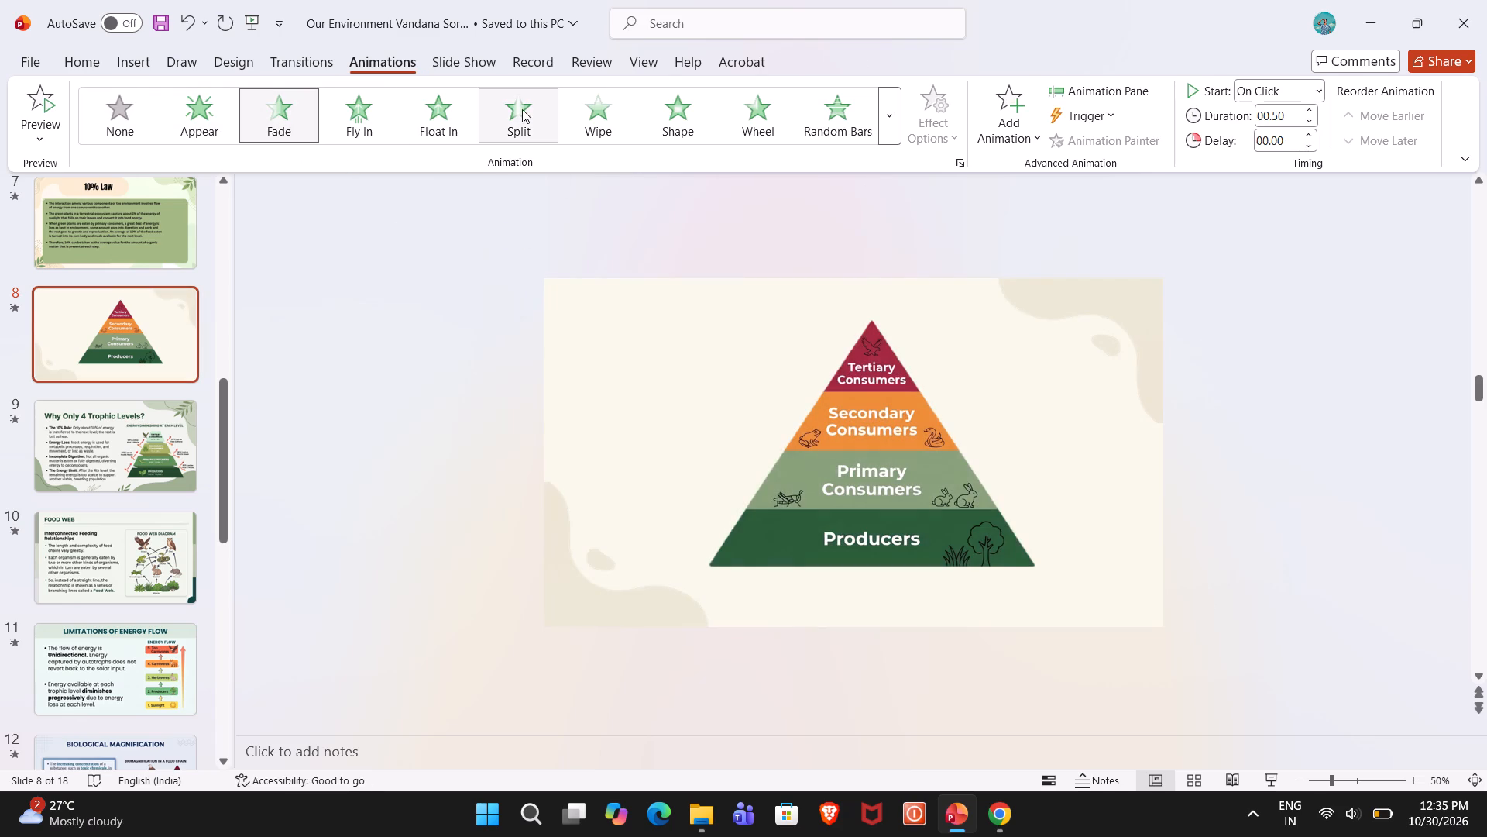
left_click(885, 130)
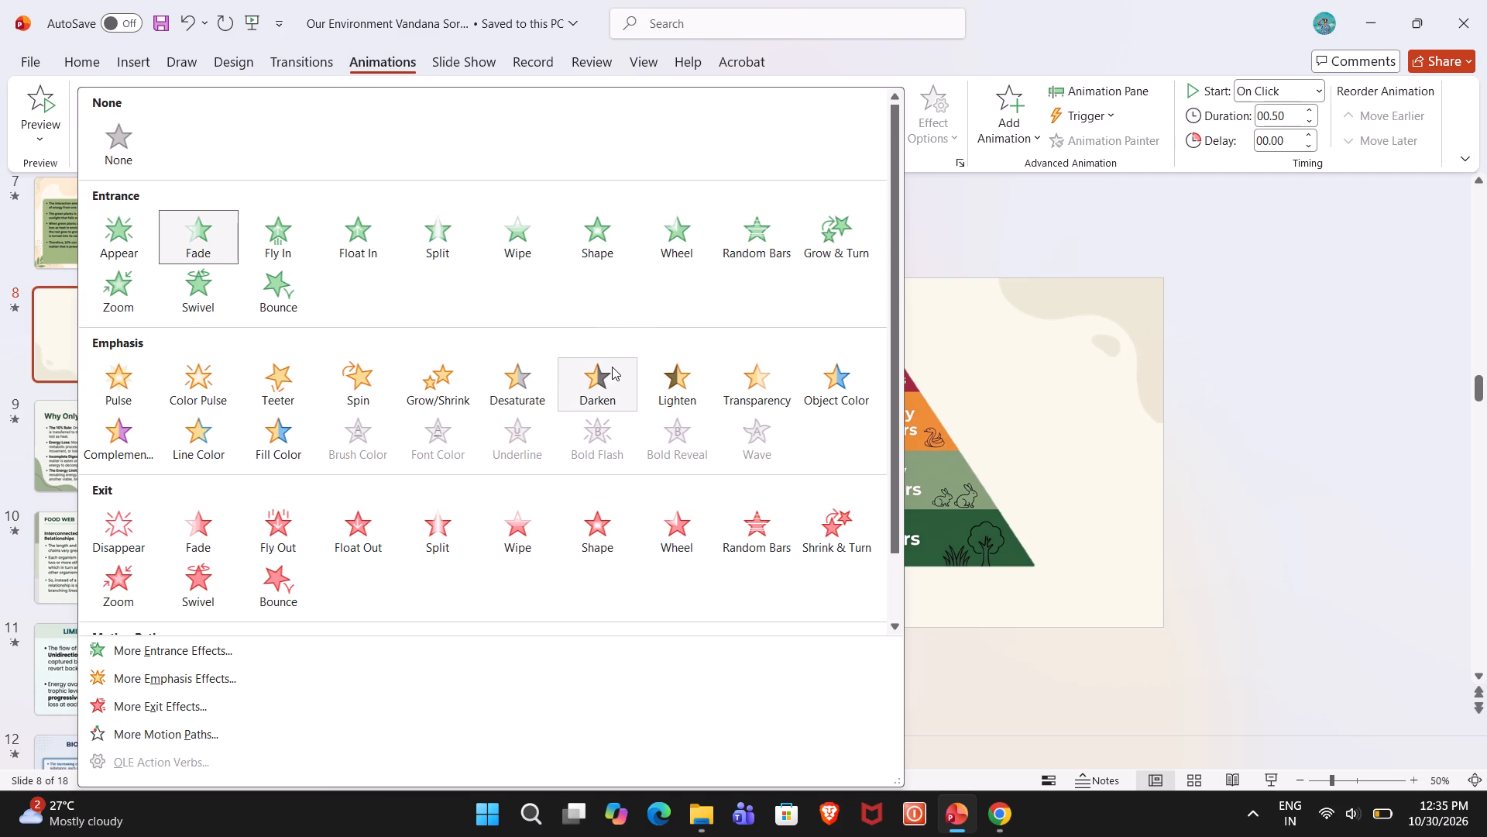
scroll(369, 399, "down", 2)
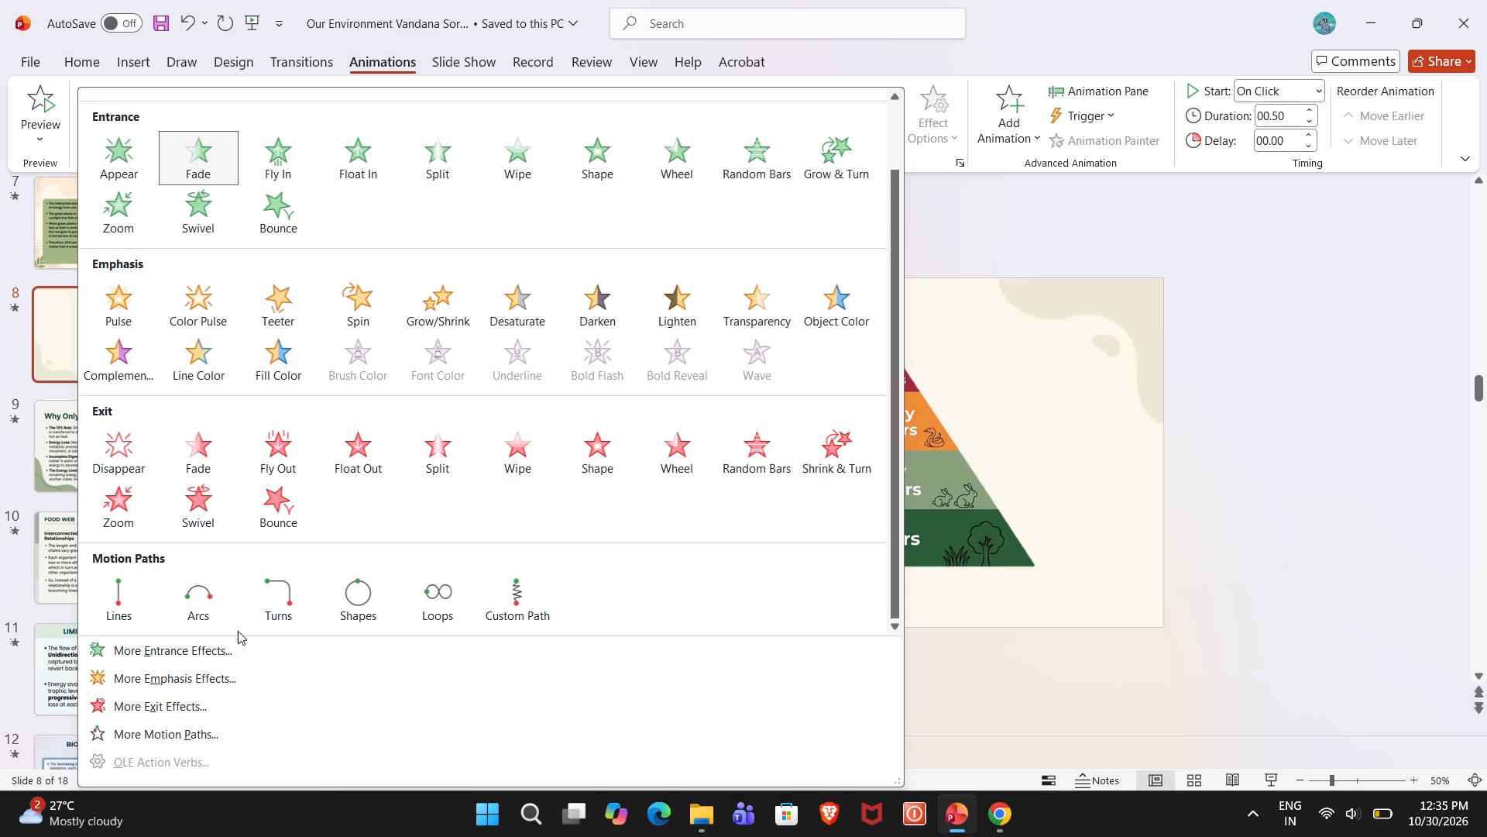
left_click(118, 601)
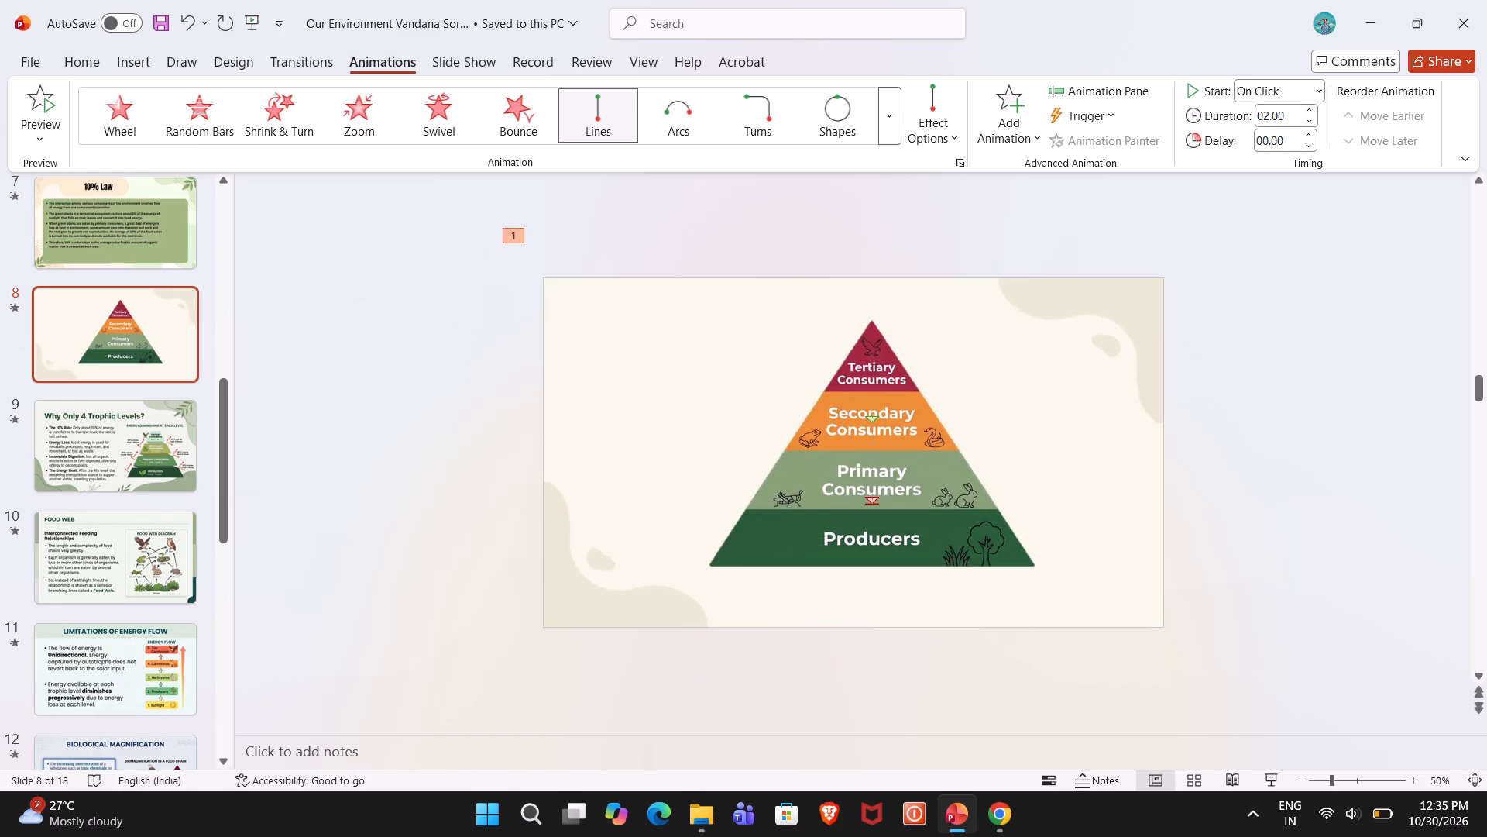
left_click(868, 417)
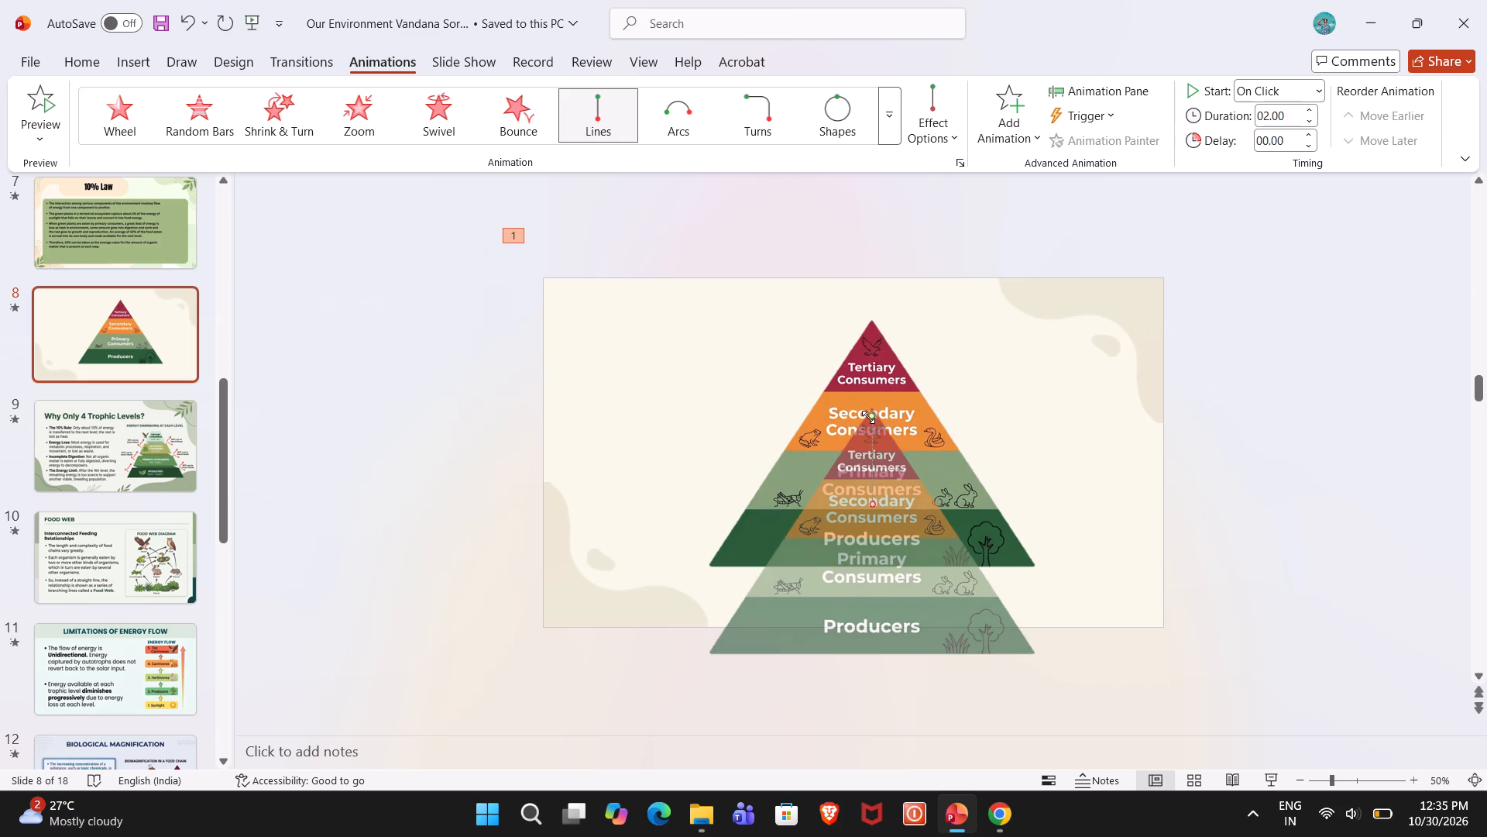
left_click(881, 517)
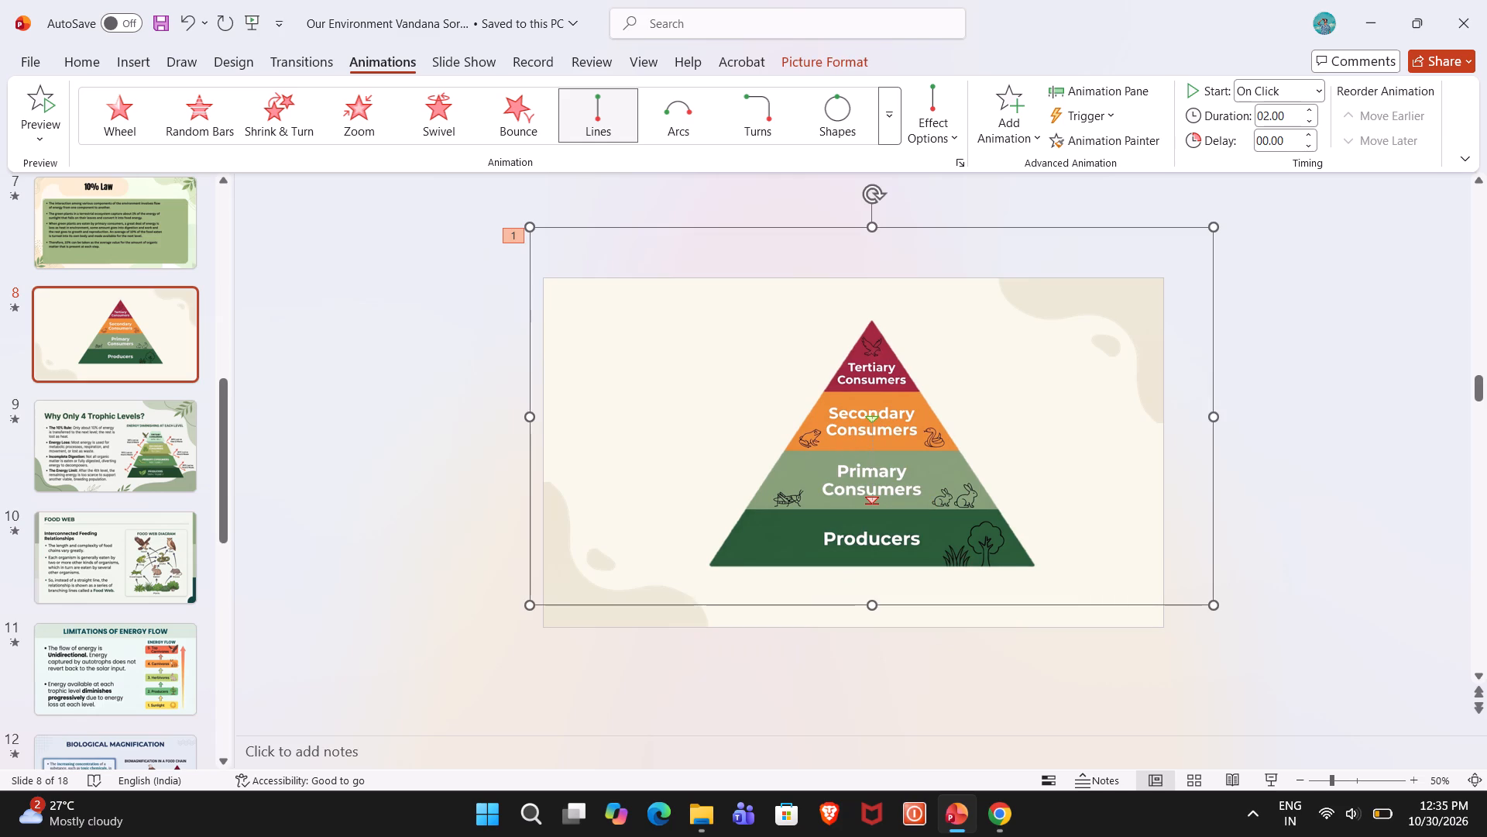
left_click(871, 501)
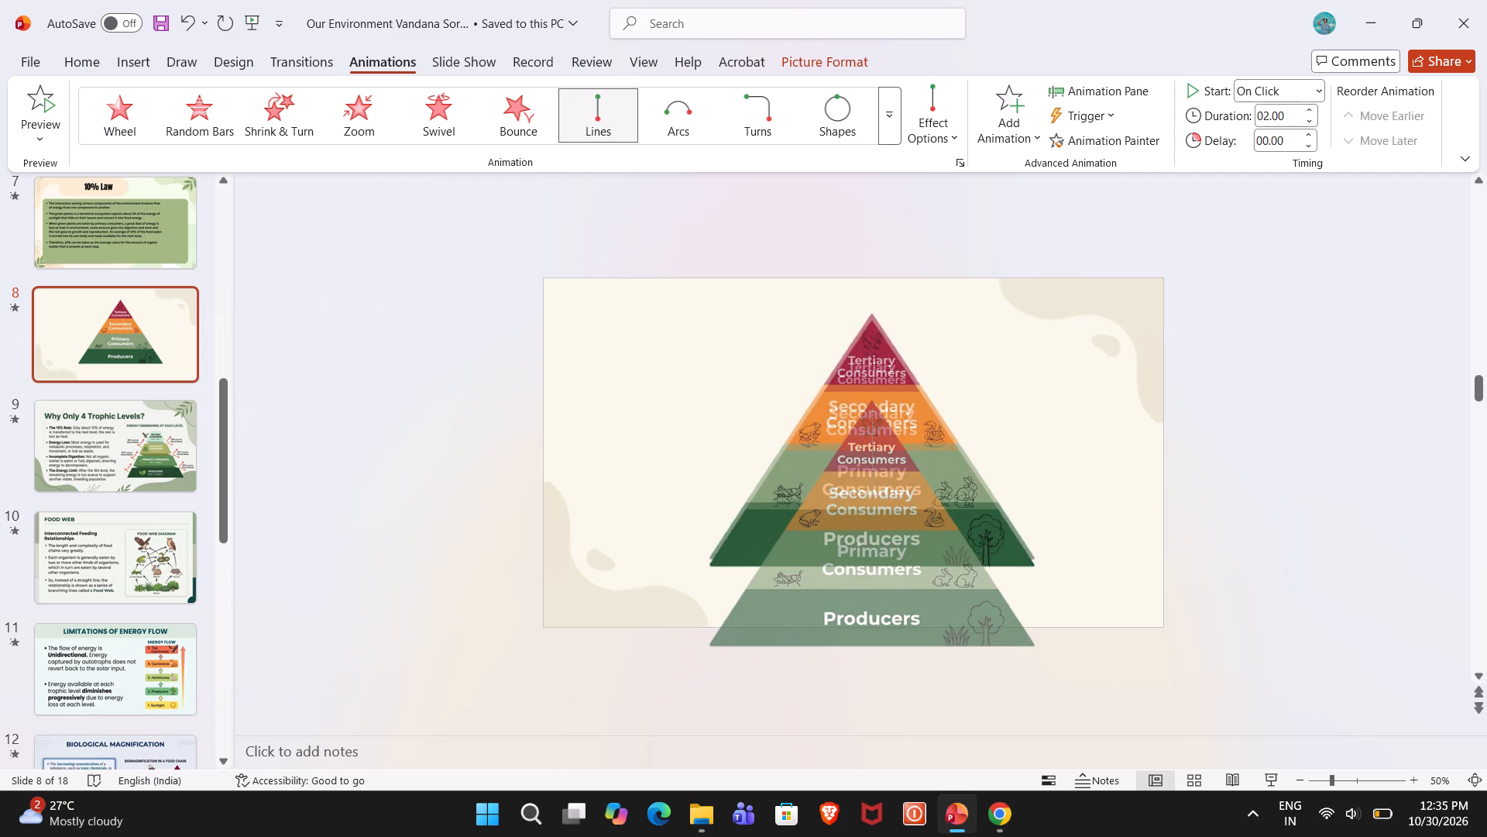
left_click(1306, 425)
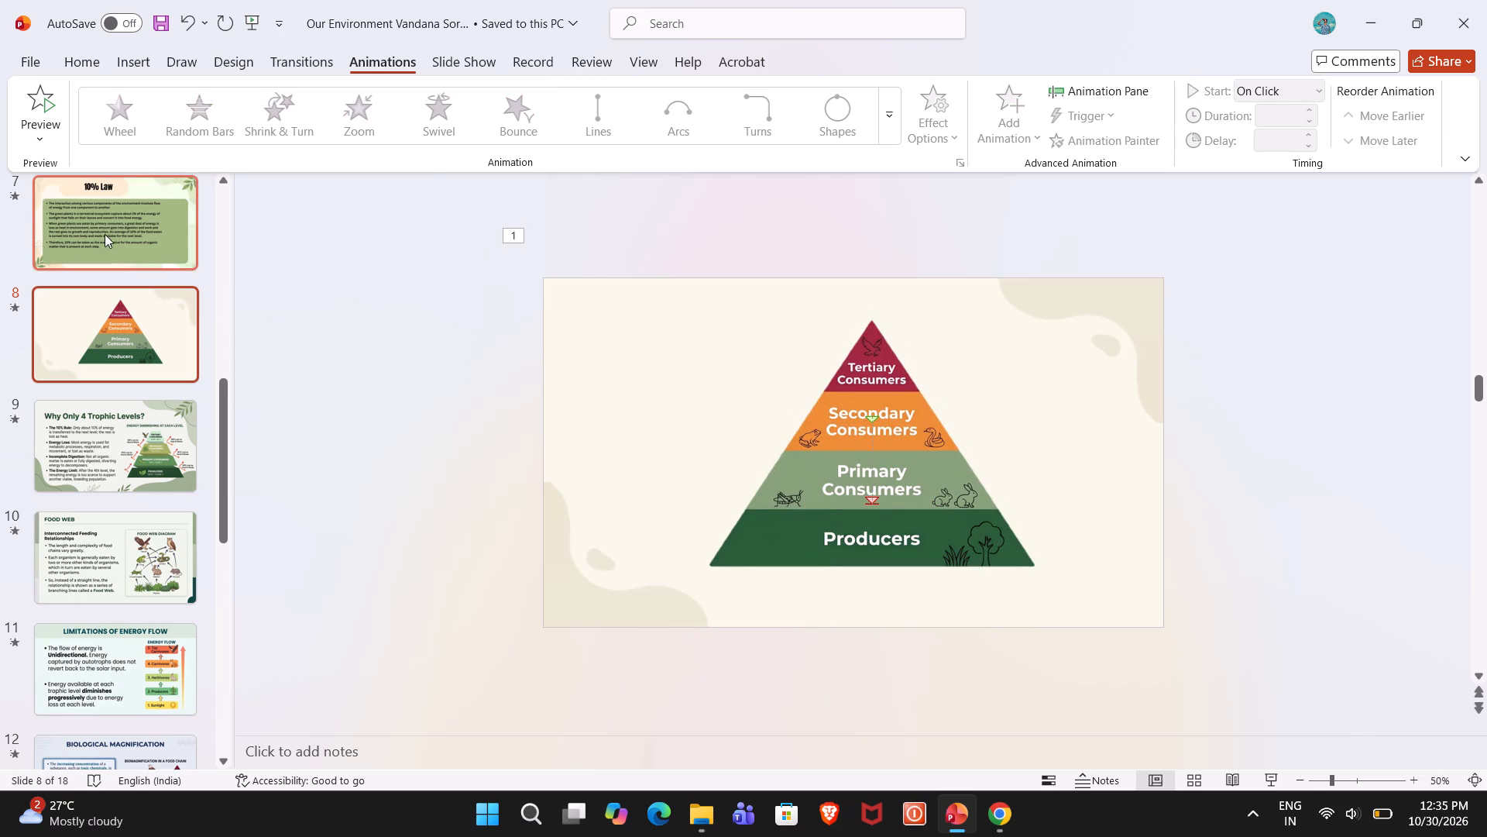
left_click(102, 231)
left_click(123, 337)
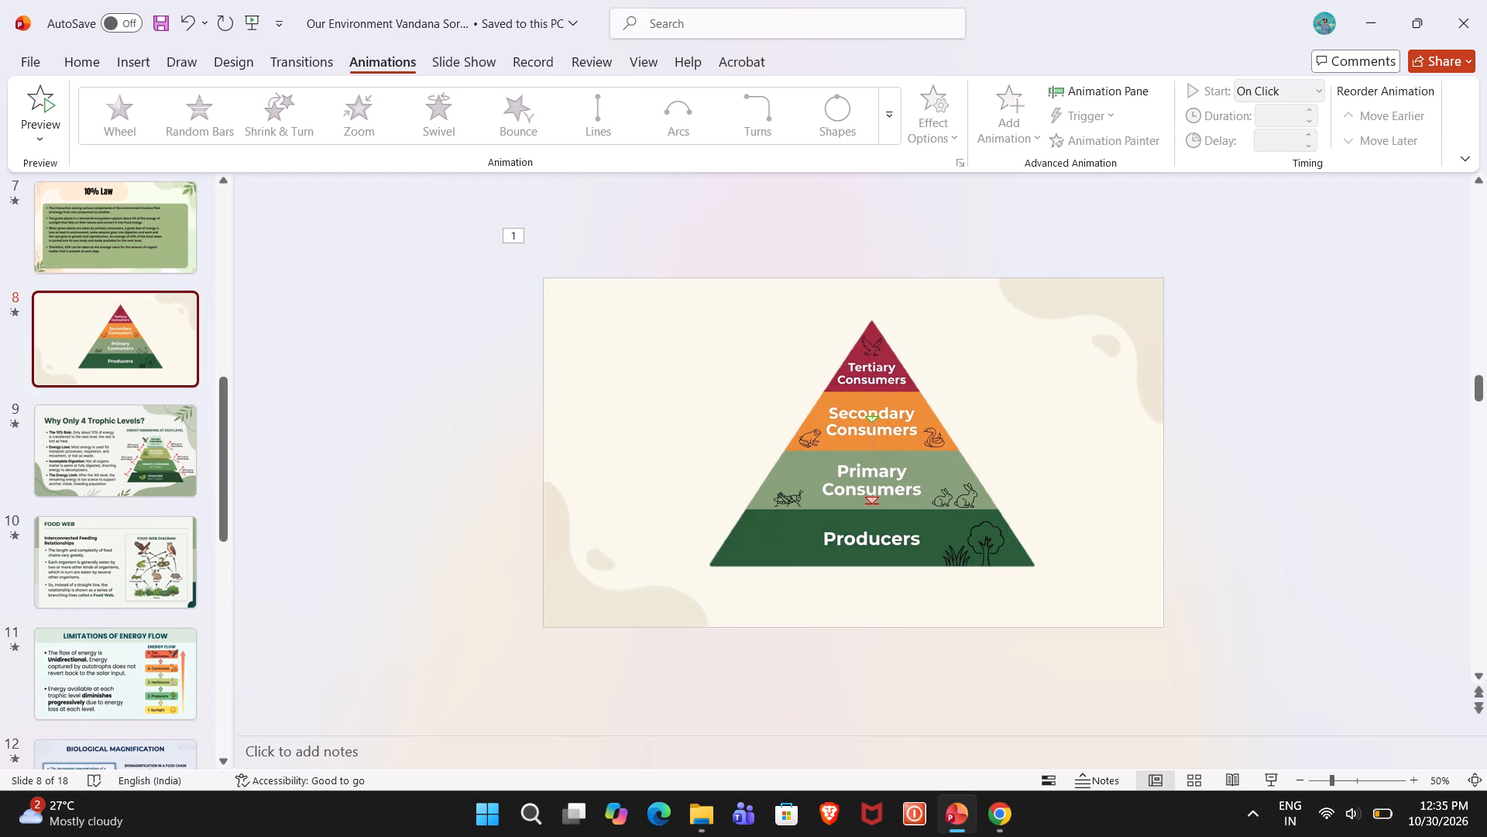
Open the Animation Pane and play slide 8's animation from it.
left_click(1114, 95)
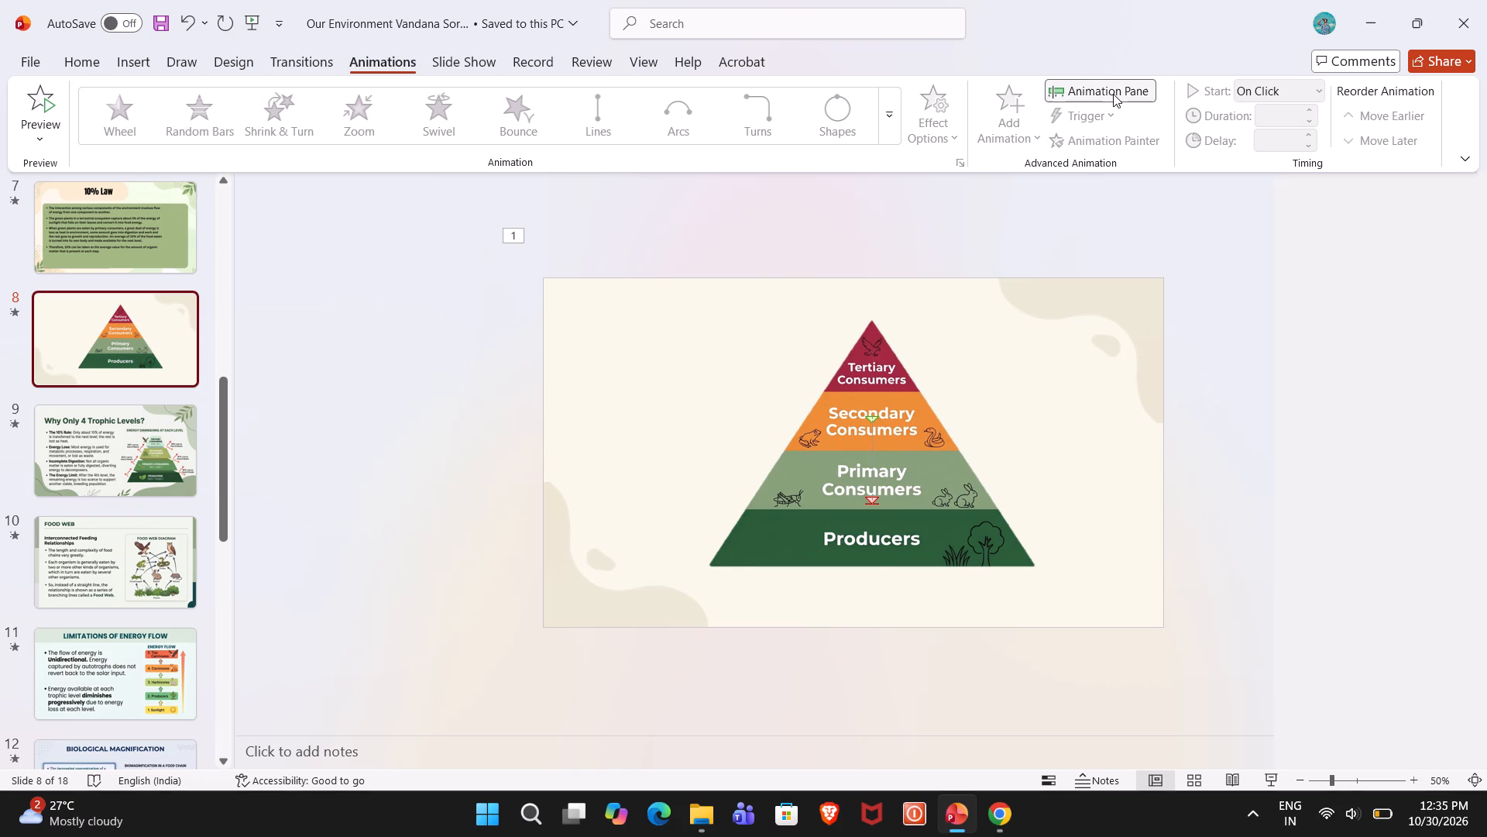
left_click(1265, 87)
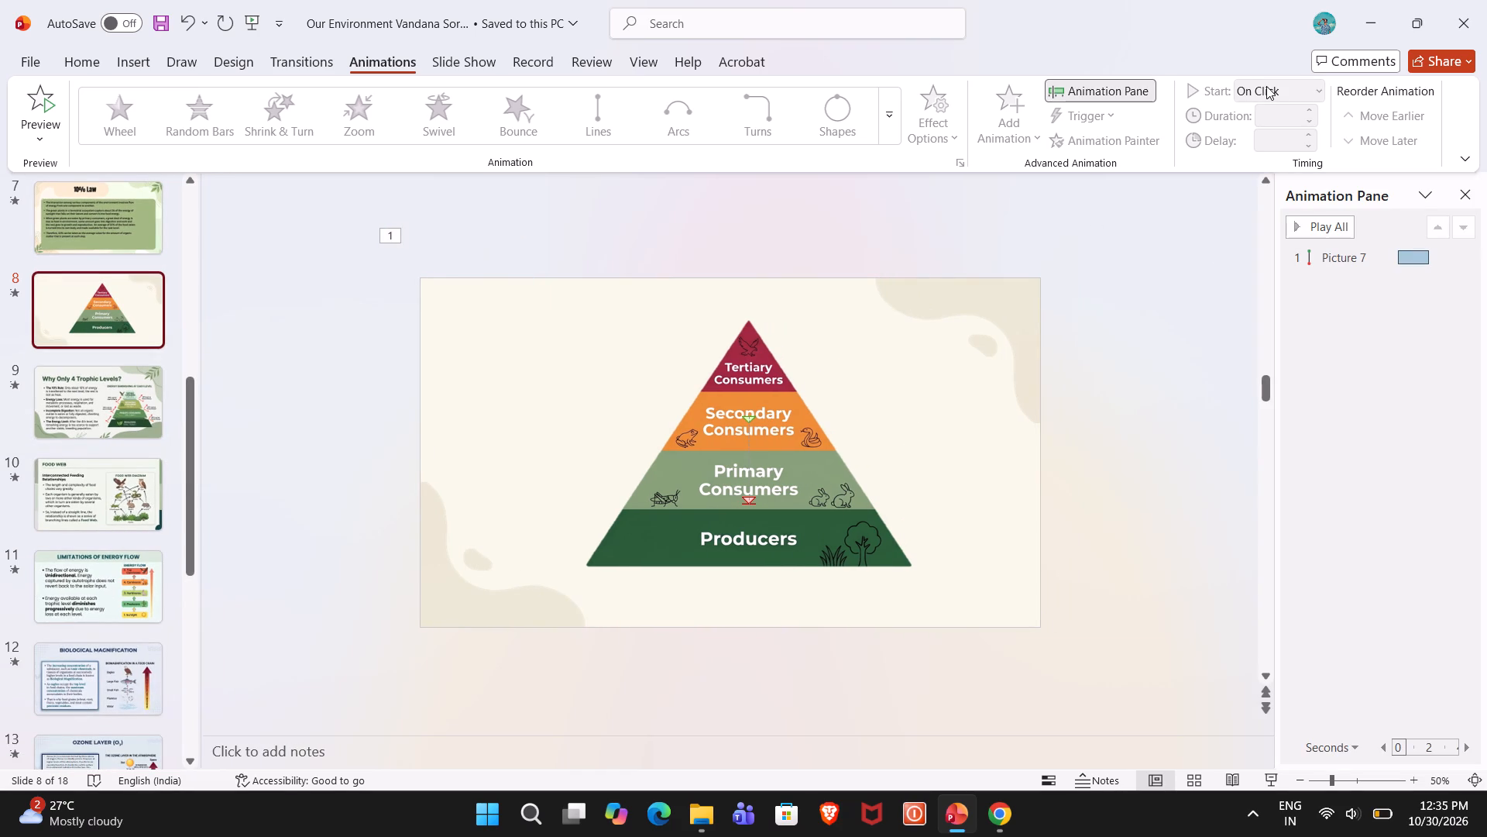
left_click(1334, 231)
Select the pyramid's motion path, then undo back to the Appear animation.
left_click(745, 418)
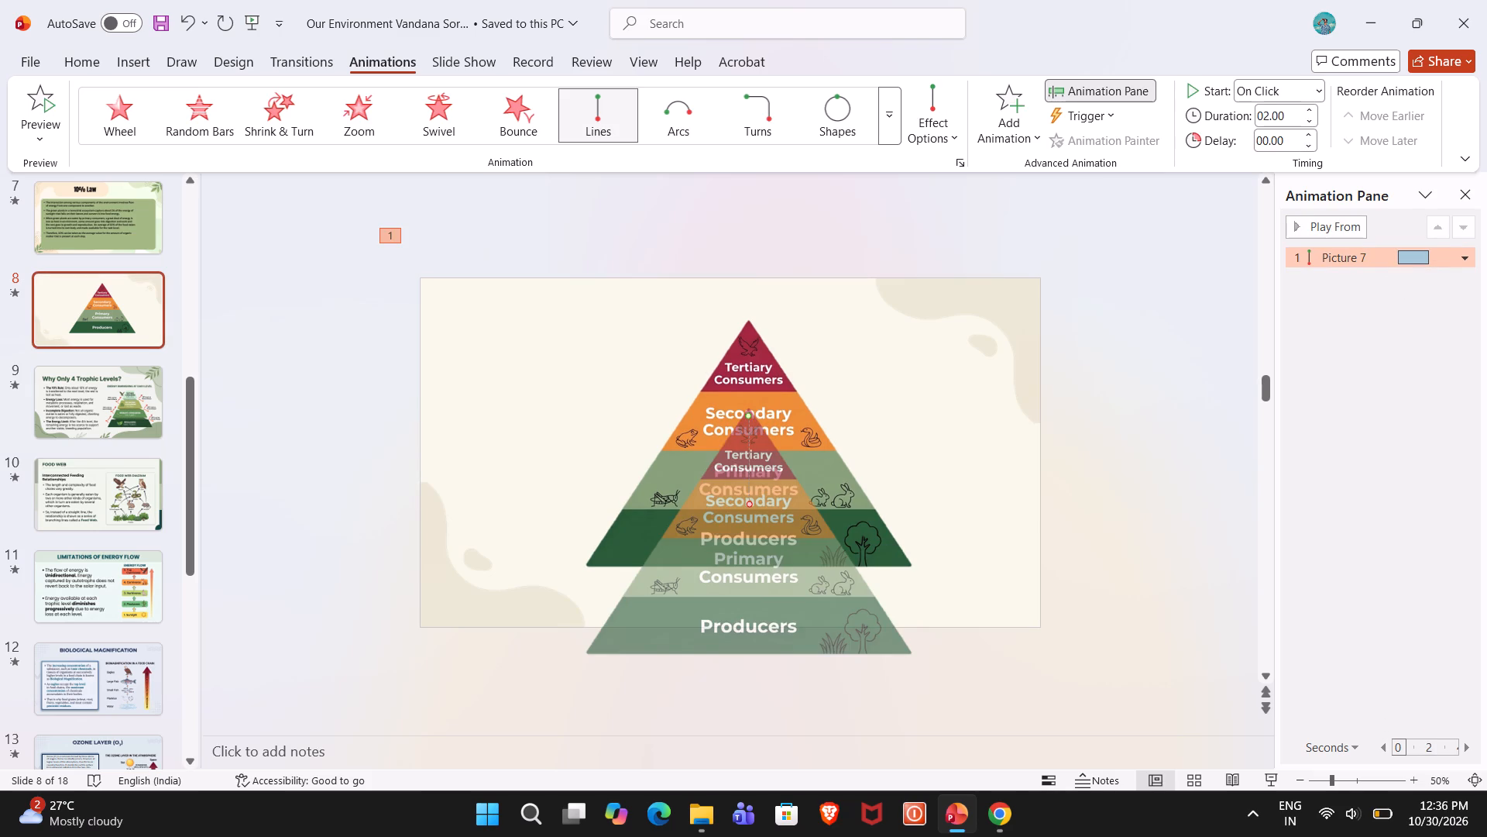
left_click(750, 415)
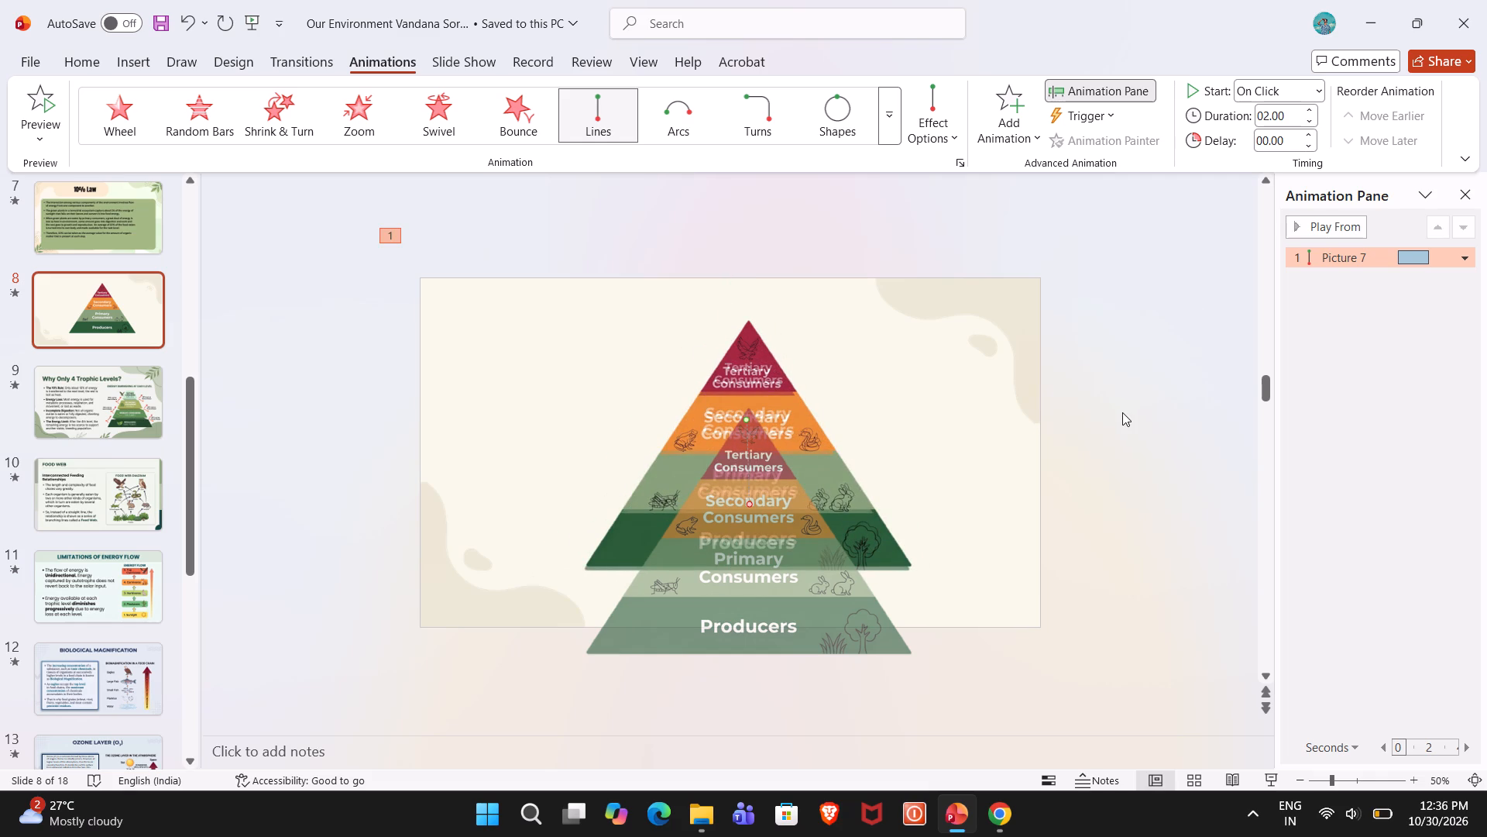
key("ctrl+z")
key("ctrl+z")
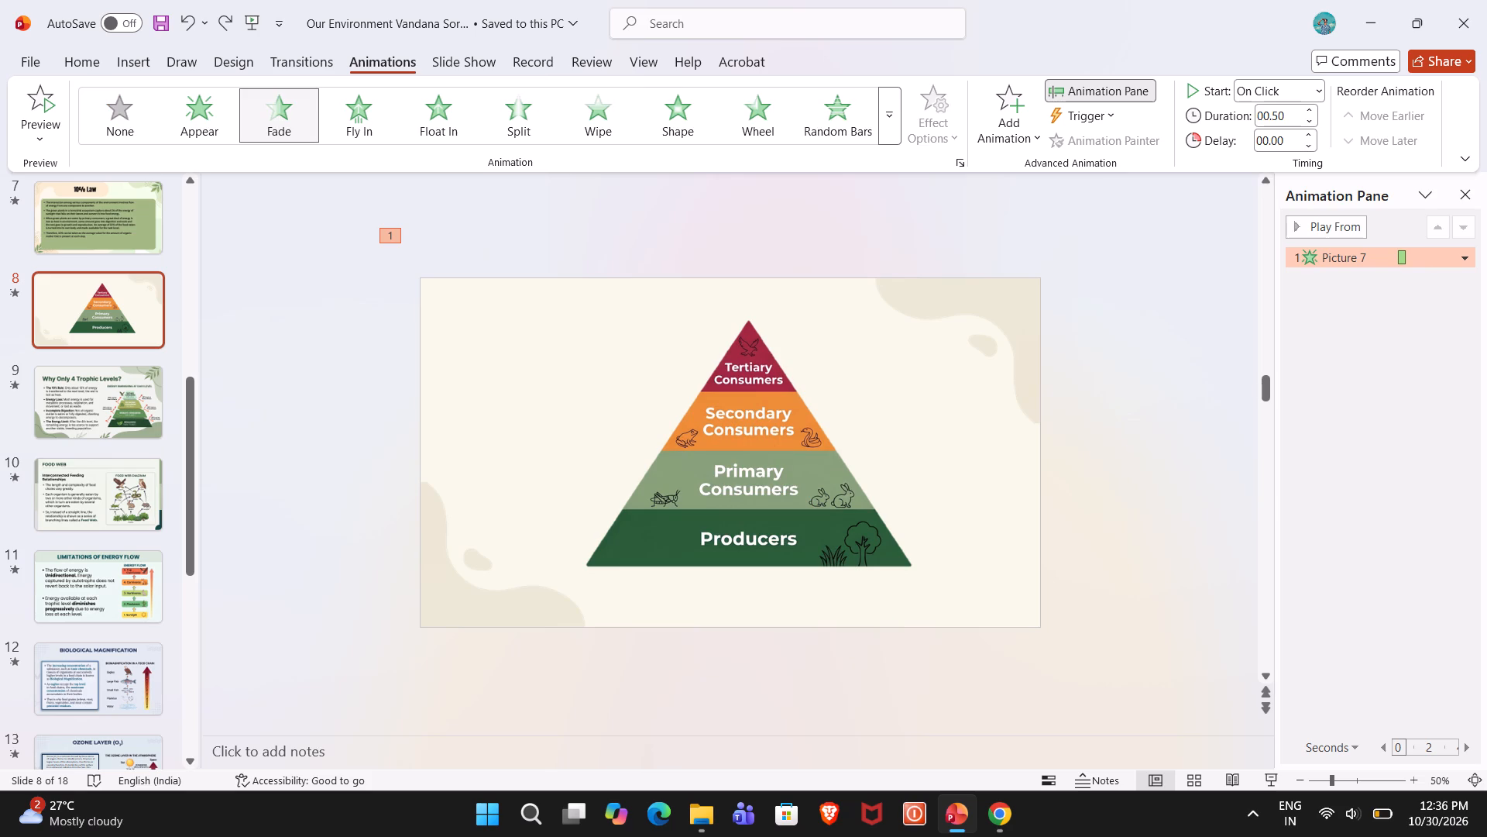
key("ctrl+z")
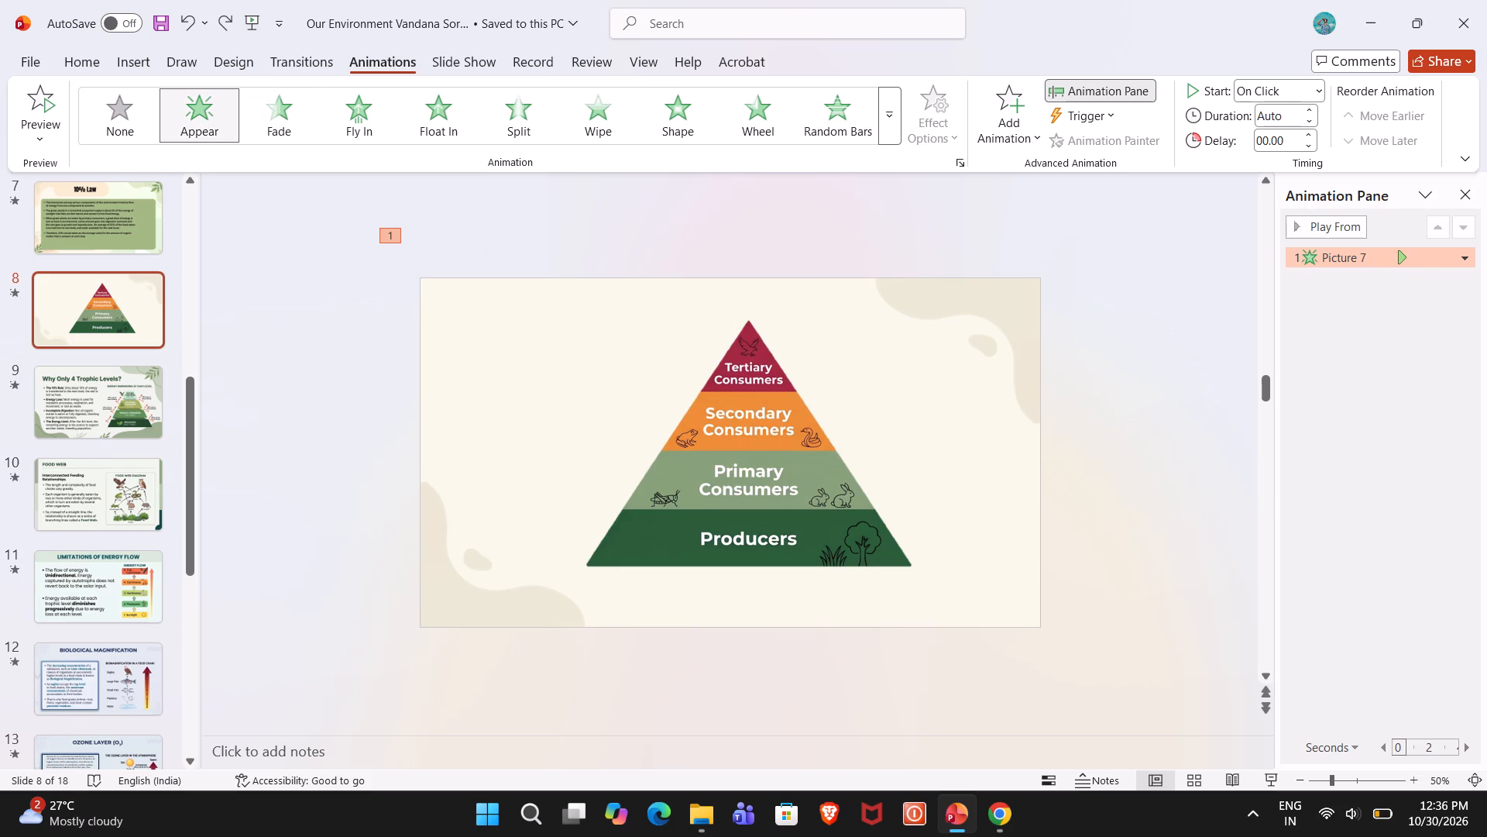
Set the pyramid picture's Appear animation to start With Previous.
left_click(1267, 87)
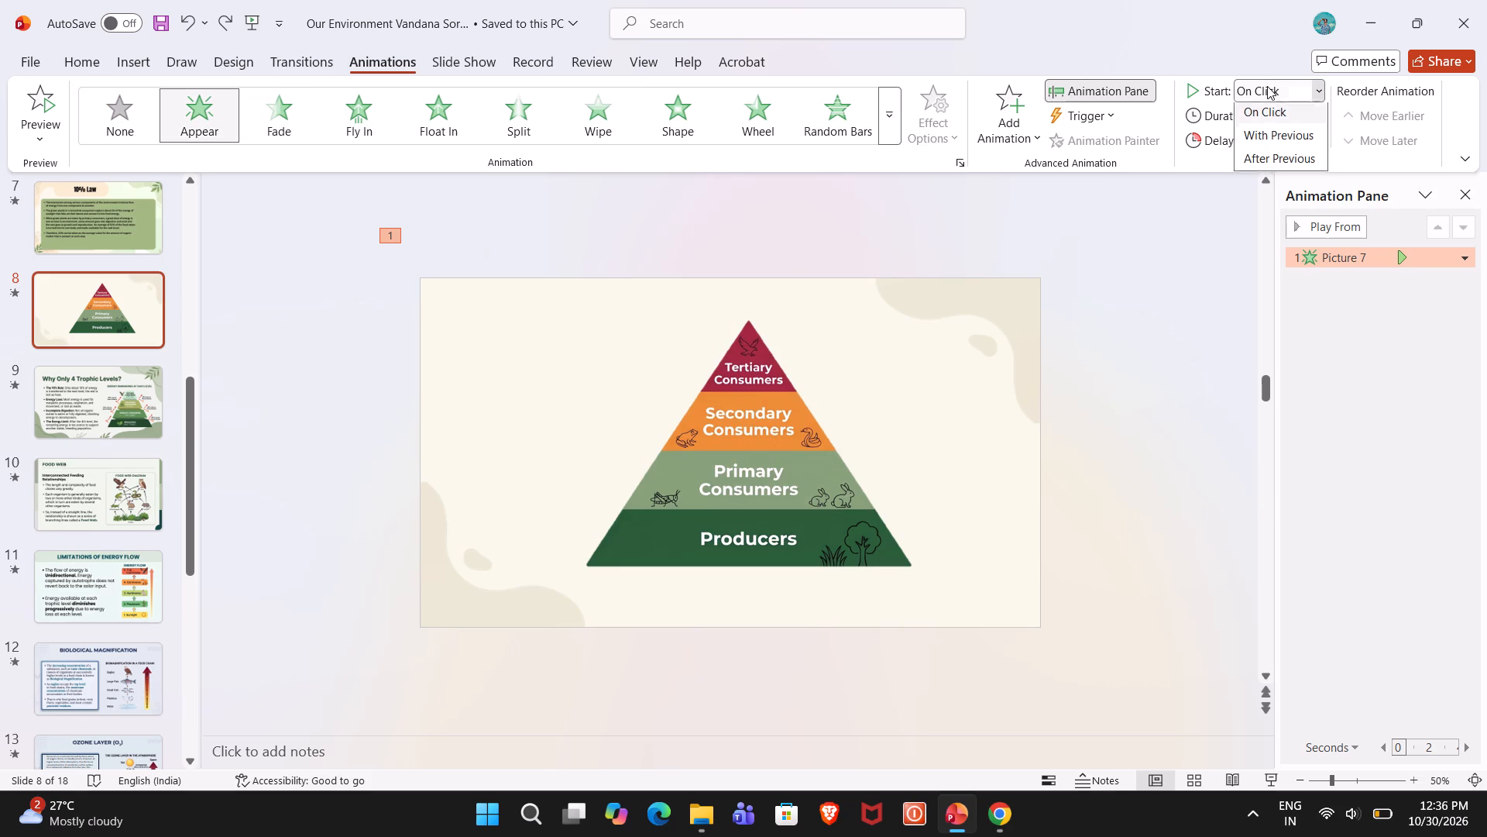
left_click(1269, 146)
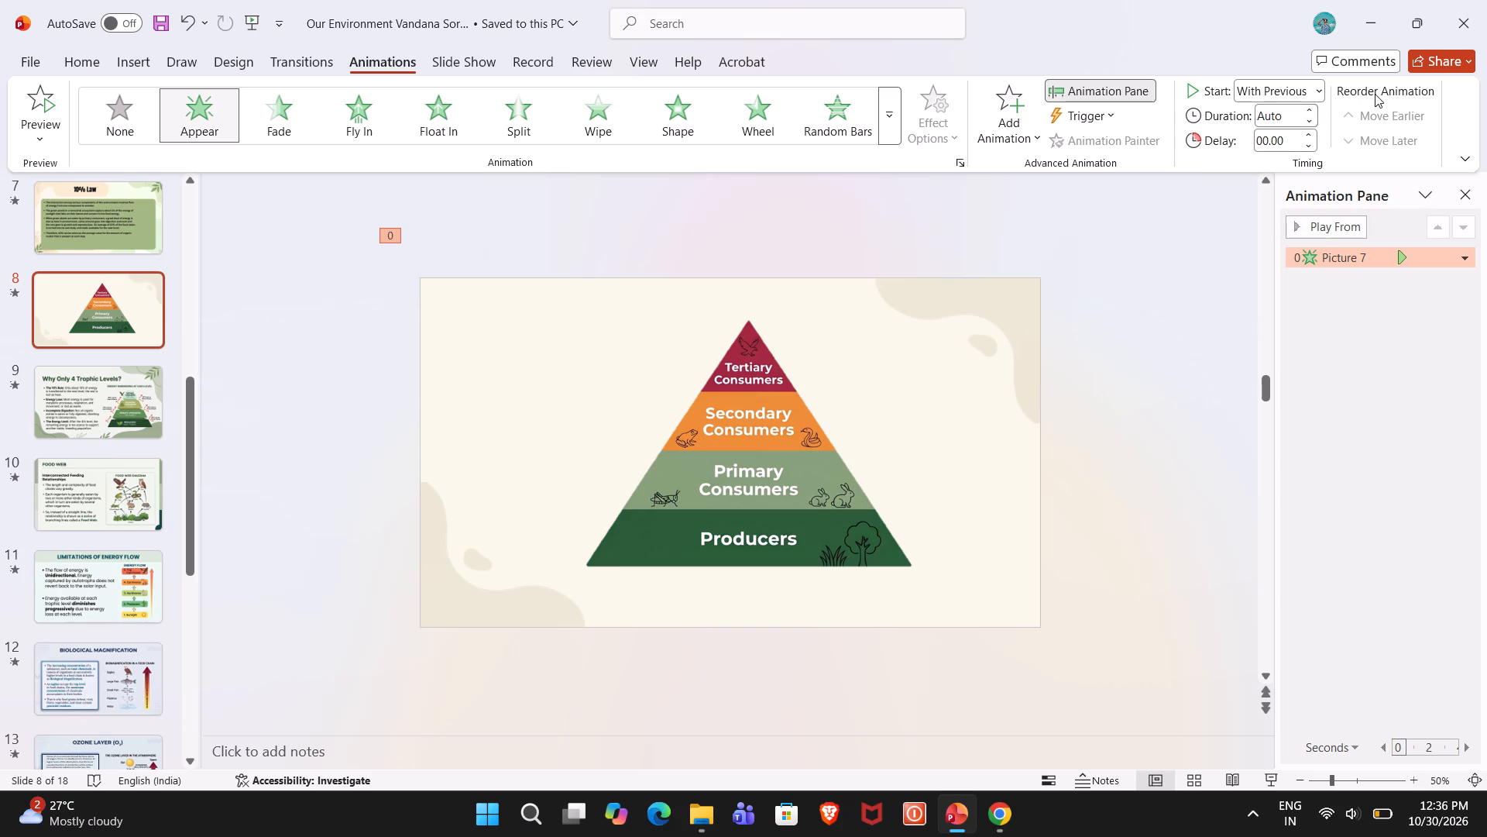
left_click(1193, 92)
Change the pyramid picture's animation to Float In and play it back on slide 8.
left_click(439, 123)
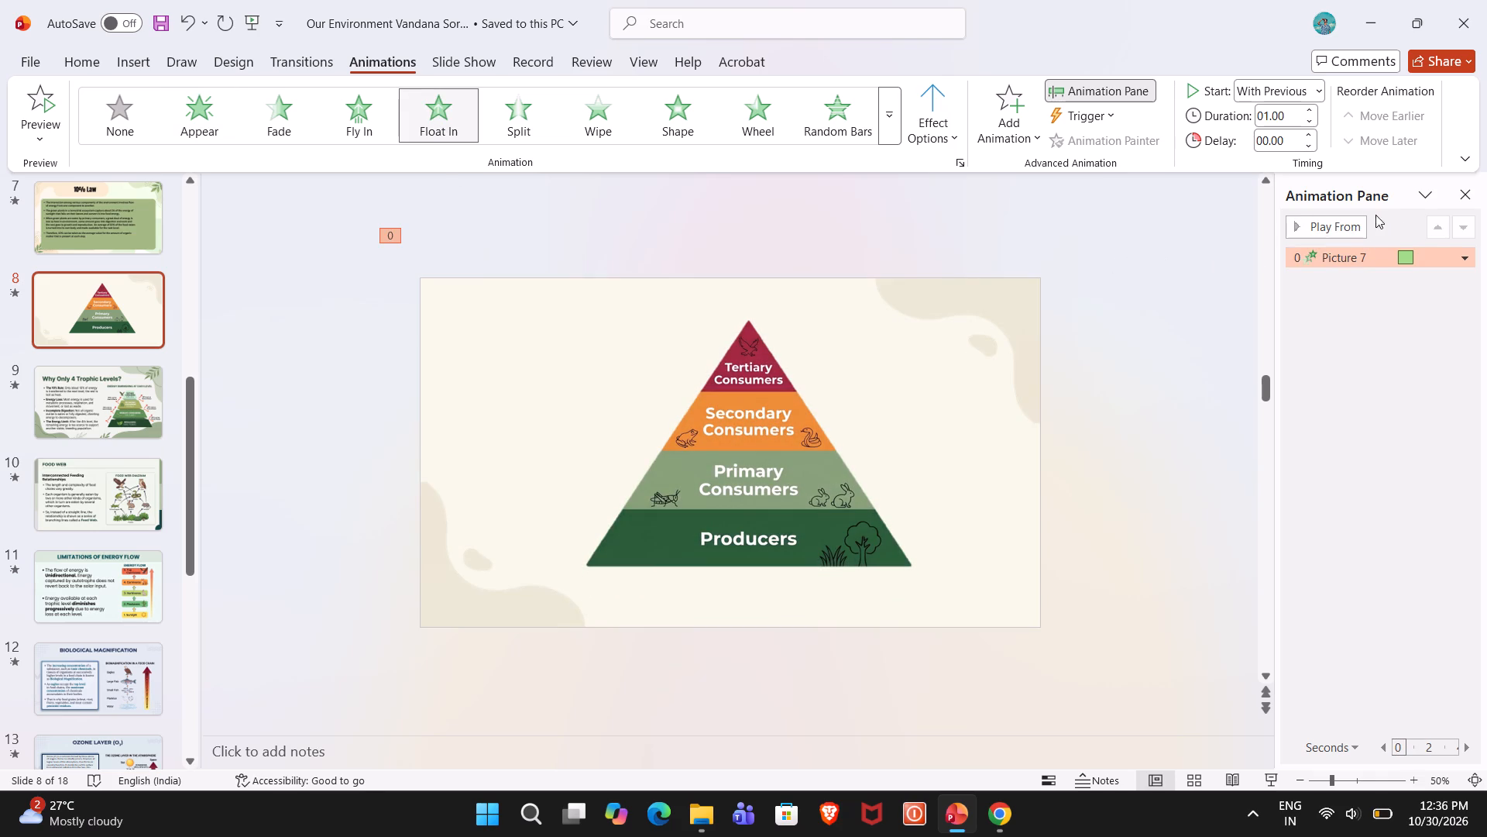
left_click(1348, 227)
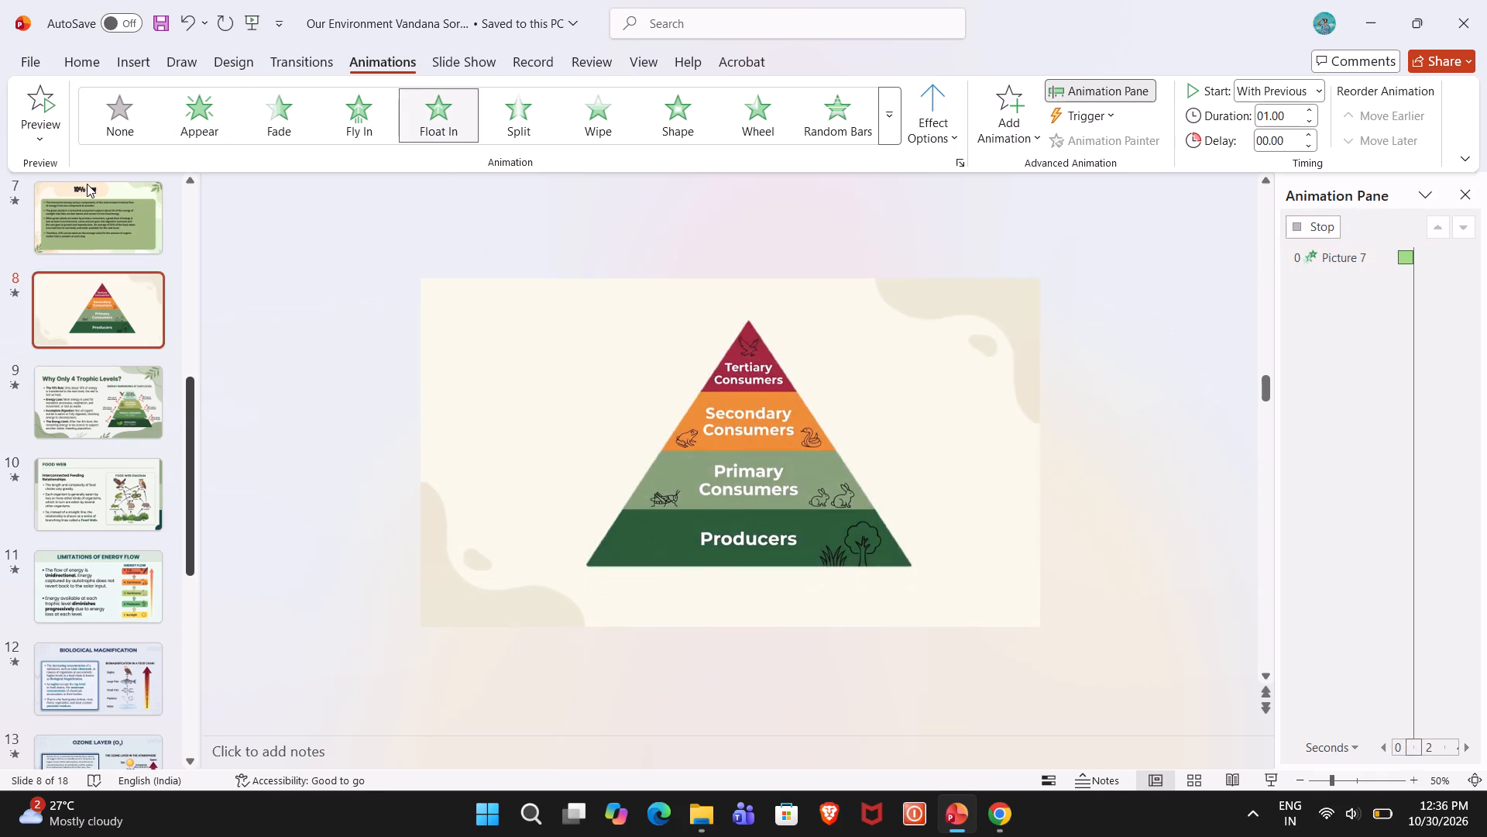
left_click(87, 184)
left_click(115, 294)
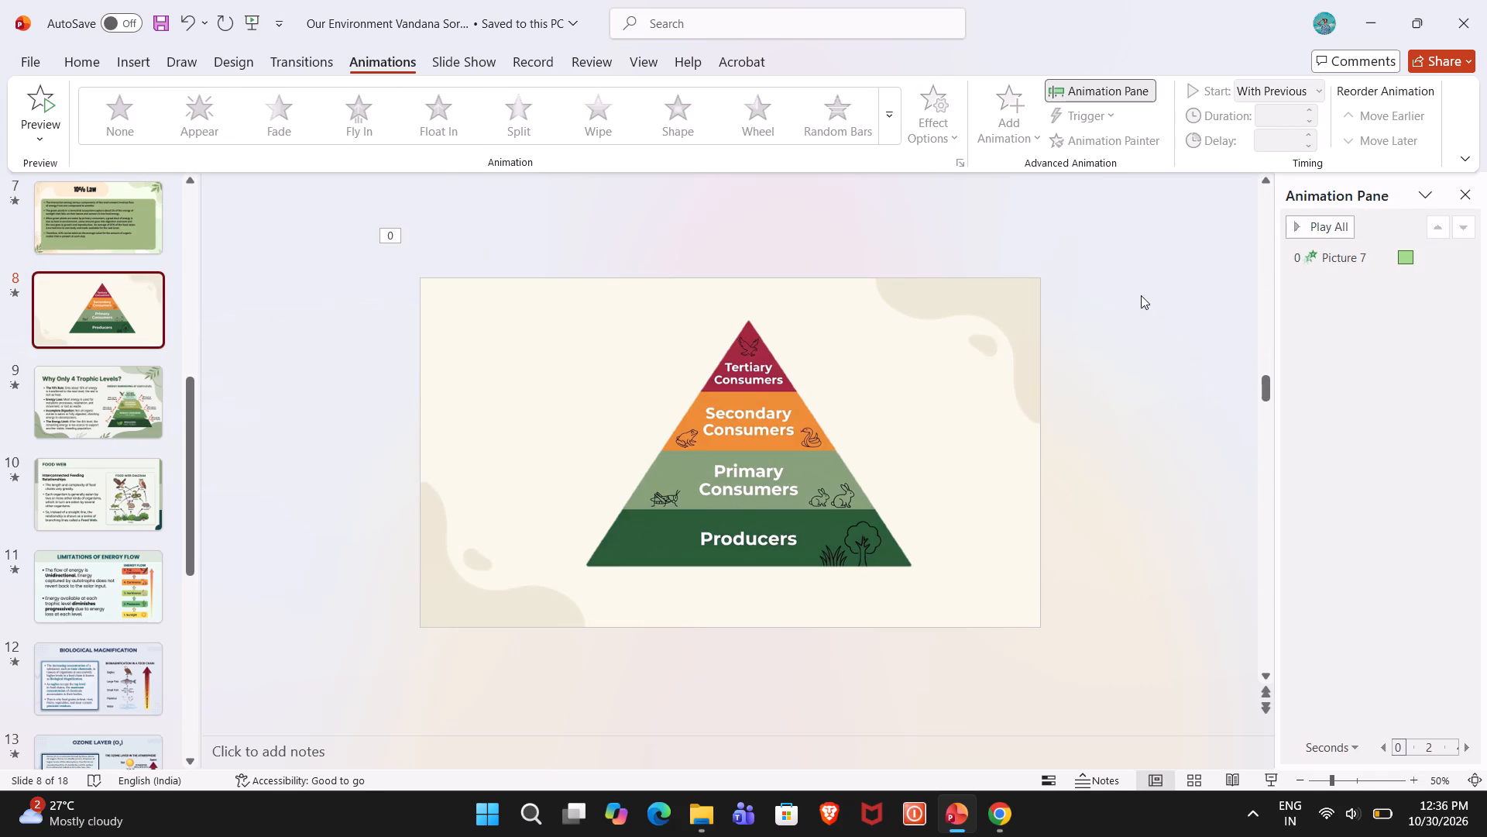
left_click(1305, 92)
left_click(766, 415)
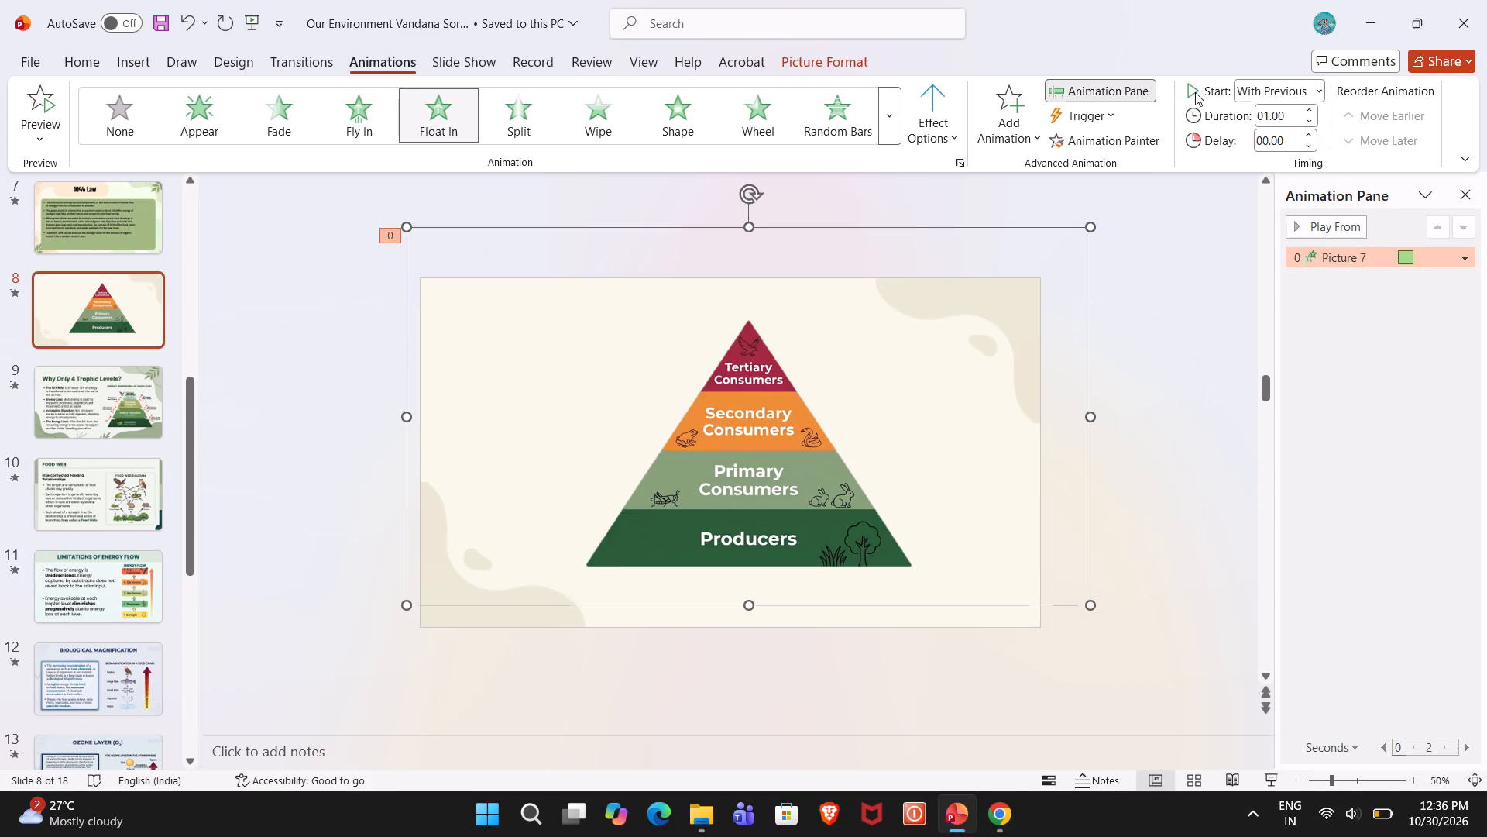
left_click(1339, 232)
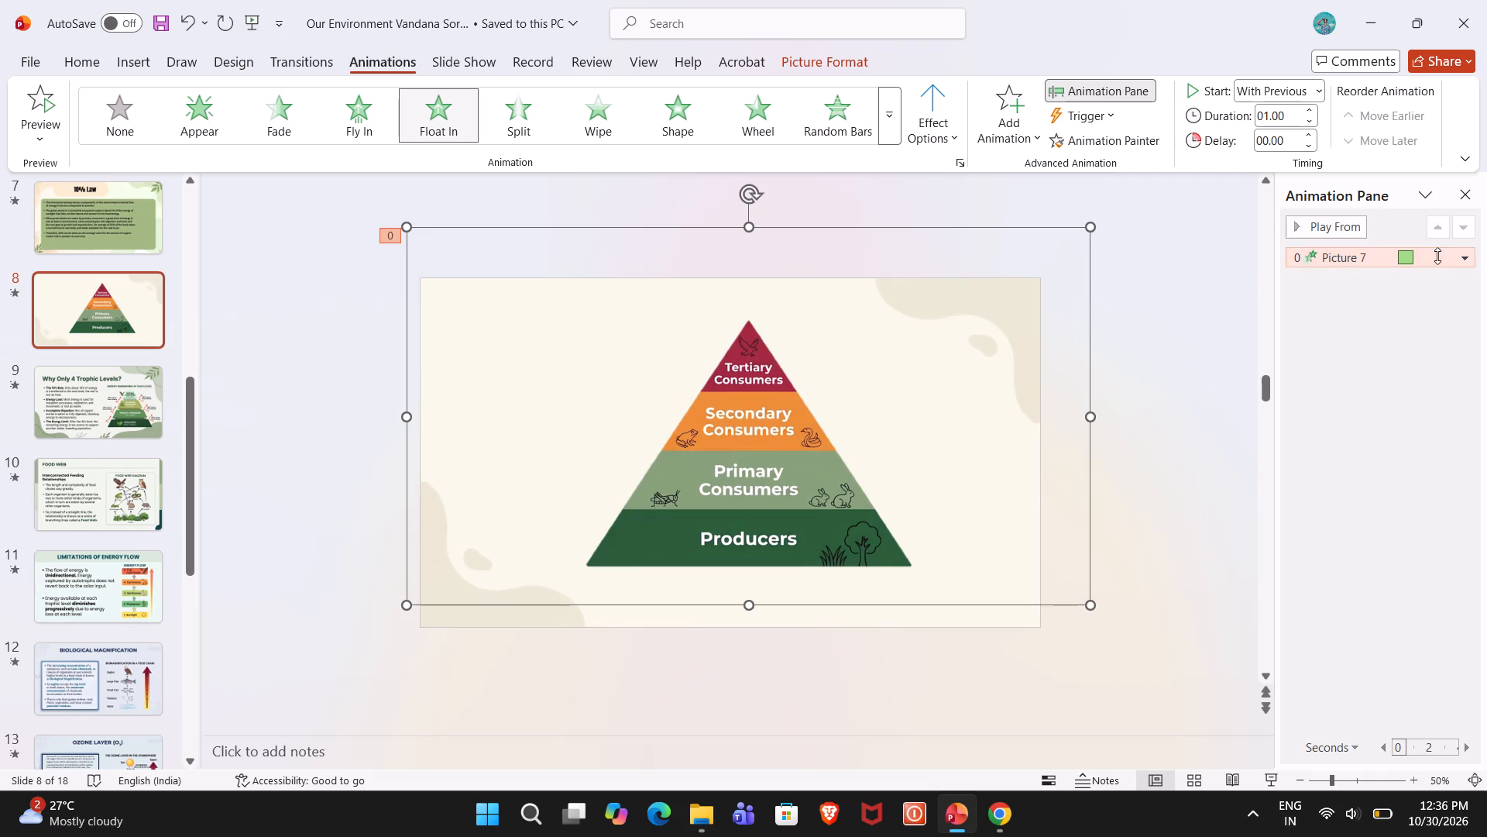
Set the pyramid picture's Float In animation to start After Previous through its effect and timing options.
left_click(1465, 258)
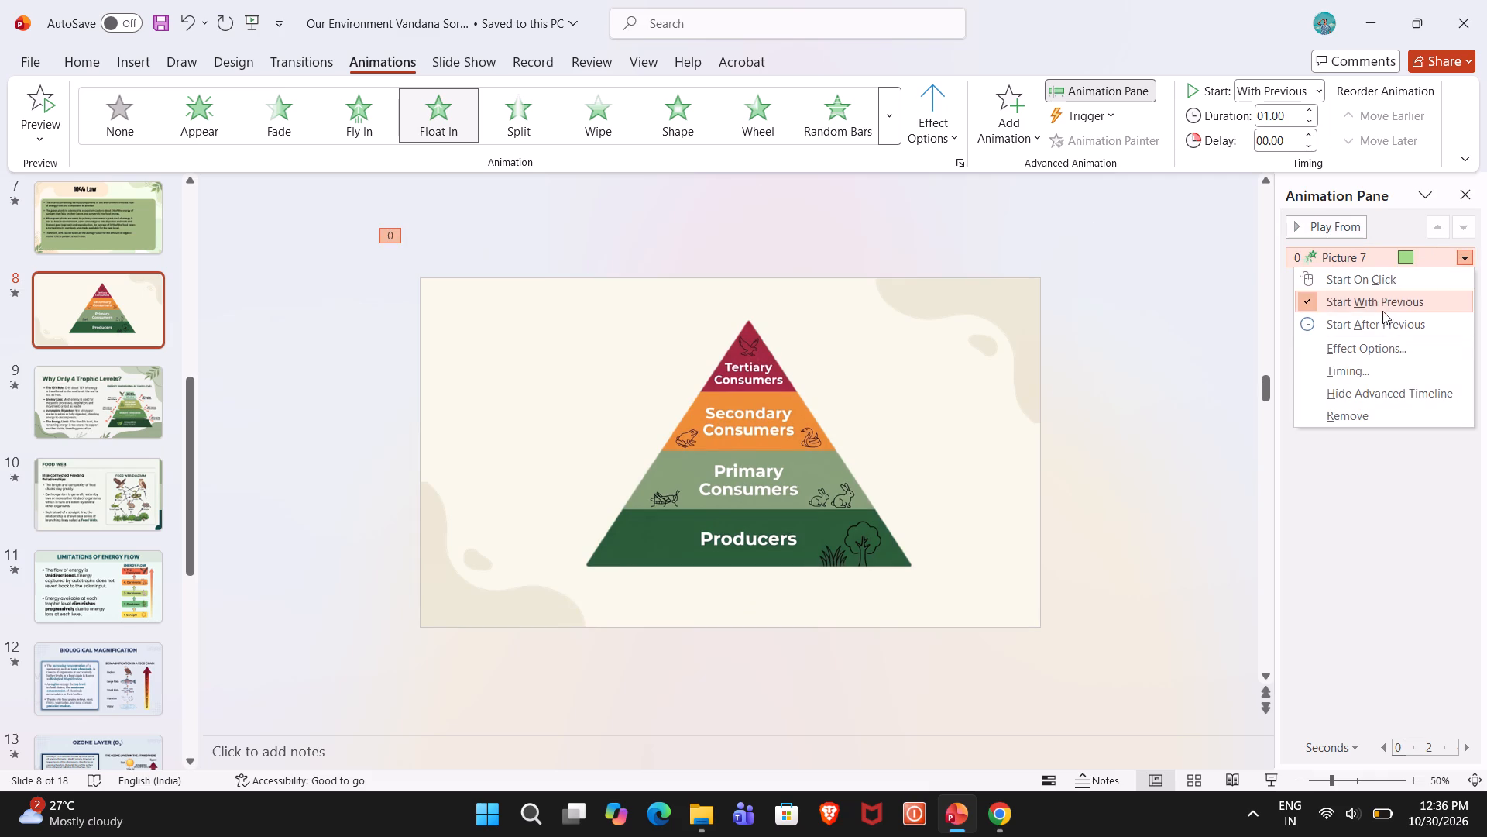
left_click(1365, 347)
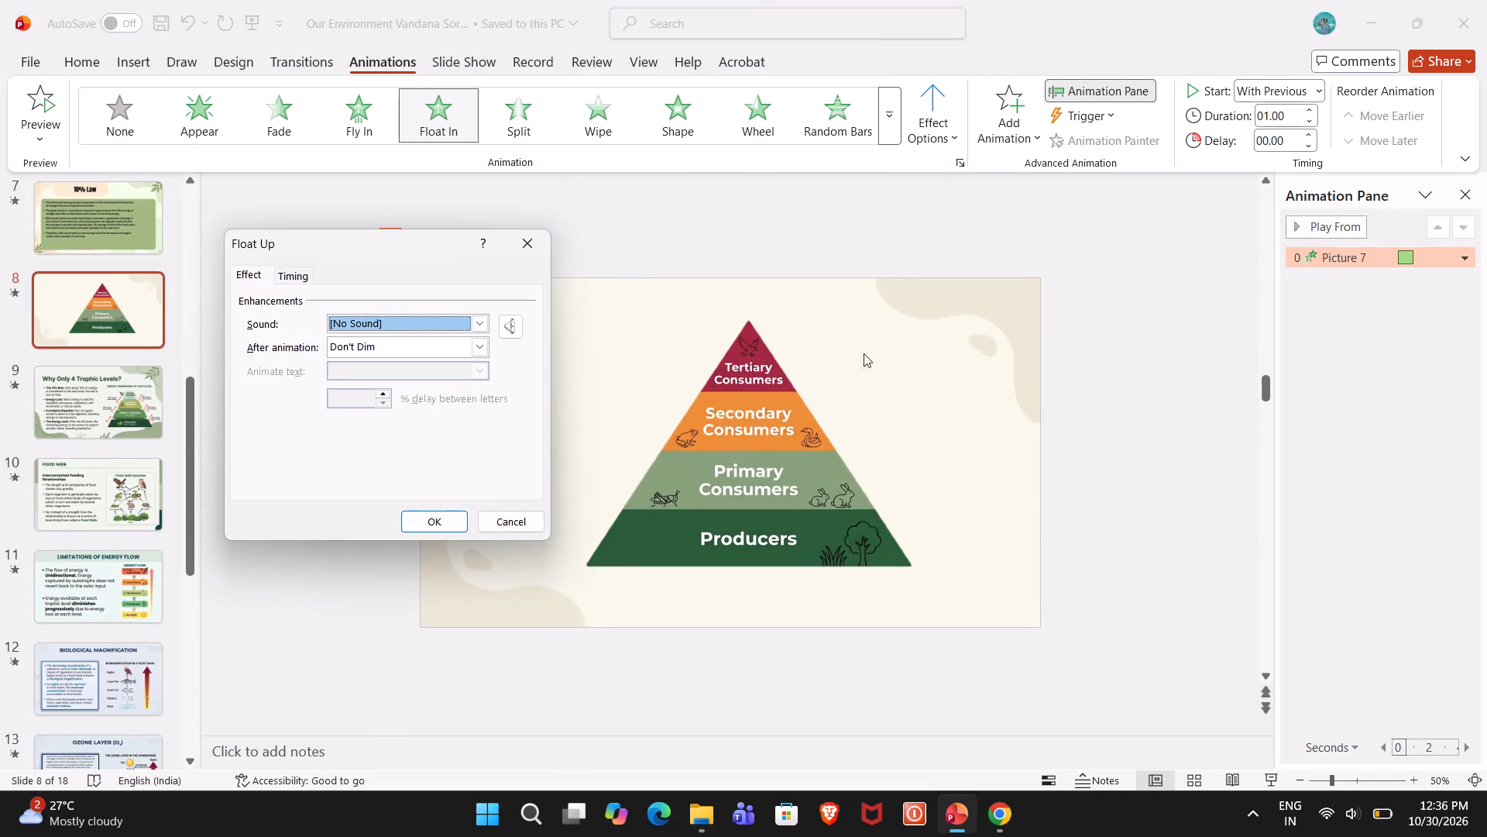
left_click(477, 348)
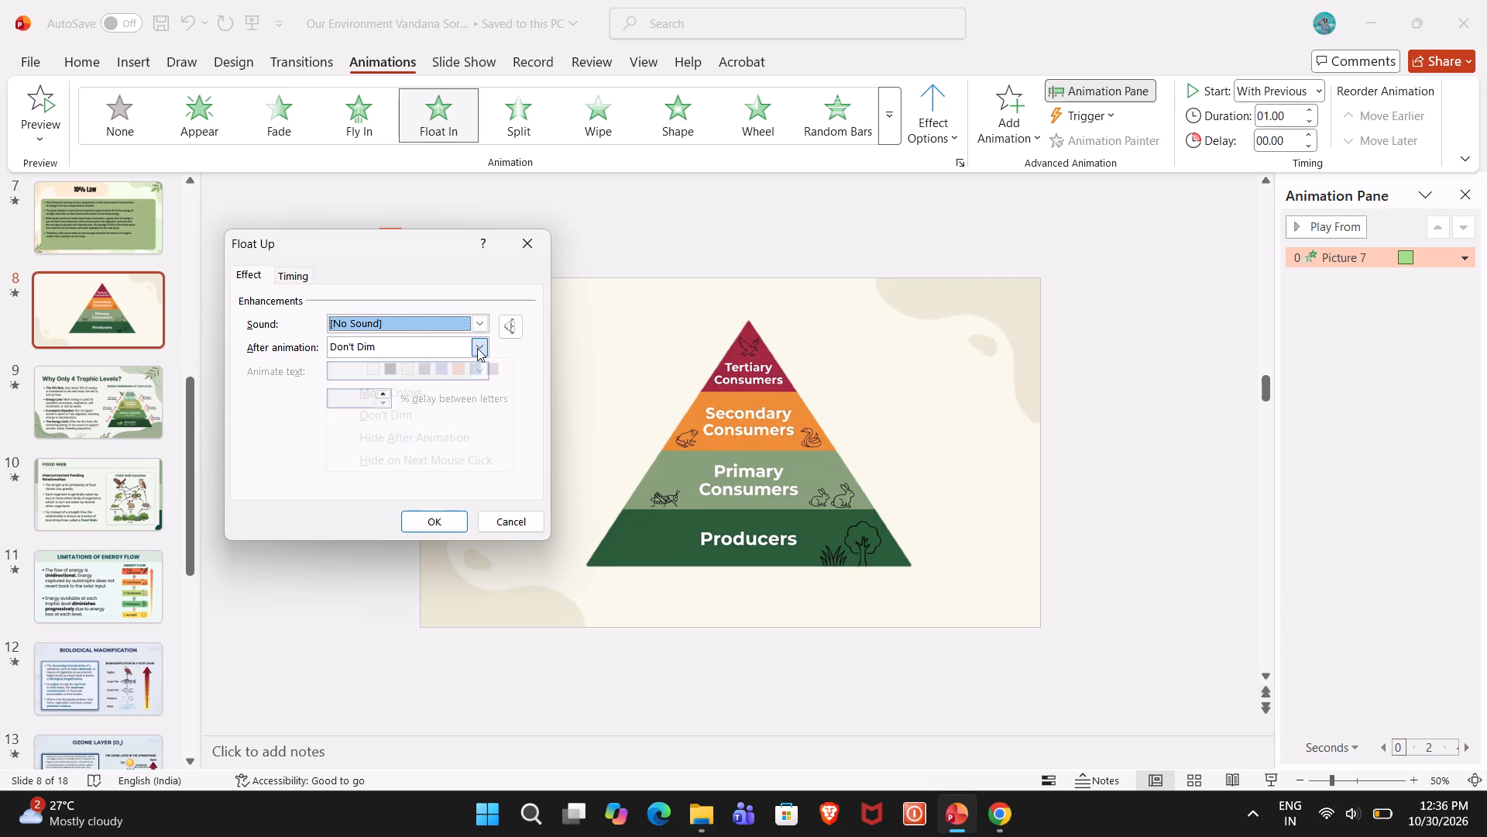
left_click(477, 348)
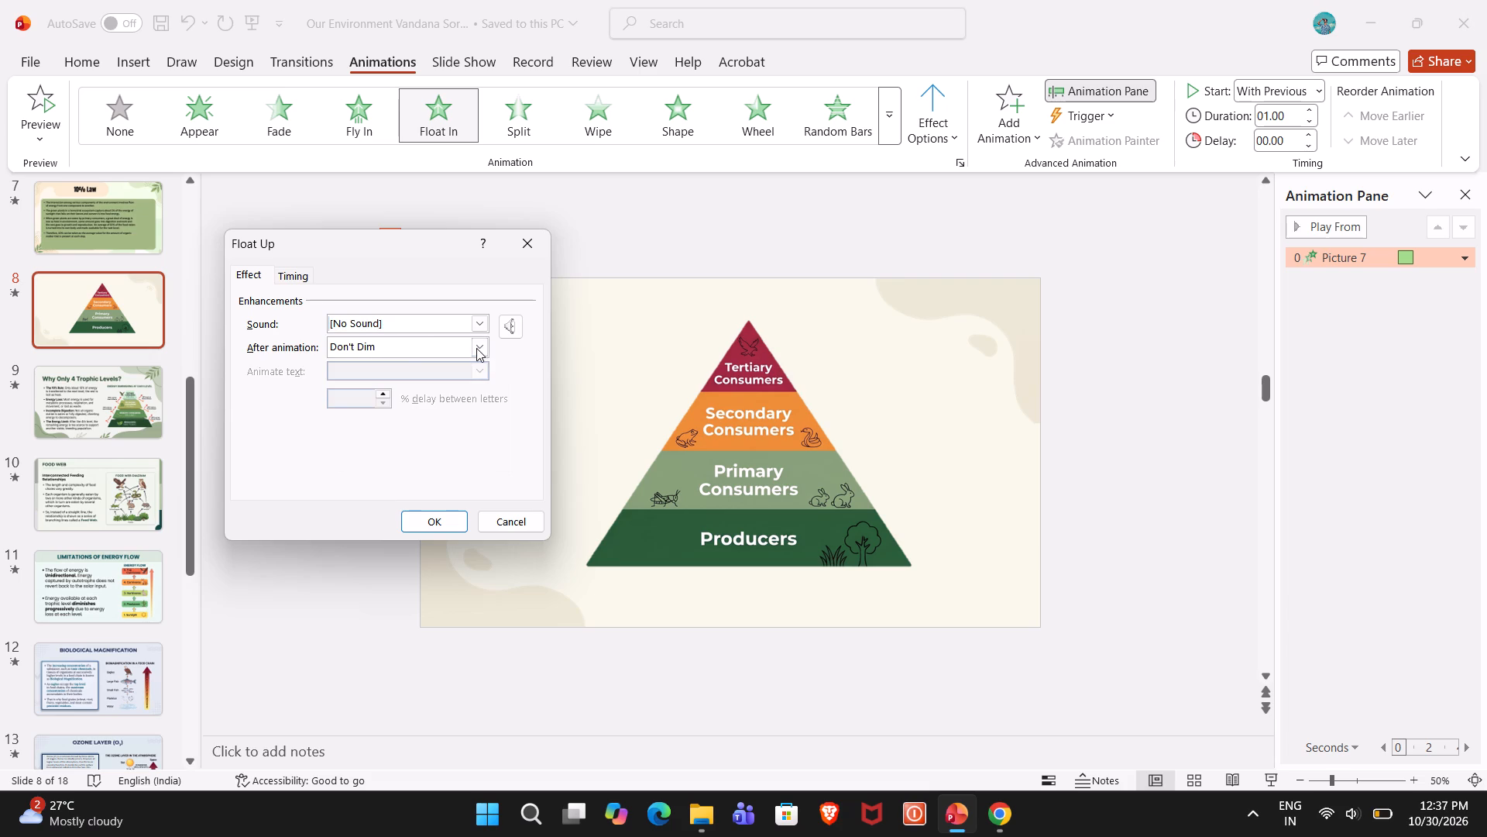
left_click(404, 363)
left_click(483, 320)
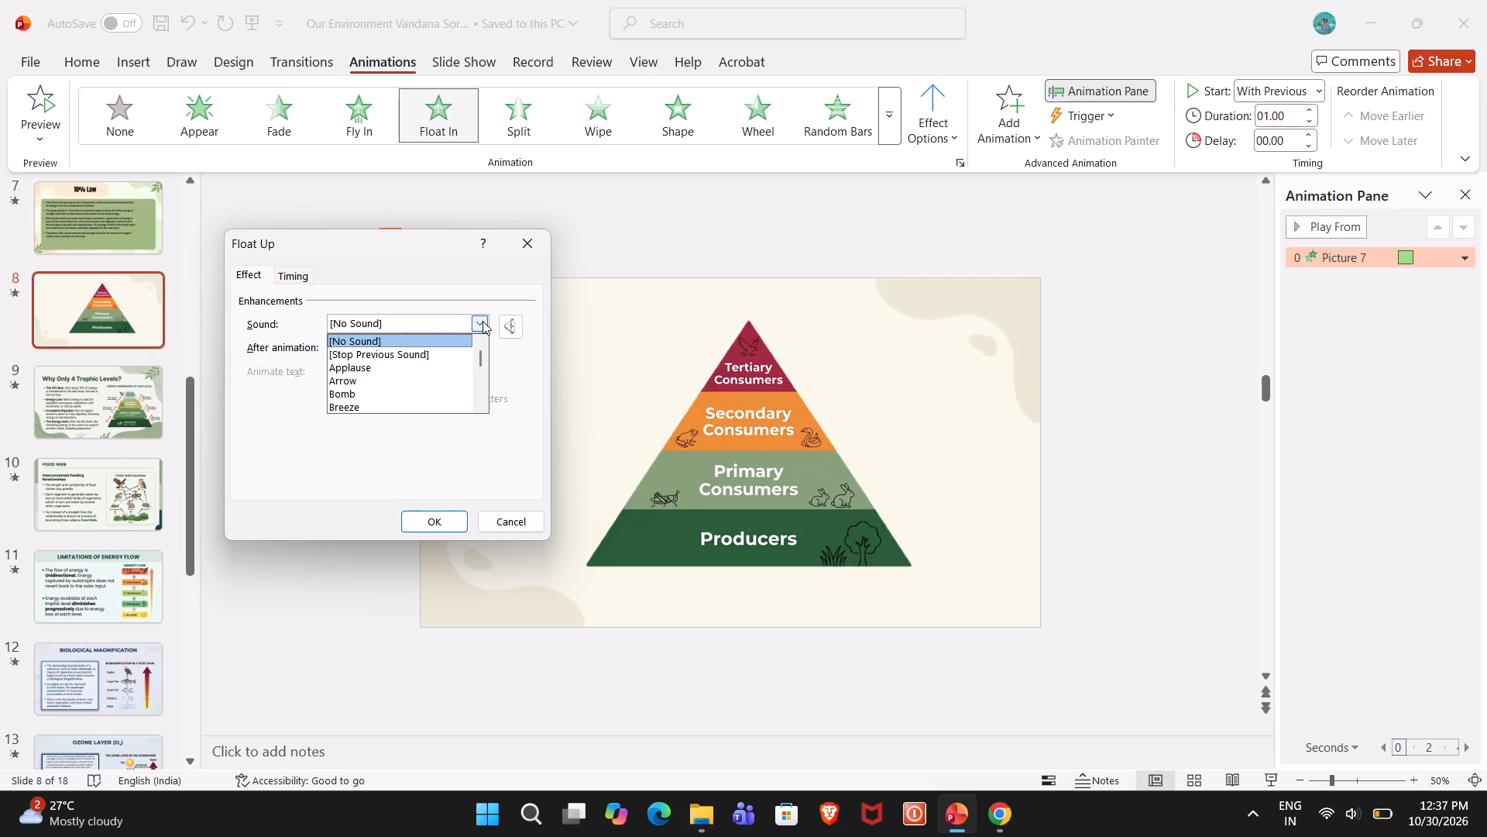
left_click(277, 278)
left_click(280, 277)
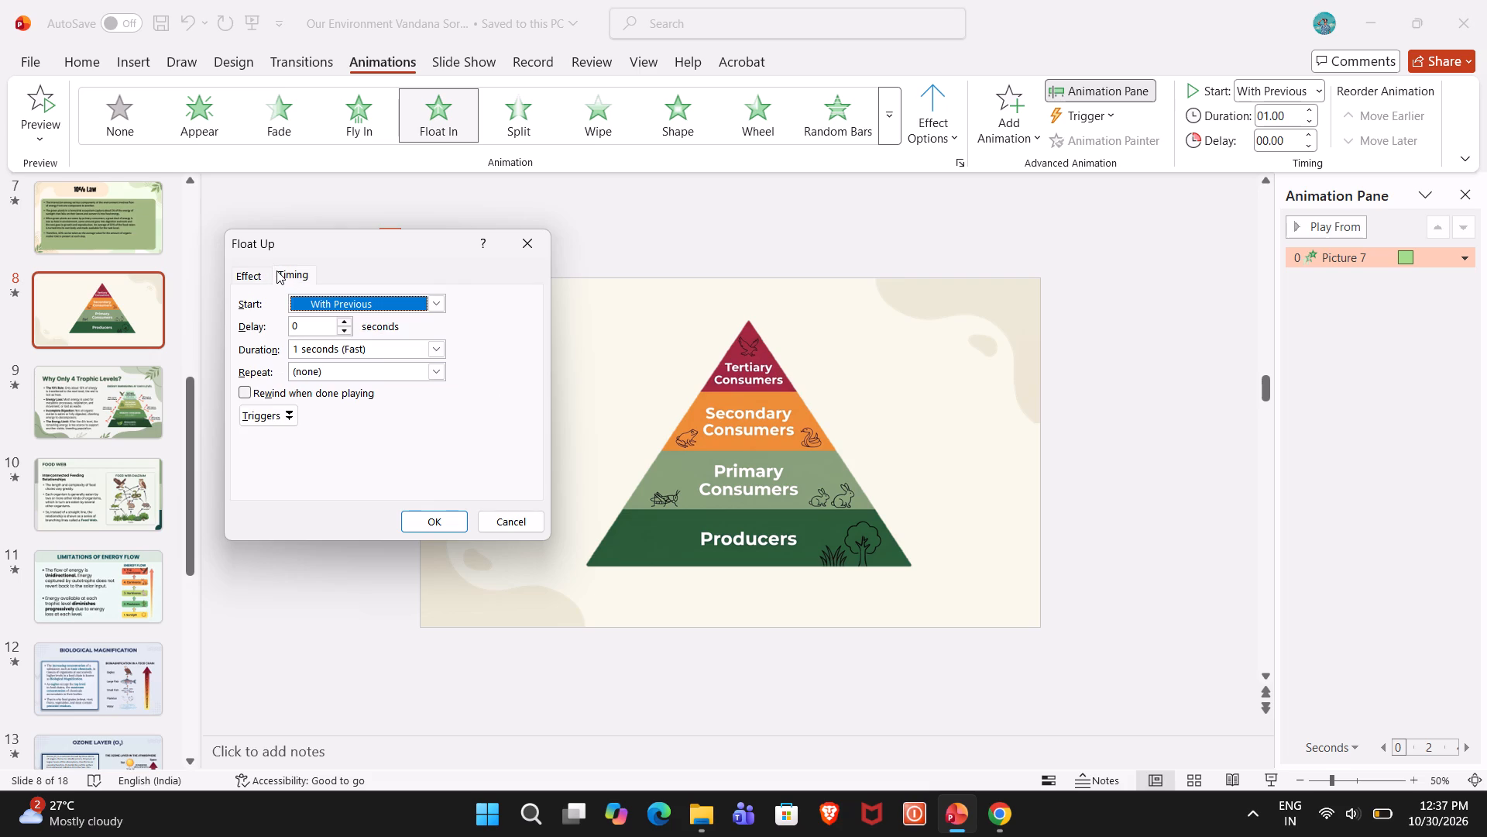
left_click(440, 300)
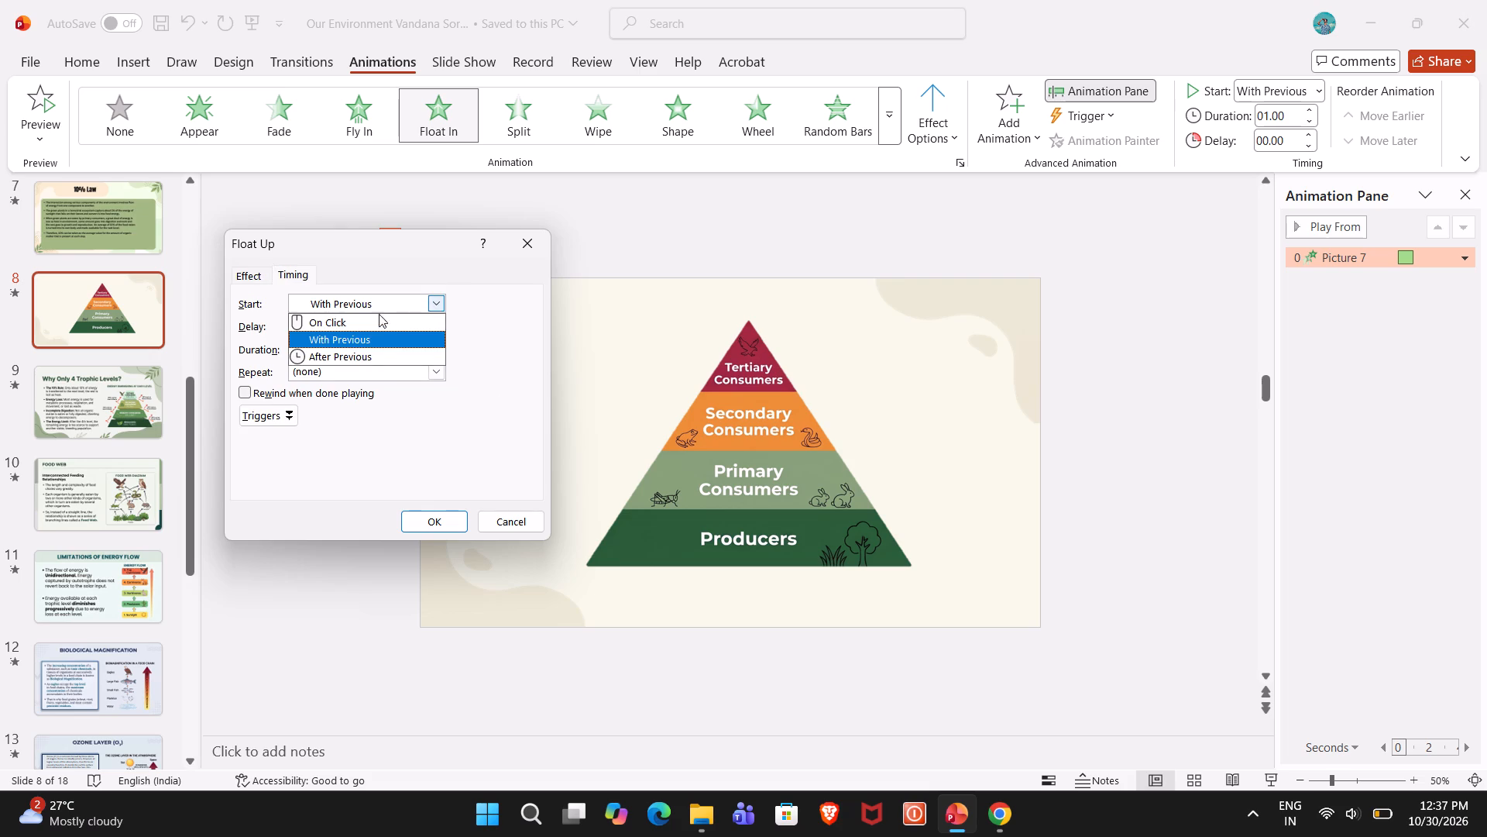
left_click(352, 354)
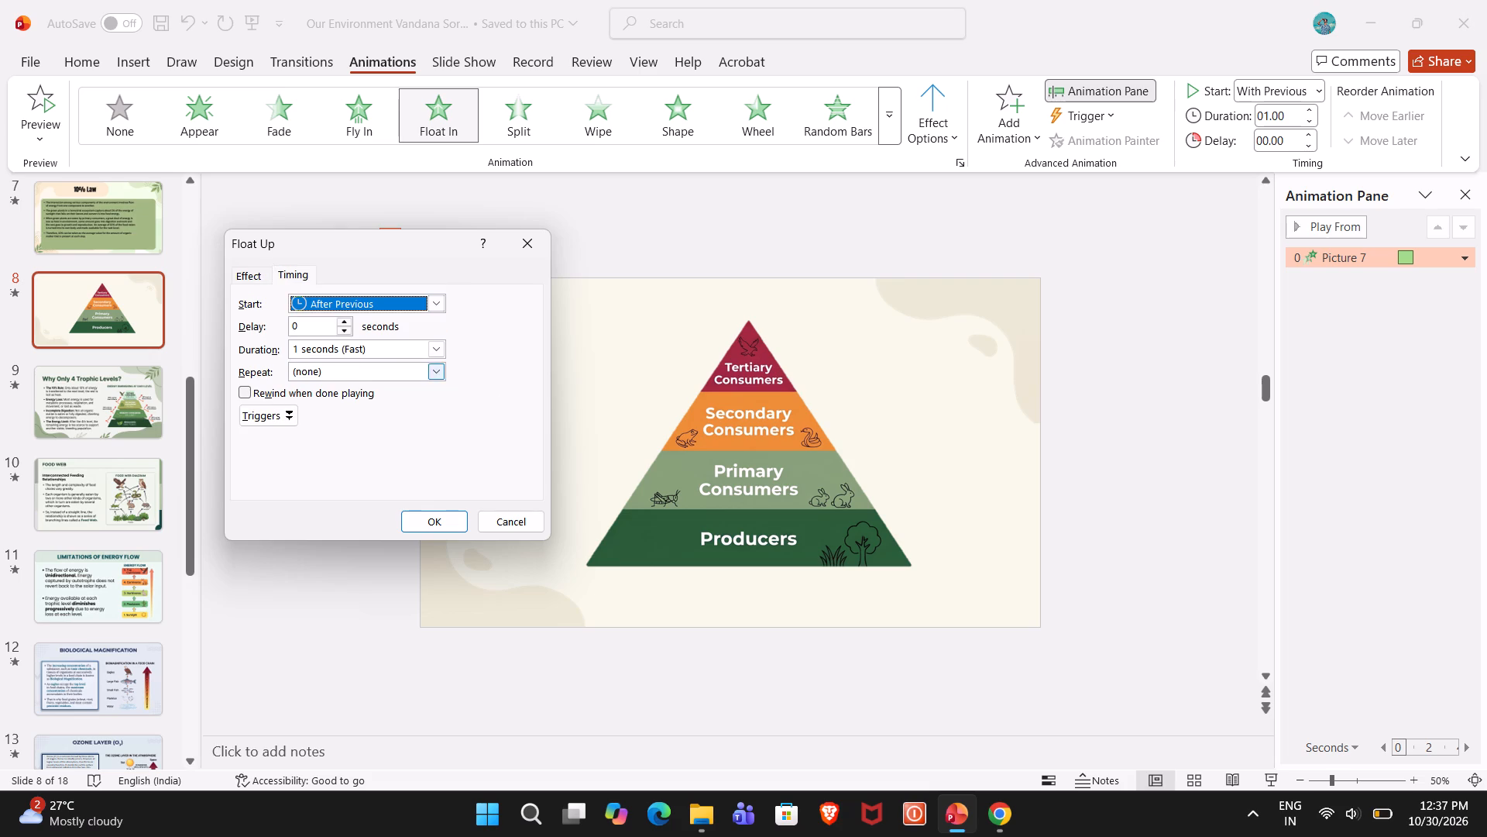
left_click(438, 514)
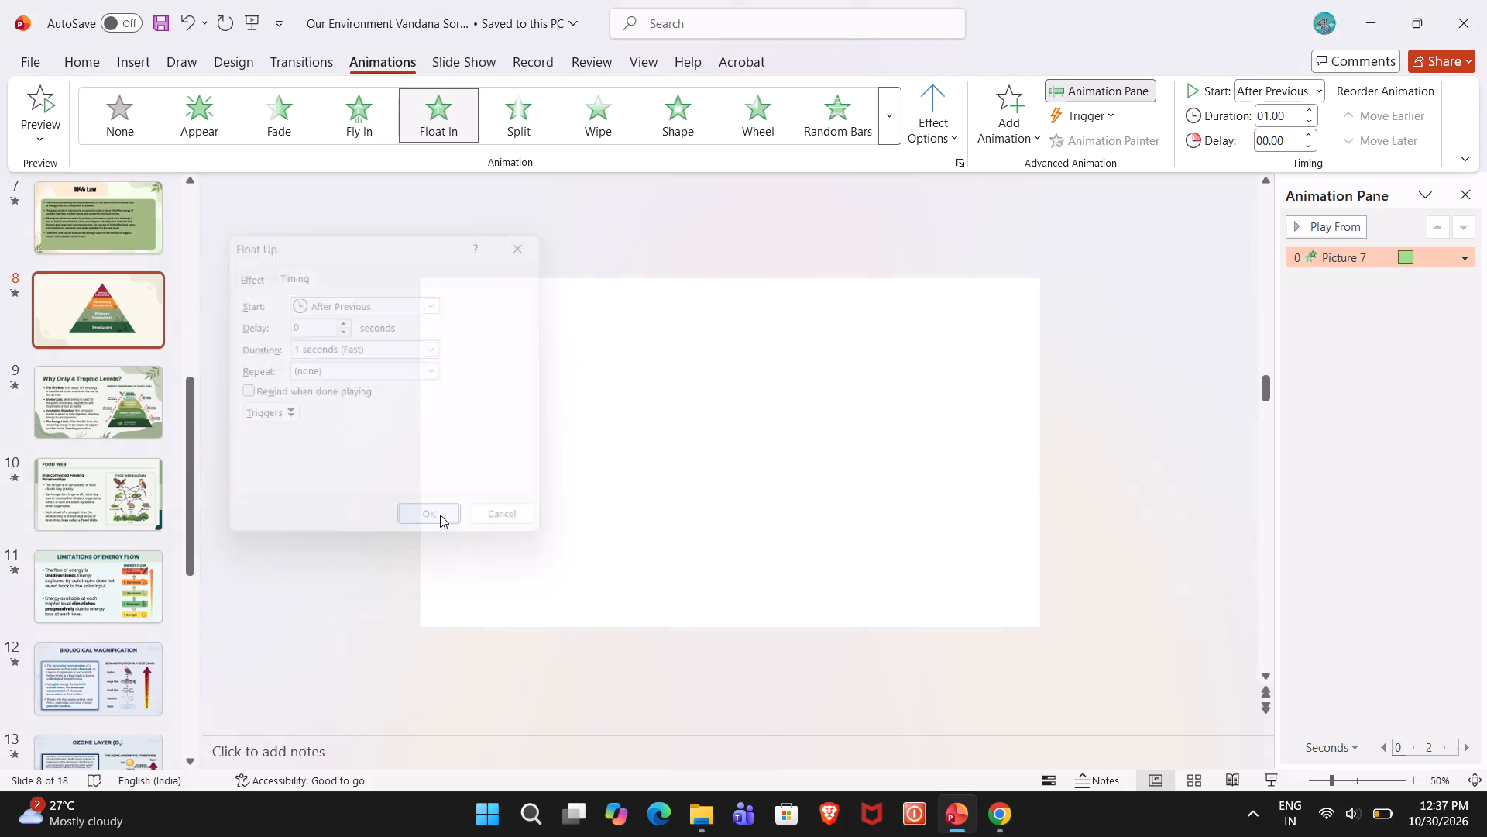
Run the slide show from slide 7, the 10% Law slide, through slide 8 to check the pyramid picture's animation.
left_click(96, 227)
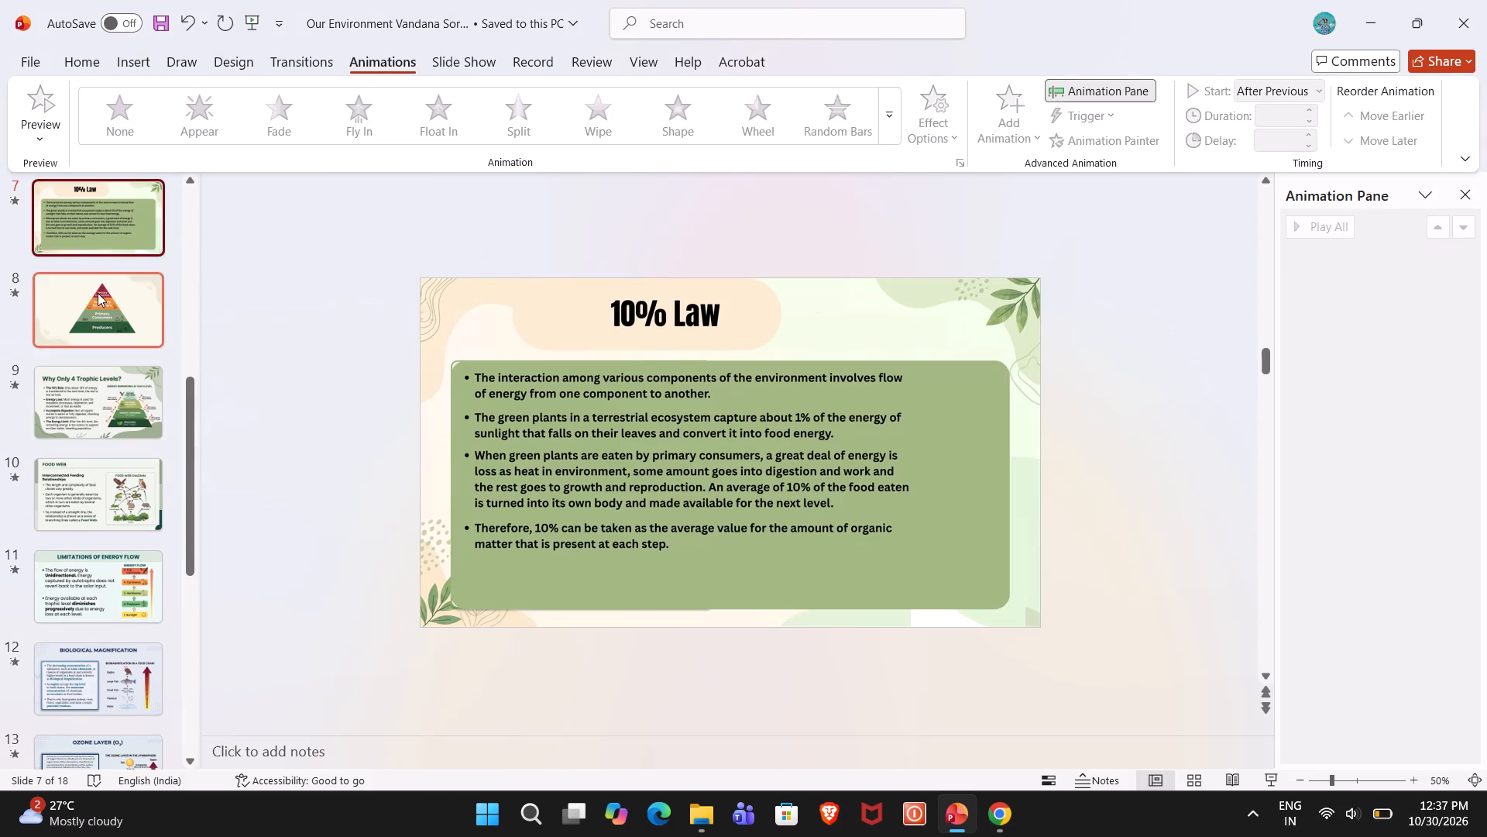
left_click(96, 293)
left_click(101, 208)
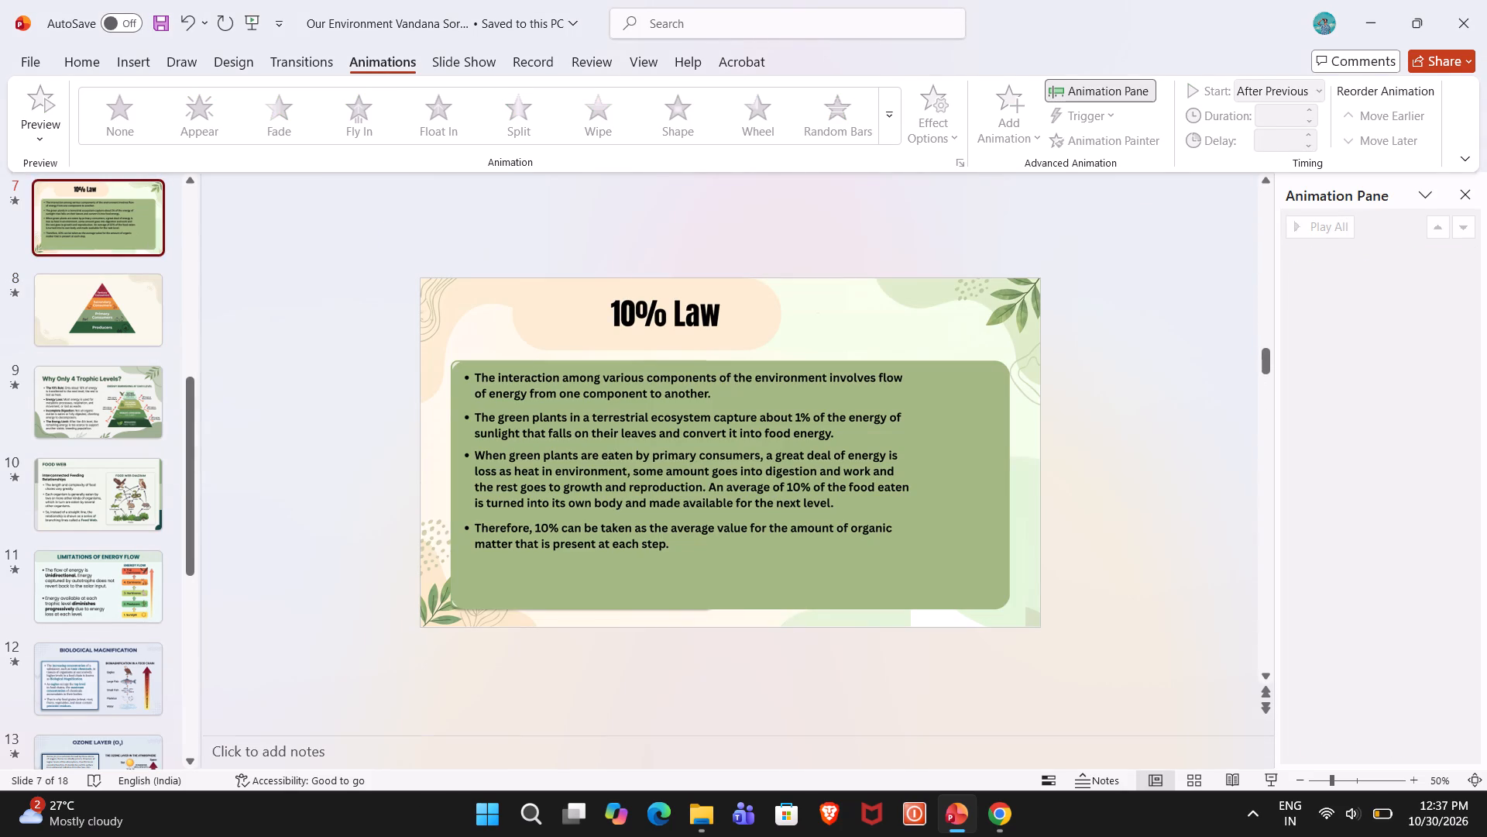
left_click(1271, 782)
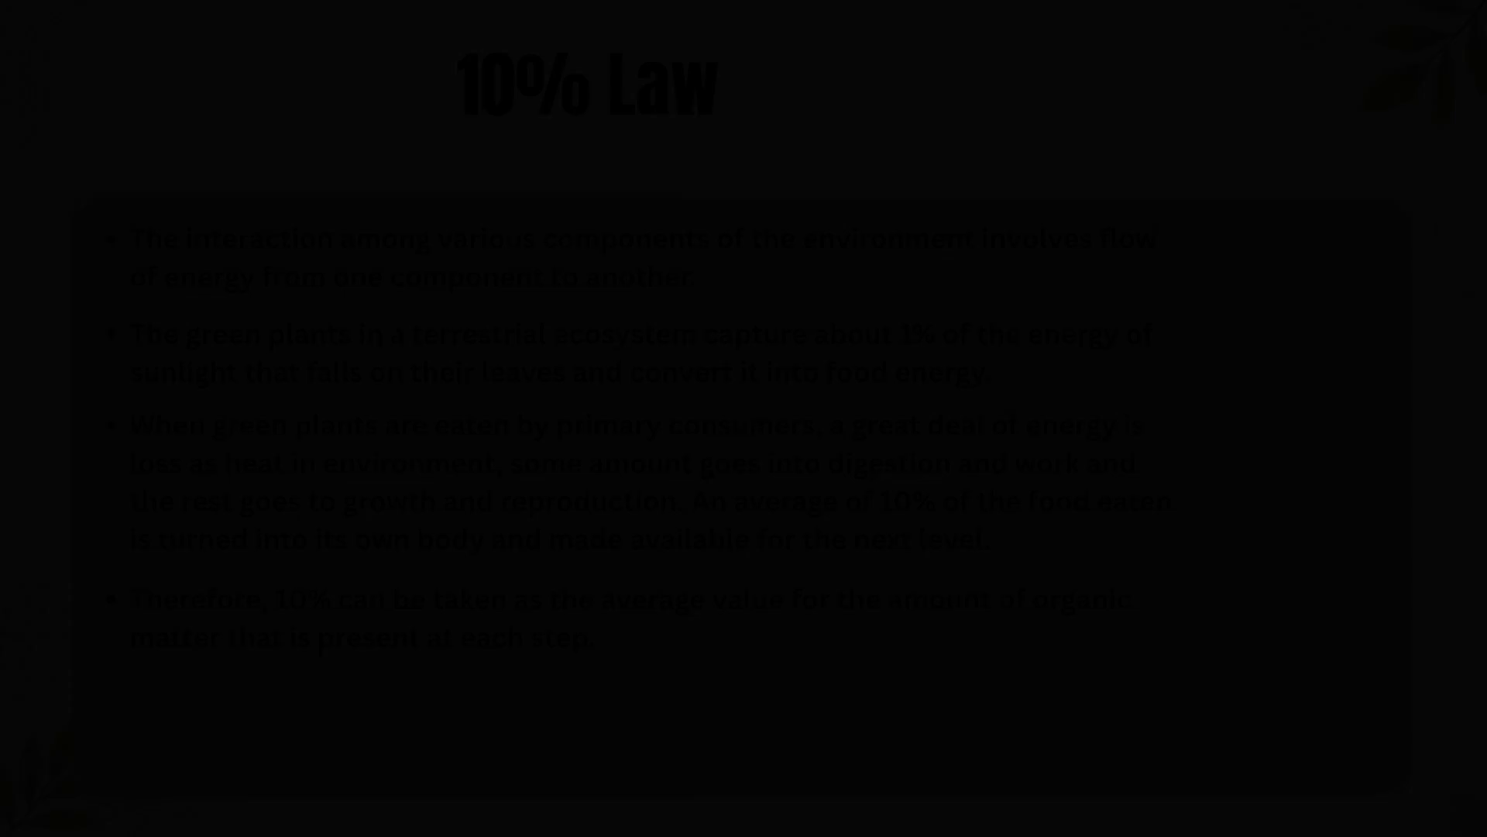
key("Right")
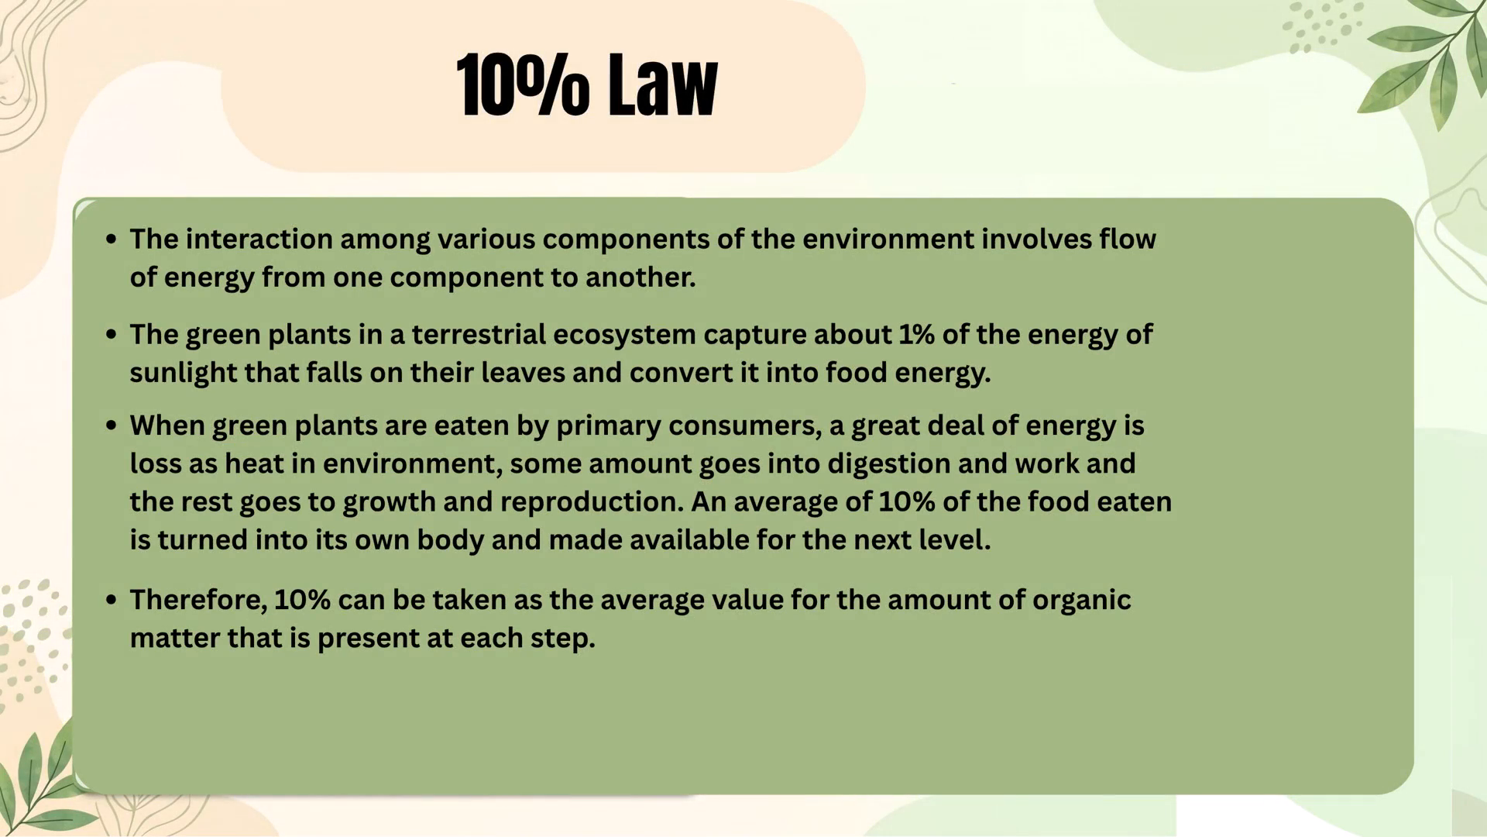
key("Right")
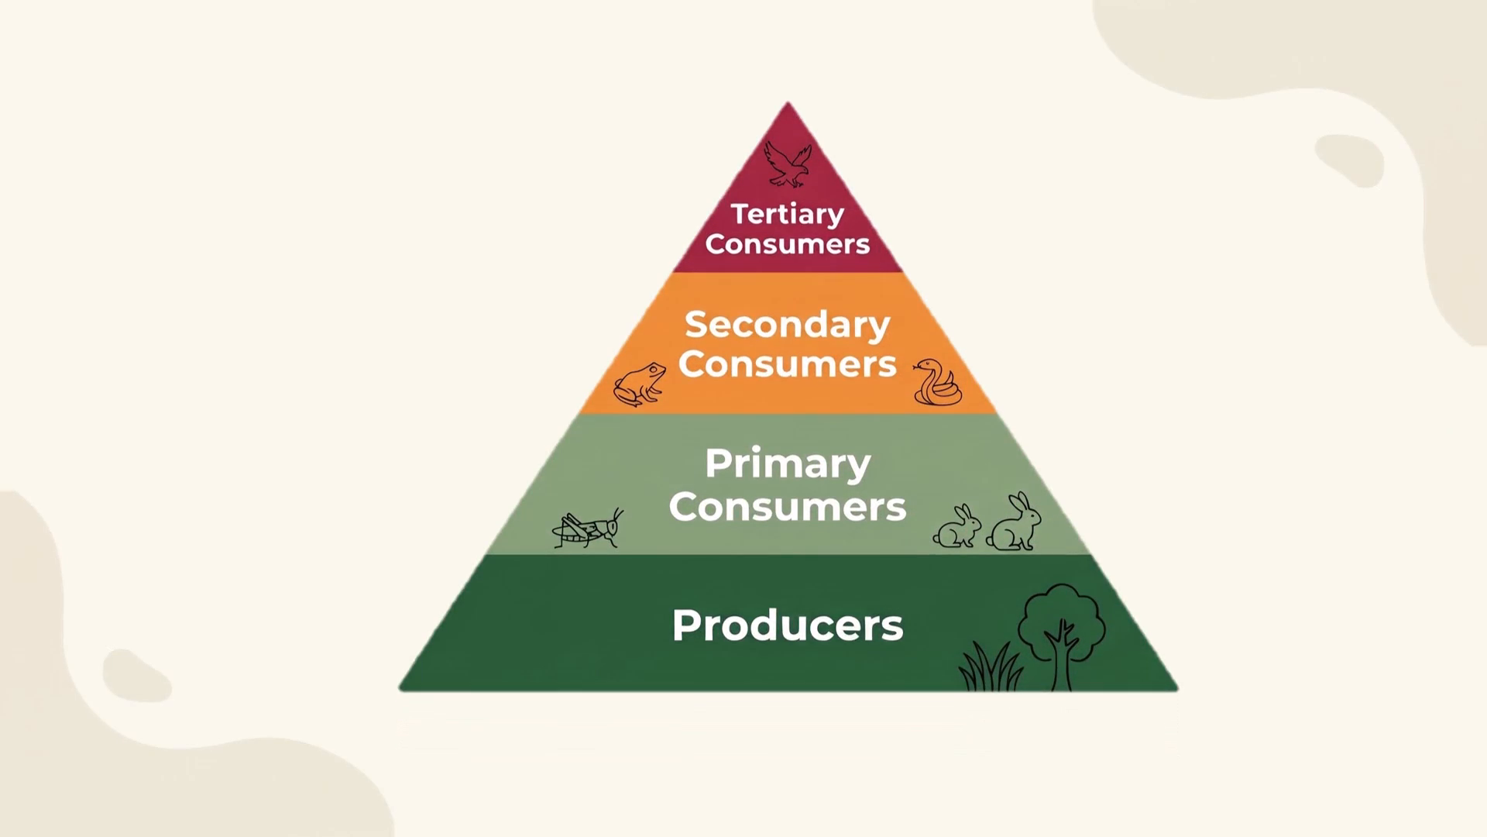
key("Escape")
Run the slide show from slide 6, the Food Chain slide, and advance to the 10% Law slide.
left_click(144, 230)
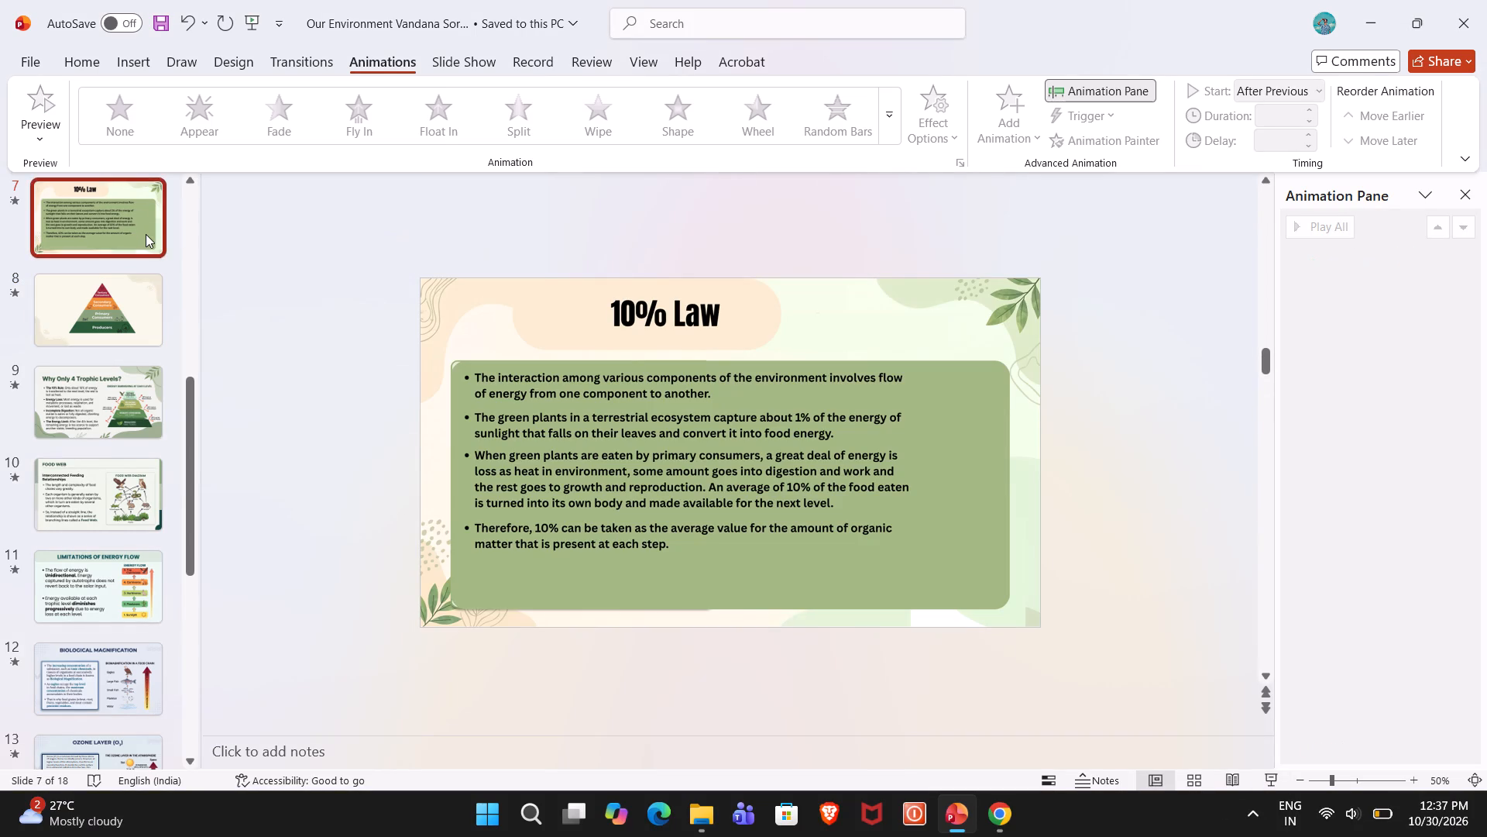
scroll(153, 352, "up", 3)
left_click(118, 272)
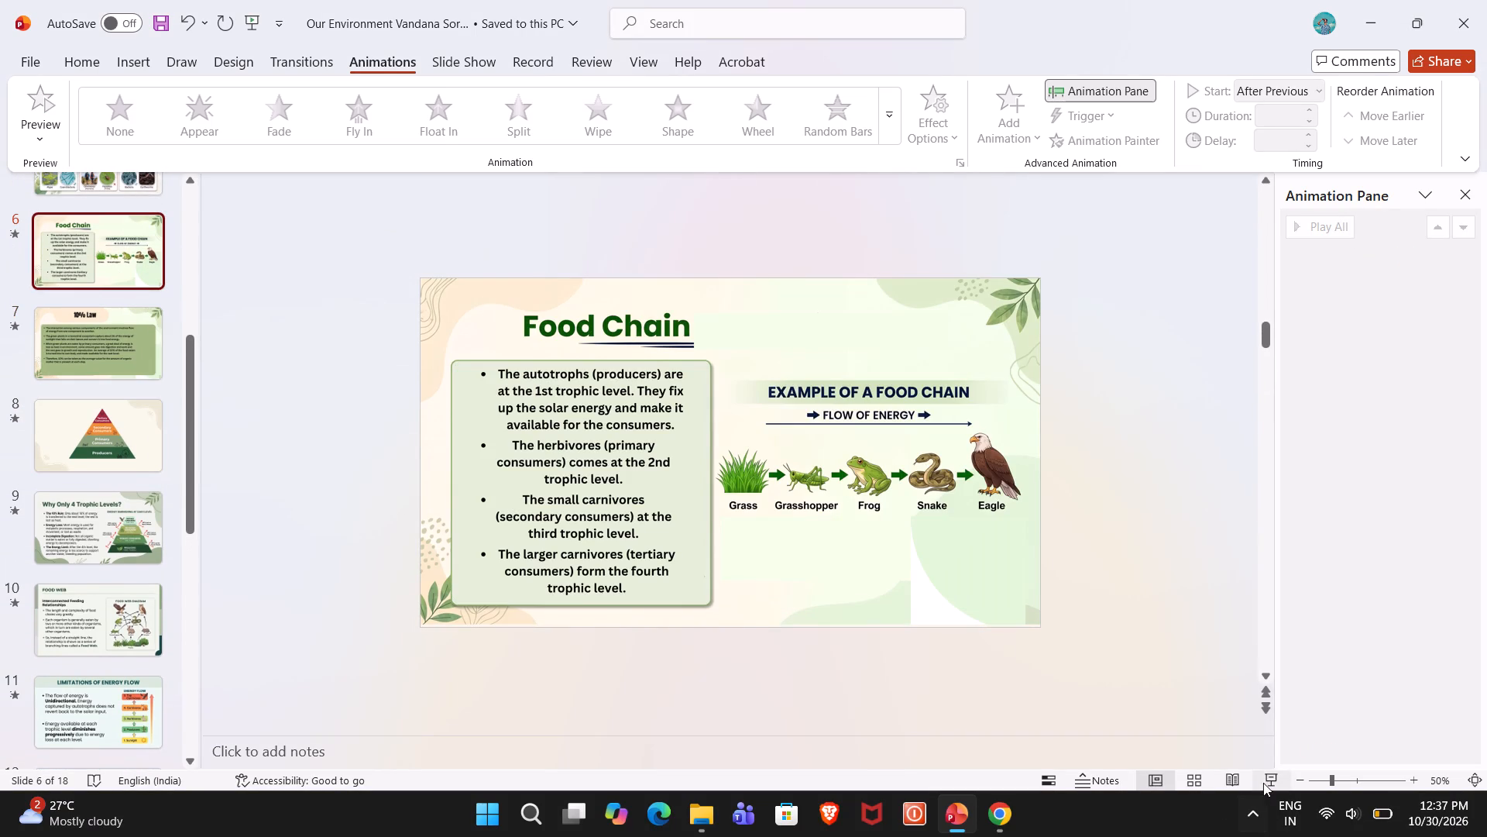
left_click(1265, 781)
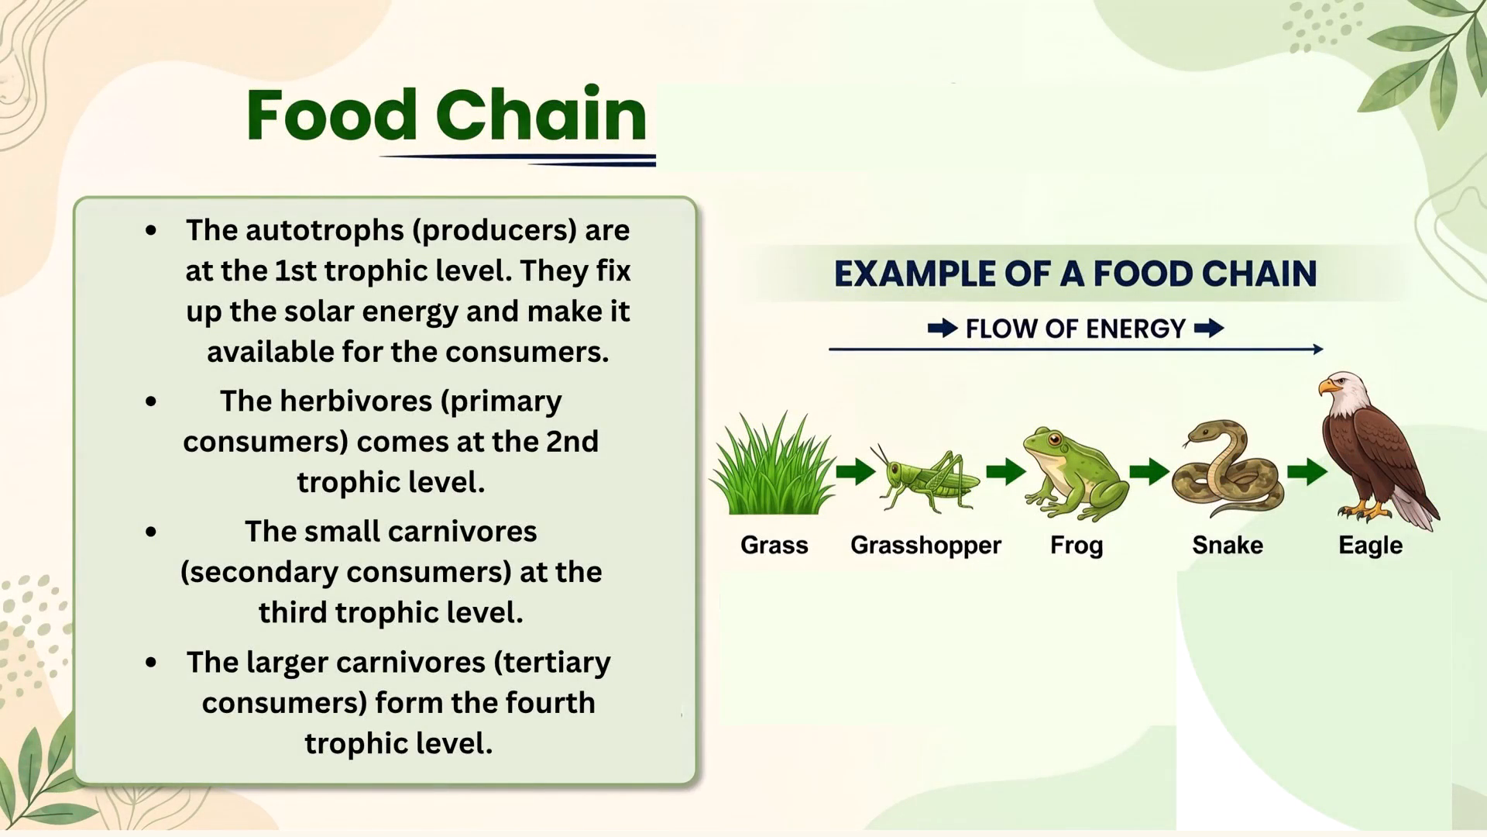
key("Right")
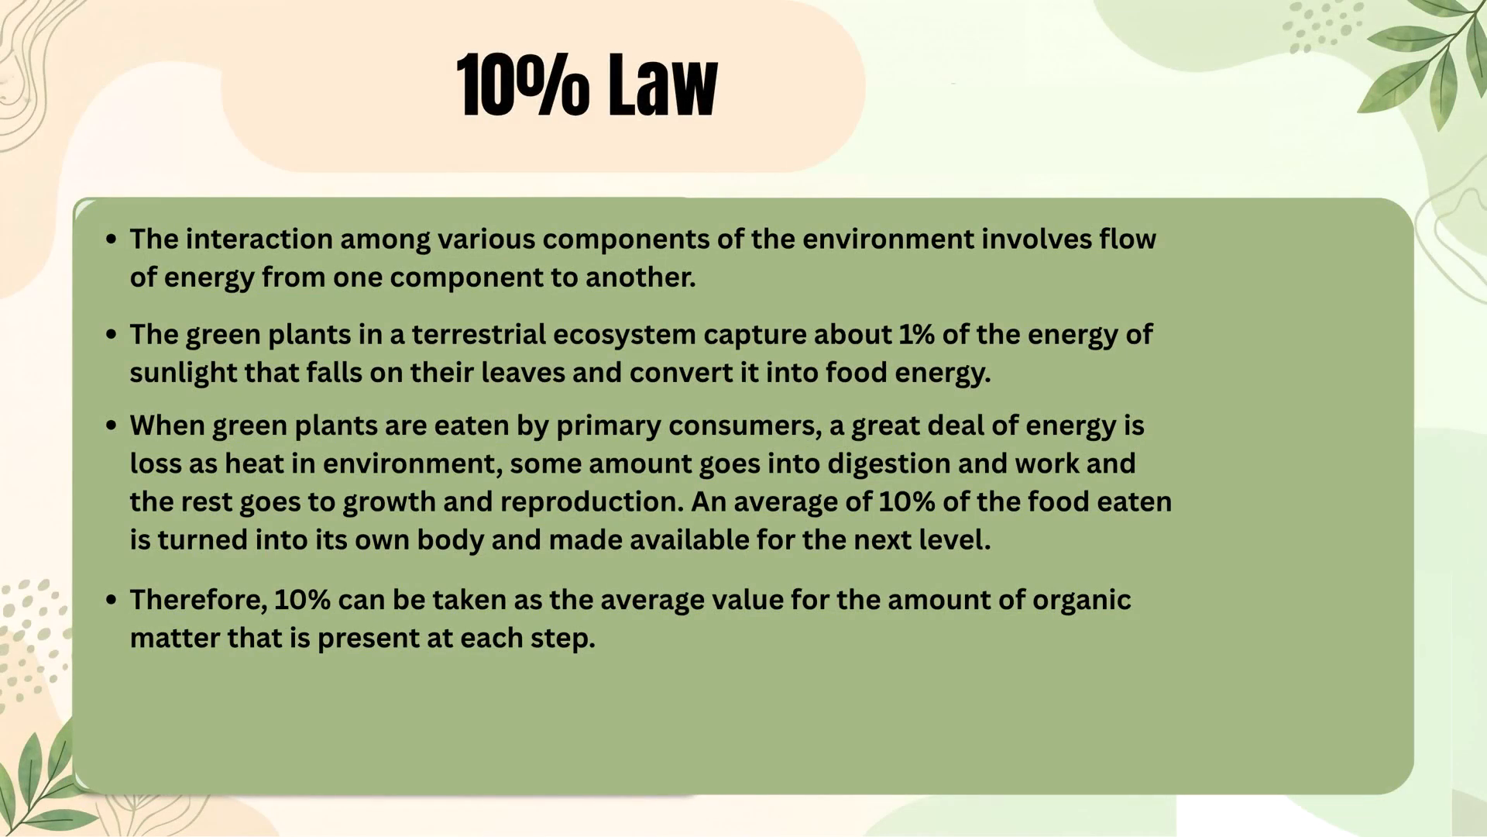
Advance the slide show from the 10% Law slide to the pyramid slide to check its animation, and end the show.
key("Right")
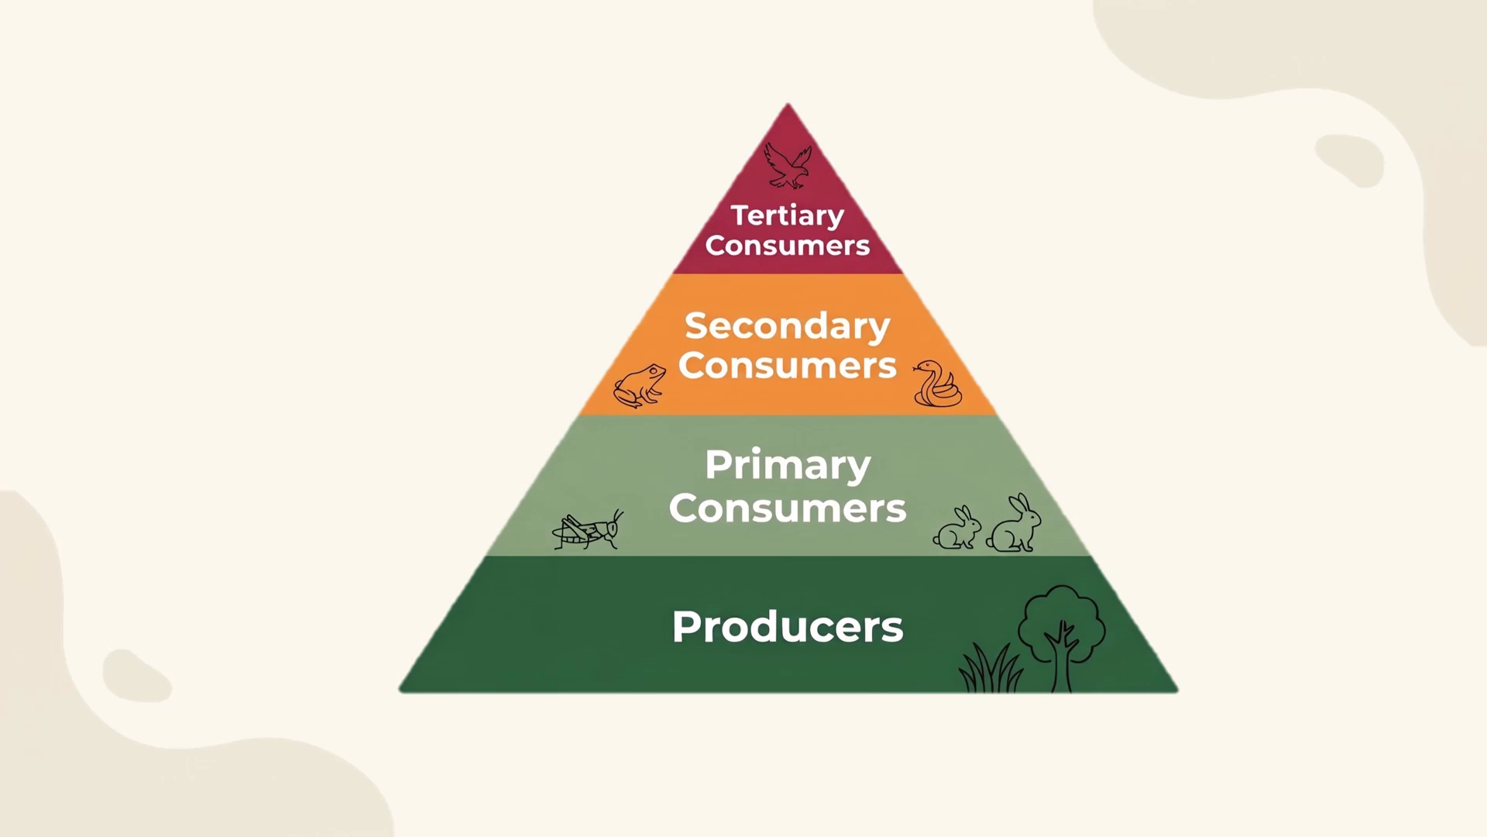
key("Escape")
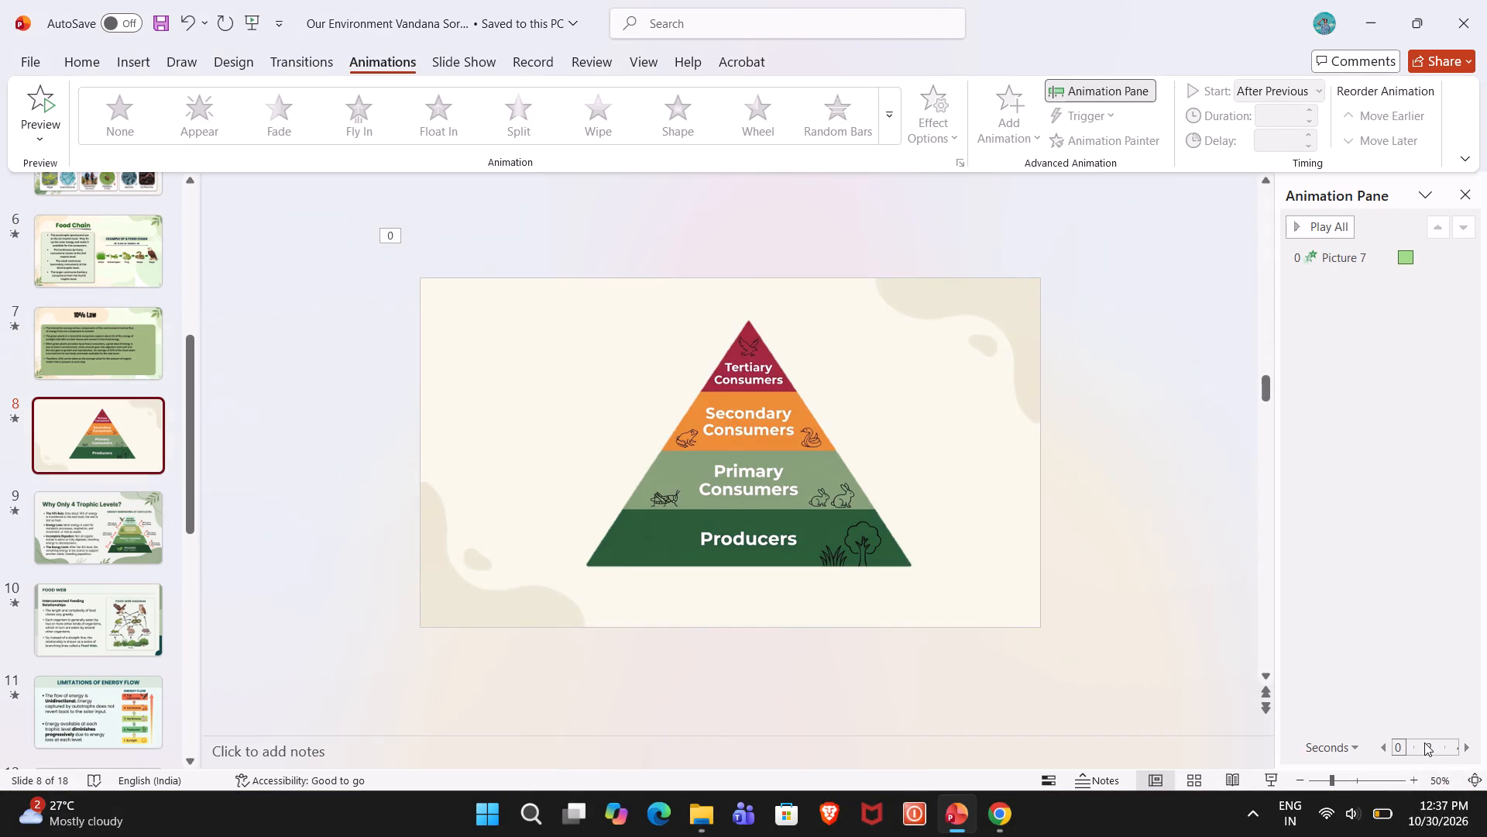
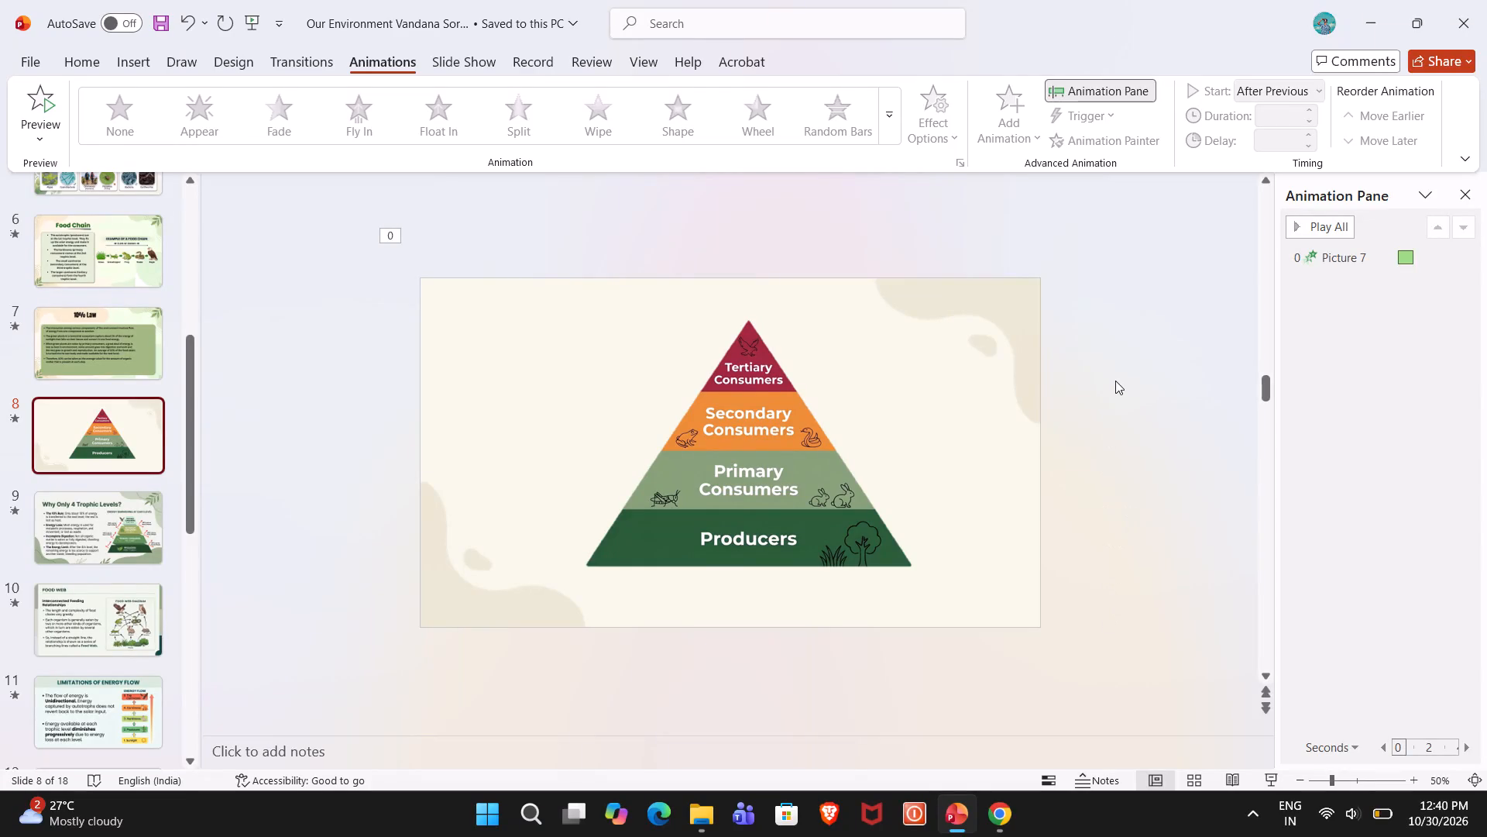
Duplicate the full-slide Food Web picture on slide 10.
left_click(39, 536)
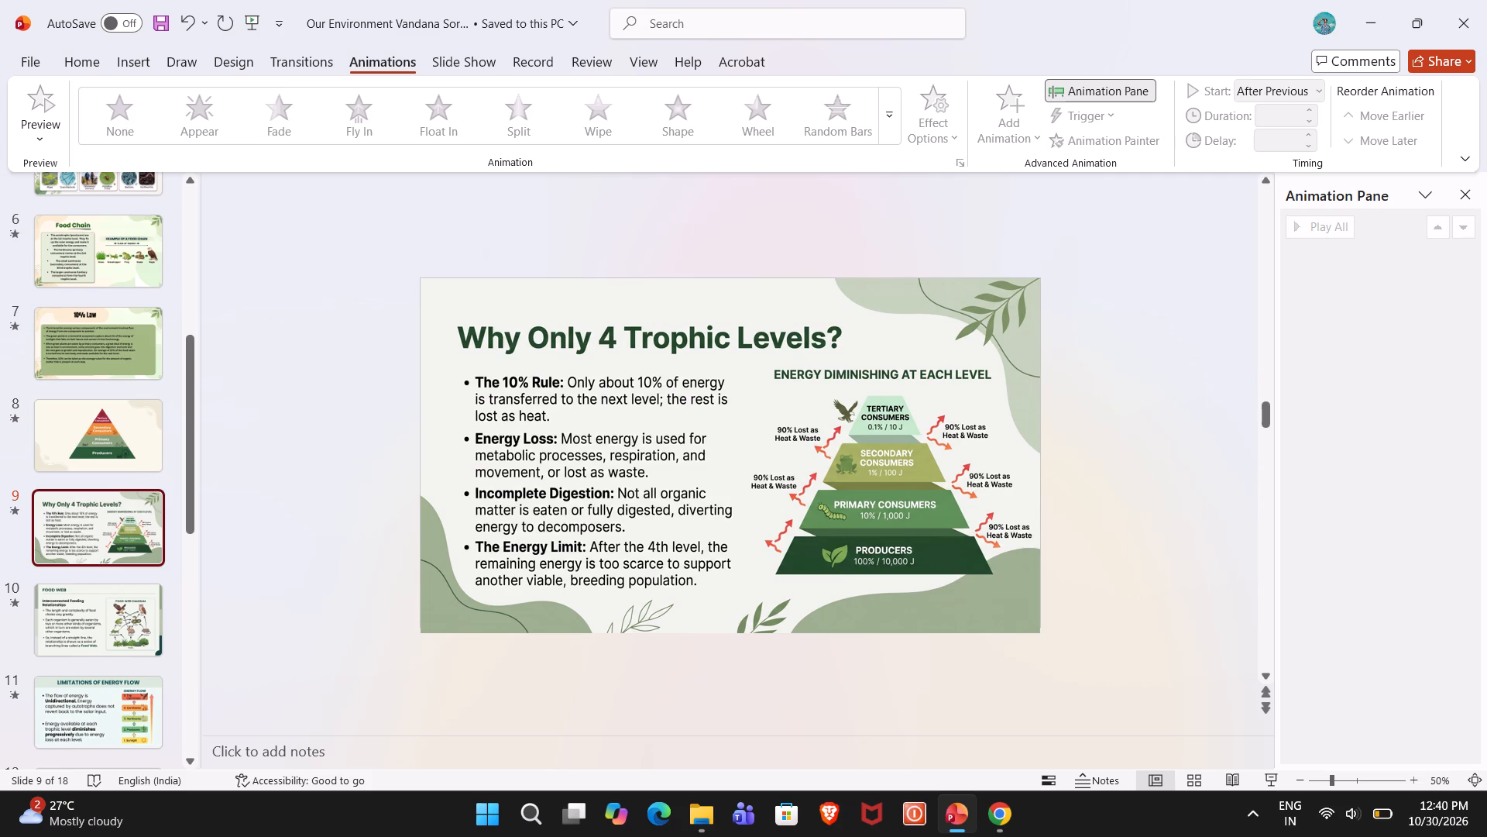
left_click(133, 615)
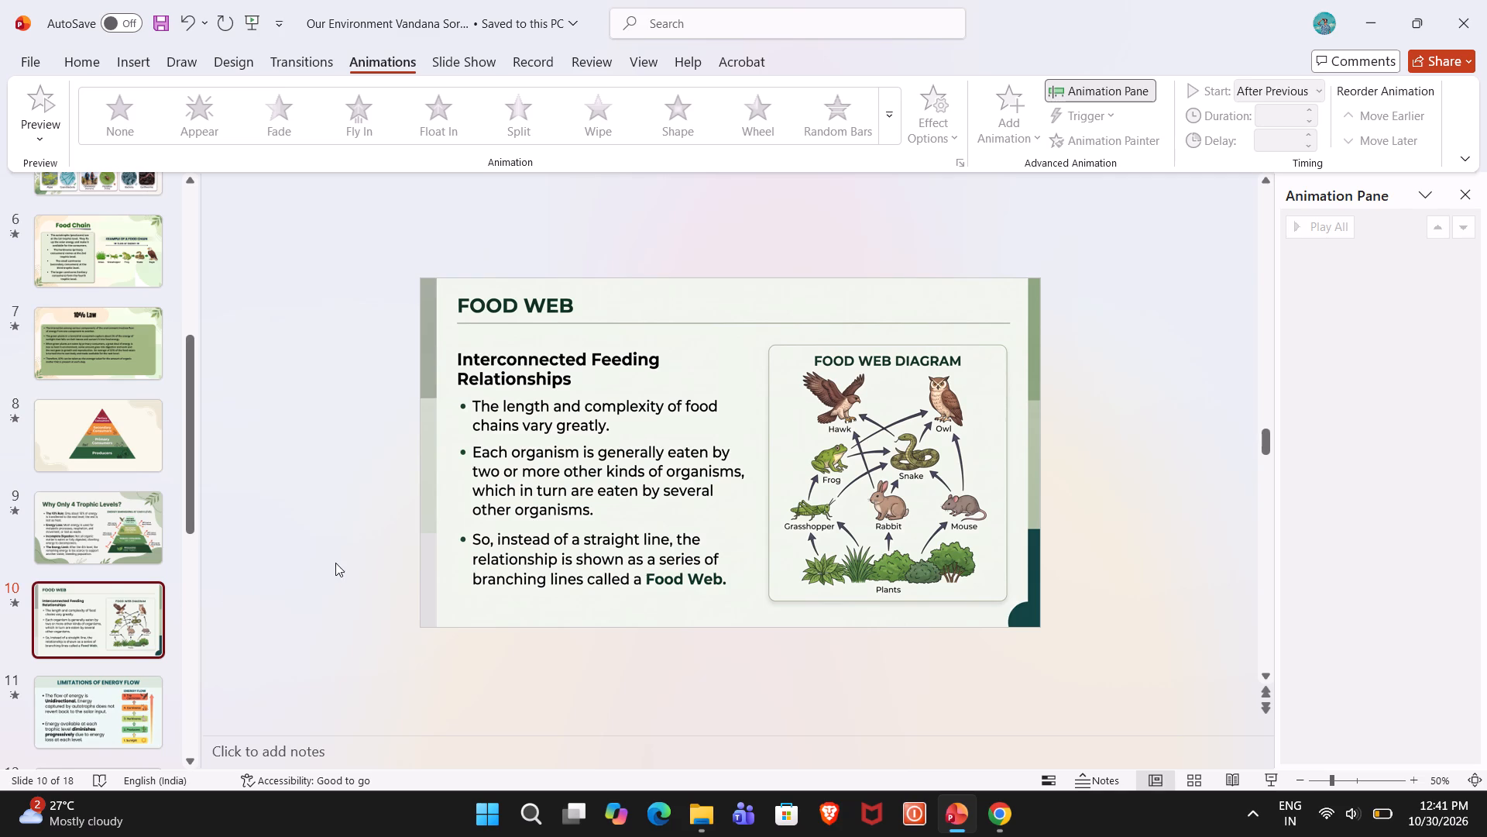
left_click(809, 447)
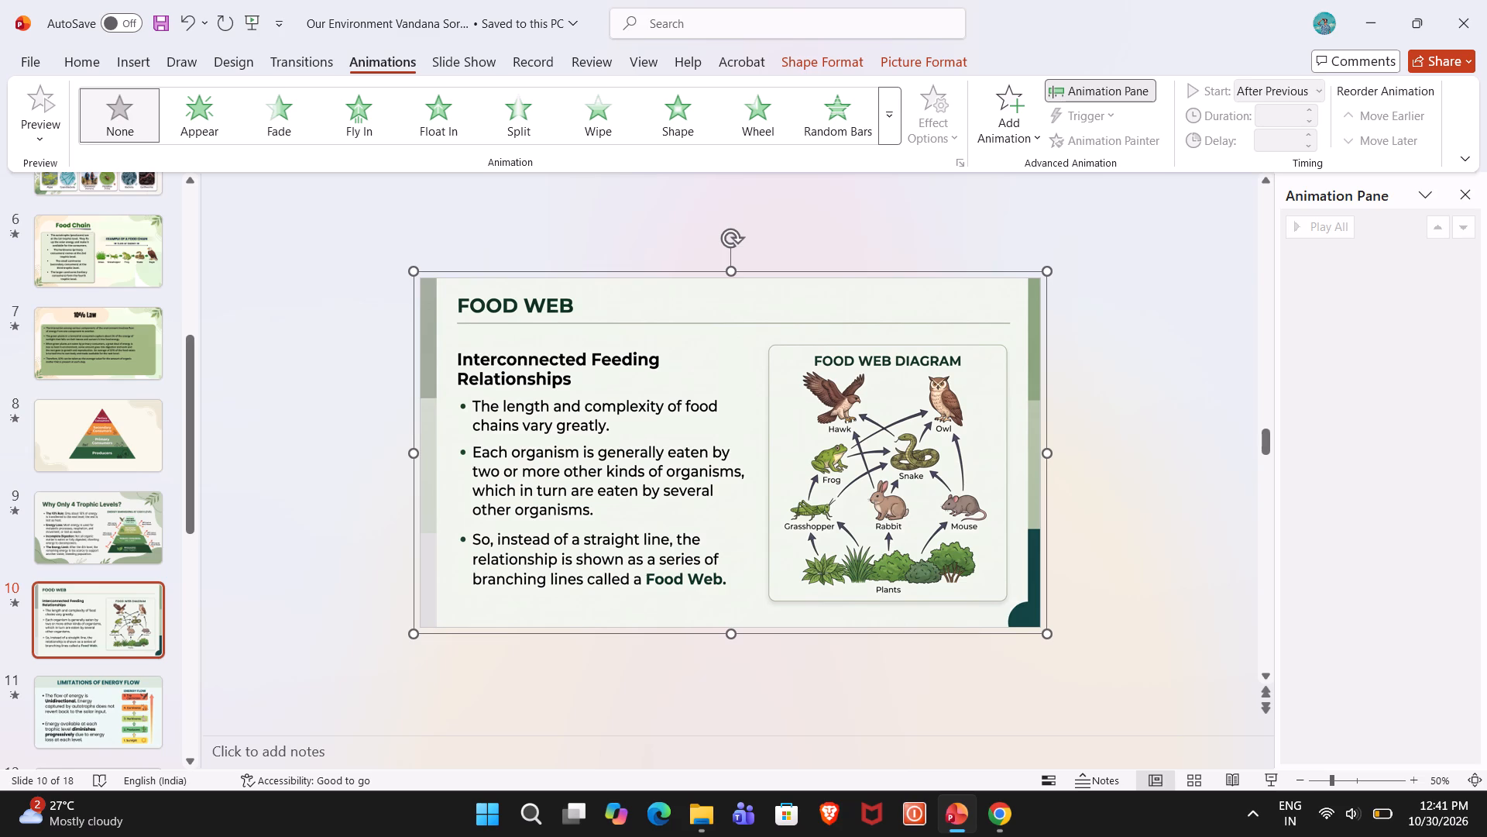
key("ctrl+d")
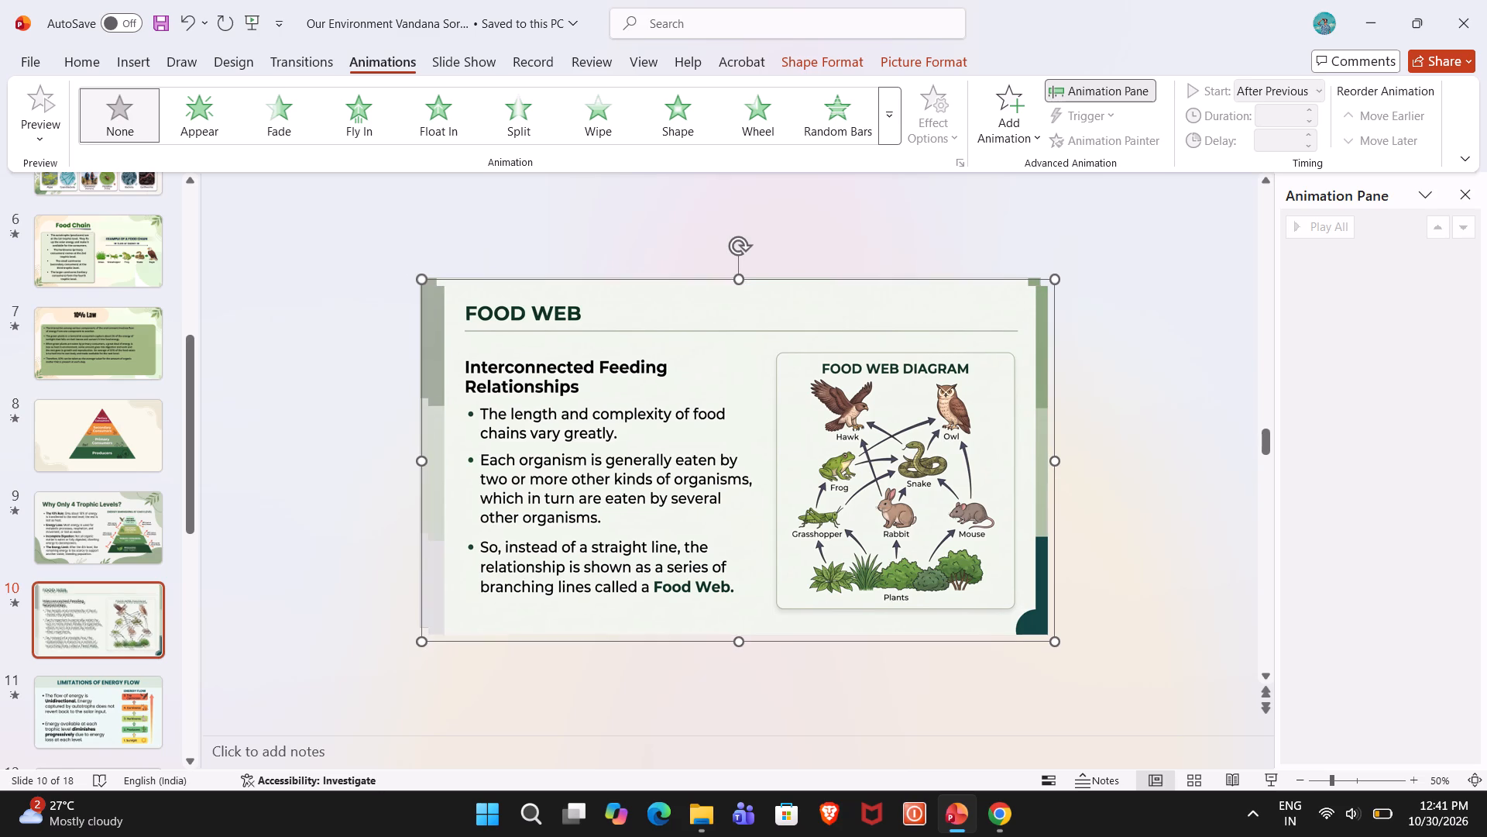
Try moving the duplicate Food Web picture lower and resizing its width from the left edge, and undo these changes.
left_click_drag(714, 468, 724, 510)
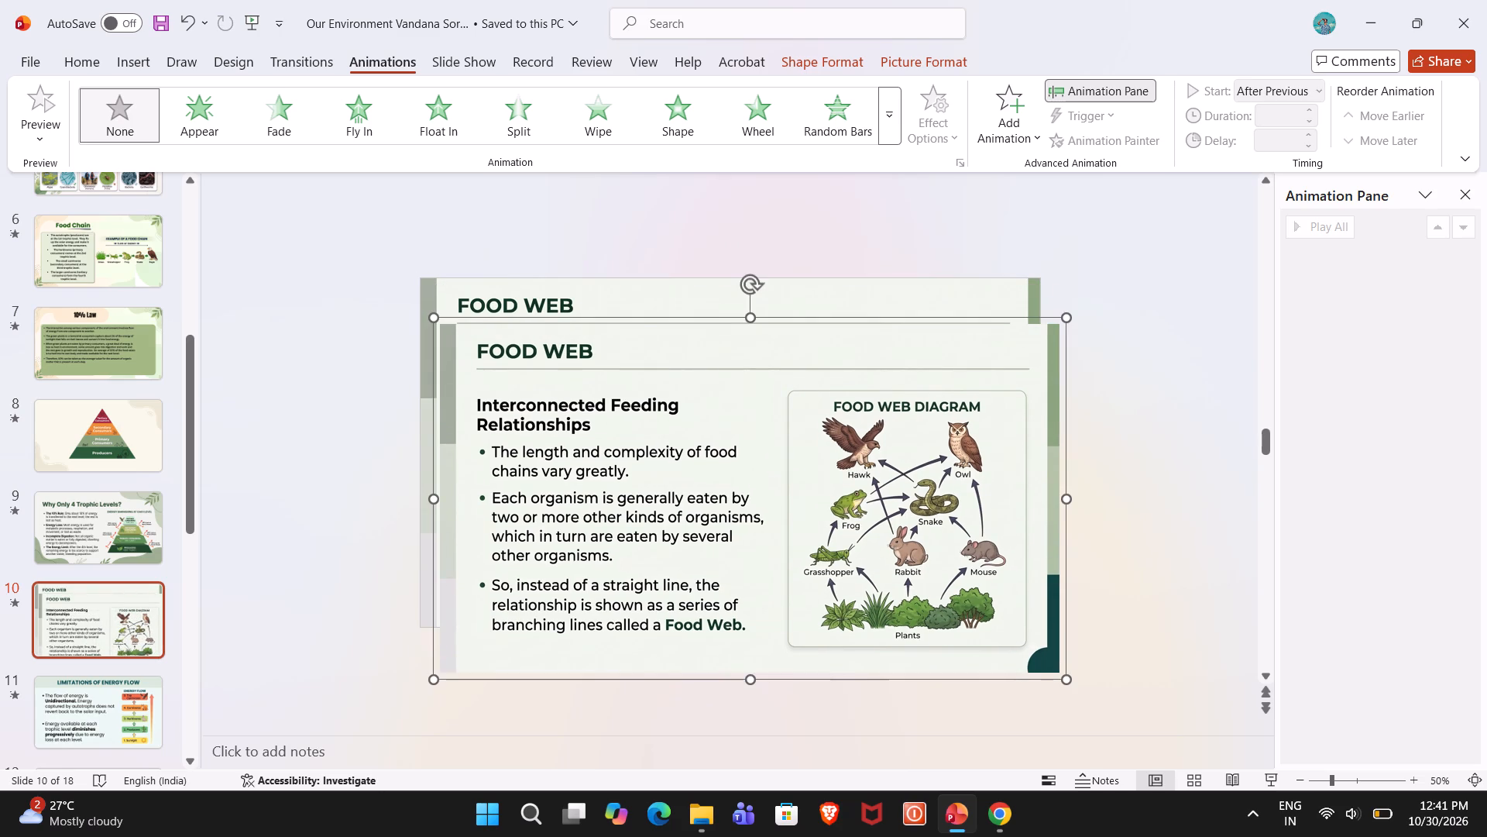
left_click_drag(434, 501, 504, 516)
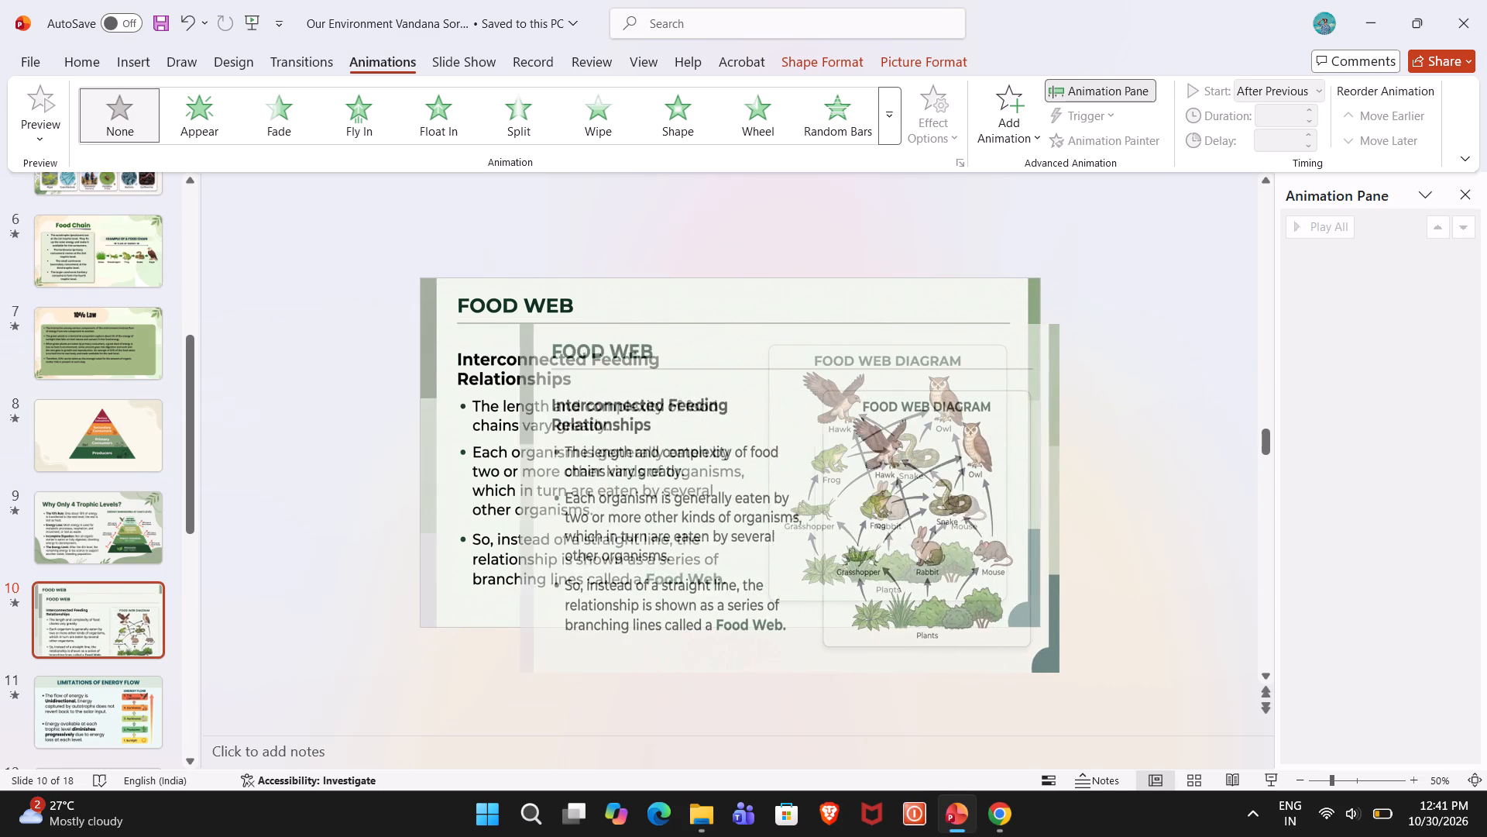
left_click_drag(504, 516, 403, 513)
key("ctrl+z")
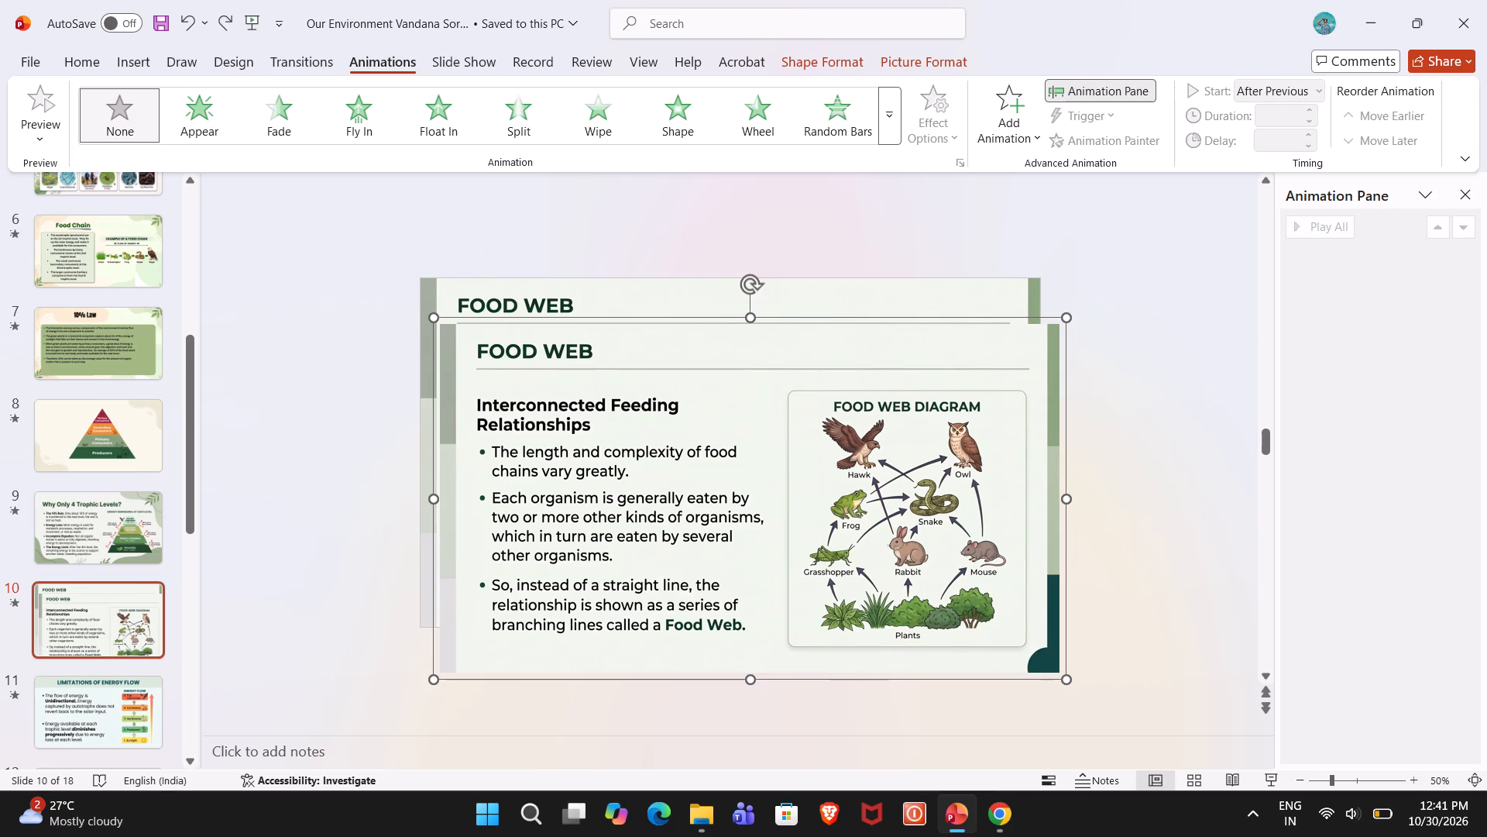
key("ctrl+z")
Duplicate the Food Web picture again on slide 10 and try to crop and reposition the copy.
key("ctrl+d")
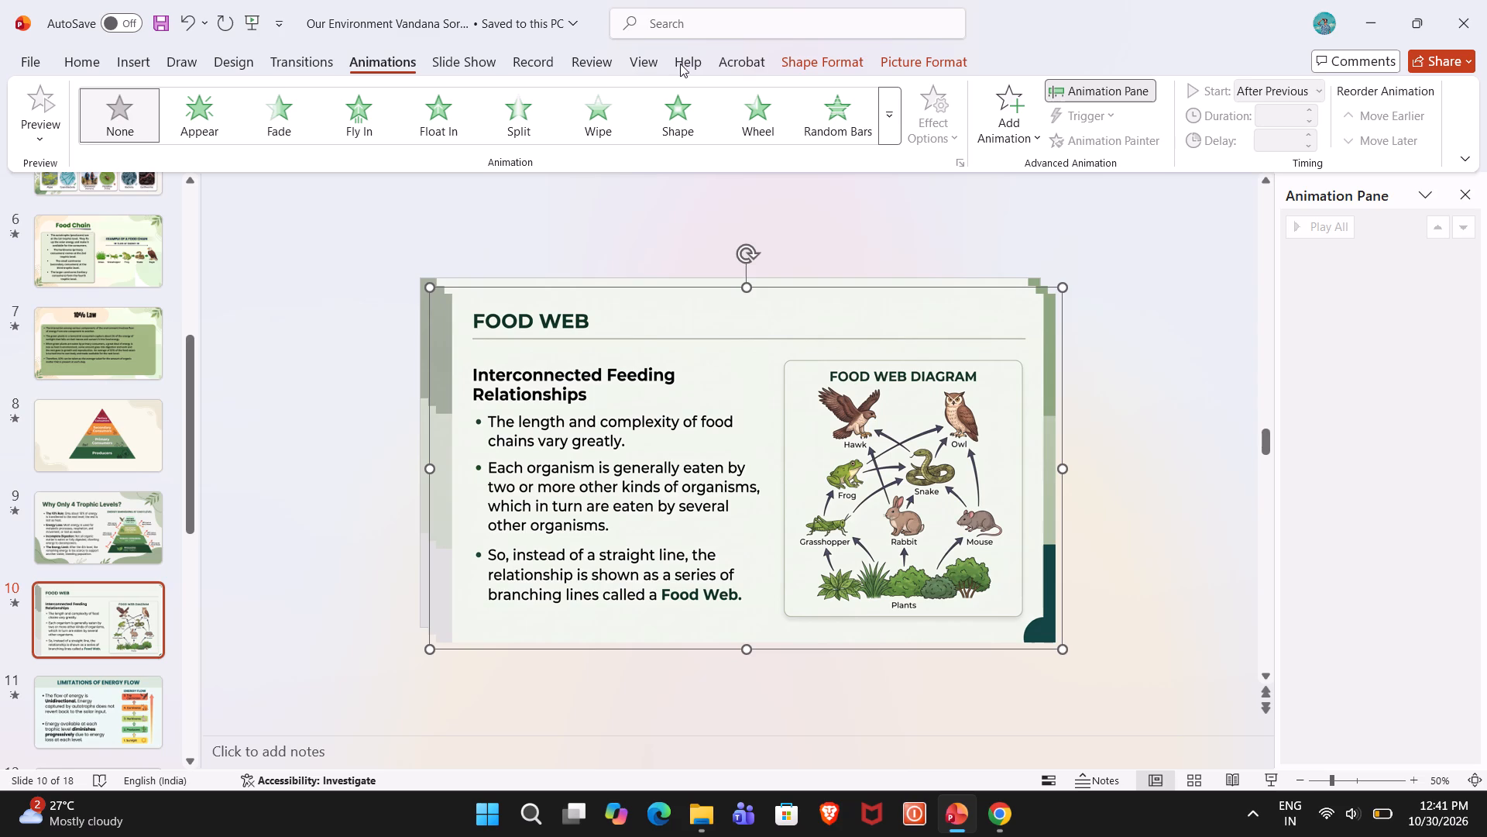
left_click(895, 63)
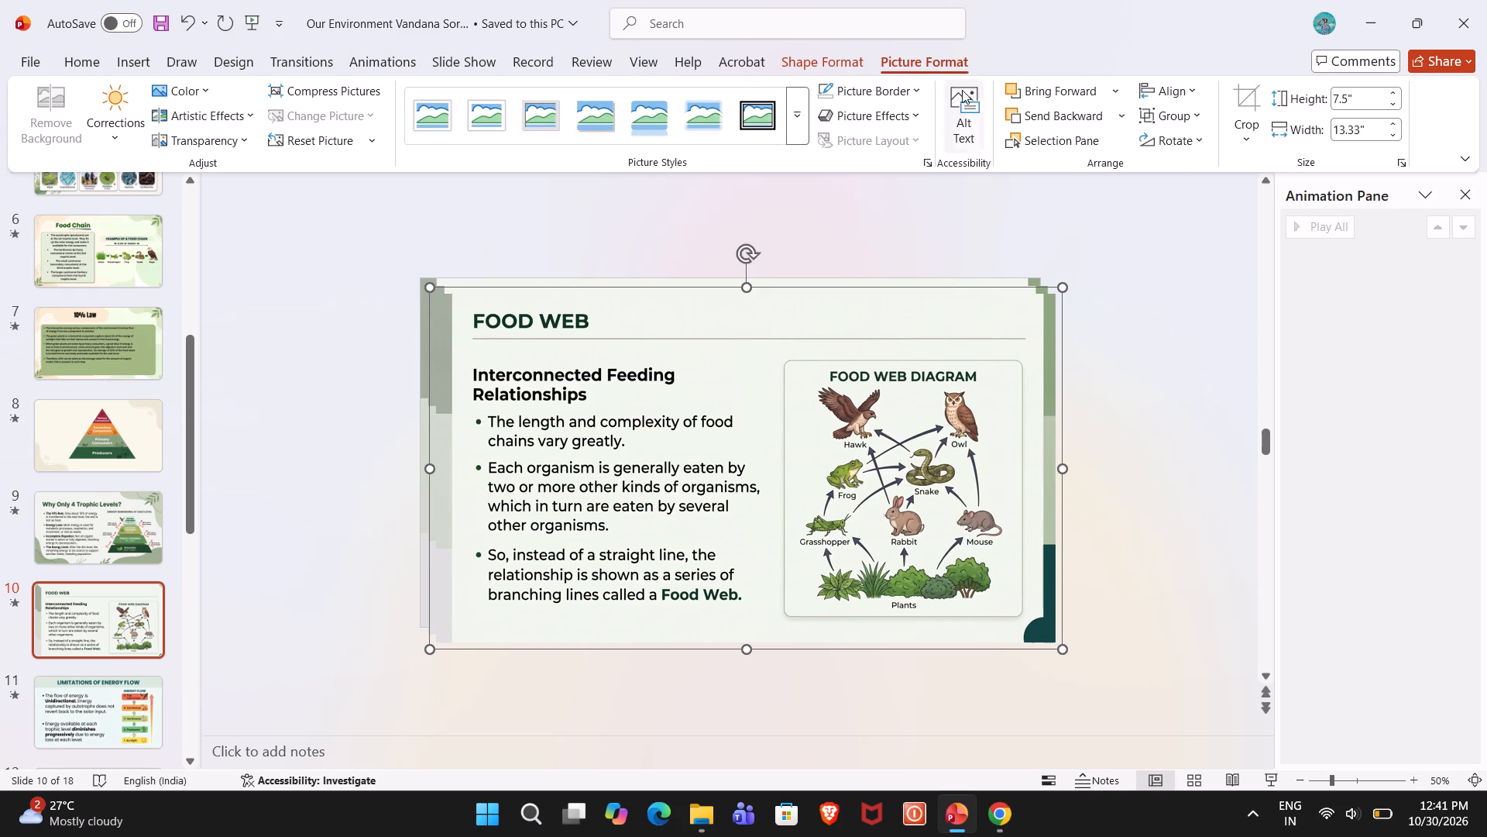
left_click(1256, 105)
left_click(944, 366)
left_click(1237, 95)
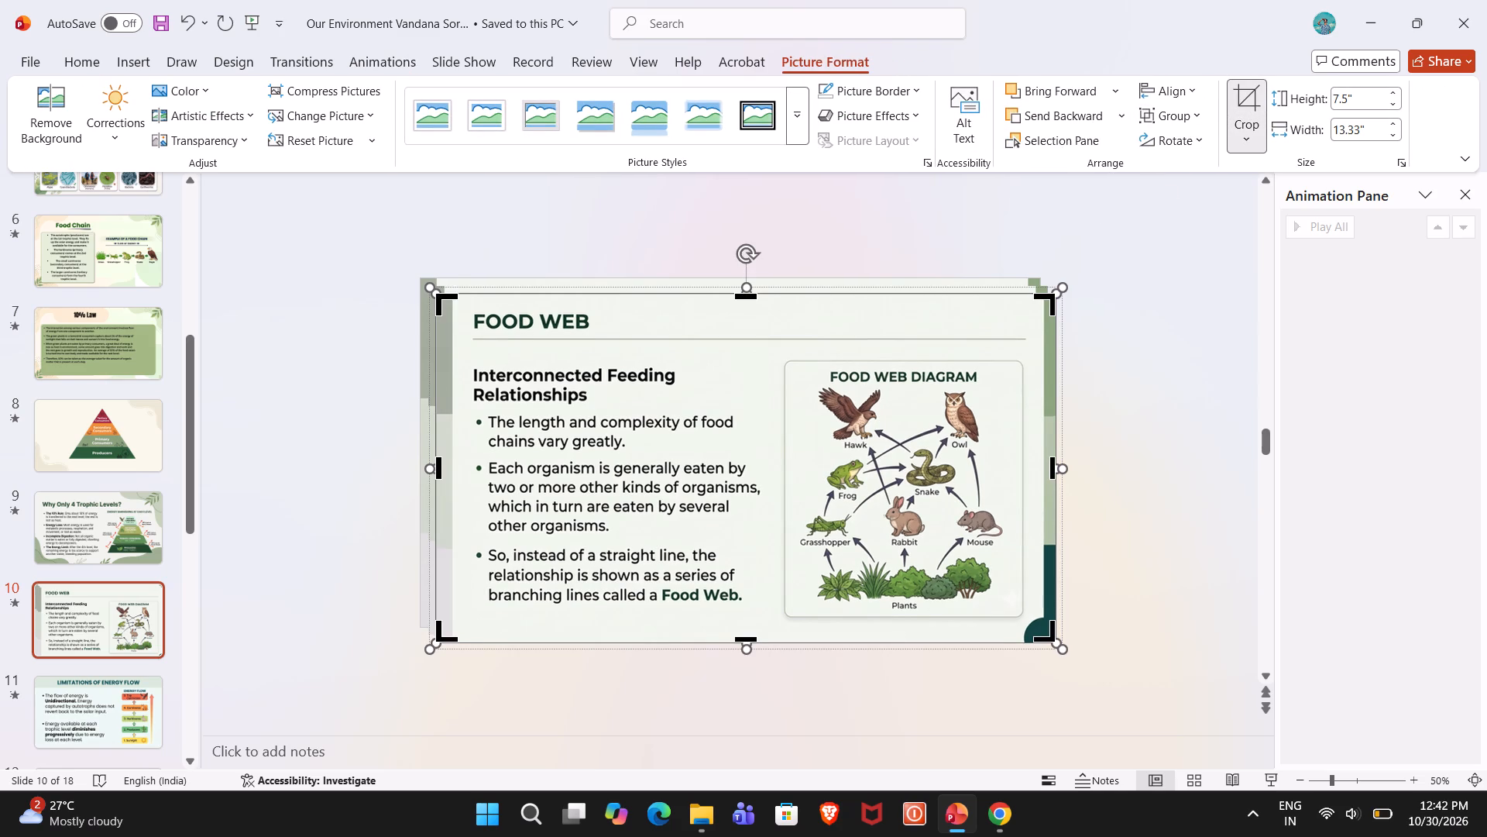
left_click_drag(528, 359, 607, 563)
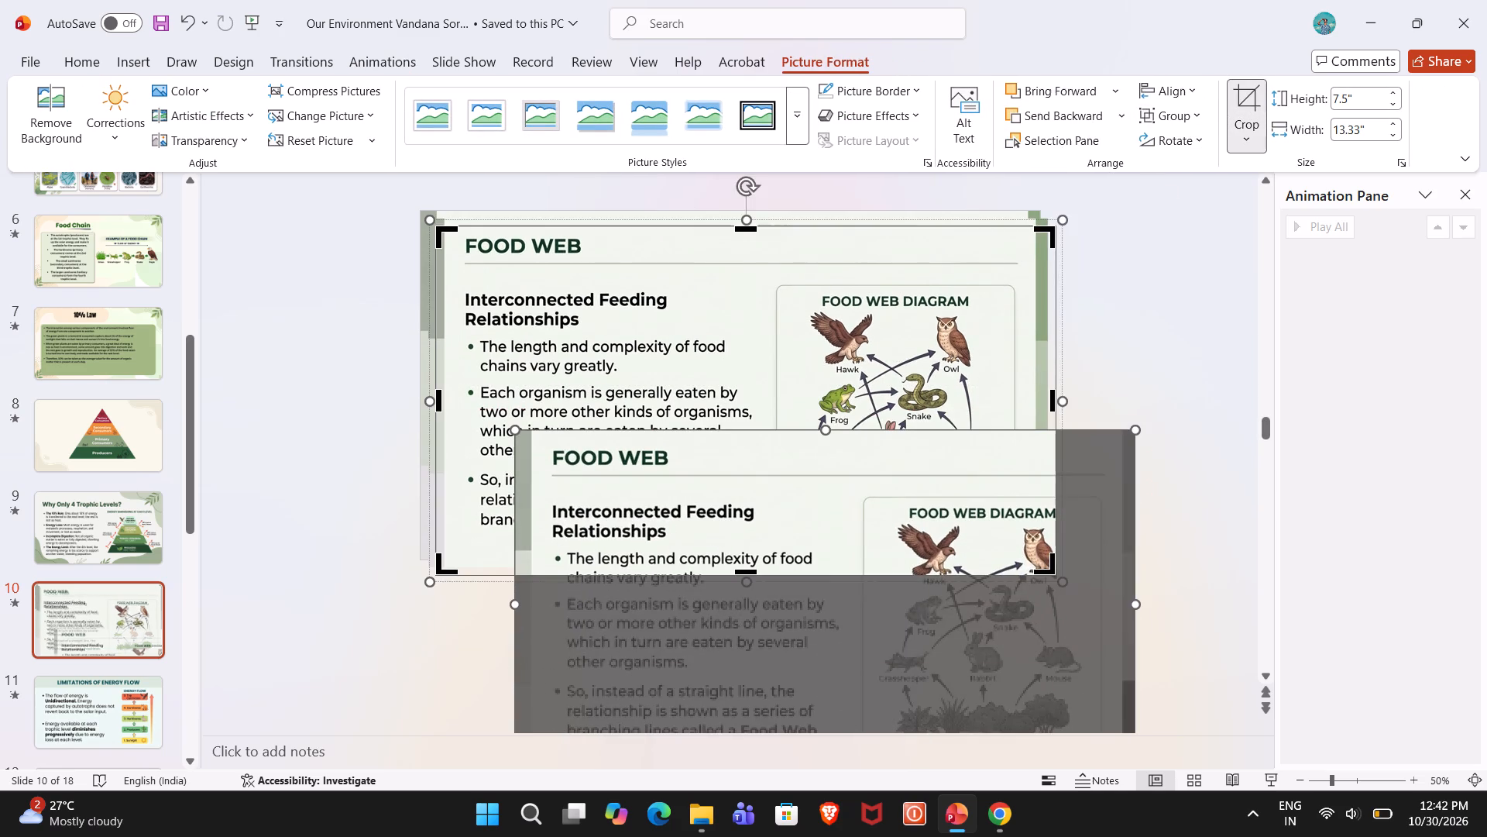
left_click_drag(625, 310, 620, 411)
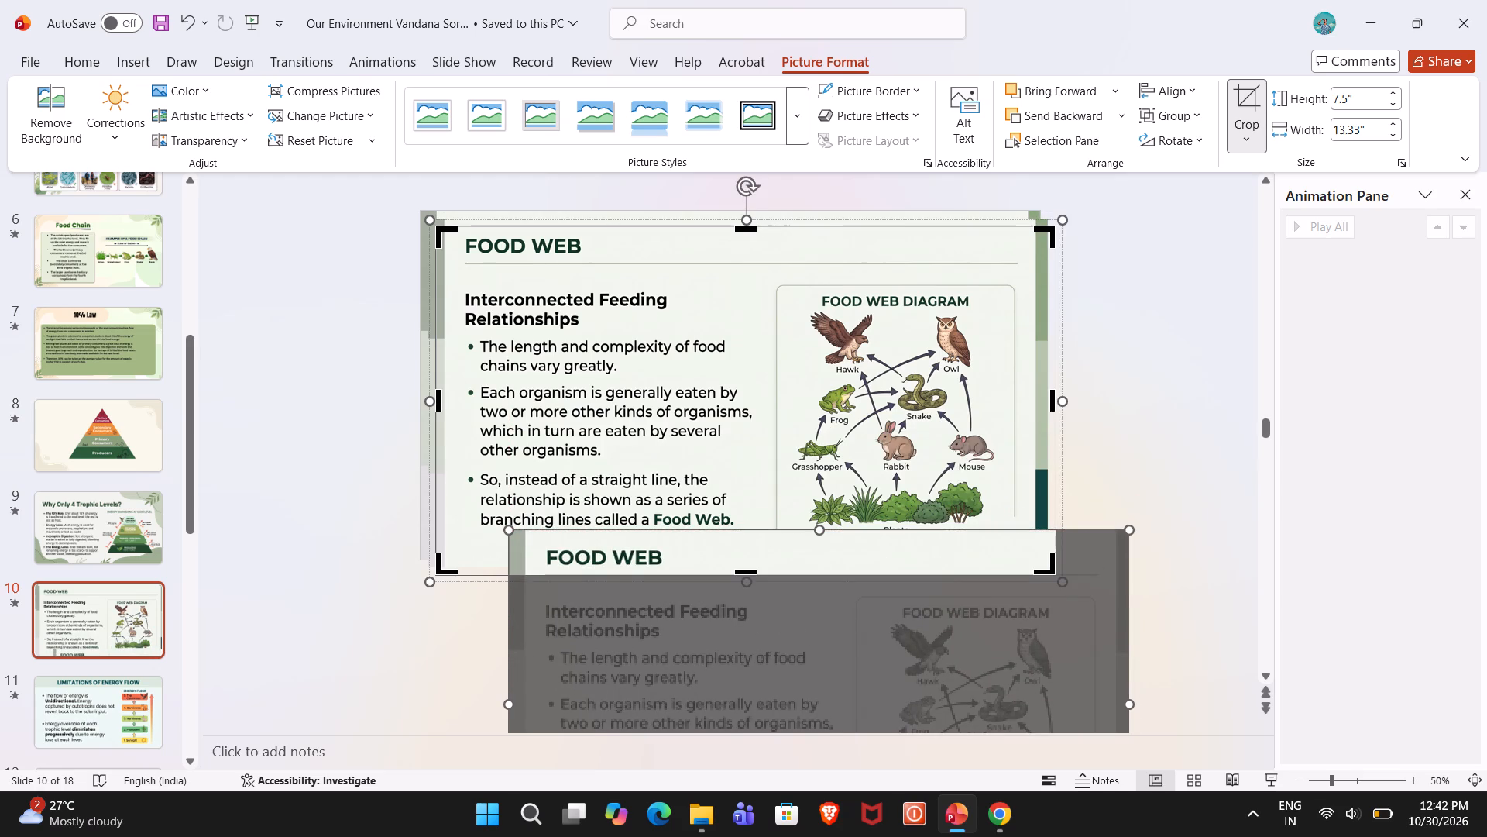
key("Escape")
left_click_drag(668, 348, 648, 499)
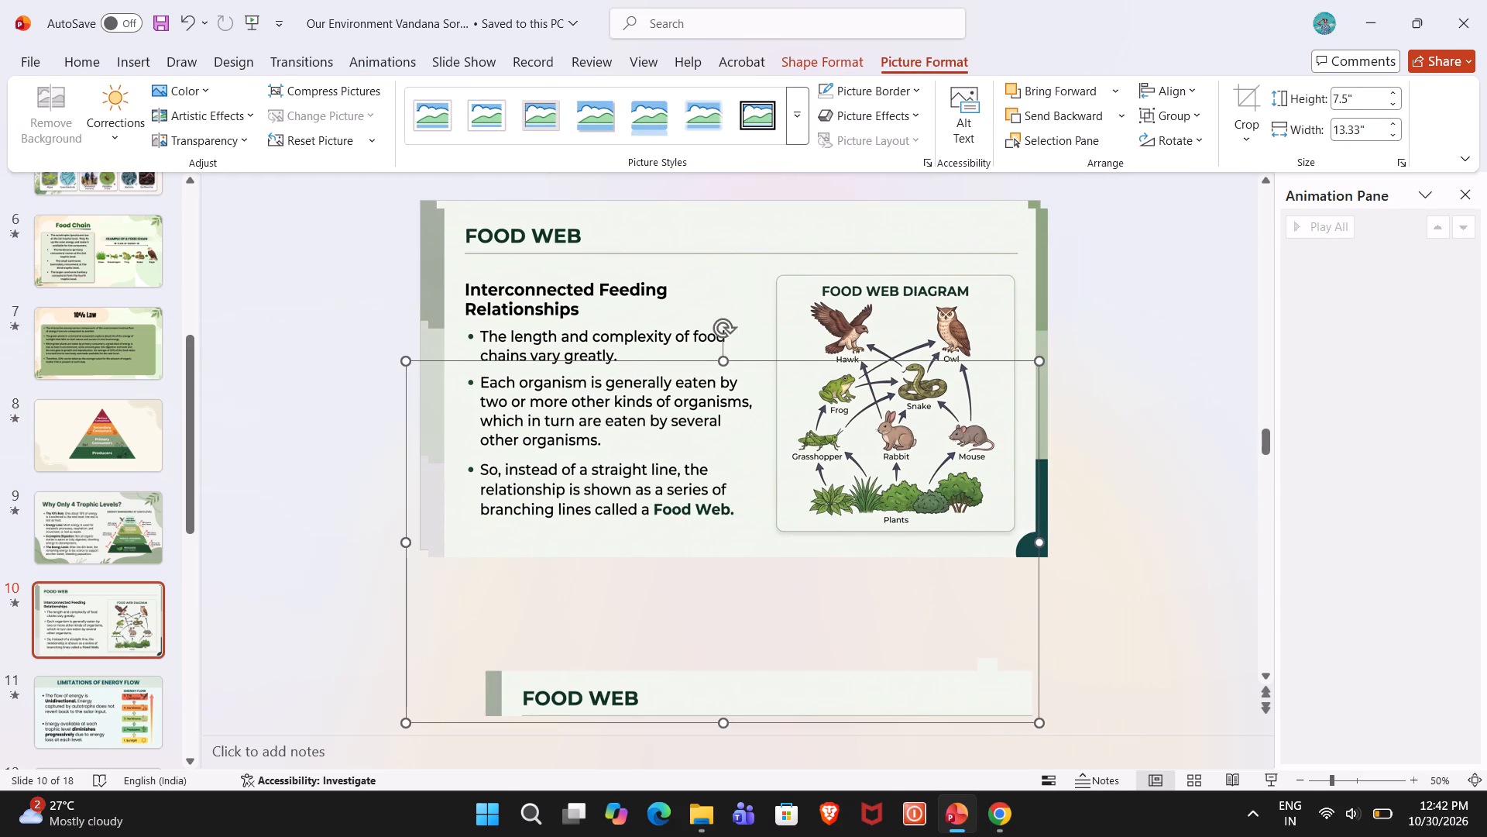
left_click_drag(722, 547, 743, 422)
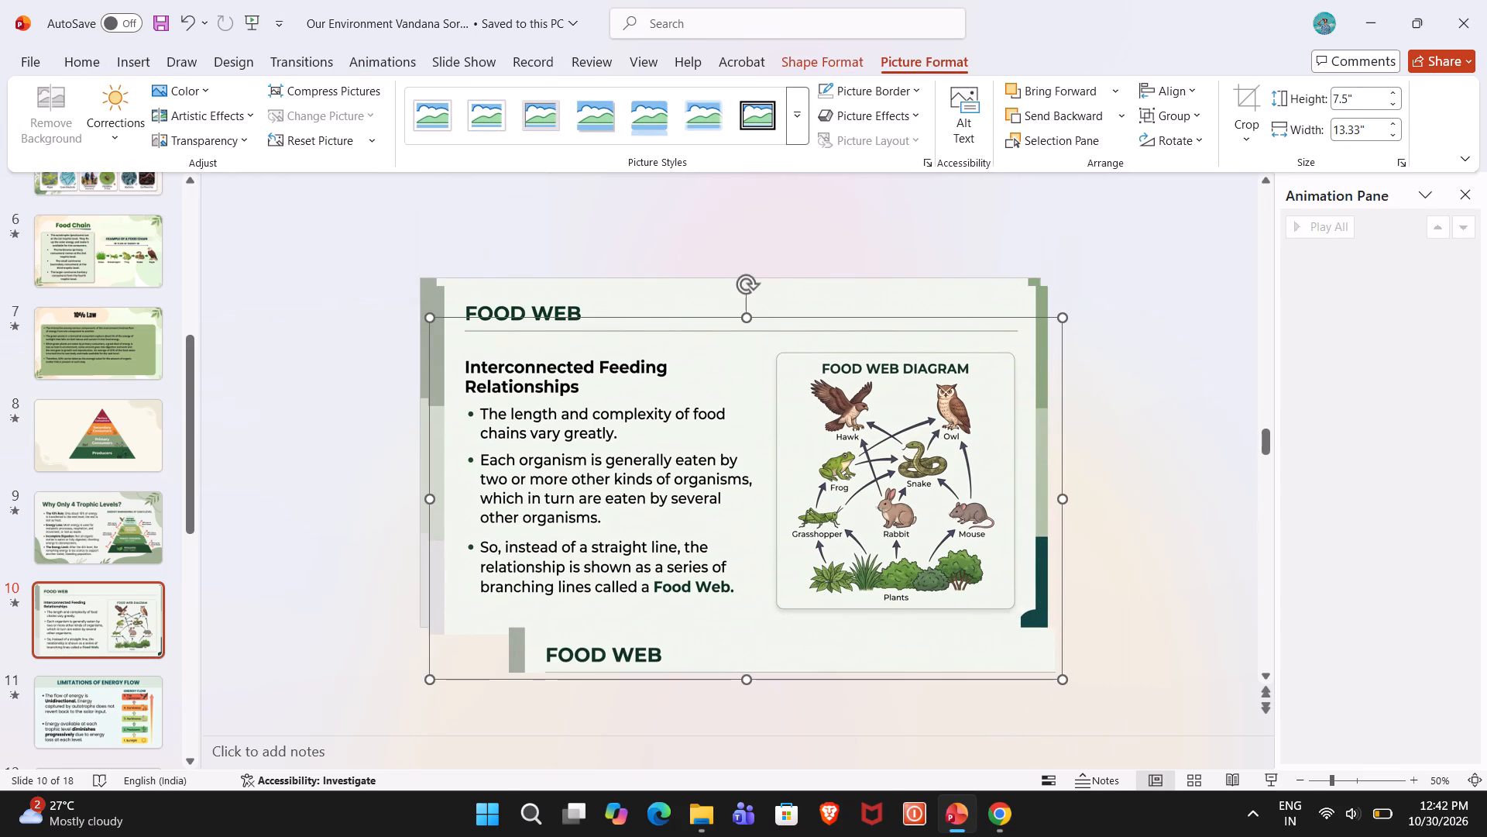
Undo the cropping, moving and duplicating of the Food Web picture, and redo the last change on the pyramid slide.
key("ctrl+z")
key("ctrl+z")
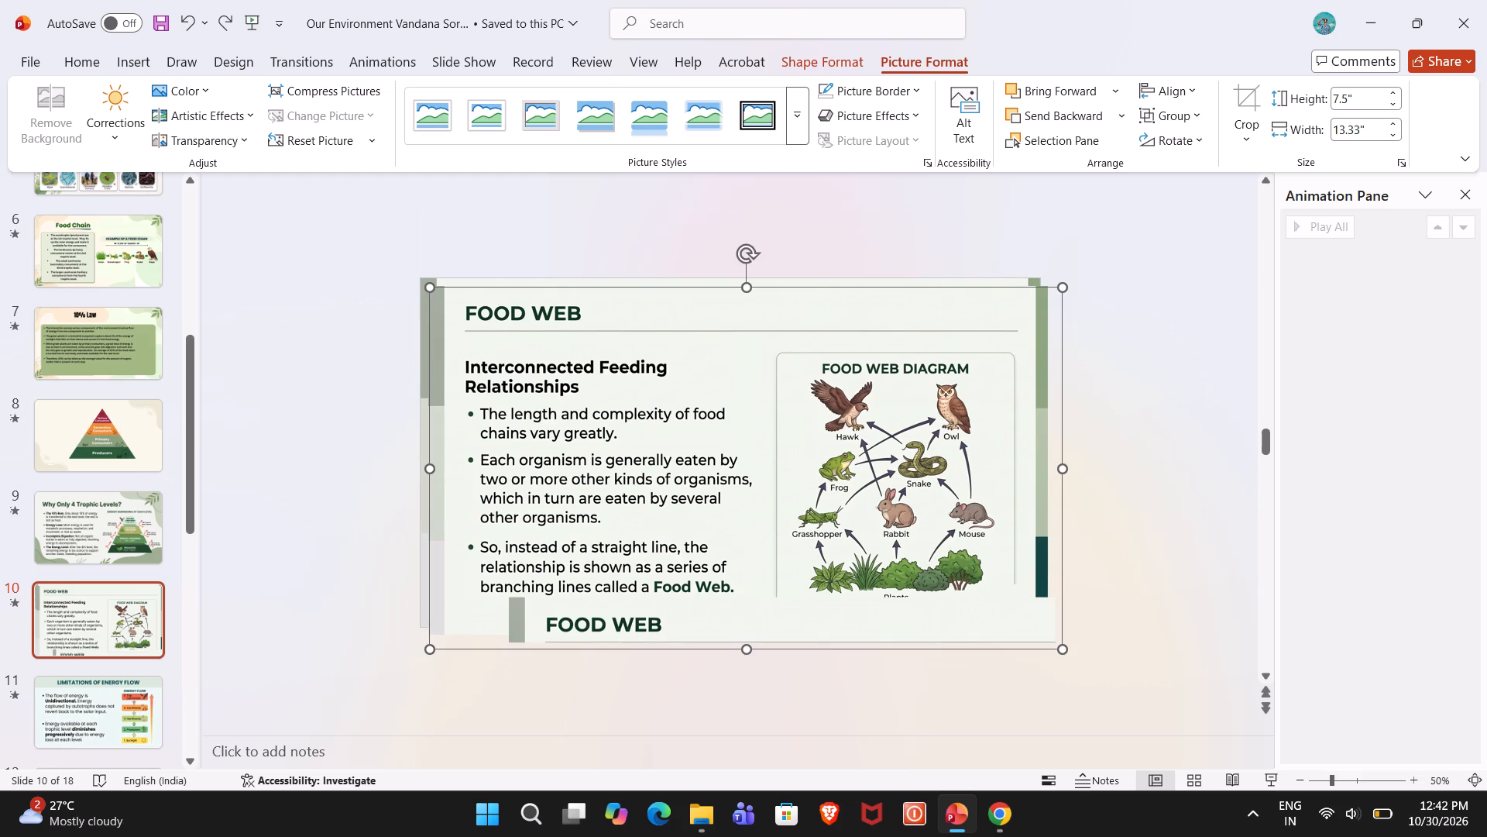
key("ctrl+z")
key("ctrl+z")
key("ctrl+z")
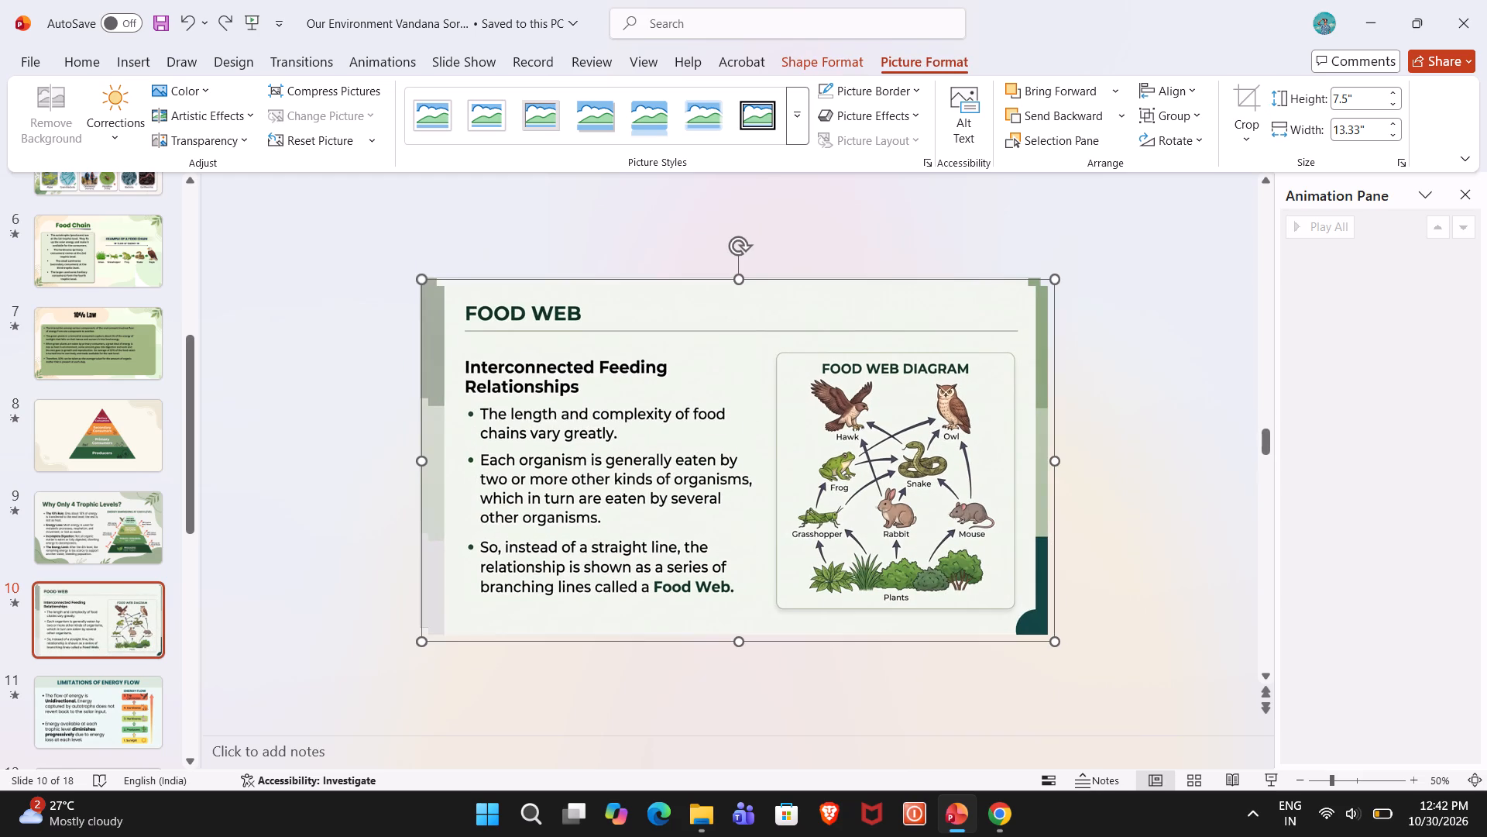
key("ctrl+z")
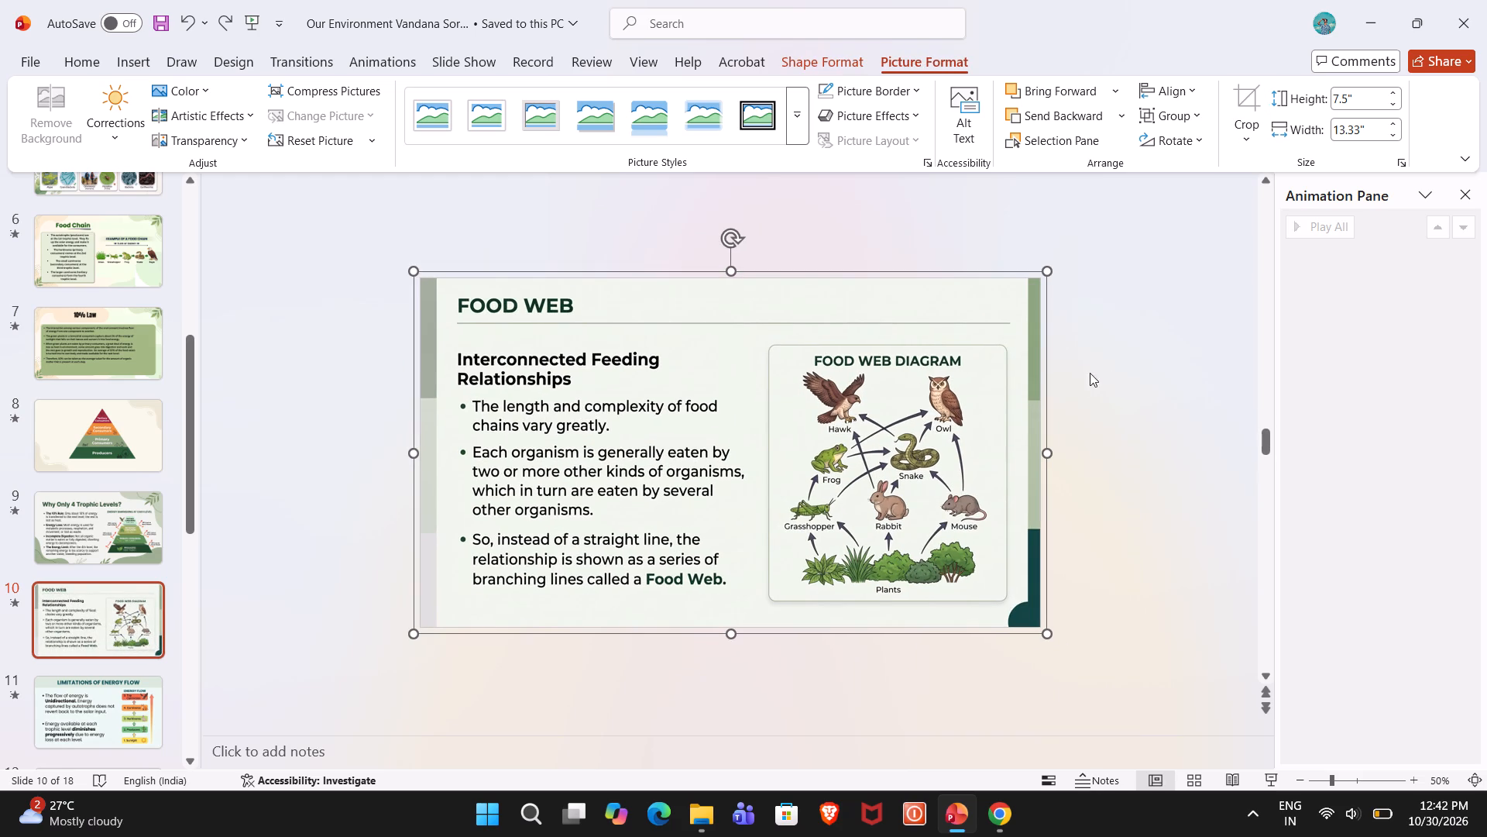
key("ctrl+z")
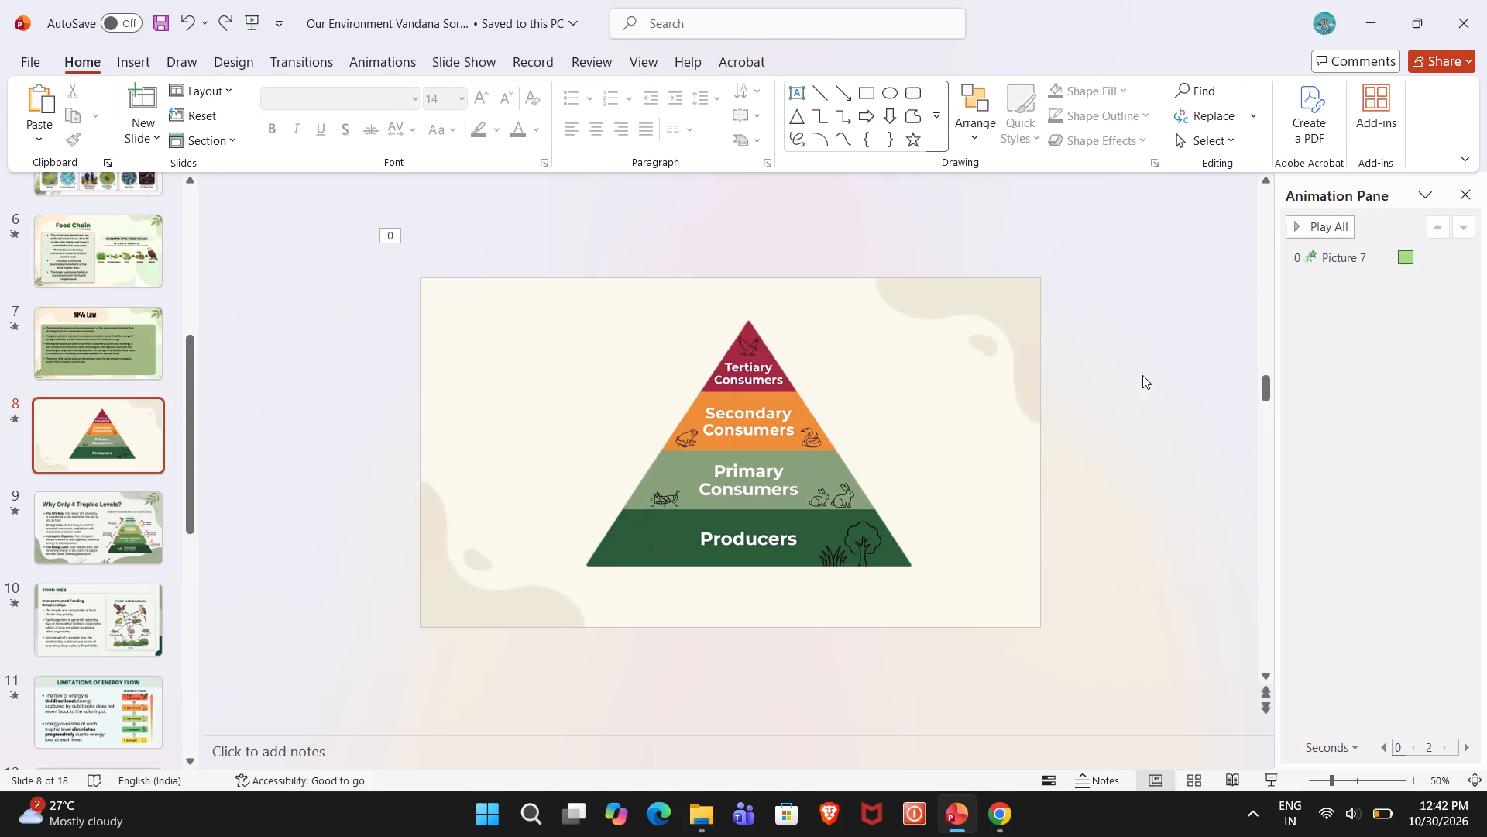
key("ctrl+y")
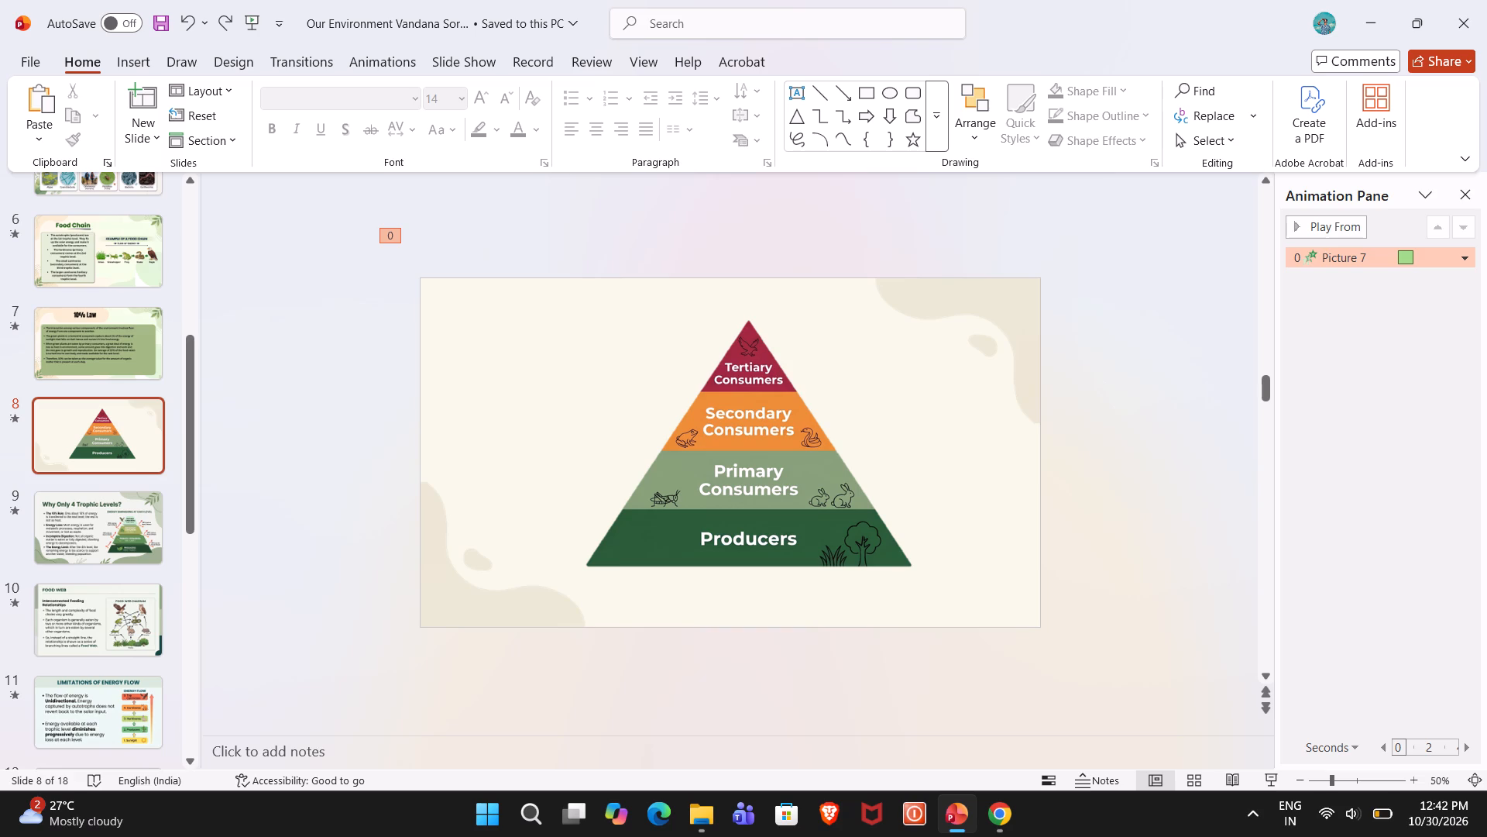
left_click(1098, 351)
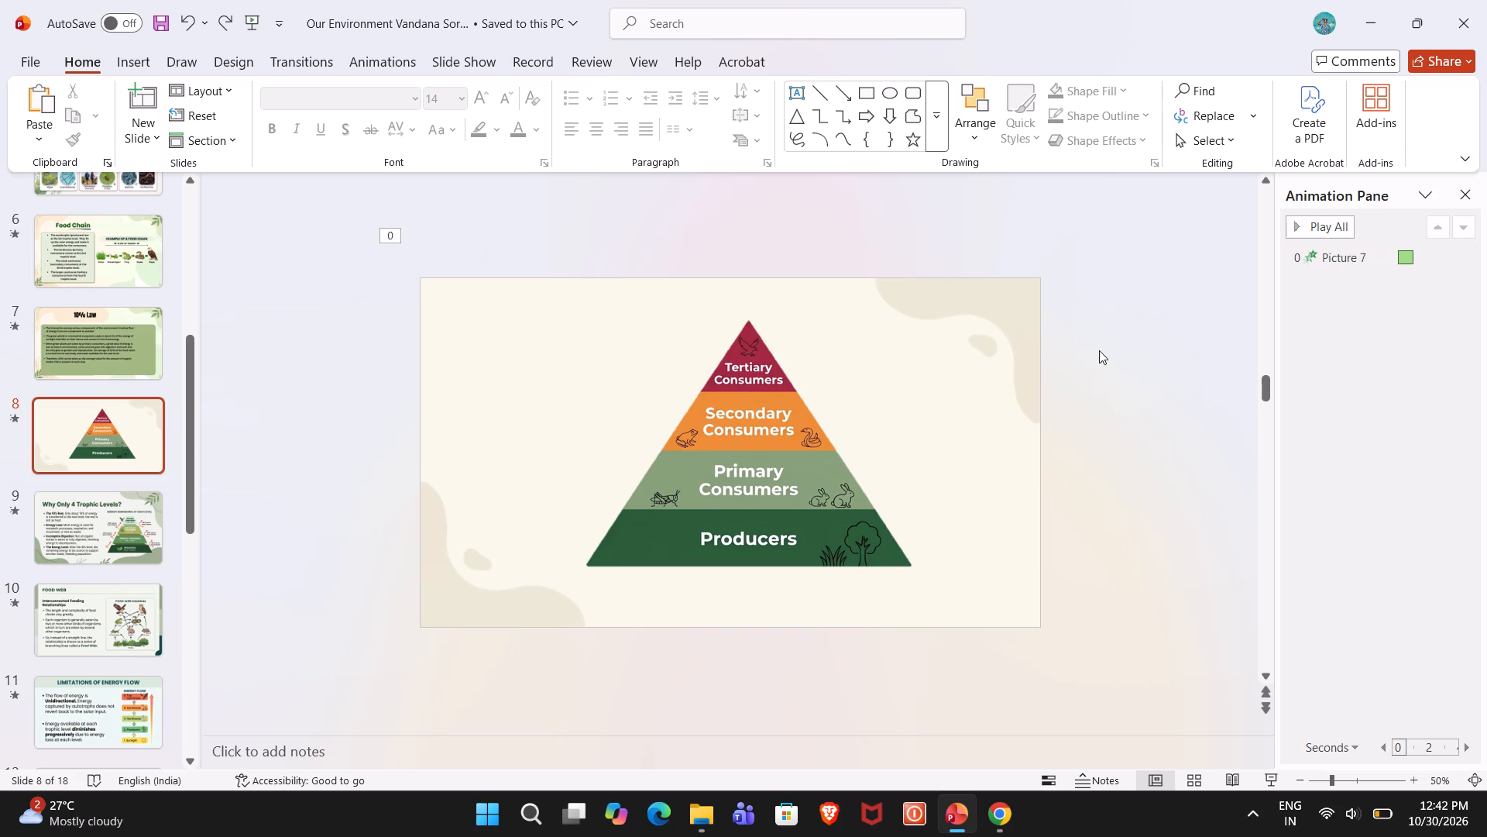
Run the slide show from slide 6, the Food Chain slide, through slide 10, the Food Web slide.
left_click(110, 277)
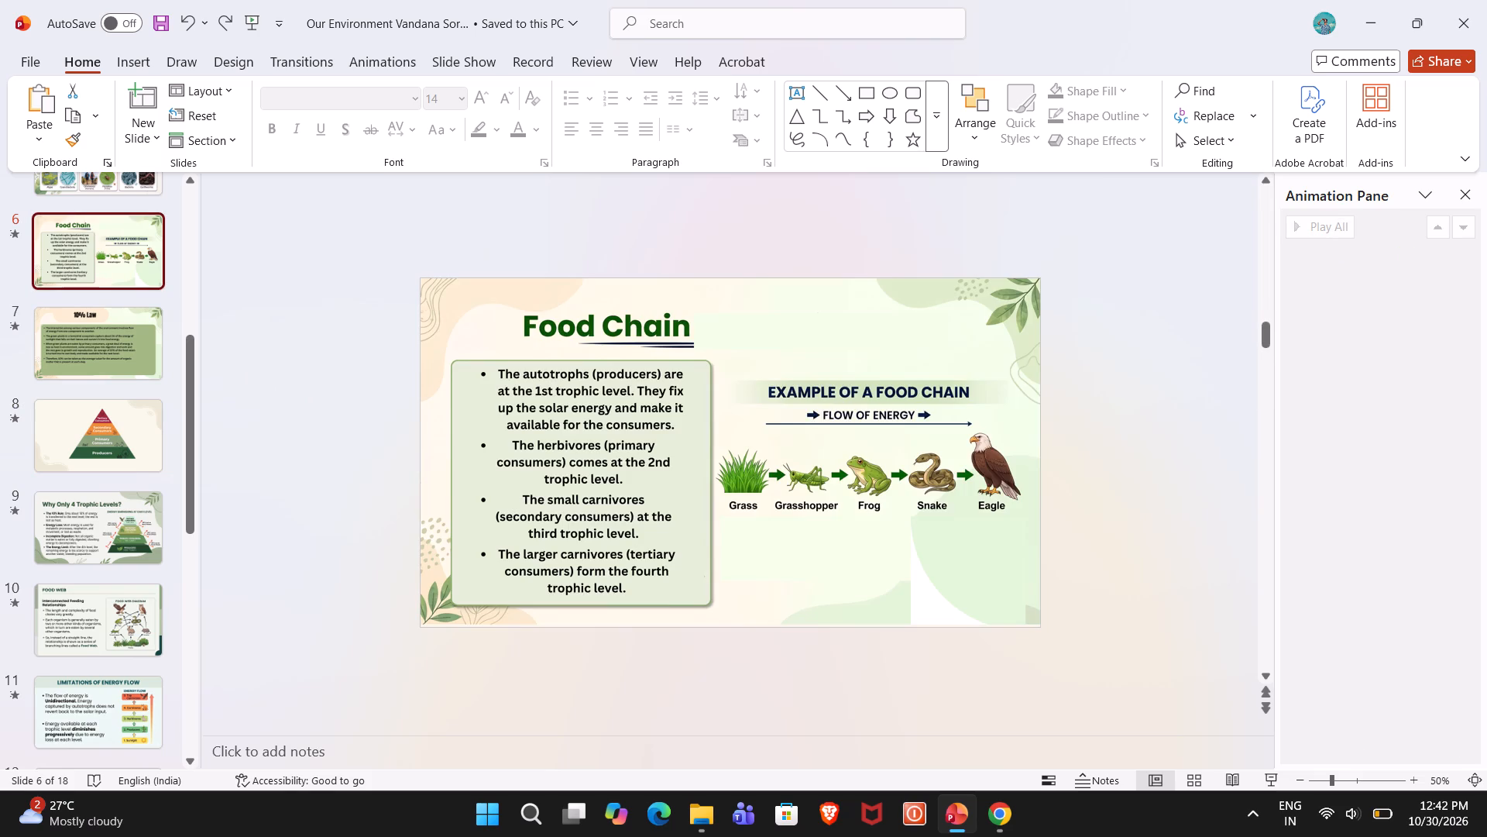
left_click(1274, 780)
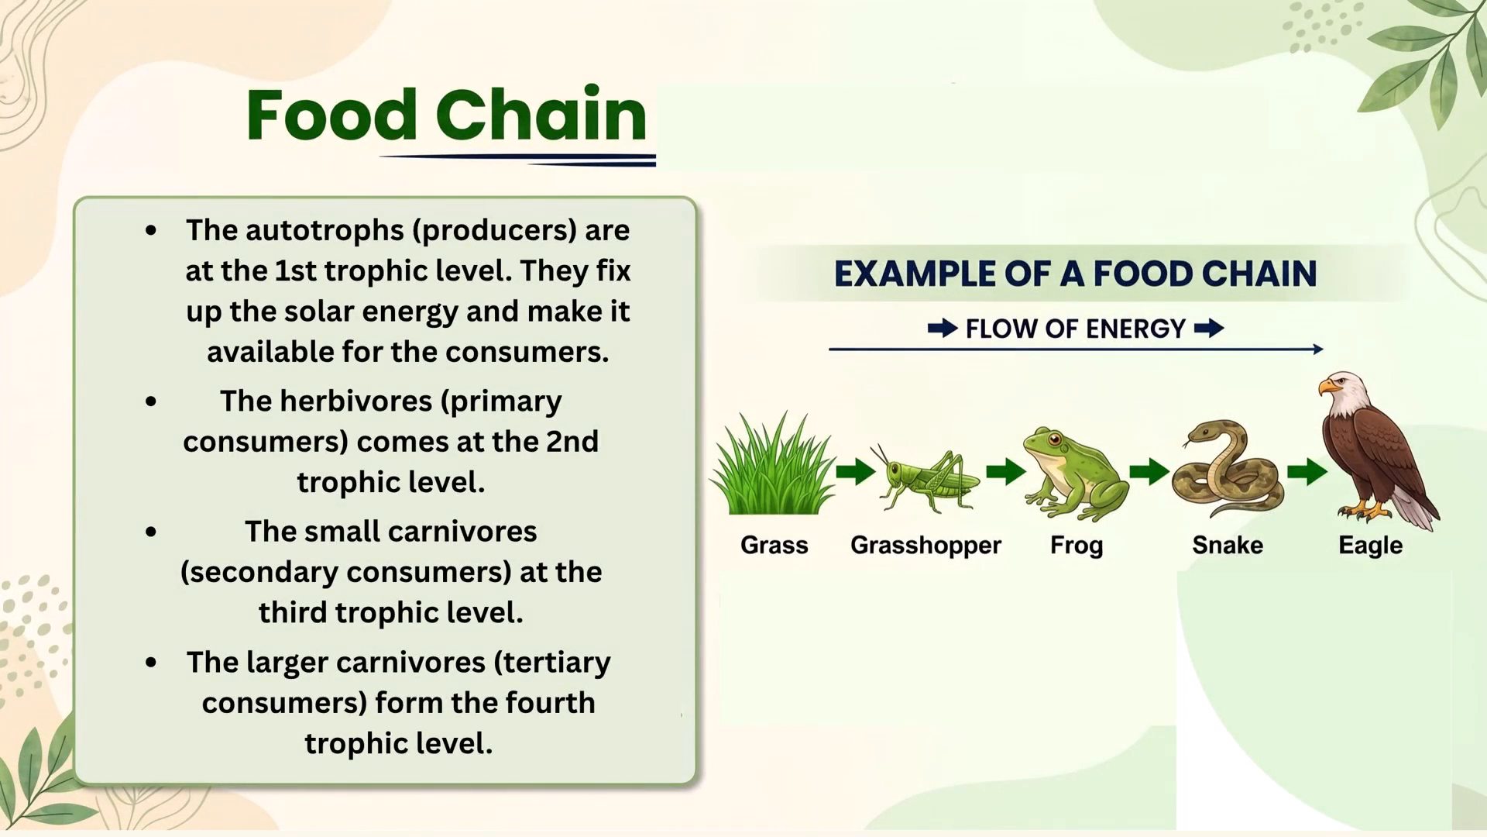
key("Right")
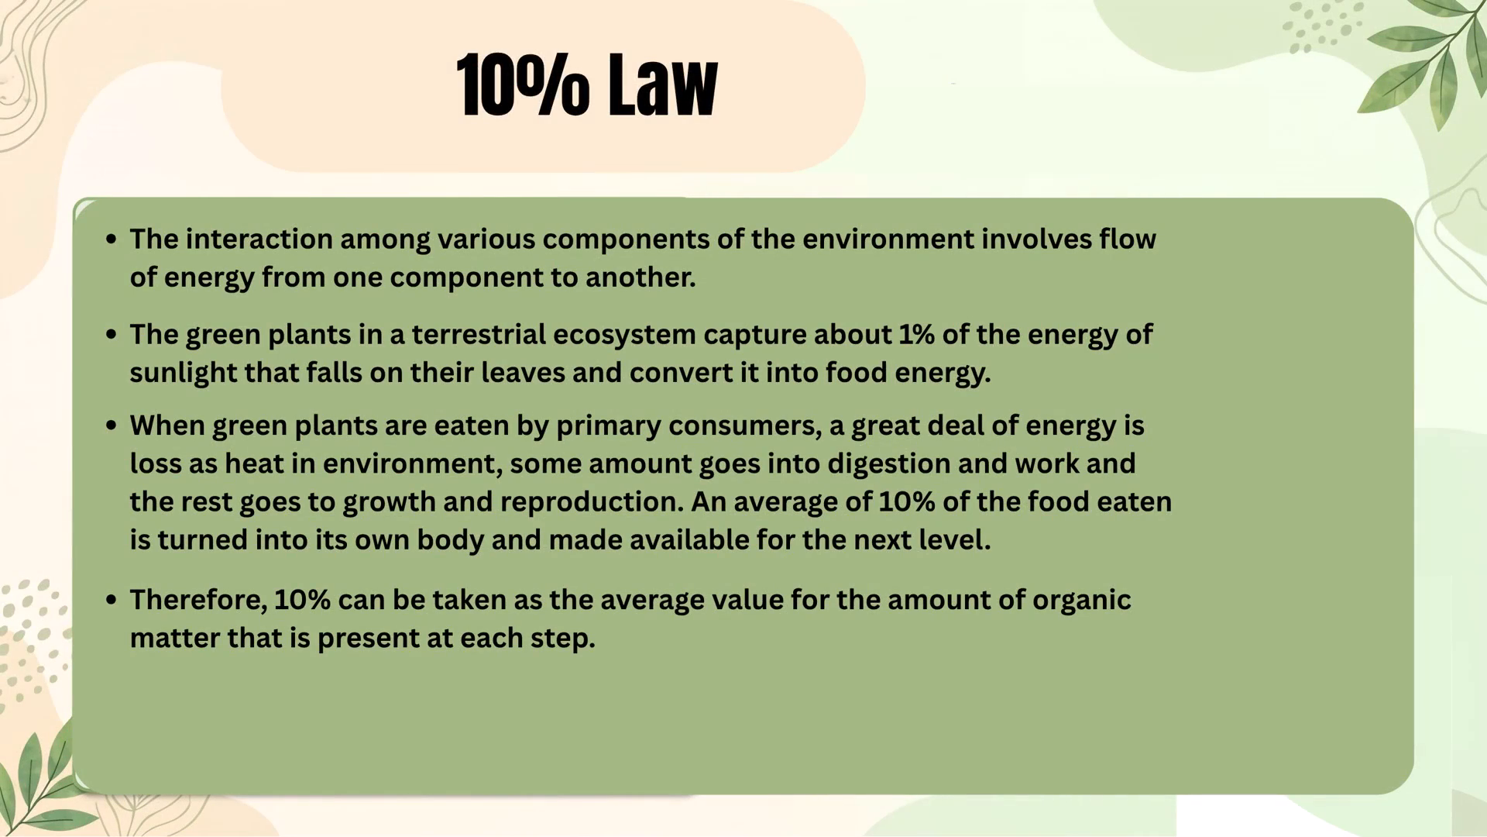
key("Right")
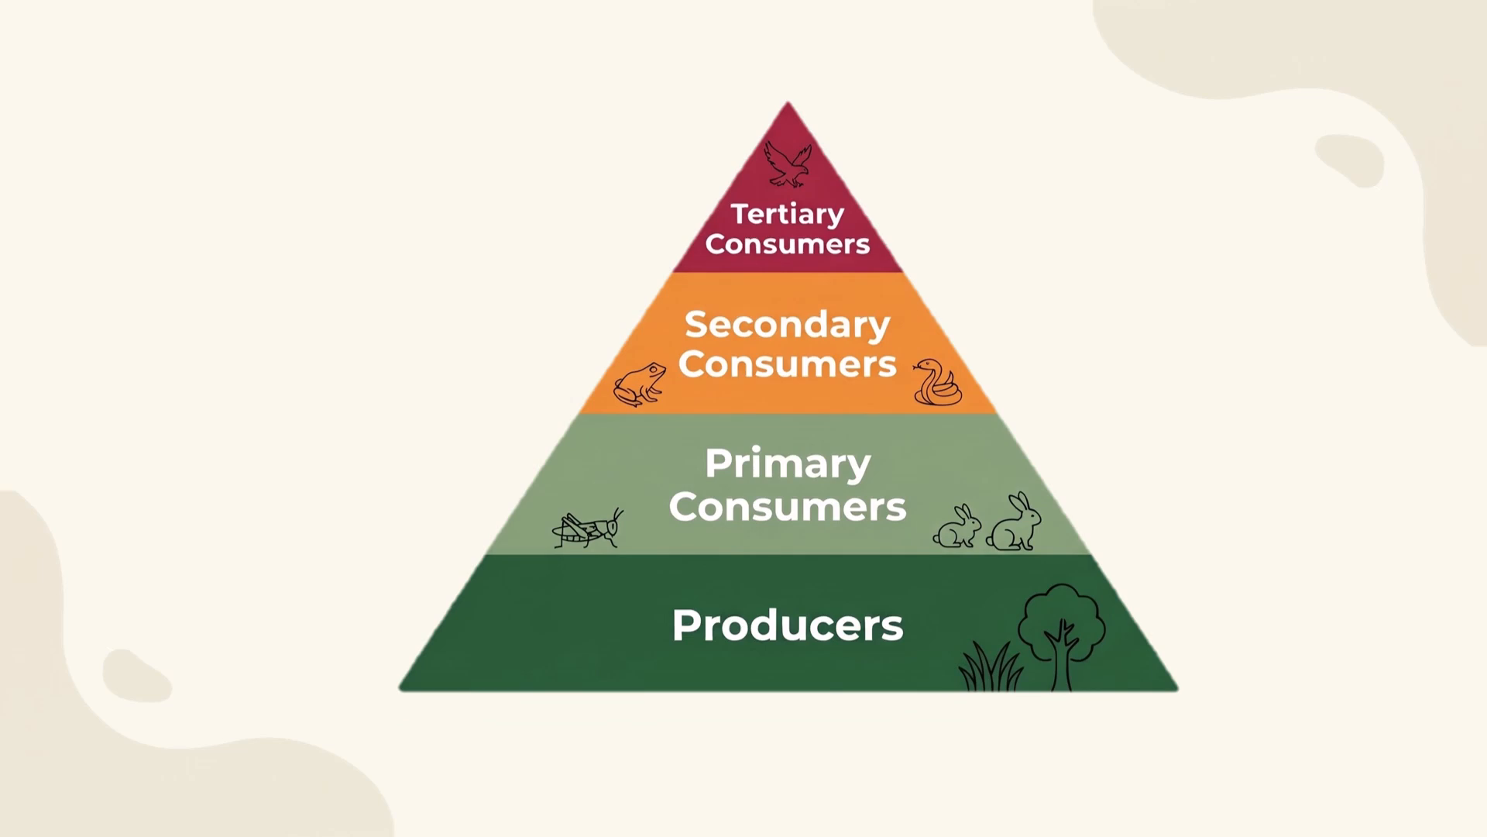
key("Right")
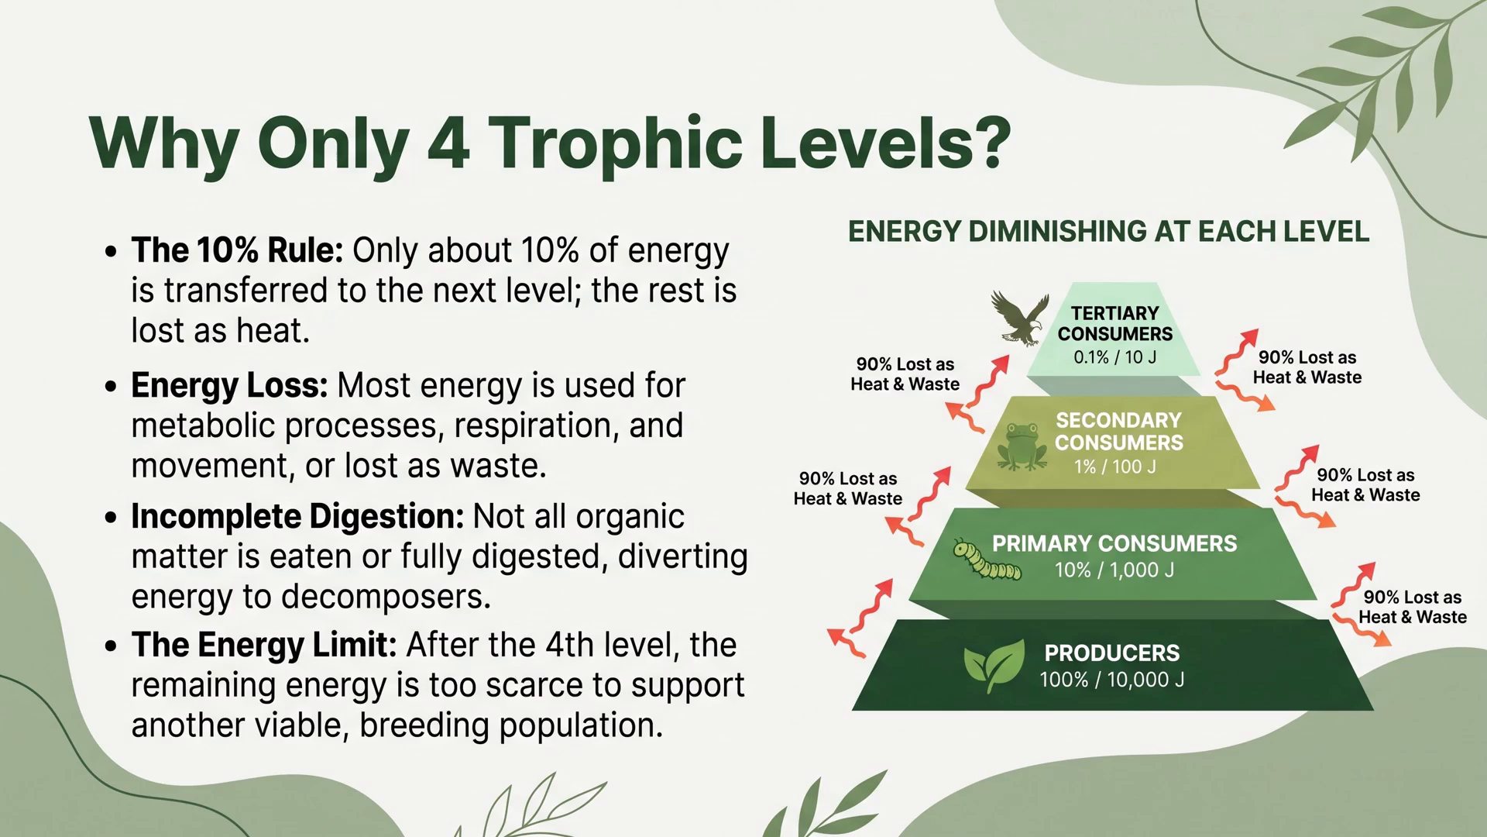
key("Right")
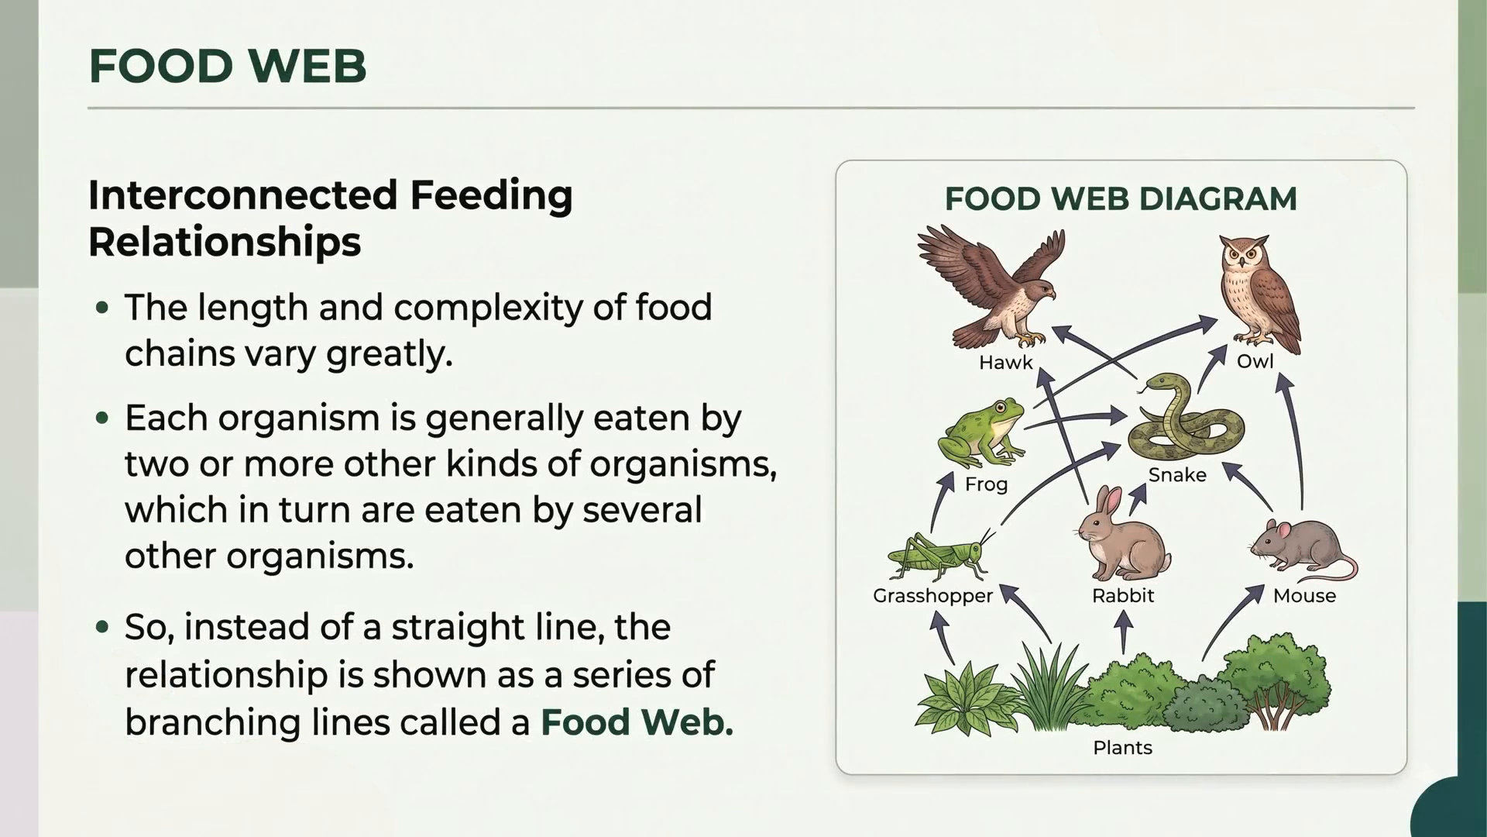
key("Escape")
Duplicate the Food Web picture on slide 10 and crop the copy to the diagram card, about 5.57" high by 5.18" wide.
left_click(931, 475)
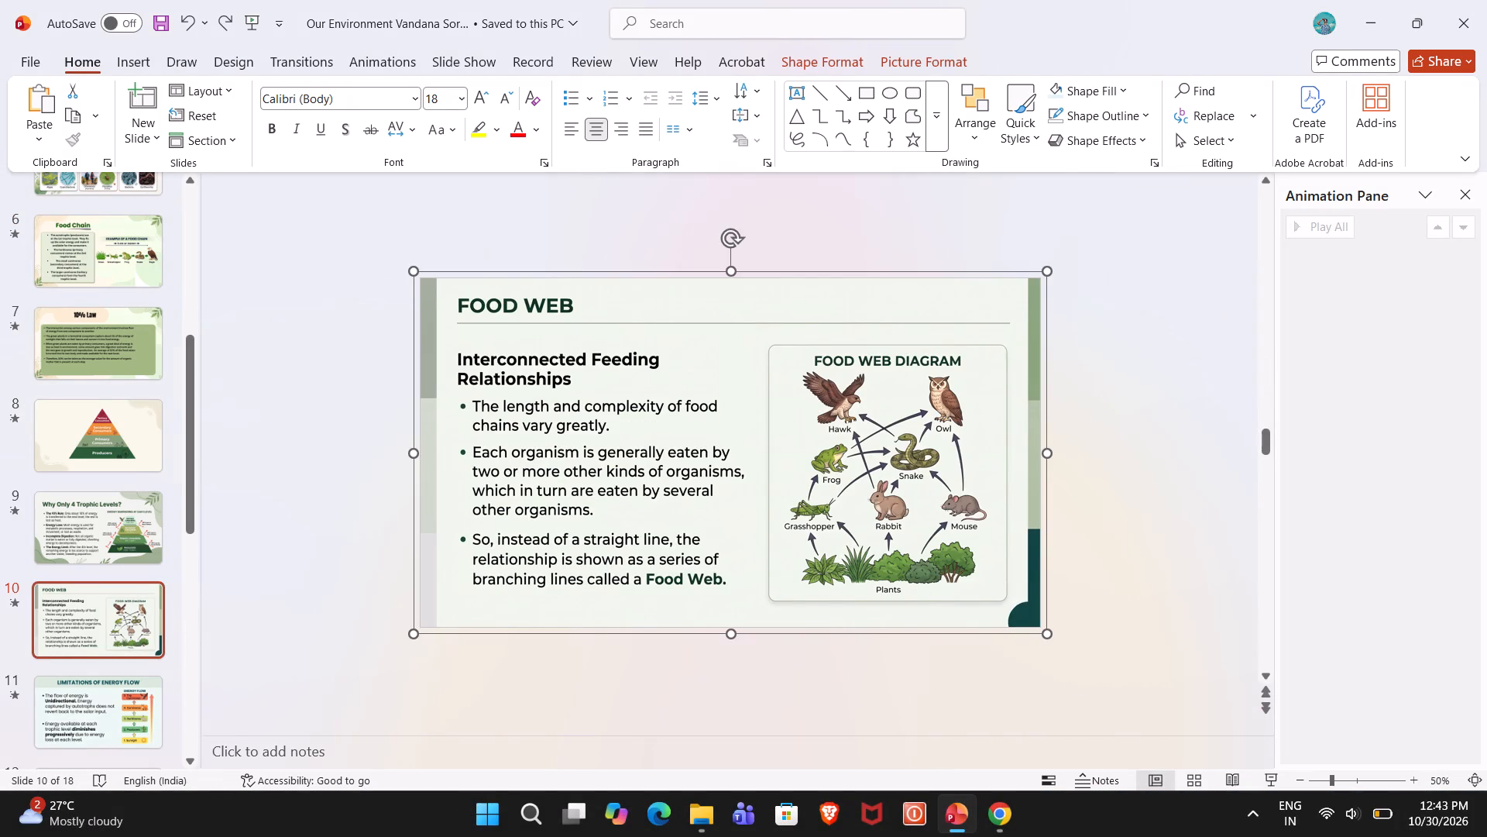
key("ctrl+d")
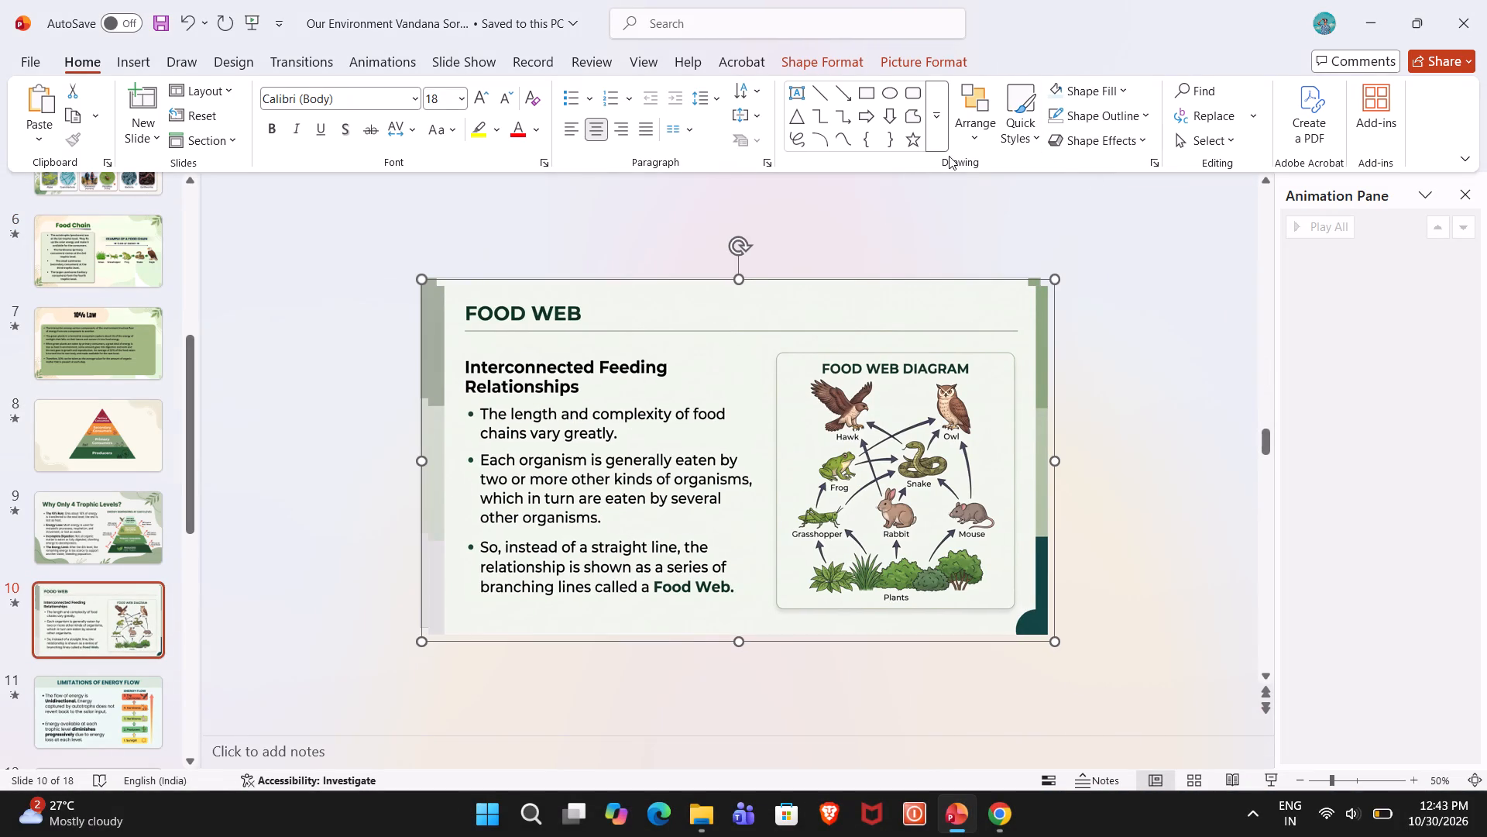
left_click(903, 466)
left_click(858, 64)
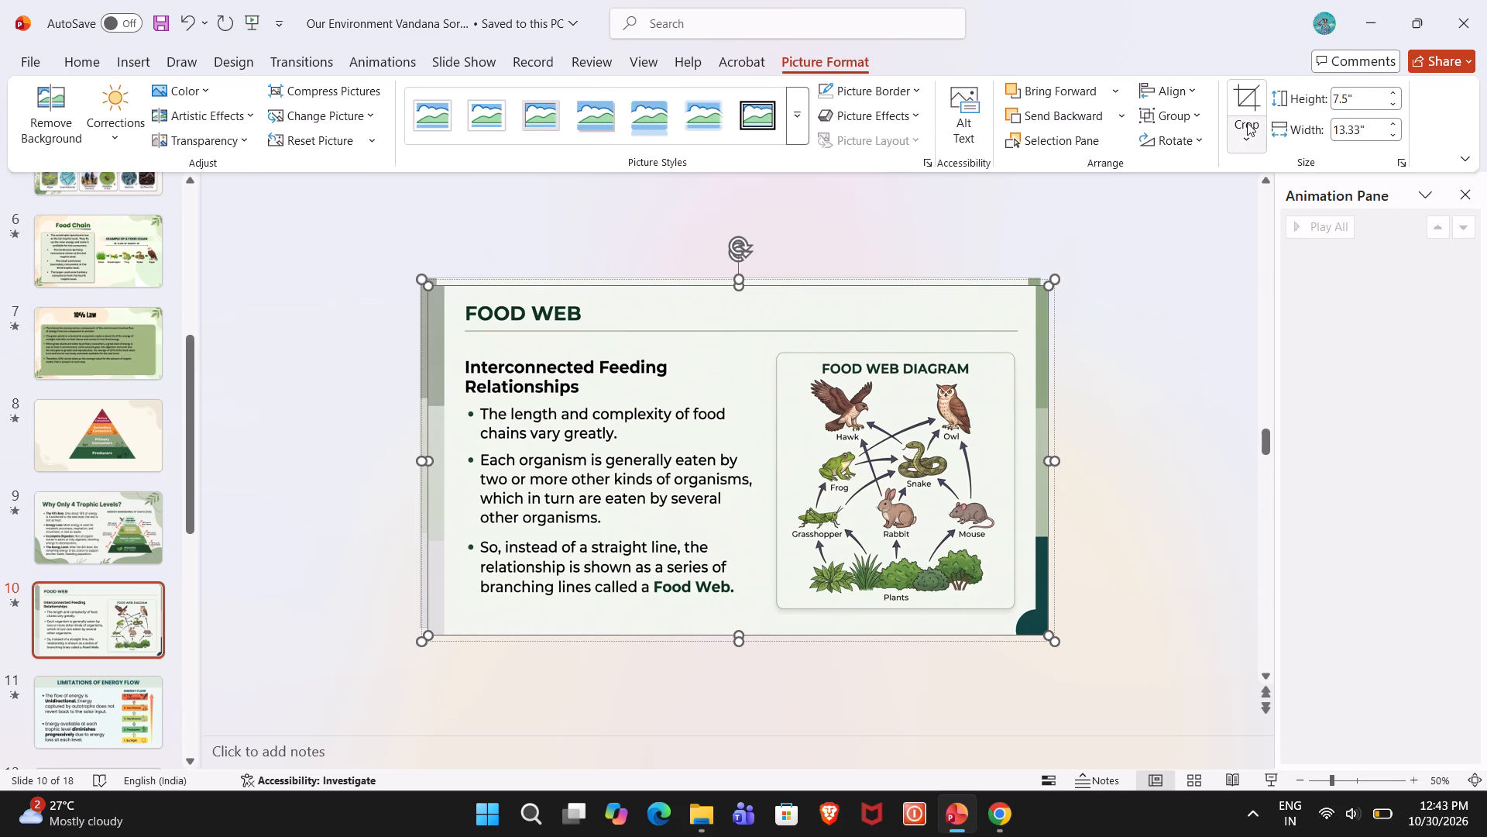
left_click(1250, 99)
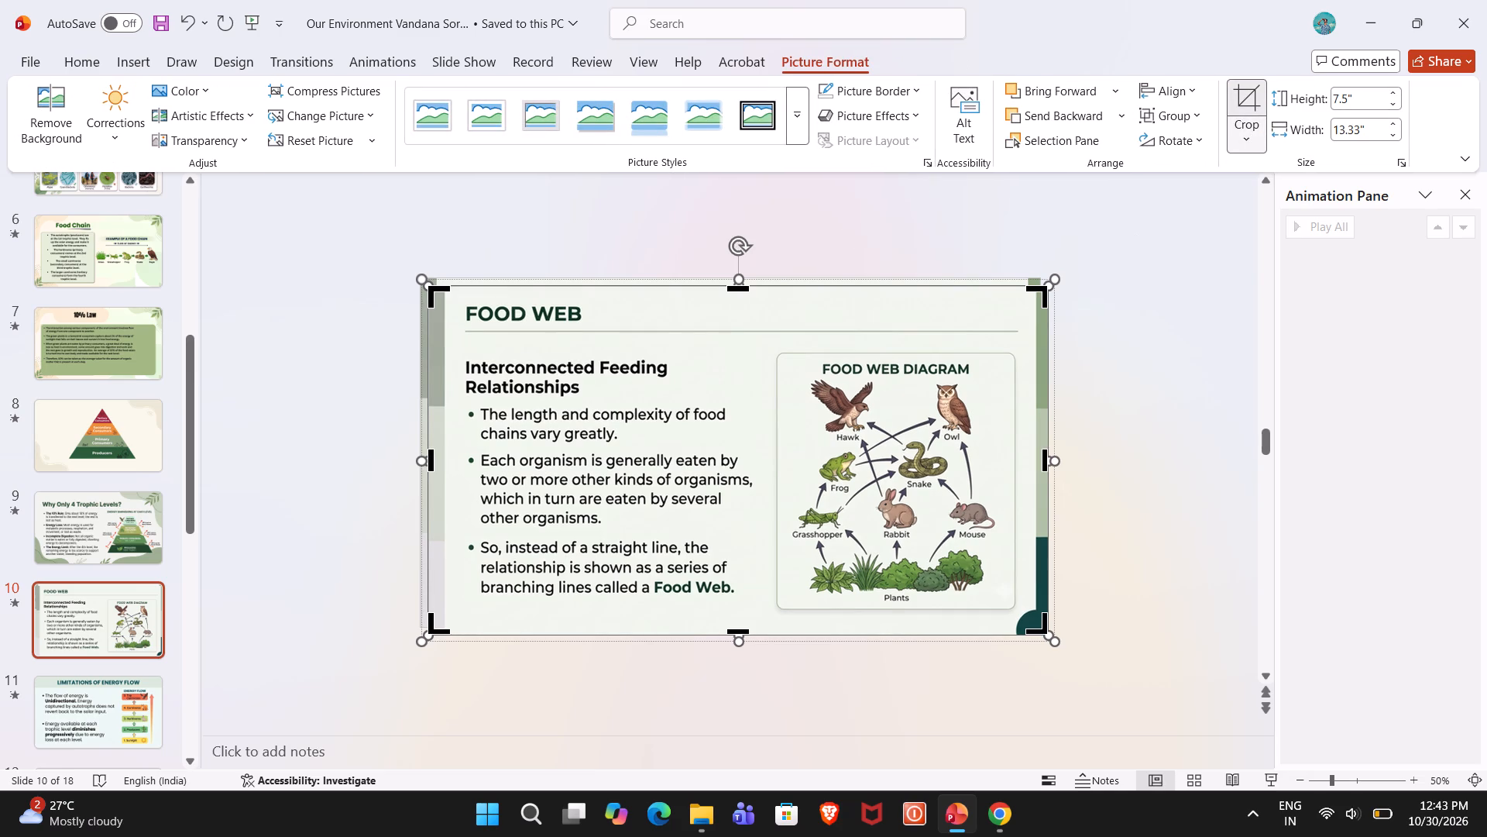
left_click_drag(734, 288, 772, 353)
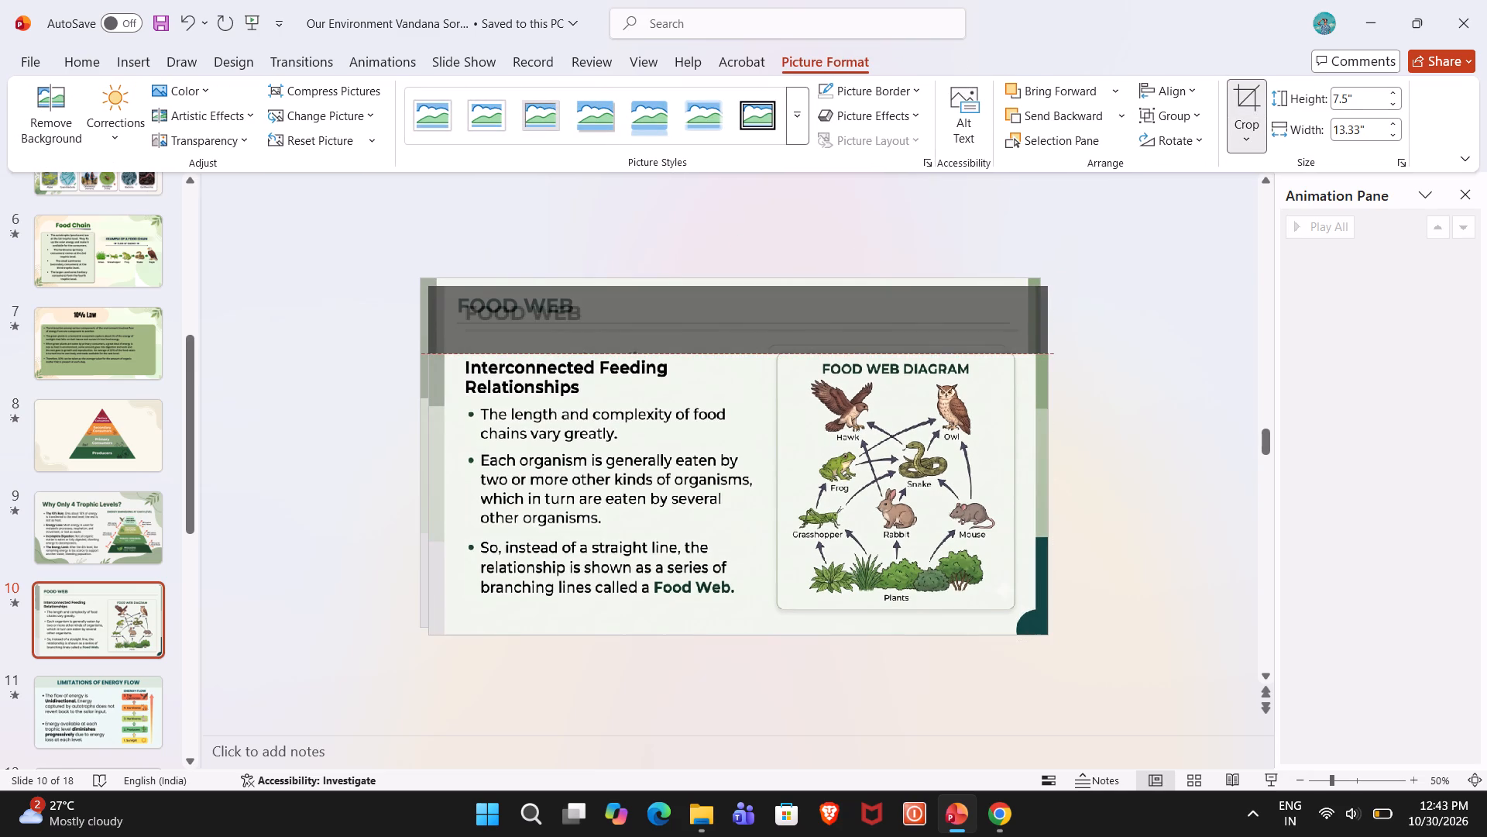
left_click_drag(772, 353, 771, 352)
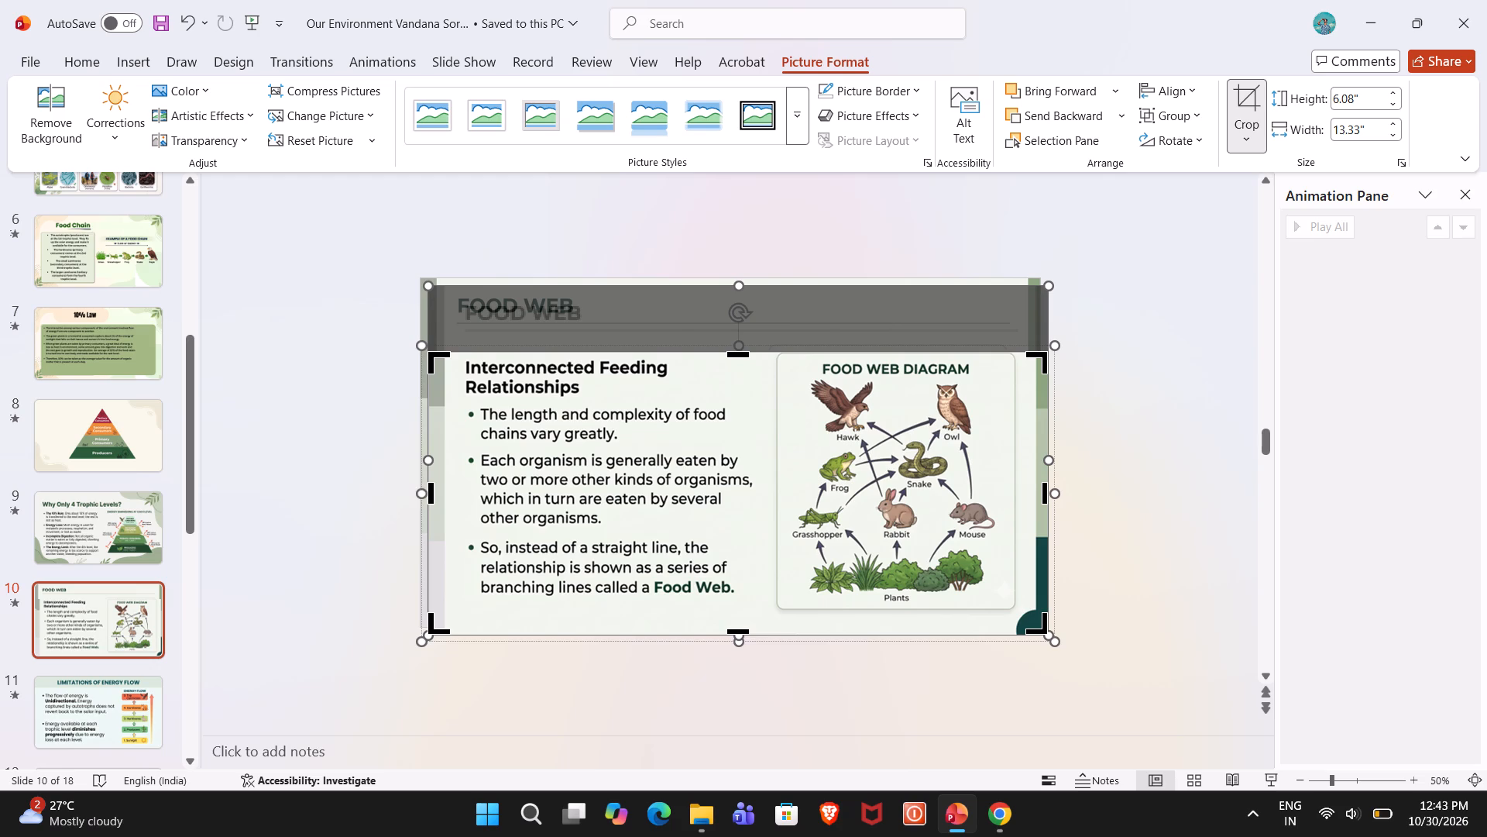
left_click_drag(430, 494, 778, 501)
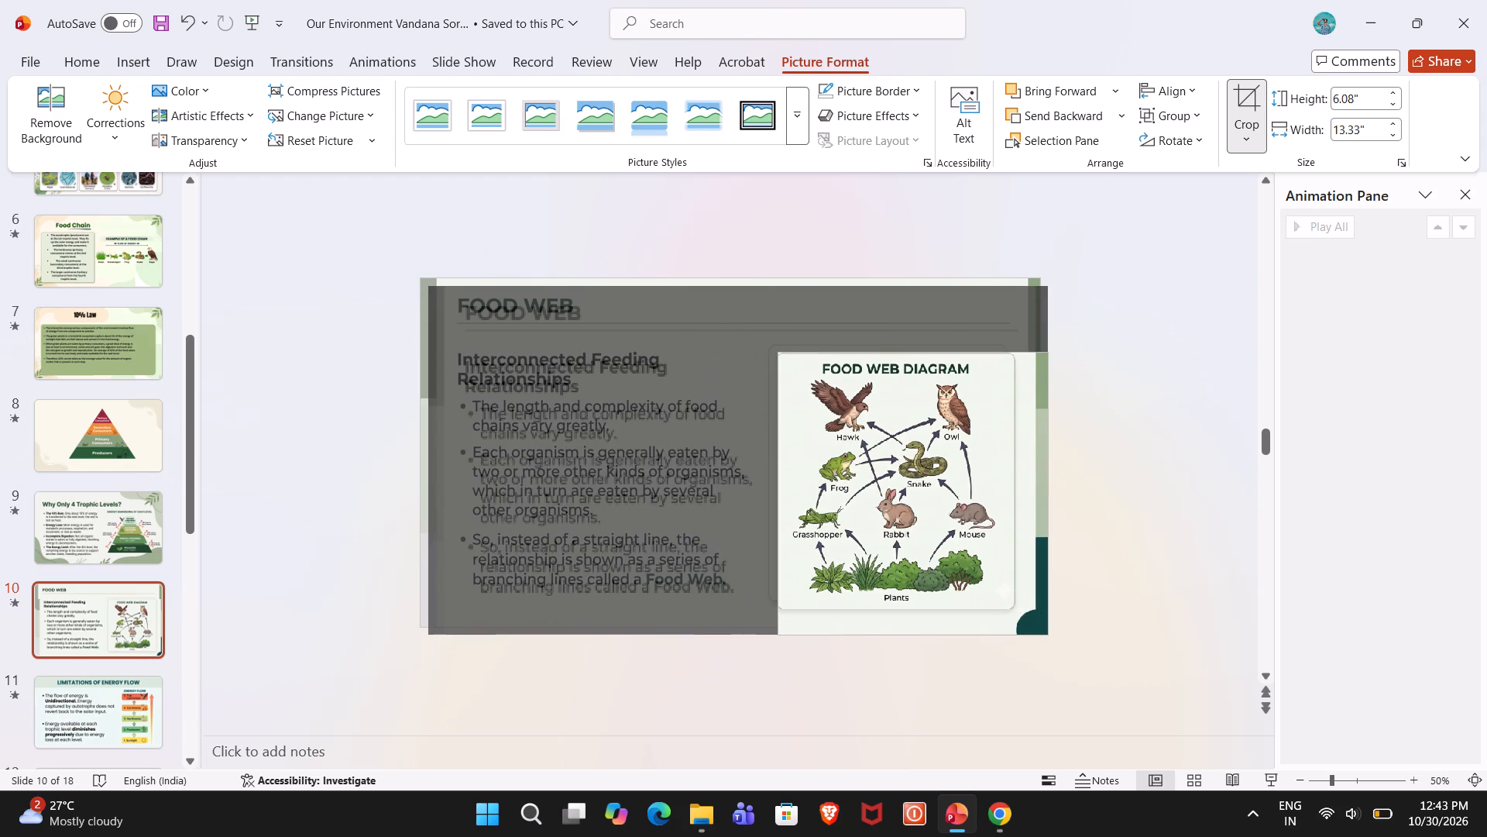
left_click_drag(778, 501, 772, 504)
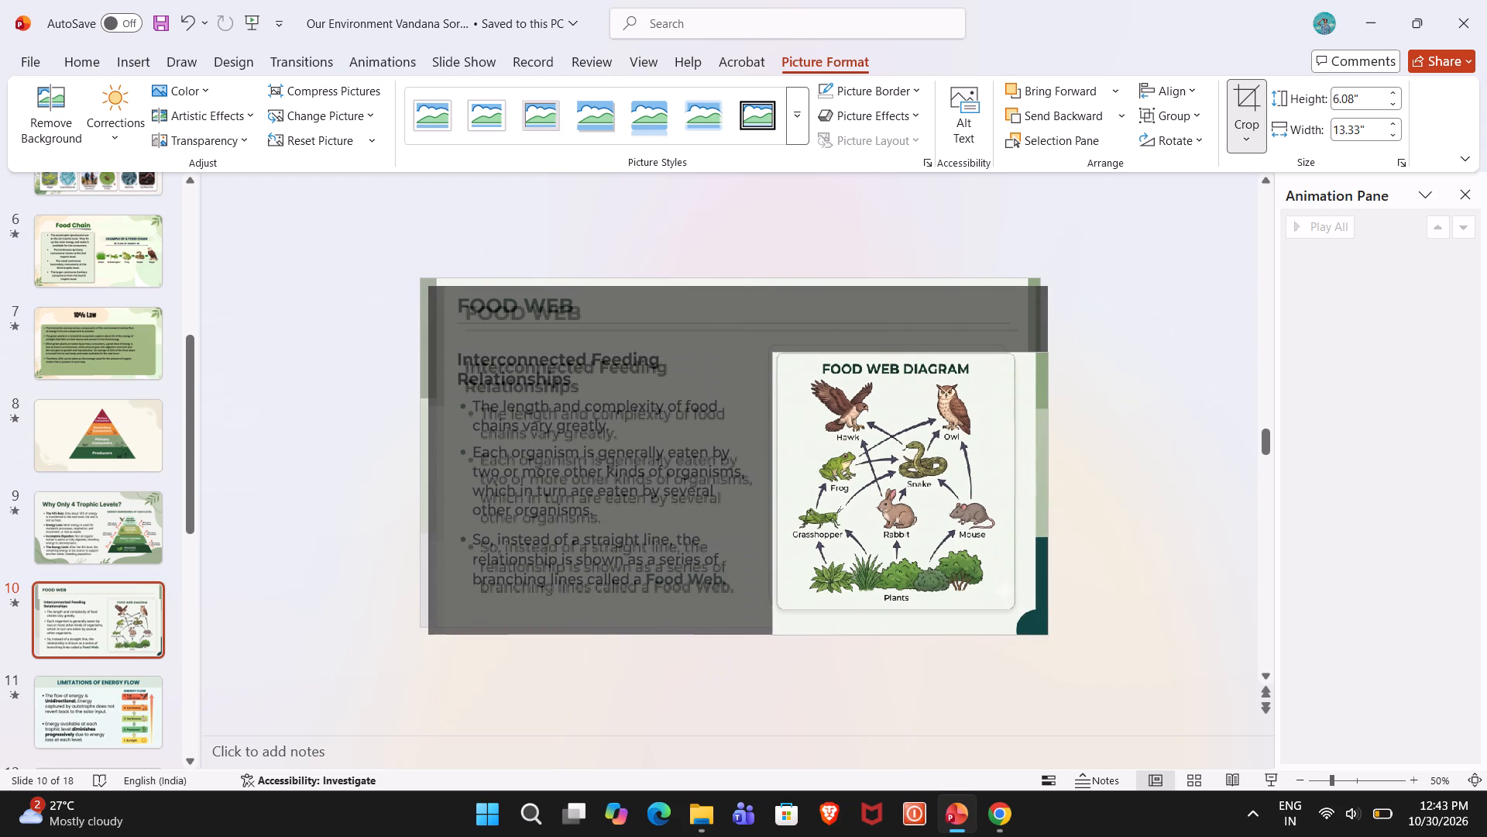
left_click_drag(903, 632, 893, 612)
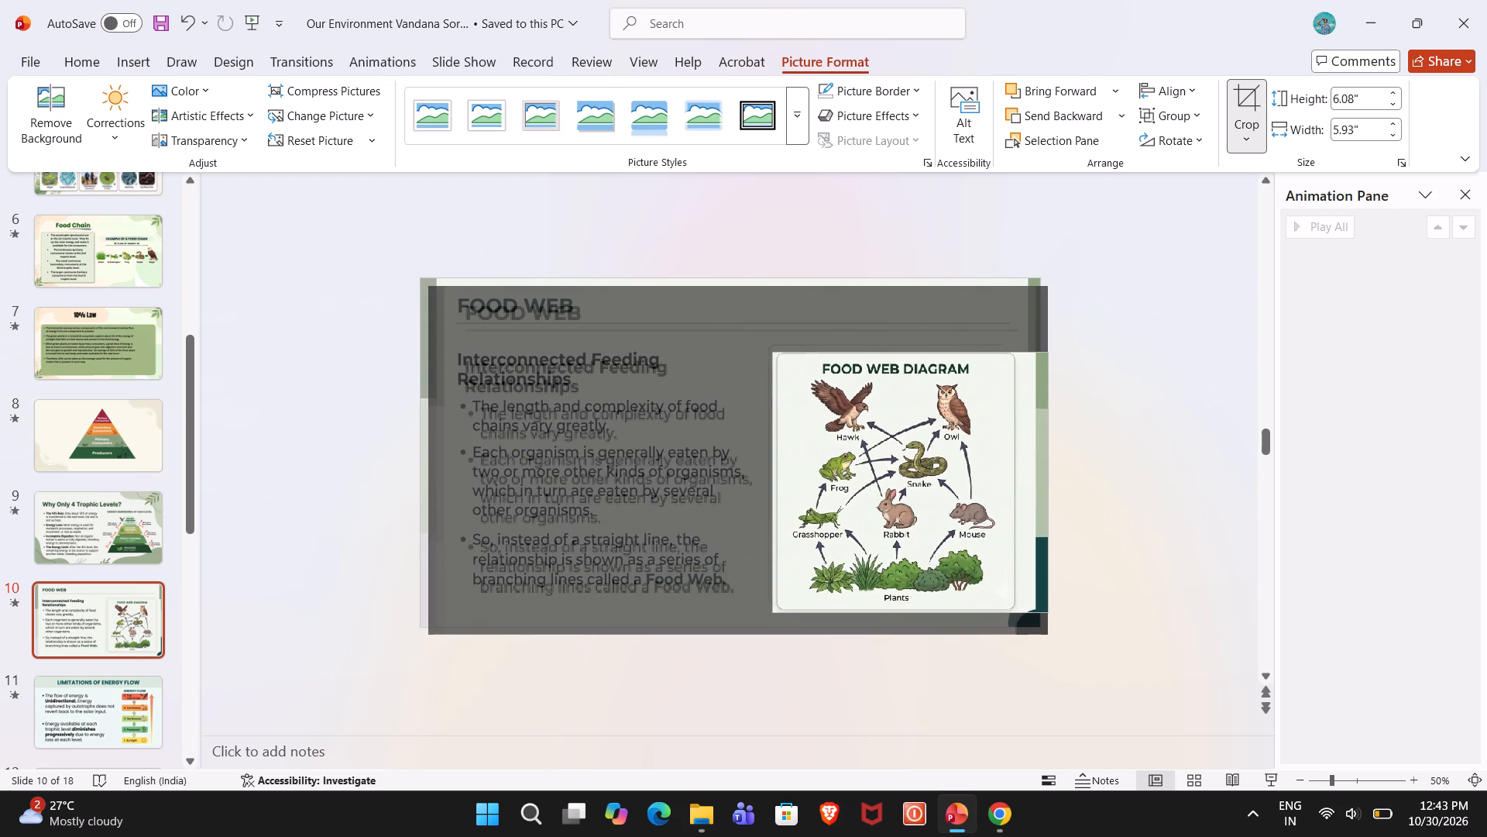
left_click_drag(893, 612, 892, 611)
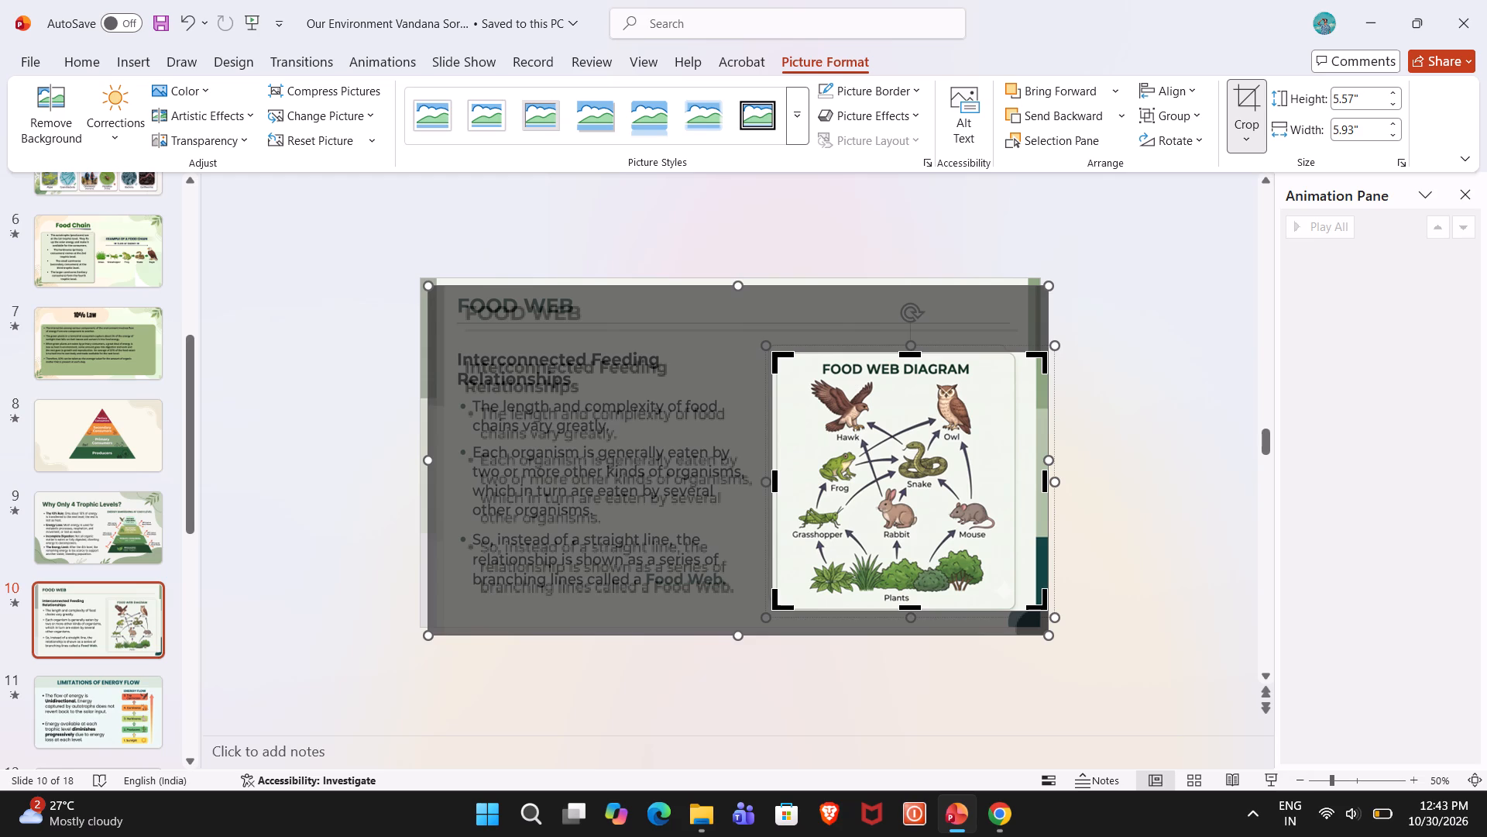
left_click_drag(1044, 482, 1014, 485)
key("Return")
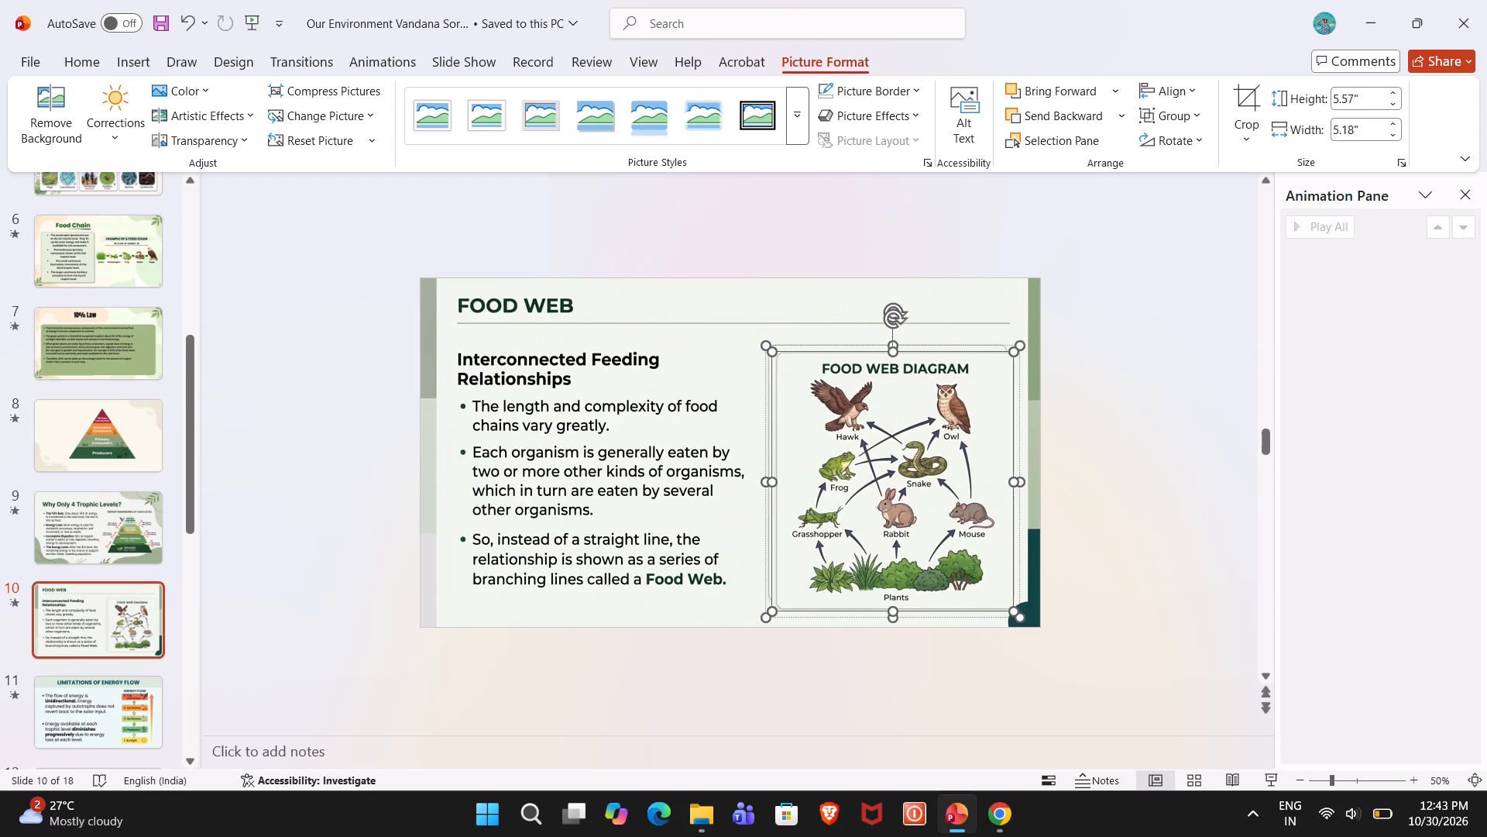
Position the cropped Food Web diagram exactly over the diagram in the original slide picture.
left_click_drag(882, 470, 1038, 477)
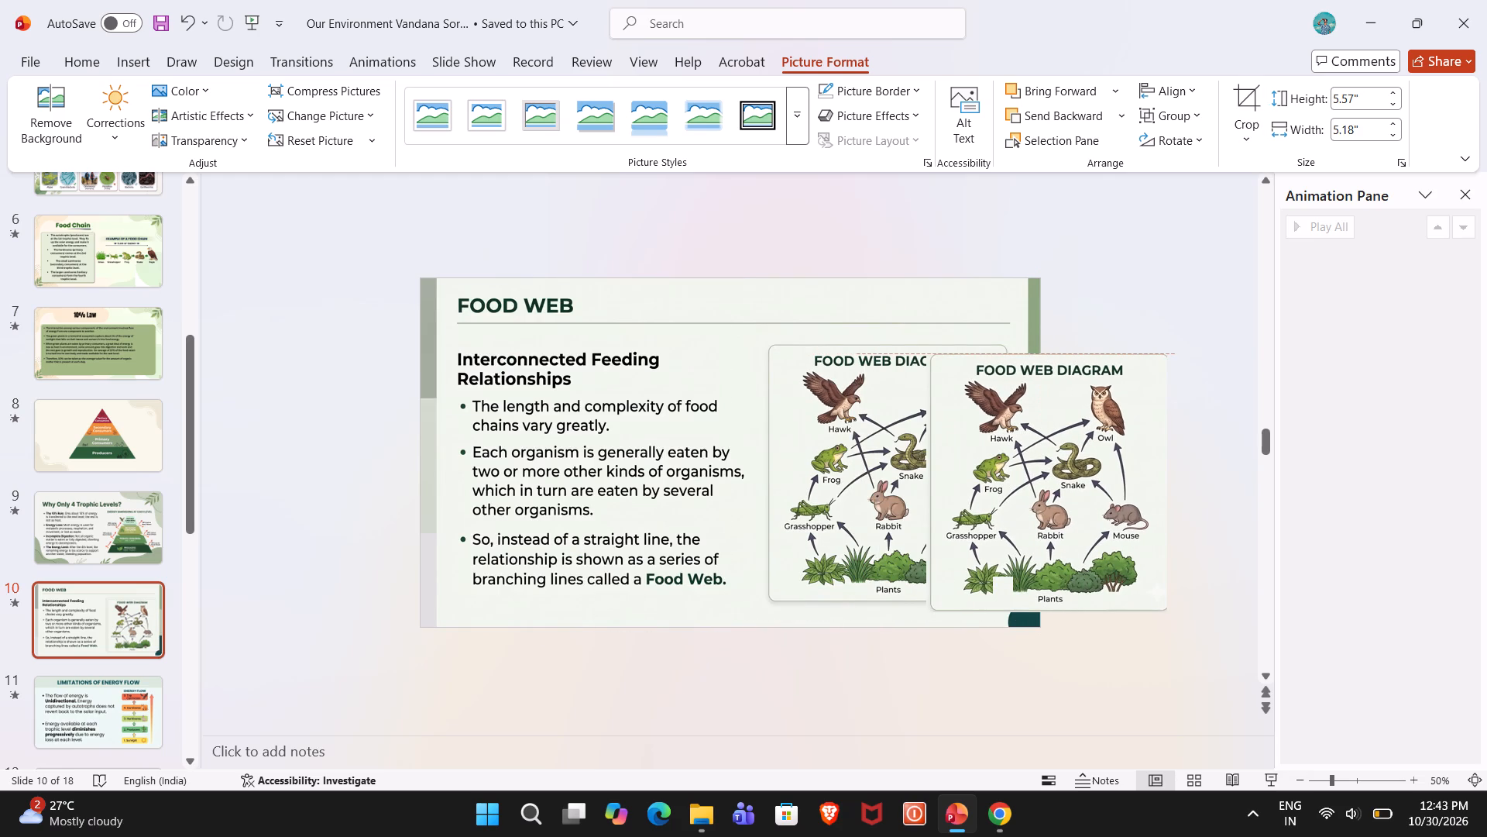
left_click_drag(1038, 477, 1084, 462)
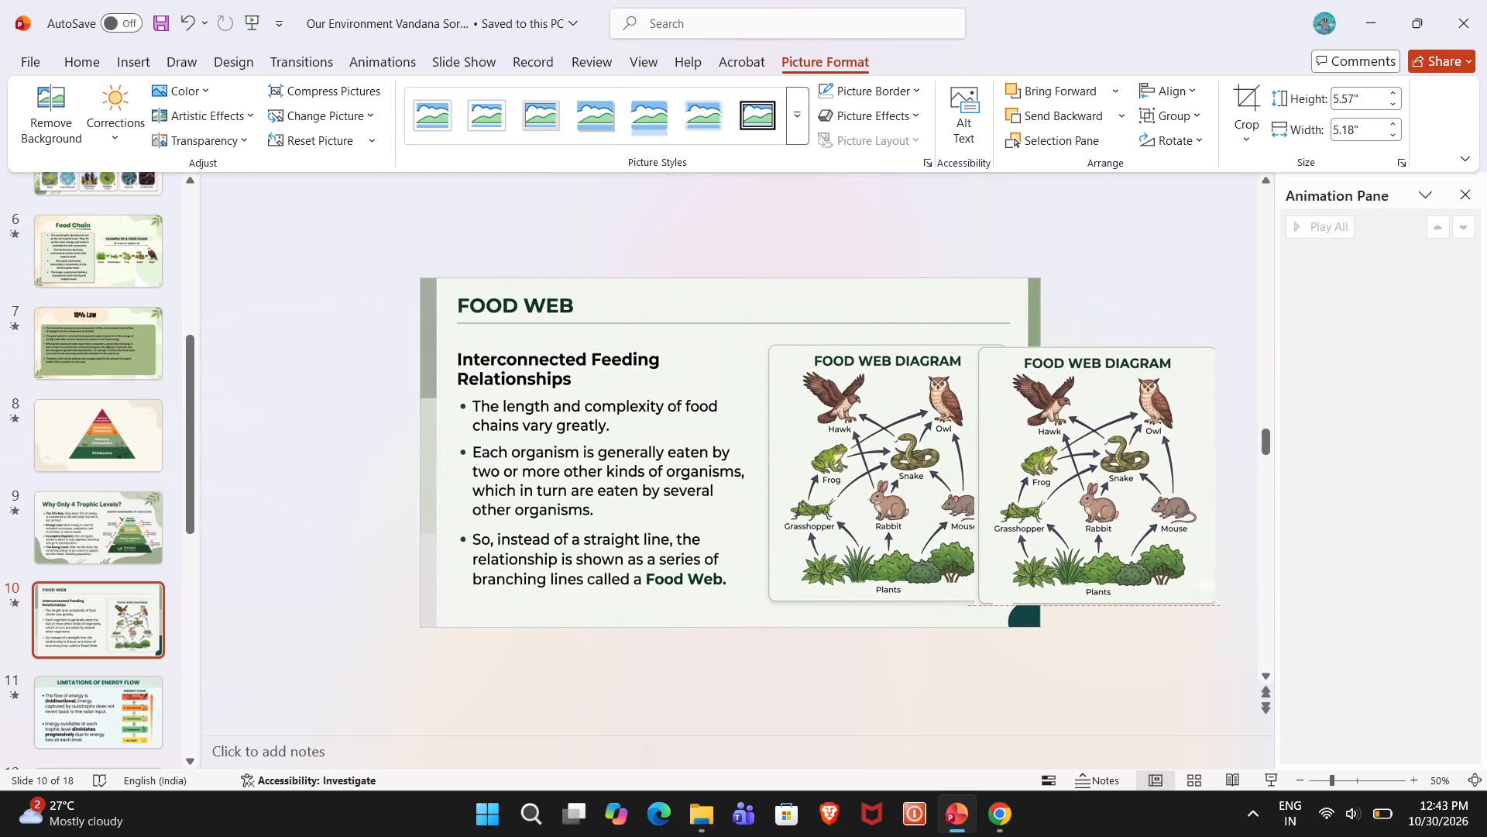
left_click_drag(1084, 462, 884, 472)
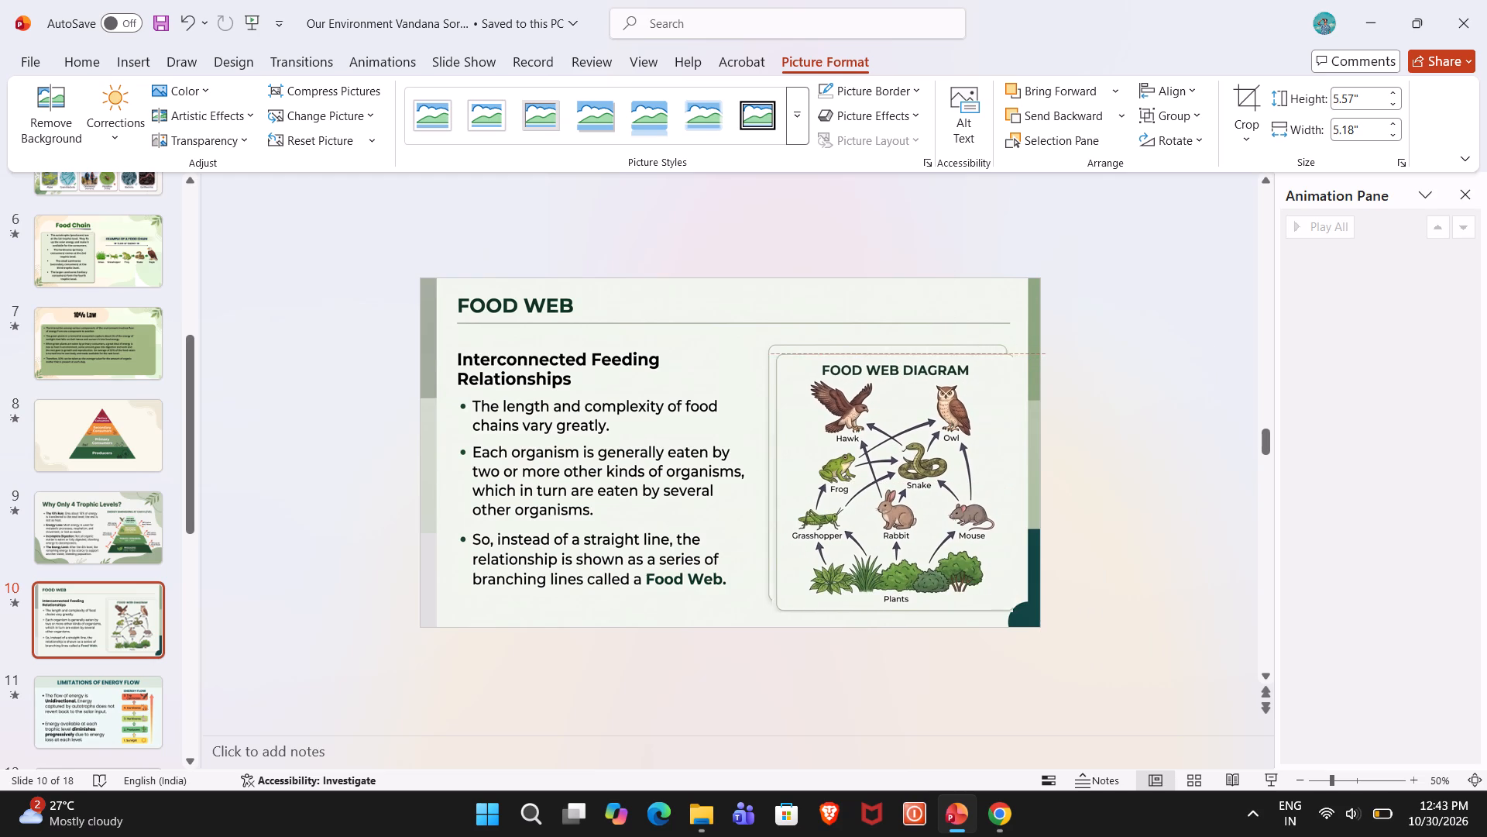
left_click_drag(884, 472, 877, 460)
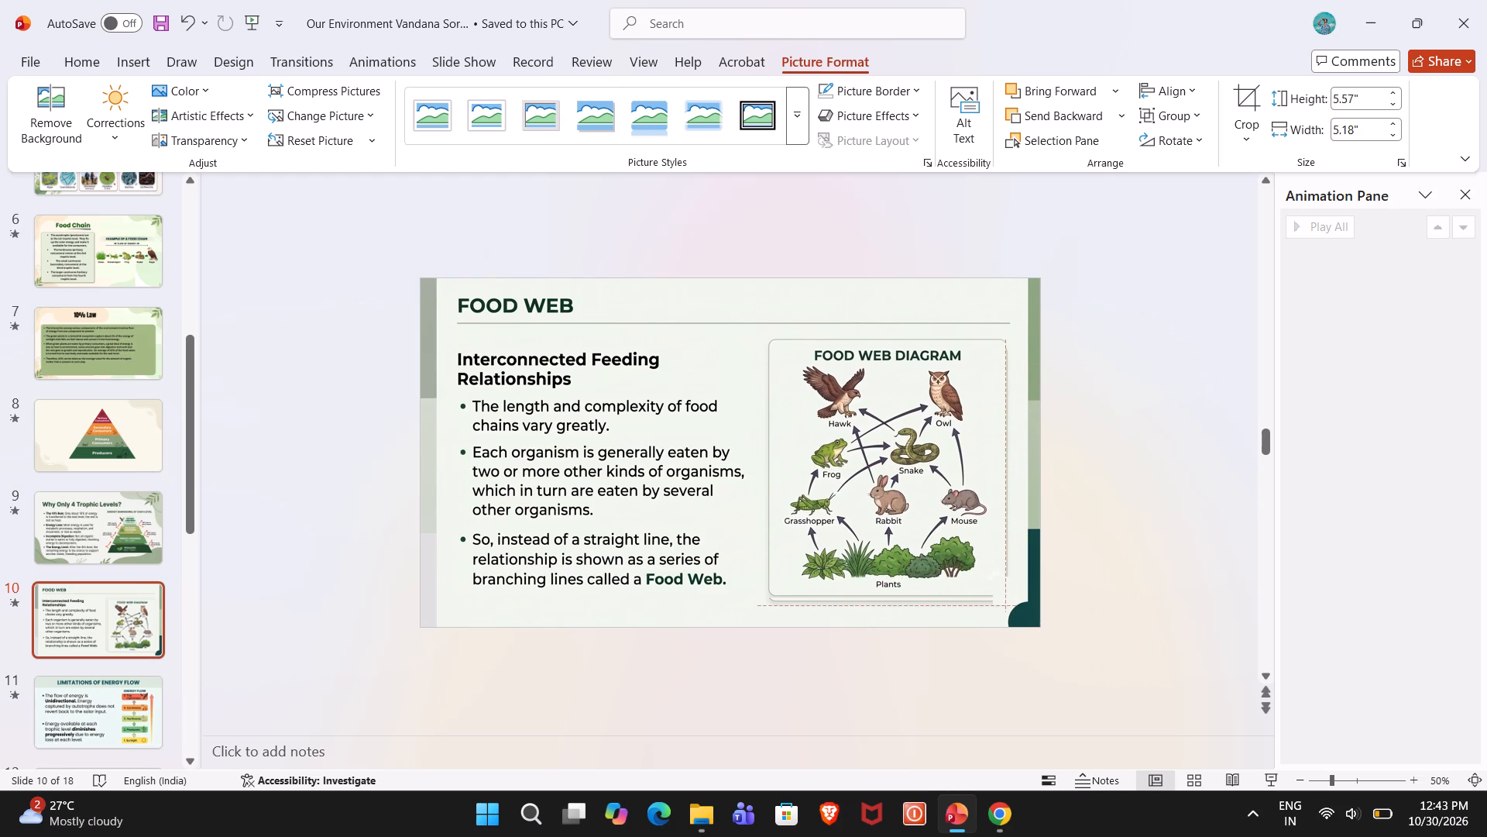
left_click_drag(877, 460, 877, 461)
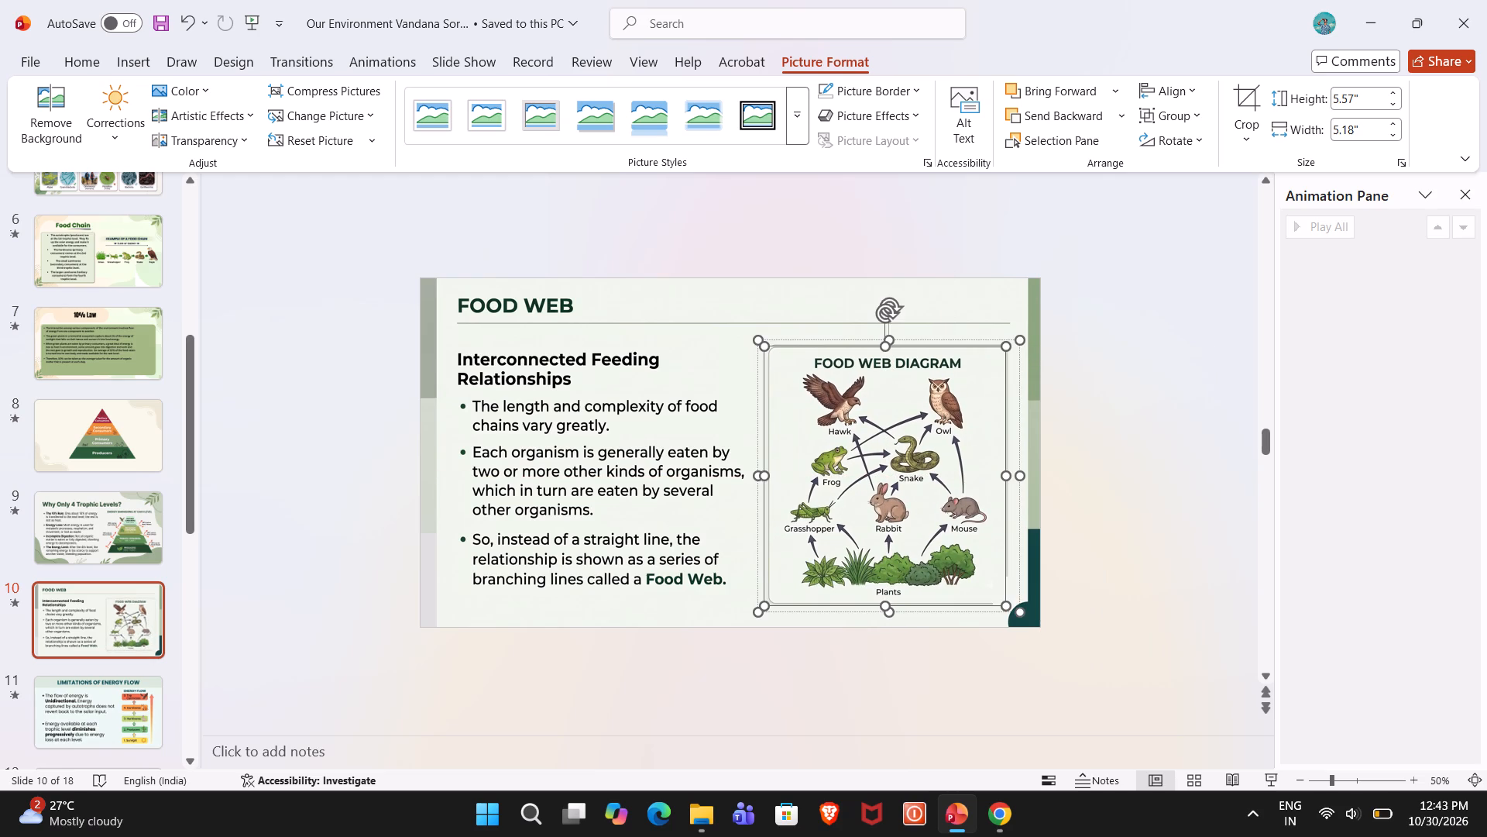
Copy the cropped Food Web diagram from slide 10 onto slide 9 and send it behind the trophic levels picture.
key("ctrl+c")
left_click(125, 515)
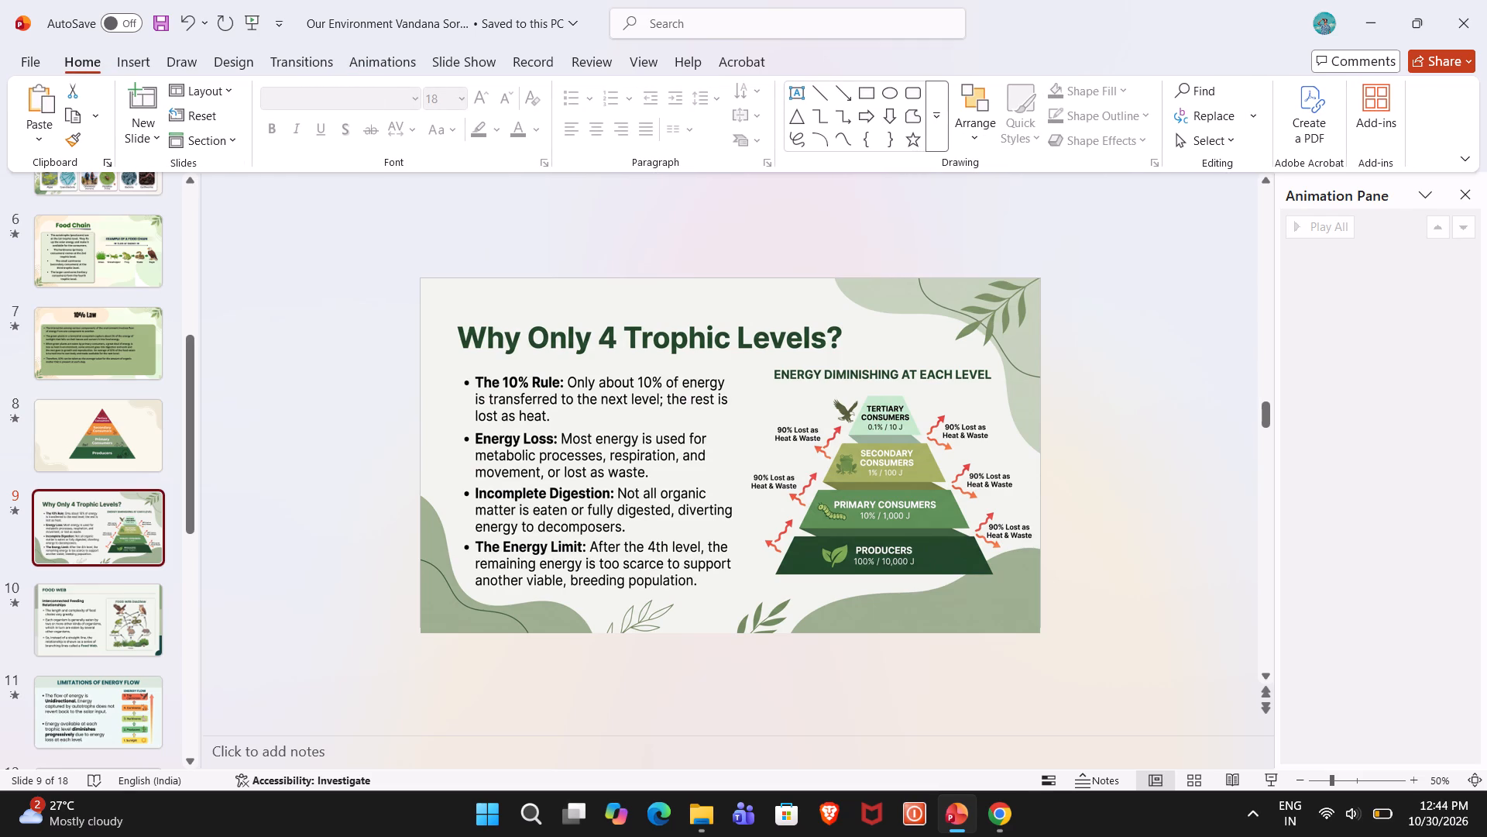
key("ctrl+v")
right_click(878, 456)
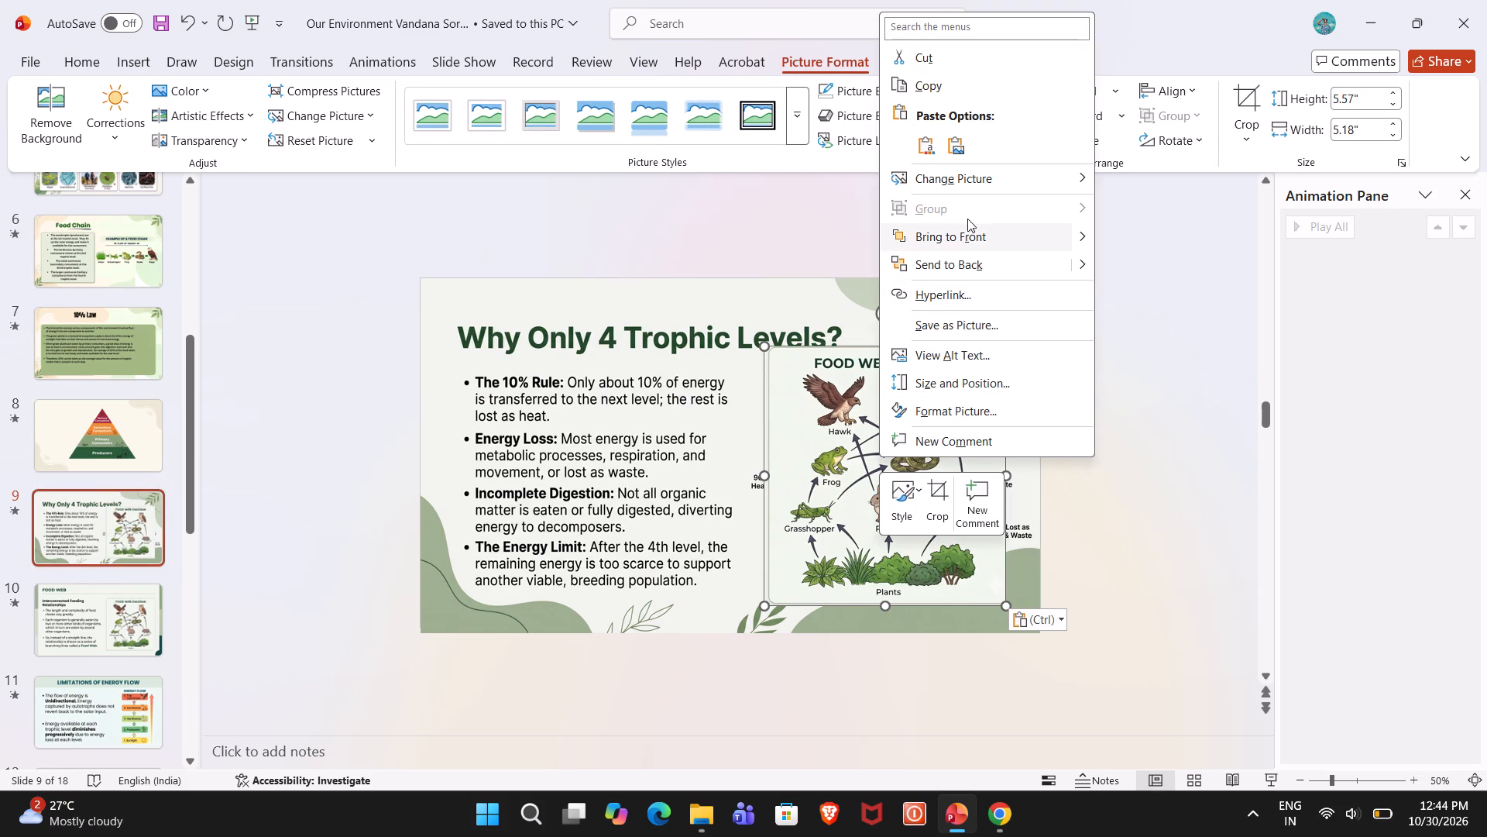
left_click(978, 266)
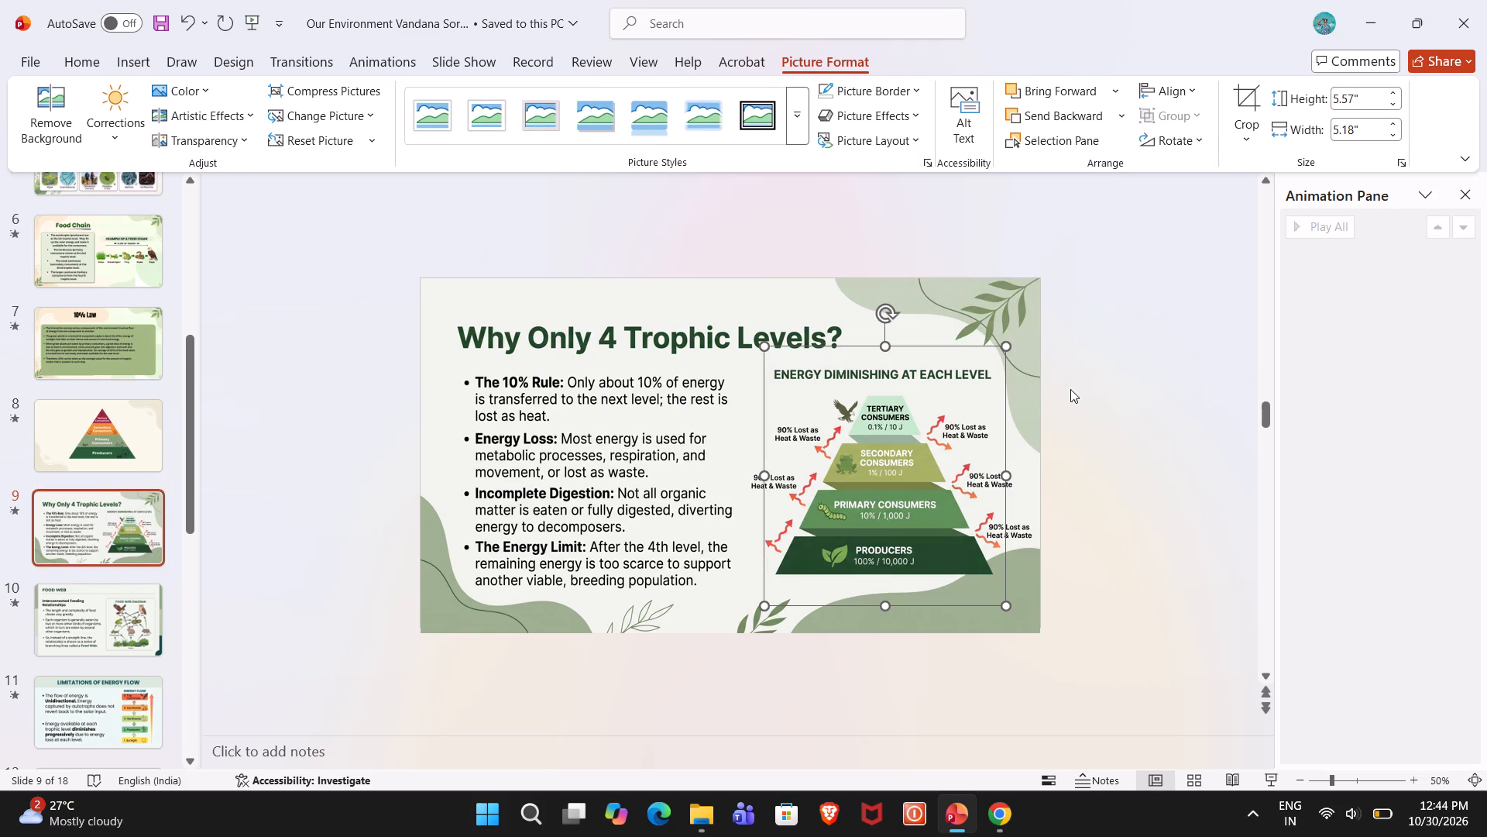
left_click(1105, 412)
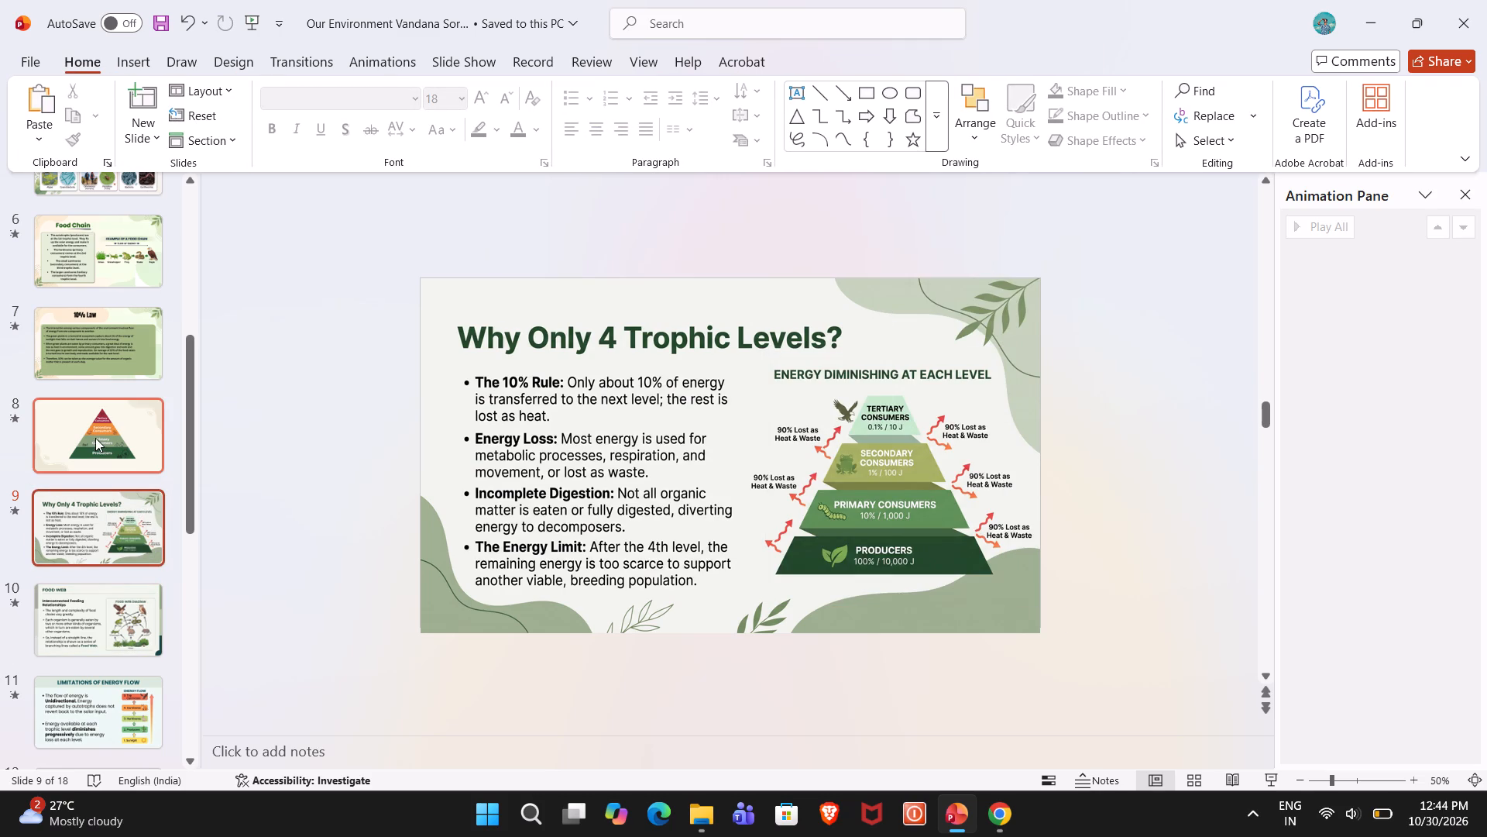
Run the slide show from the pyramid on slide 8 through slide 10 to check the transitions around slide 9.
left_click(101, 446)
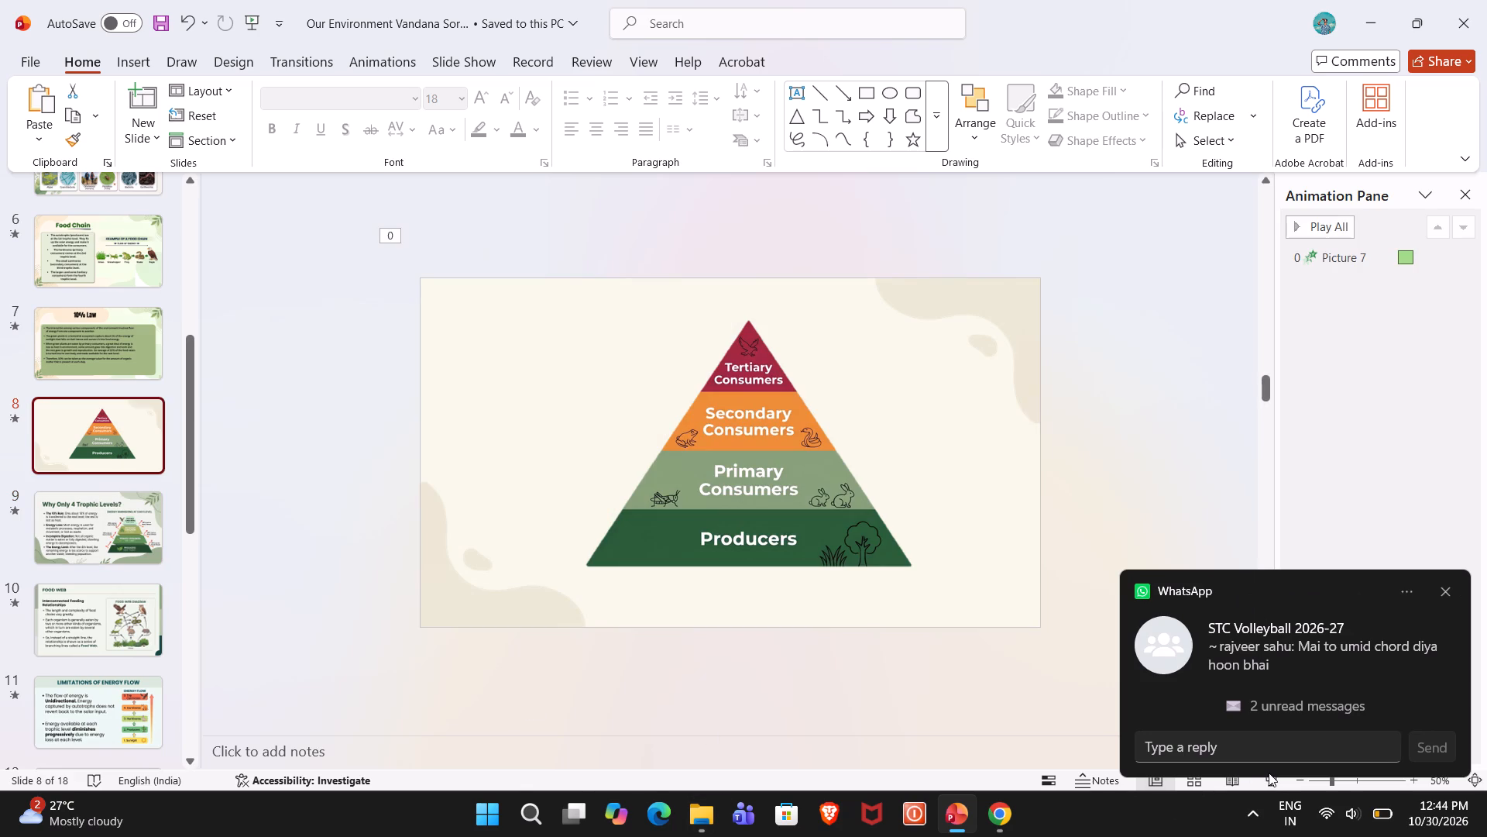
left_click(1445, 593)
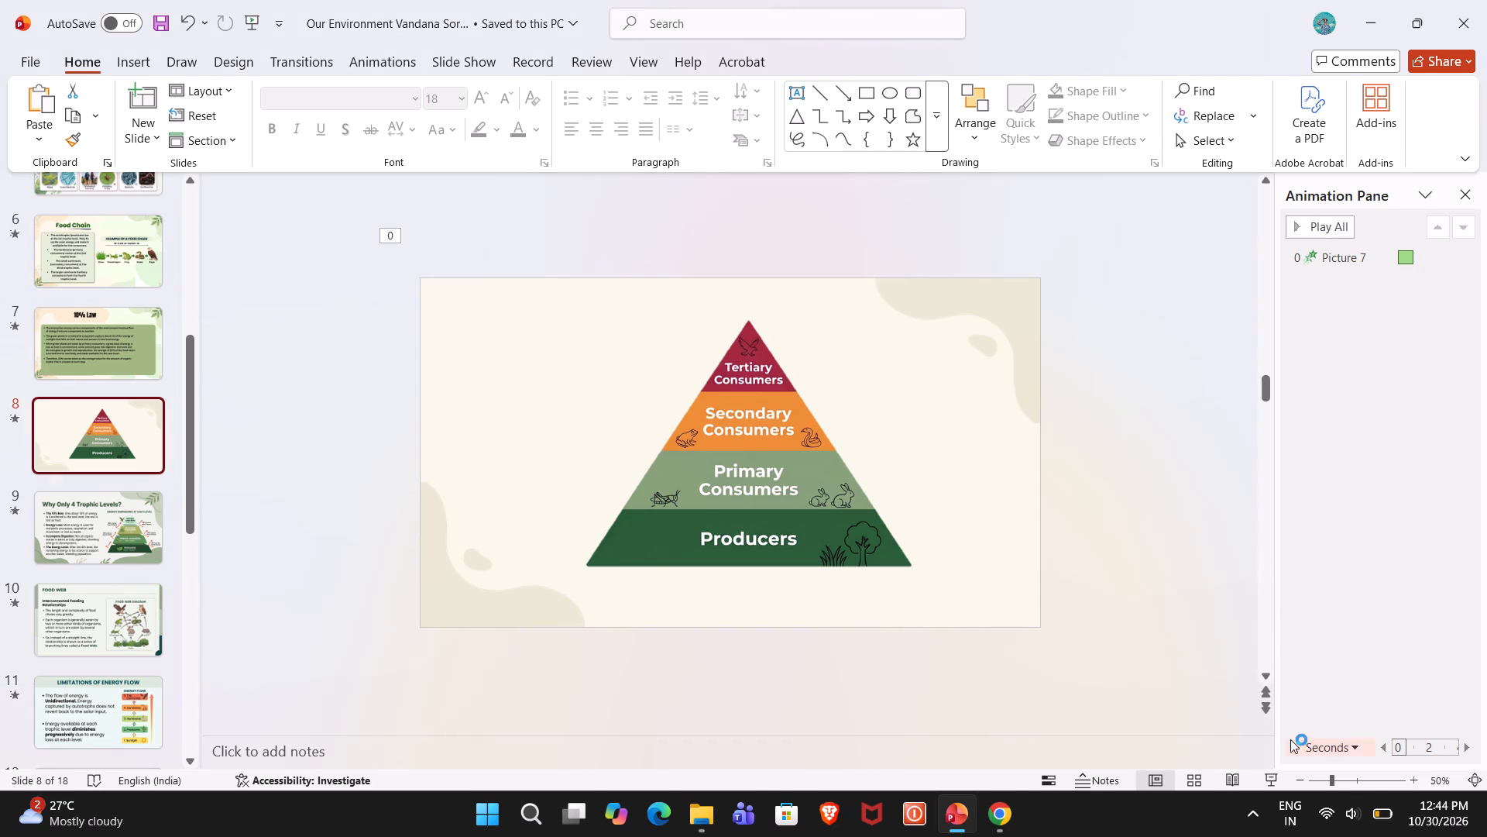
left_click(1269, 780)
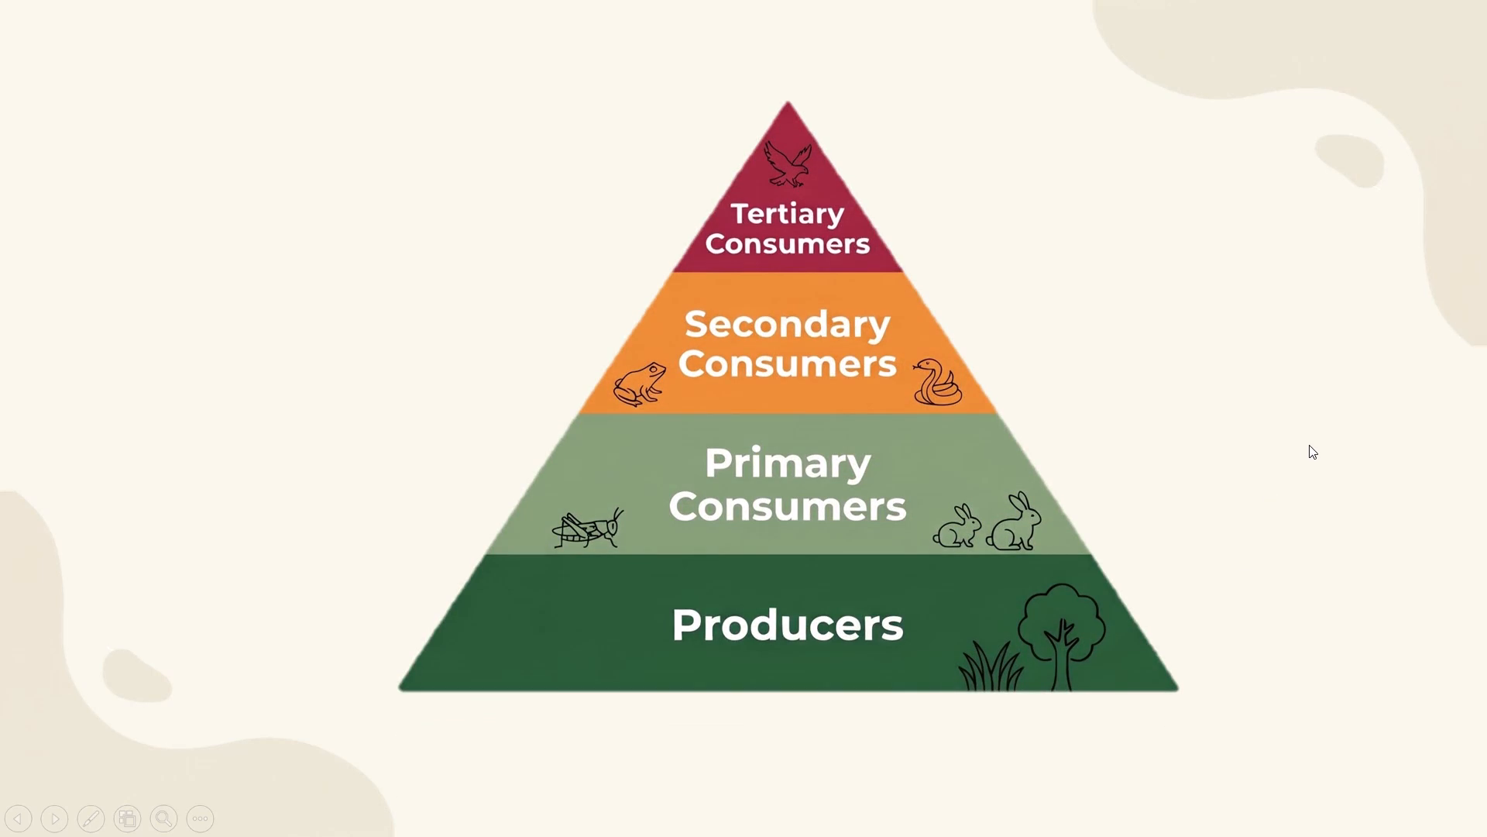
key("Right")
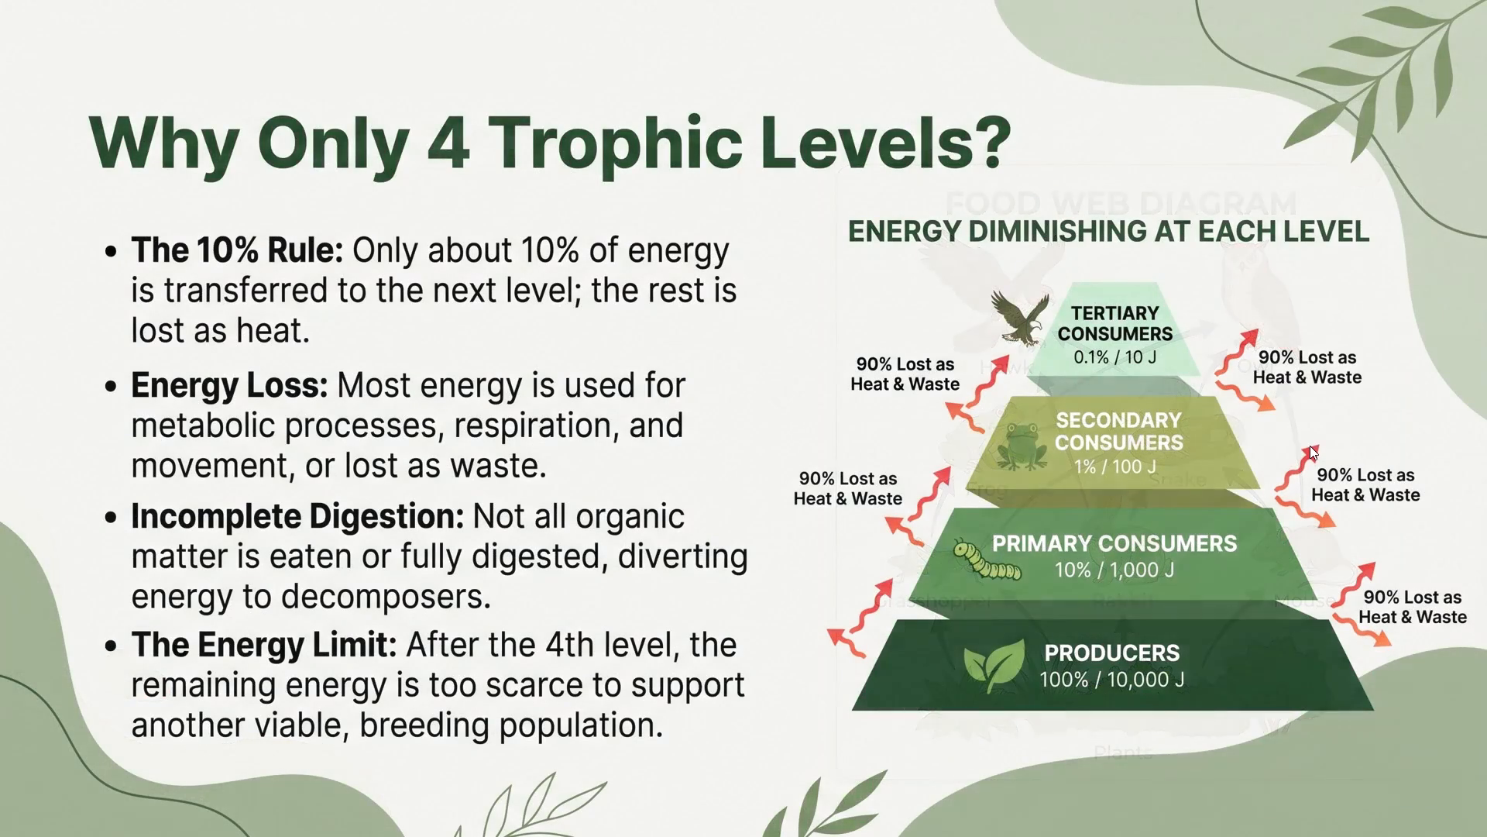
key("Left")
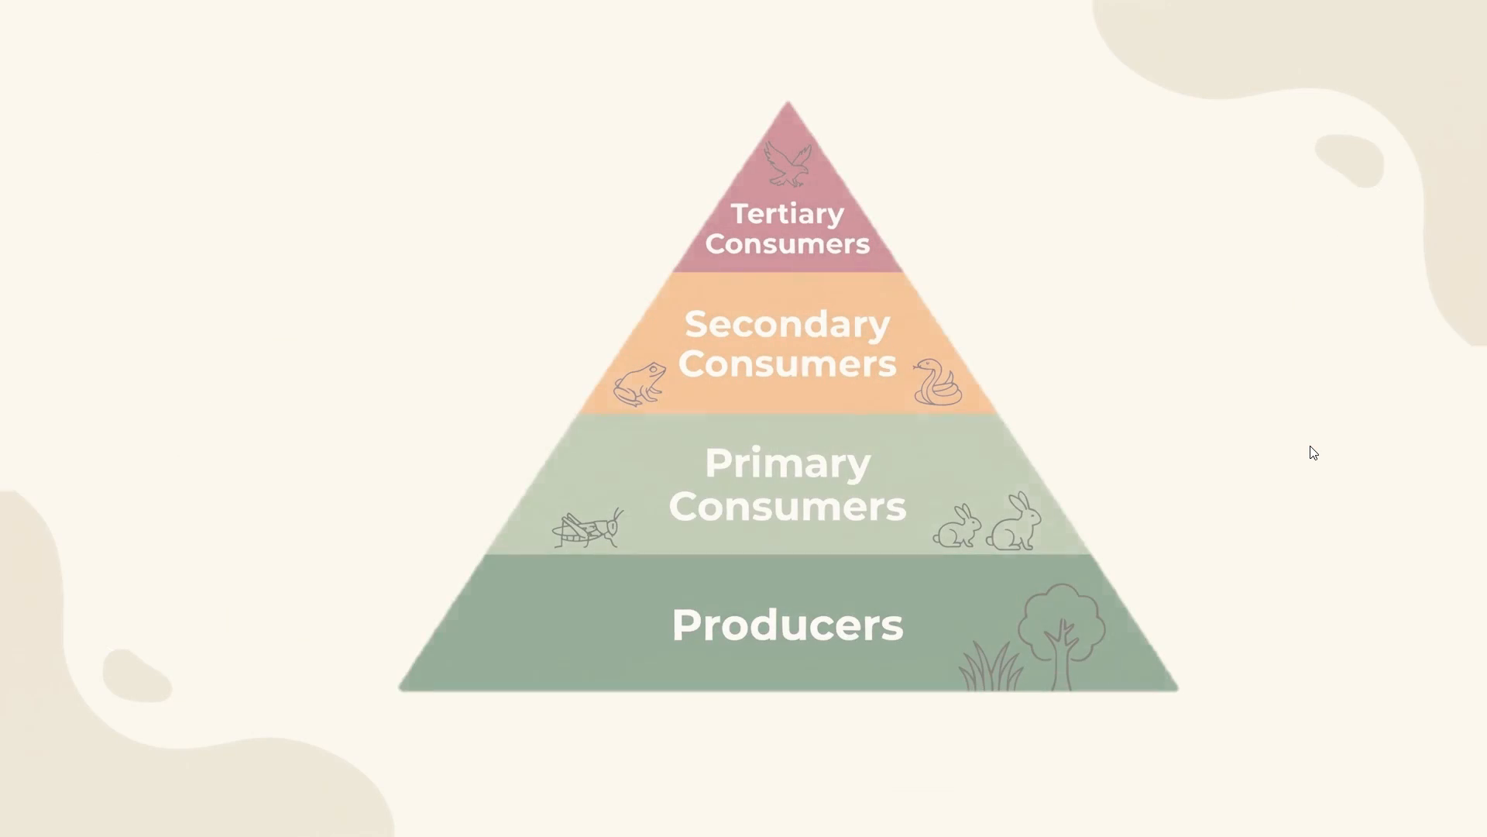
key("Right")
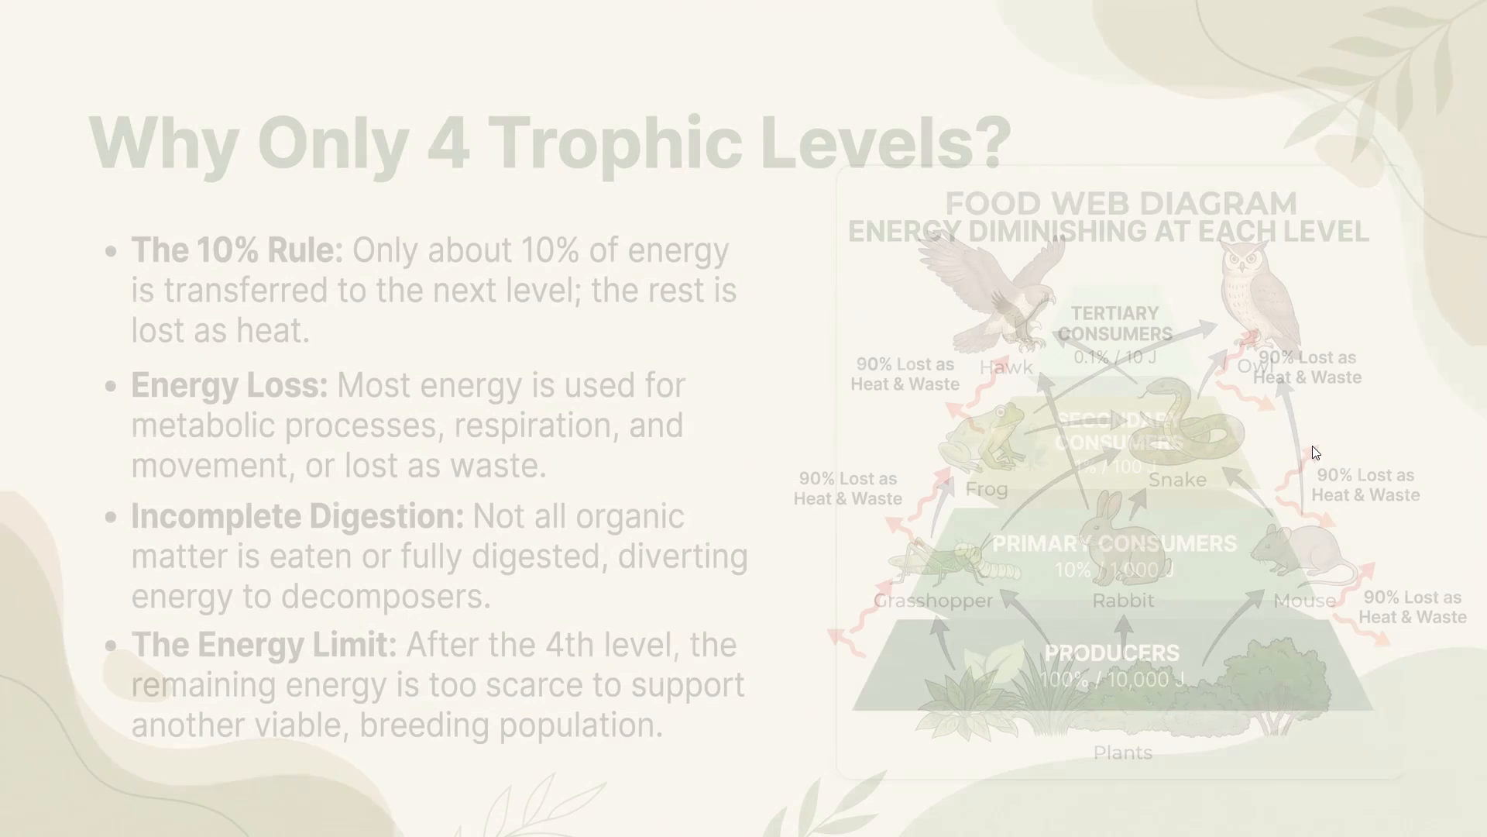
key("Right")
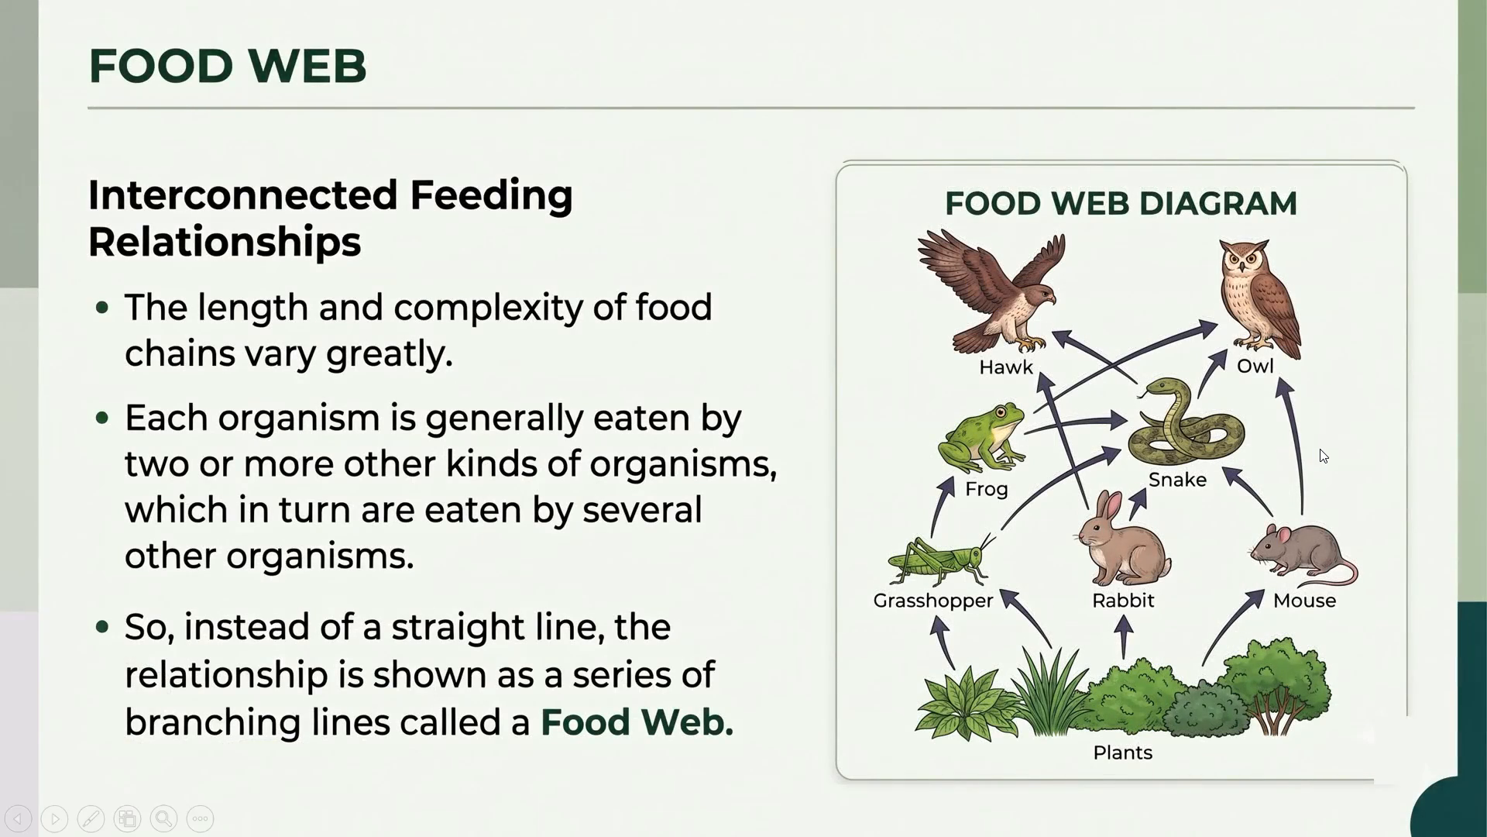
key("Escape")
Return to slide 9, "Why Only 4 Trophic Levels?", in the editing view.
left_click(99, 516)
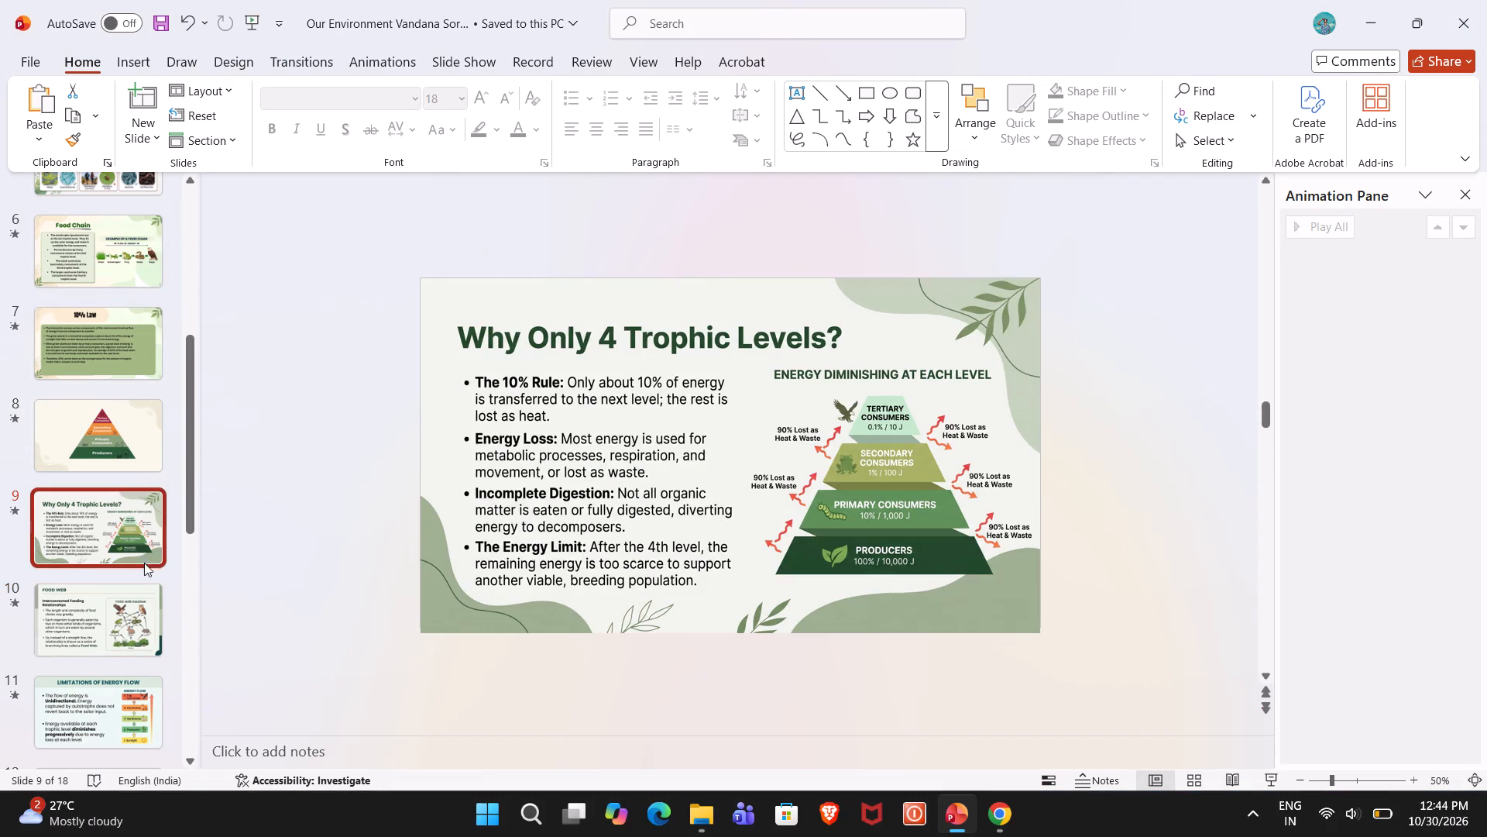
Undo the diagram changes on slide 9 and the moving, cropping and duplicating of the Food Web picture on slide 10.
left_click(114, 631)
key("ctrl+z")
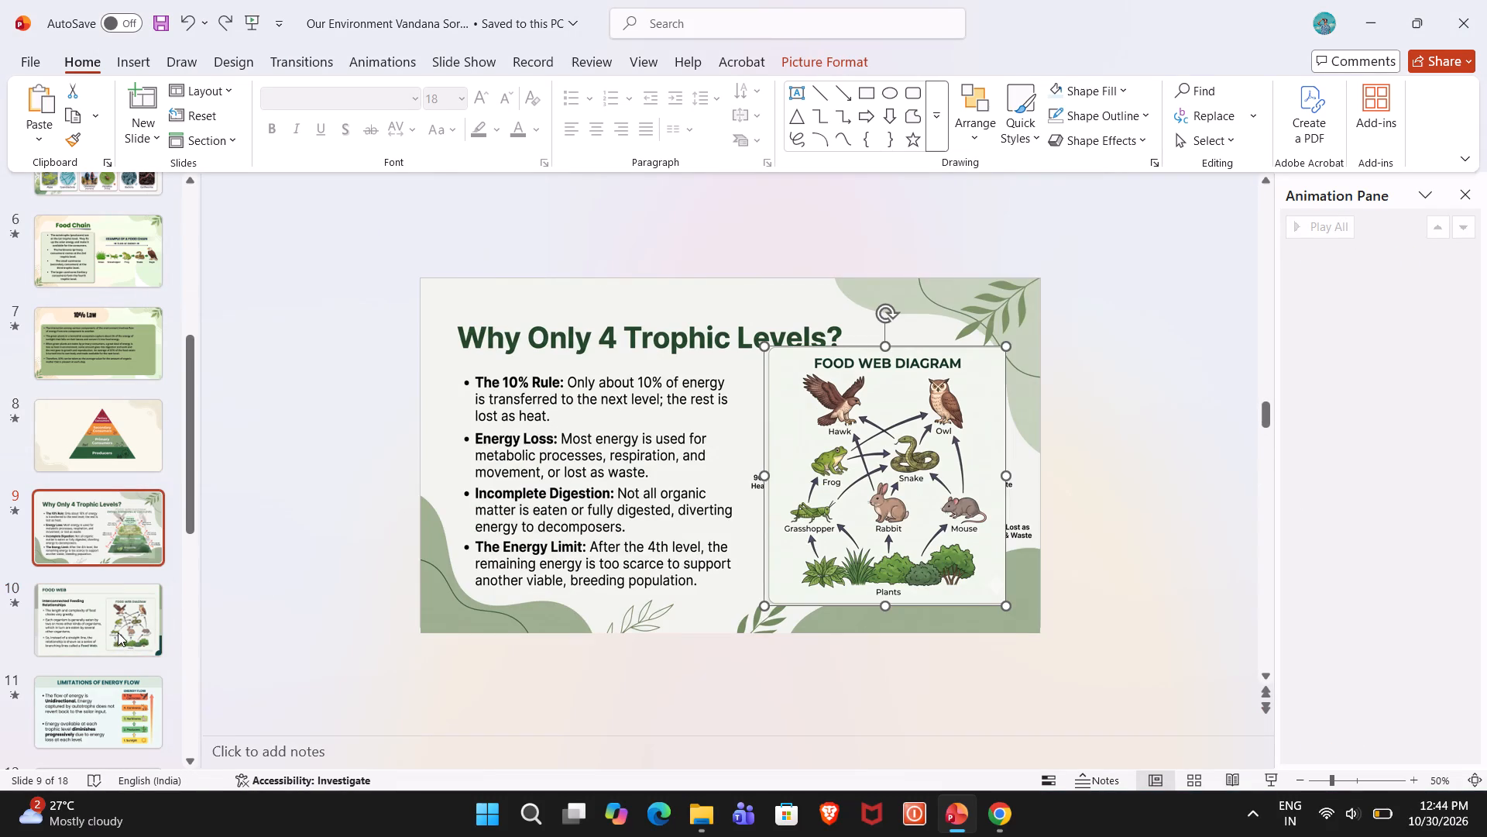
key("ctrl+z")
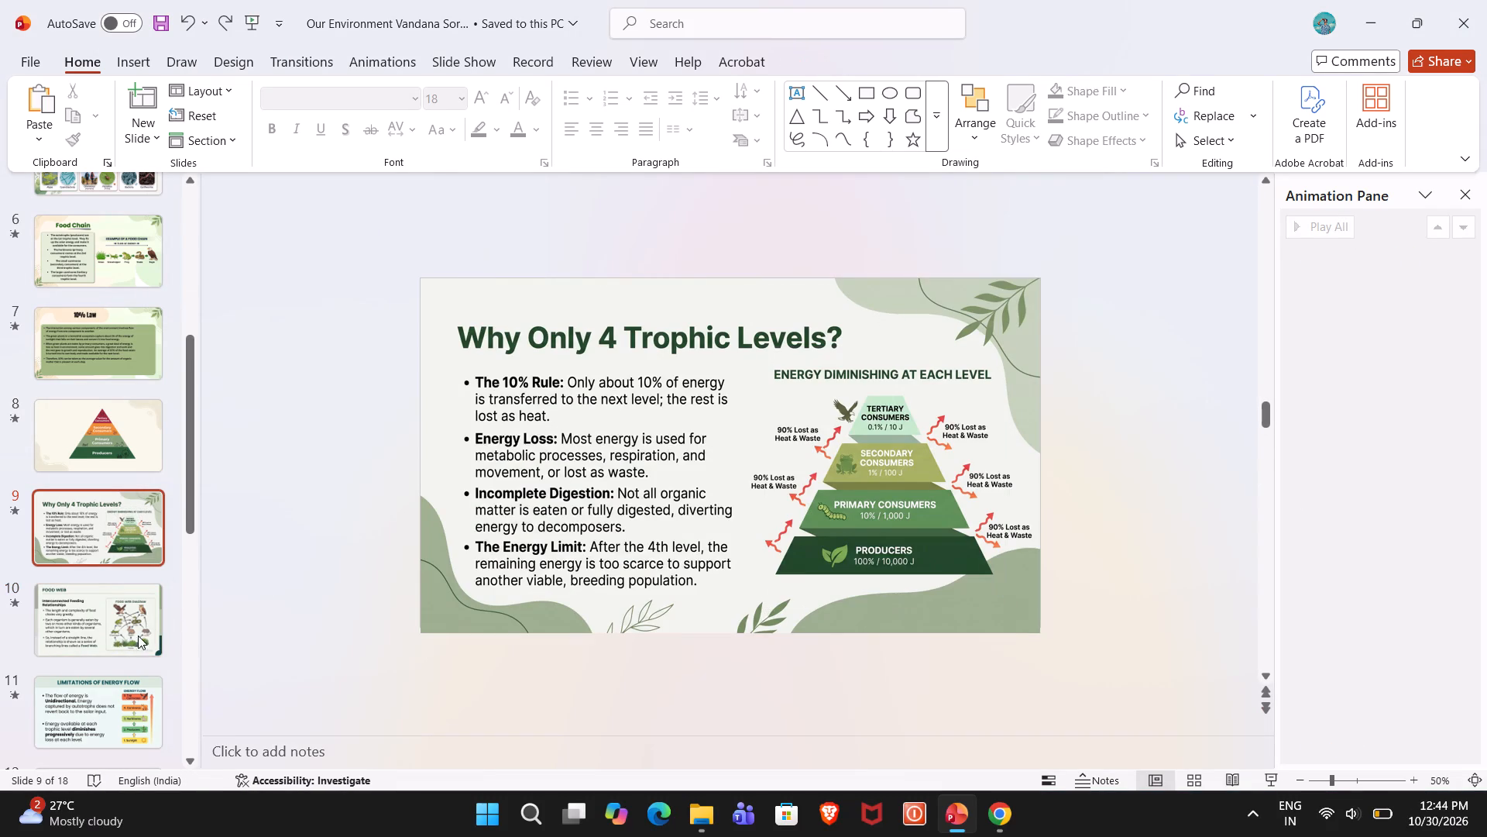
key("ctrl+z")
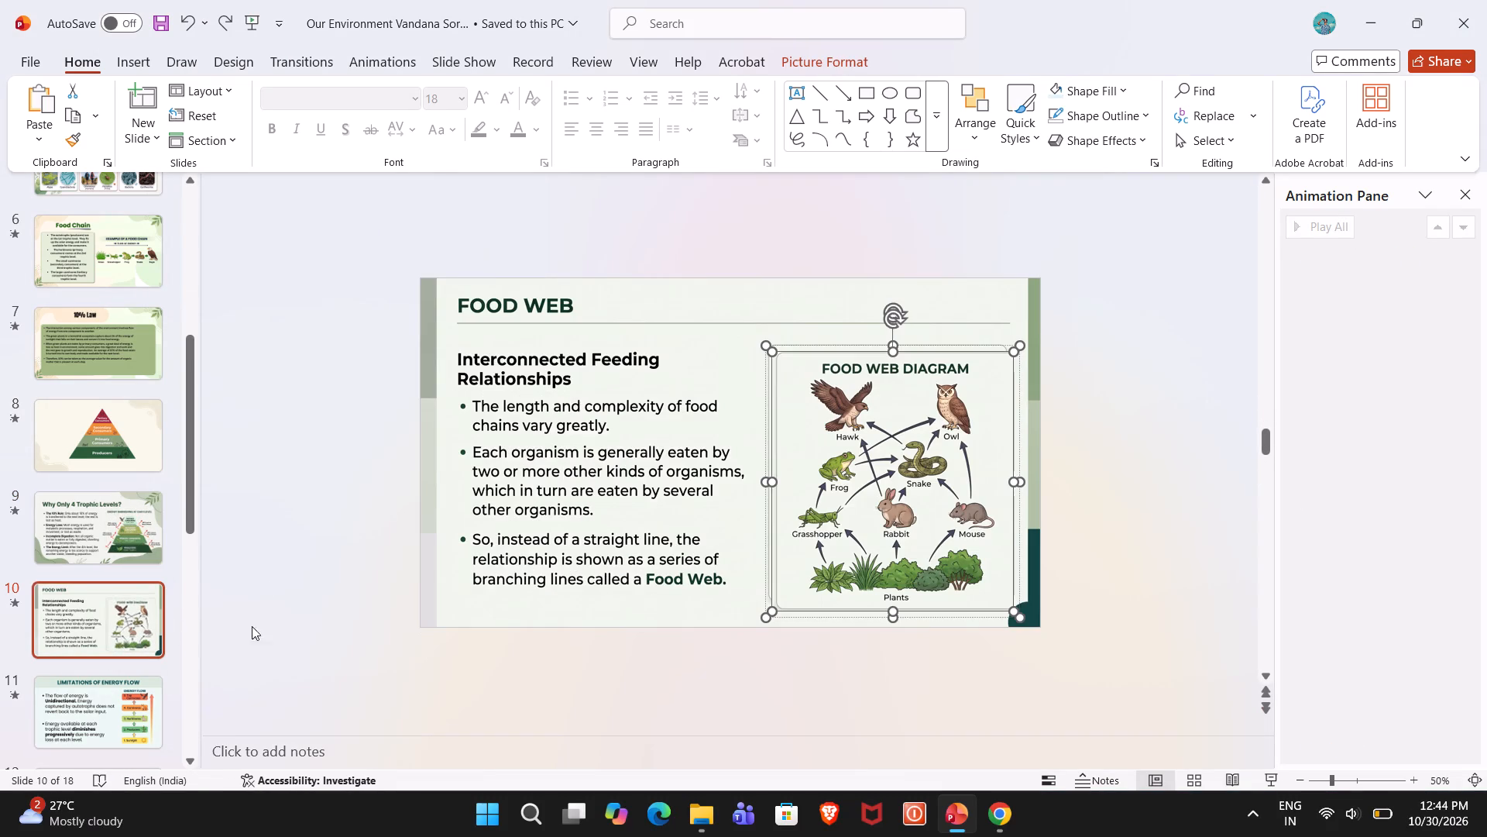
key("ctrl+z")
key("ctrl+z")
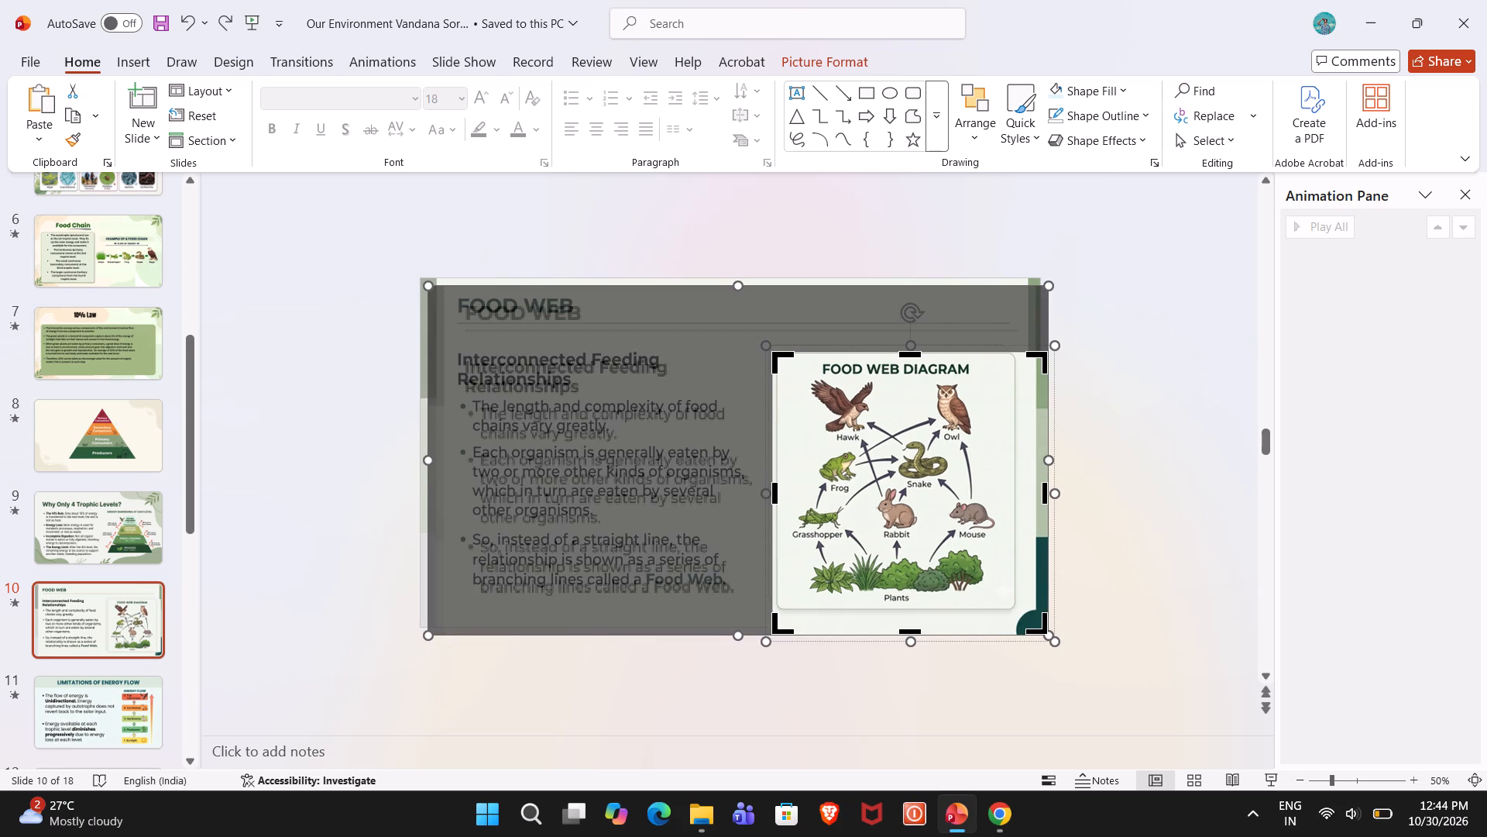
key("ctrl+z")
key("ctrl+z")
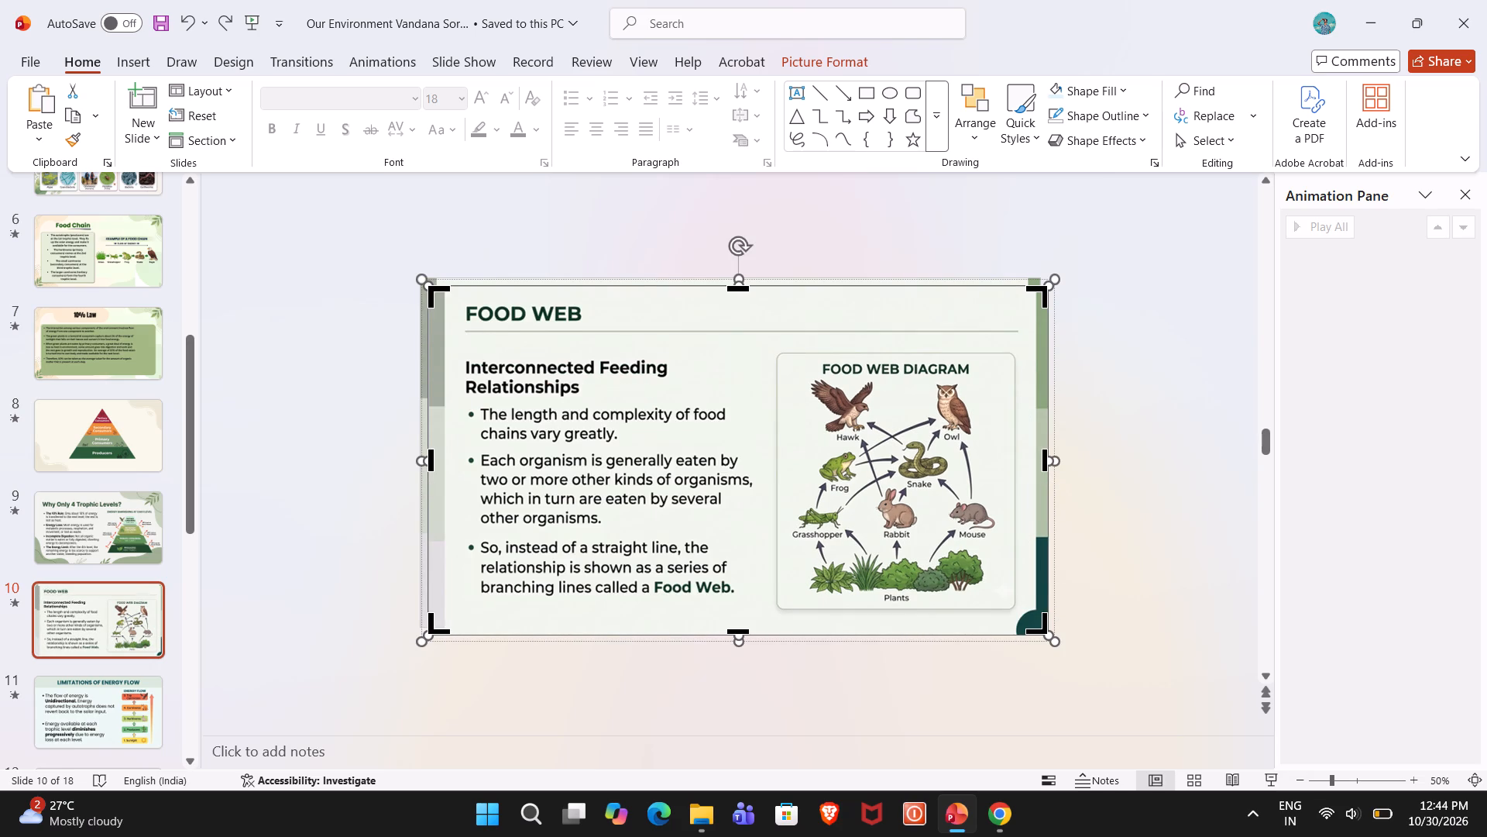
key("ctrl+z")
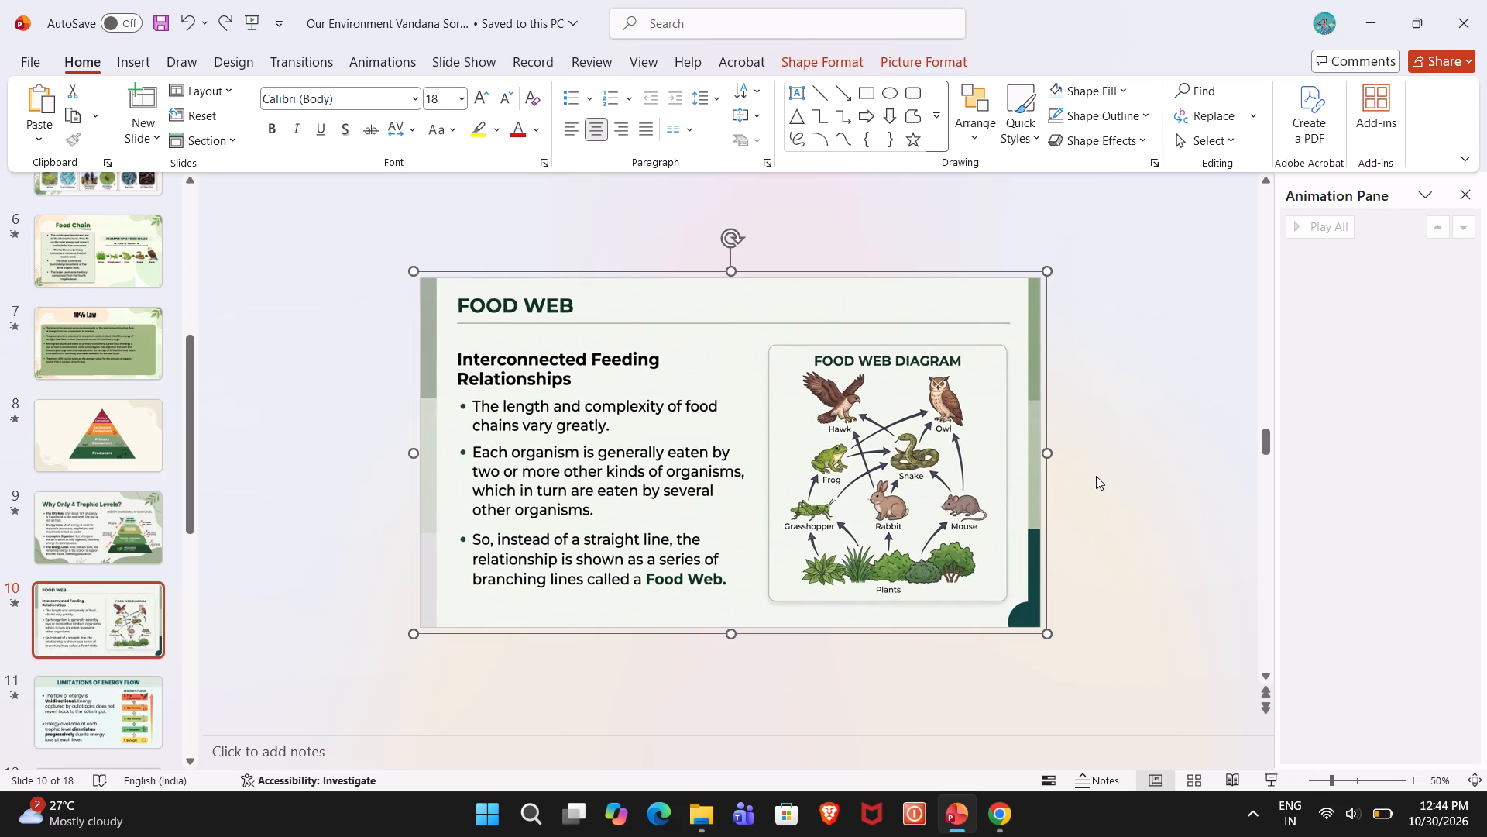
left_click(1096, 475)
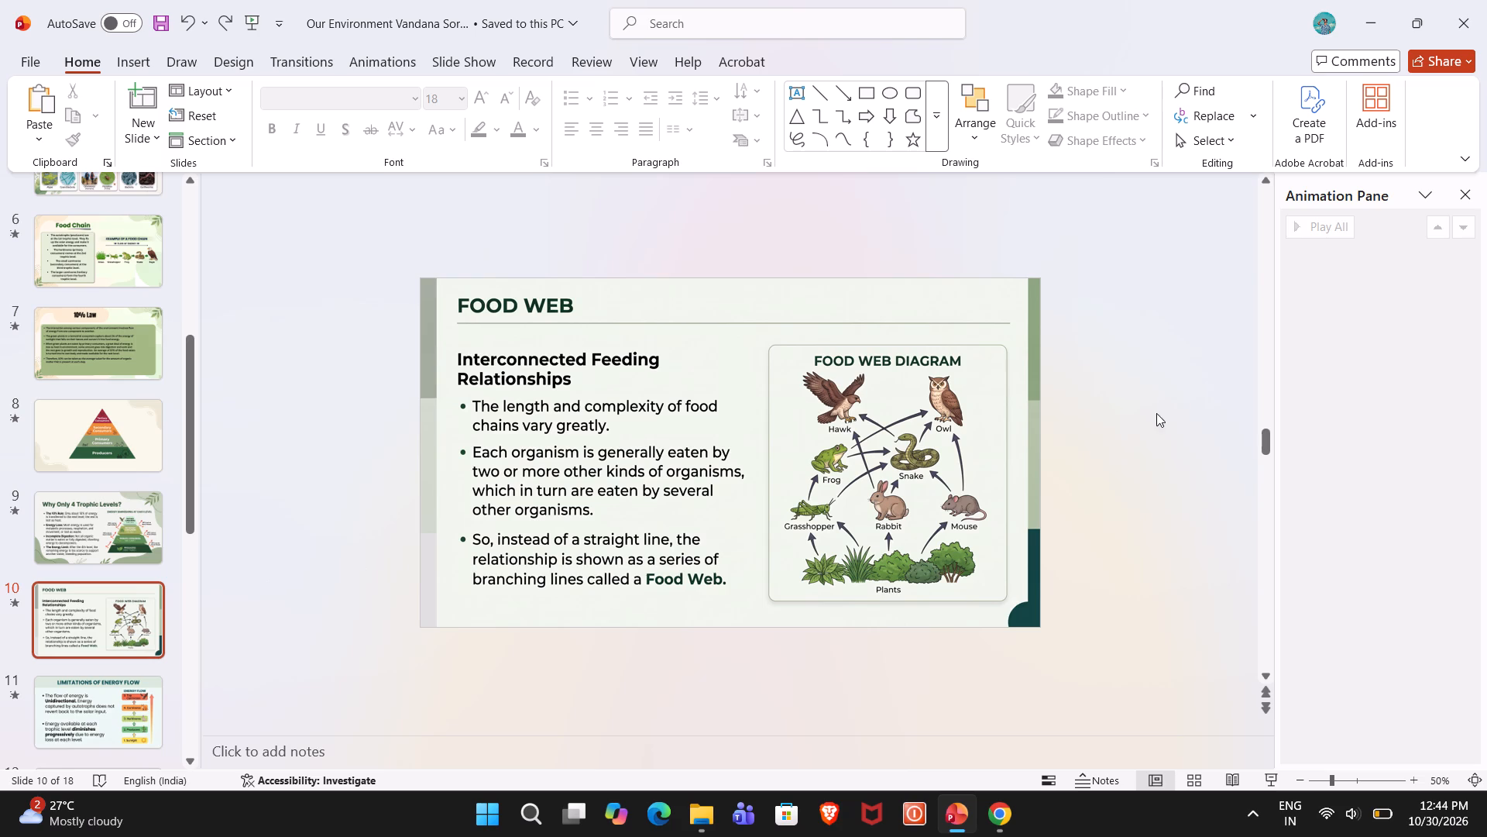
Look through the slides down to the closing Thank You slide and back up to the beginning of the presentation.
scroll(1180, 396, "down", 11)
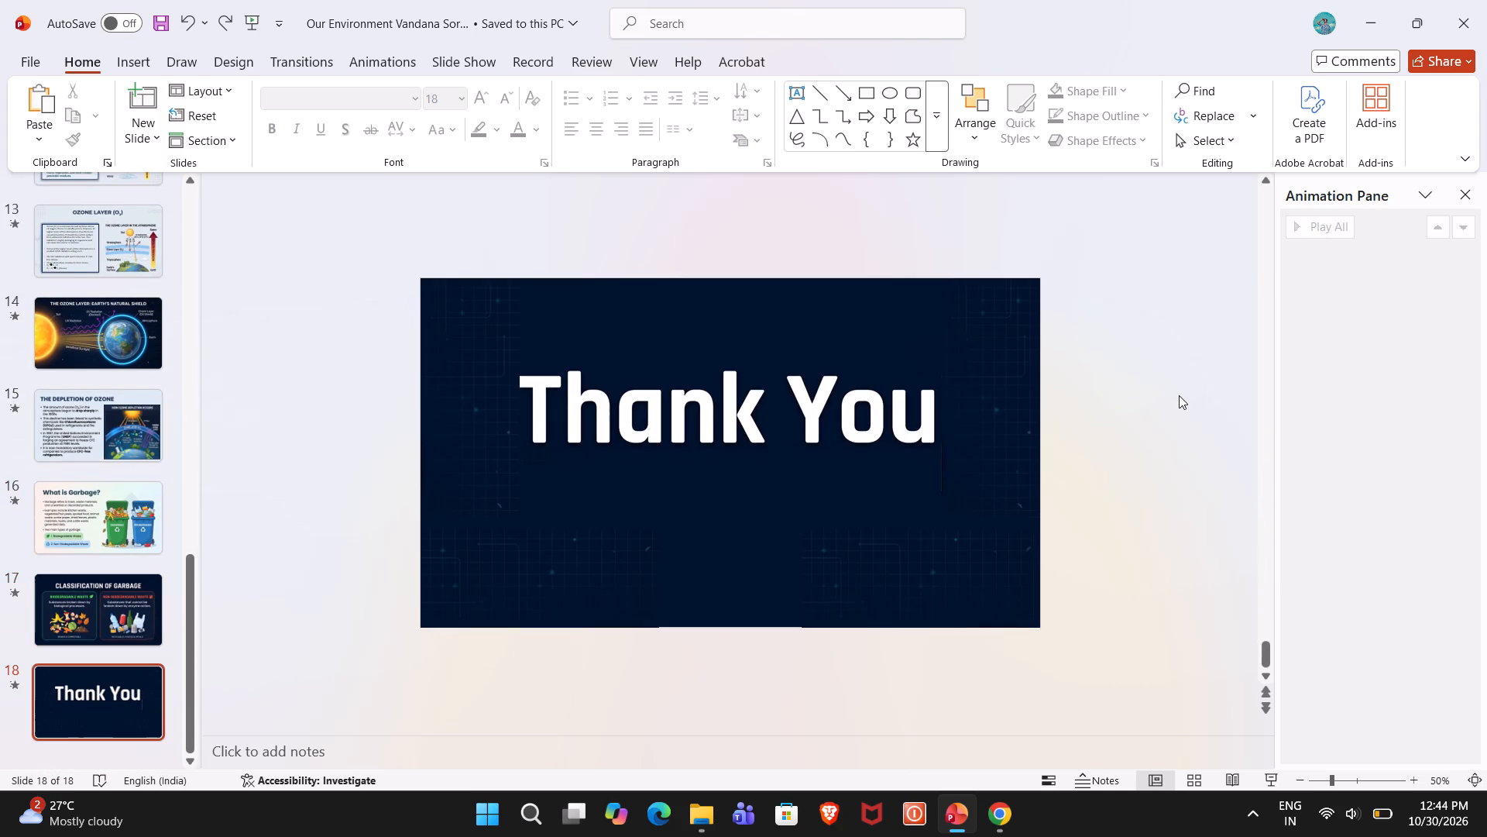
scroll(1179, 395, "down", 1)
scroll(1178, 395, "up", 4)
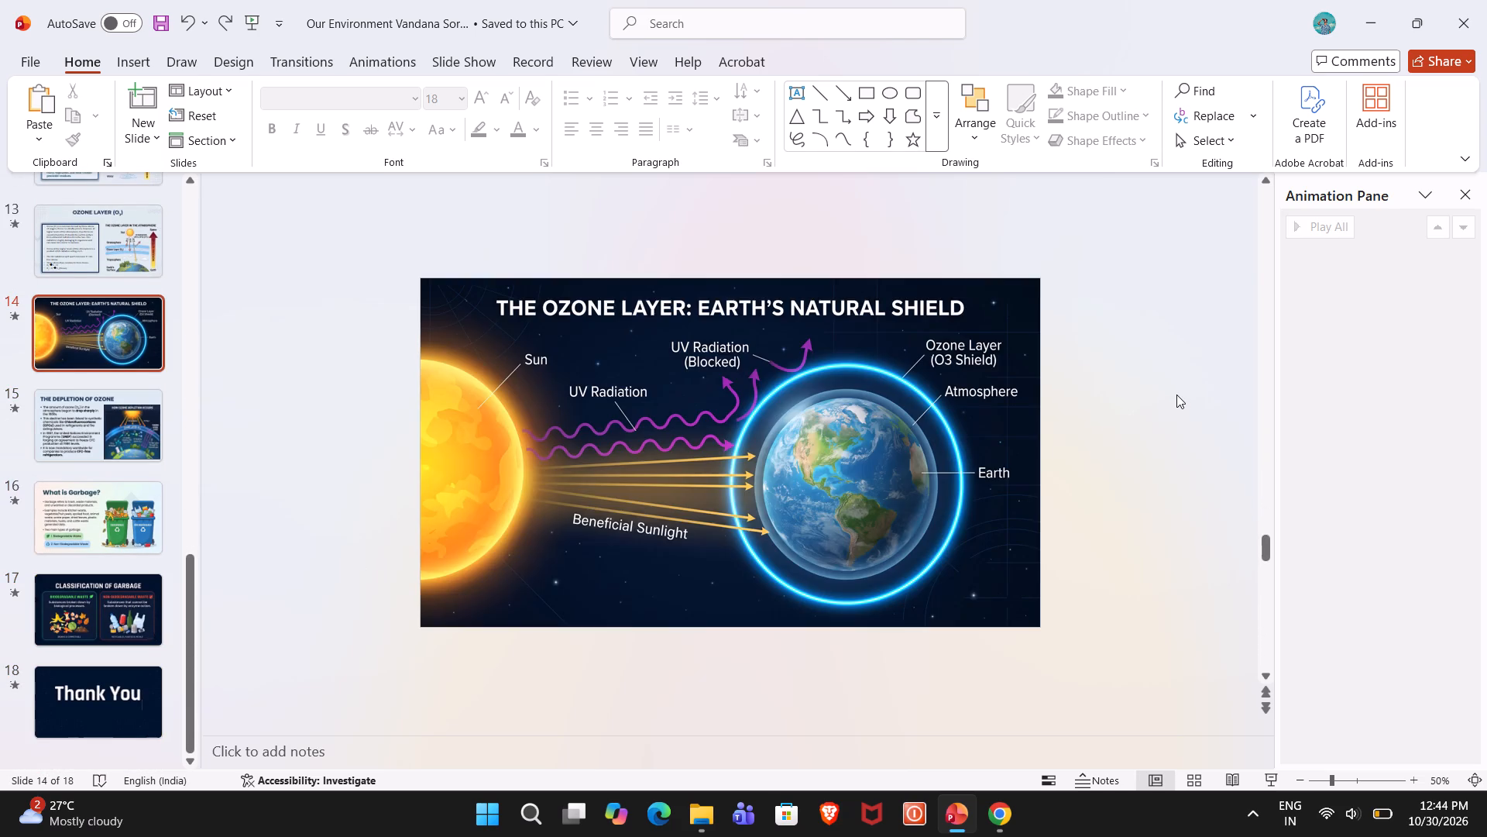
scroll(1176, 394, "up", 18)
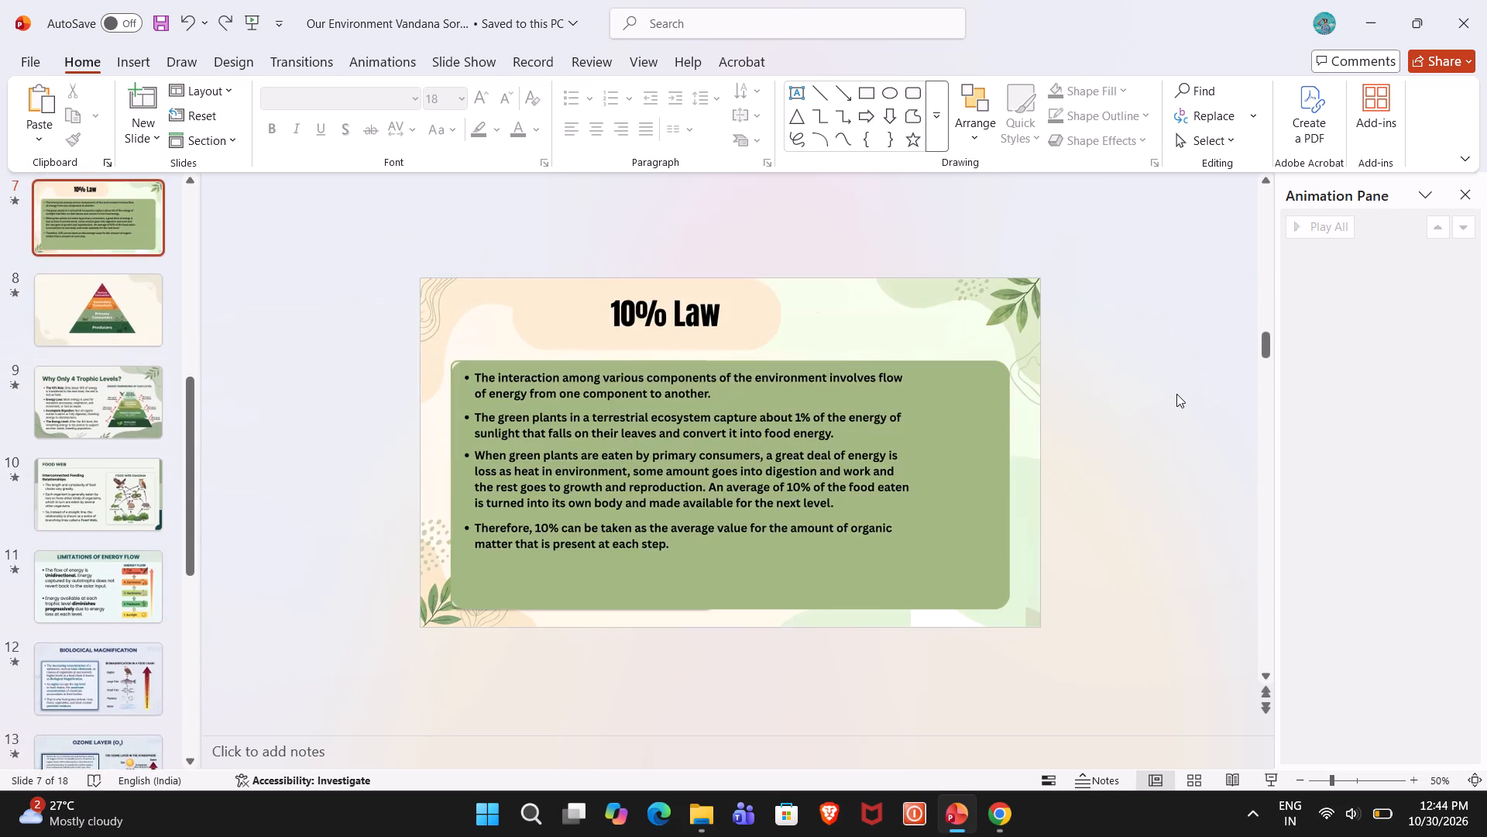
scroll(1176, 394, "up", 19)
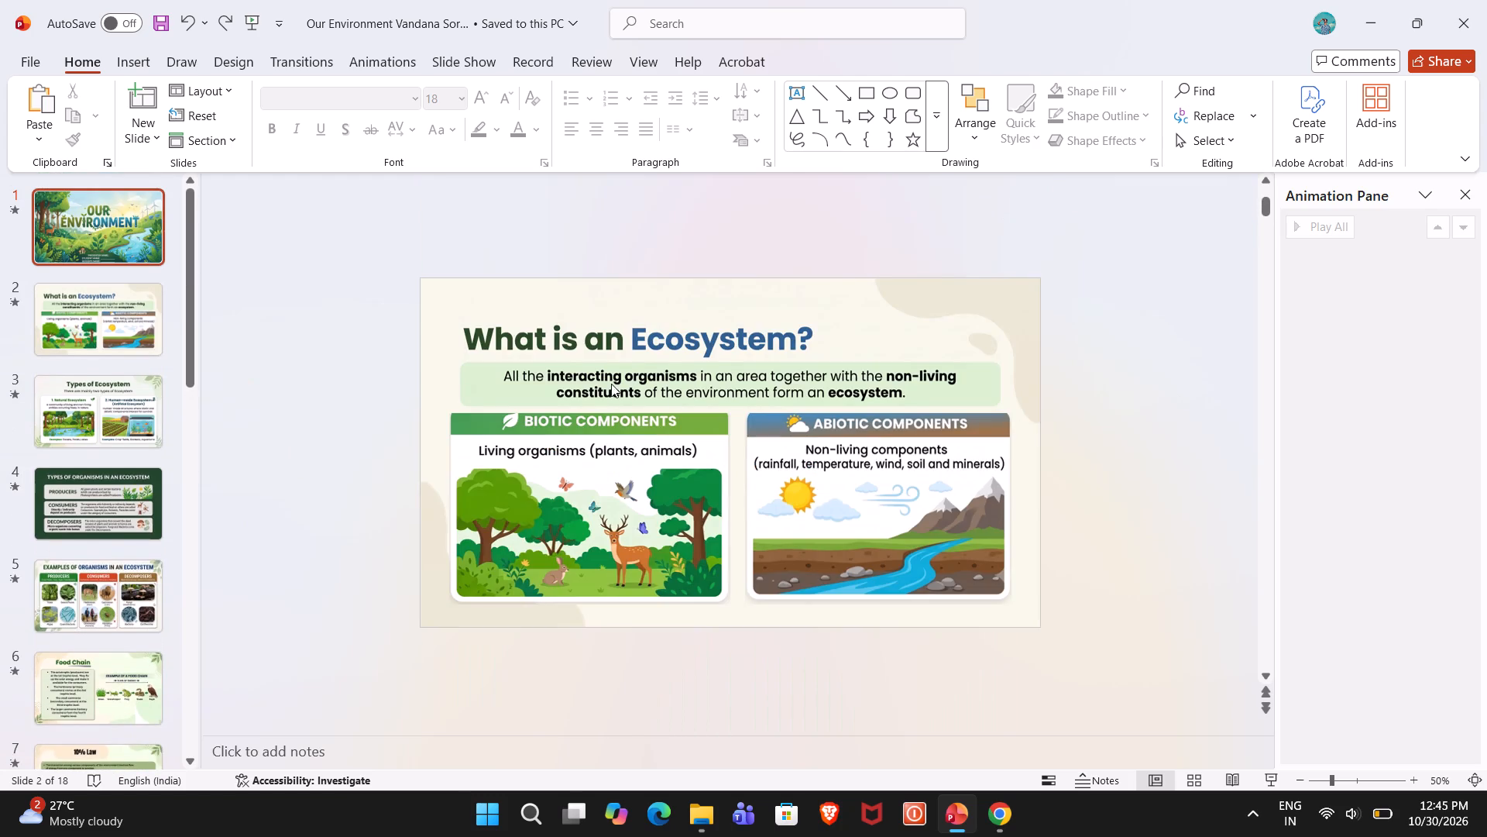
Run the slide show from slide 1, the Our Environment title slide, through slide 11, Limitations of Energy Flow, checking the transitions.
left_click(126, 239)
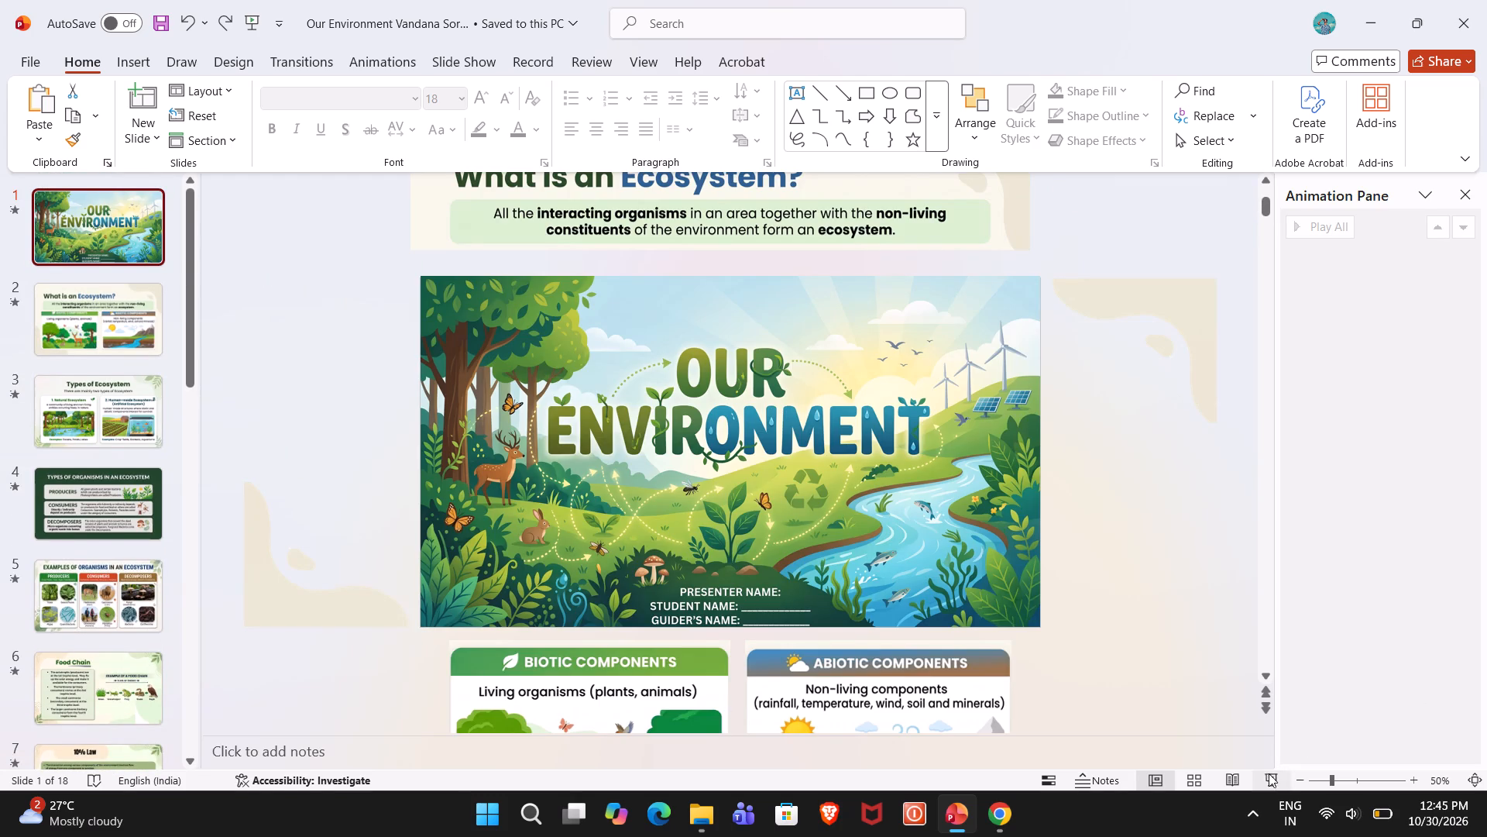
left_click(1269, 774)
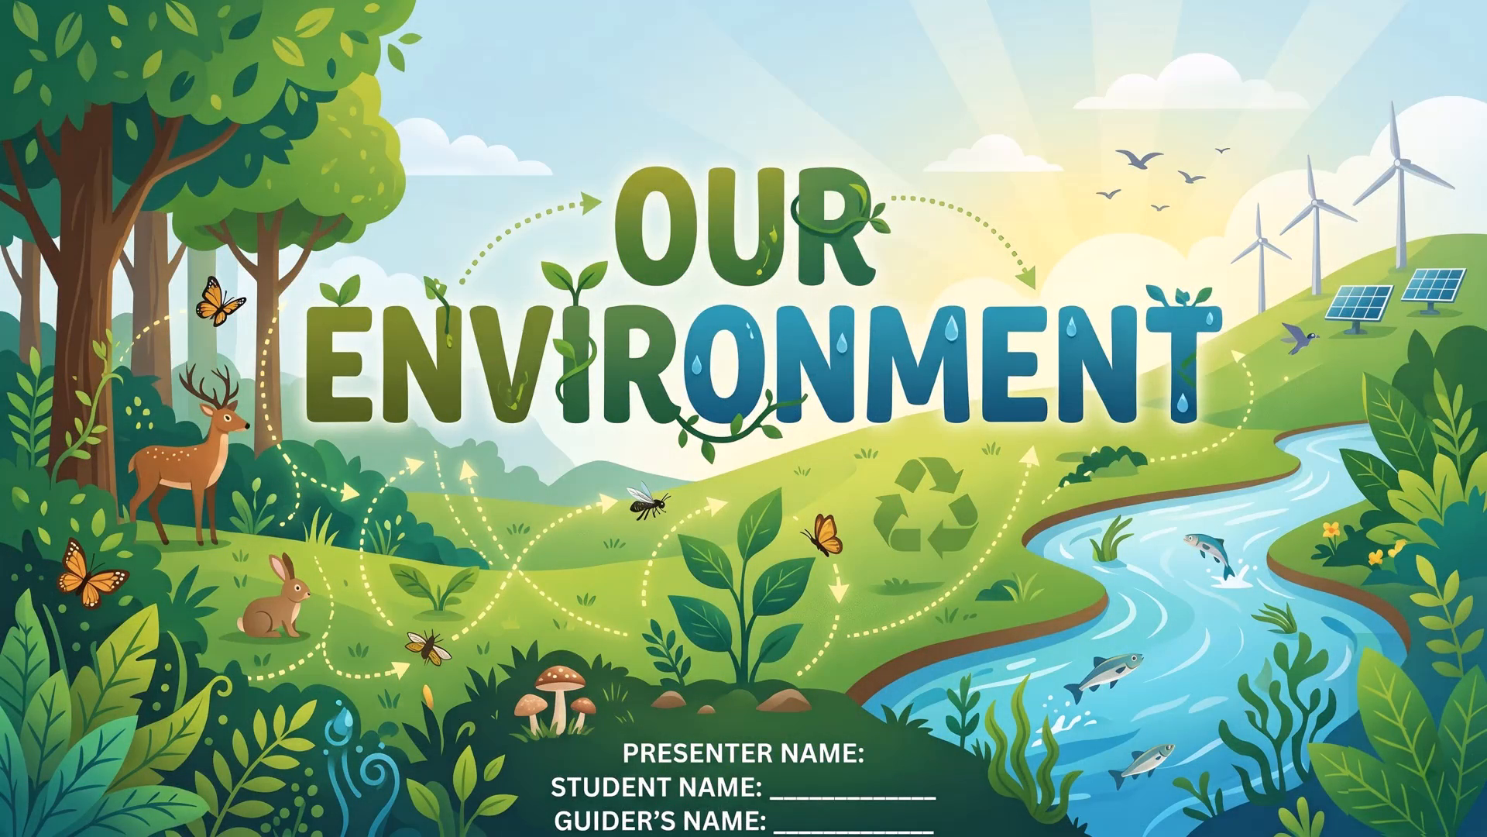
key("Right")
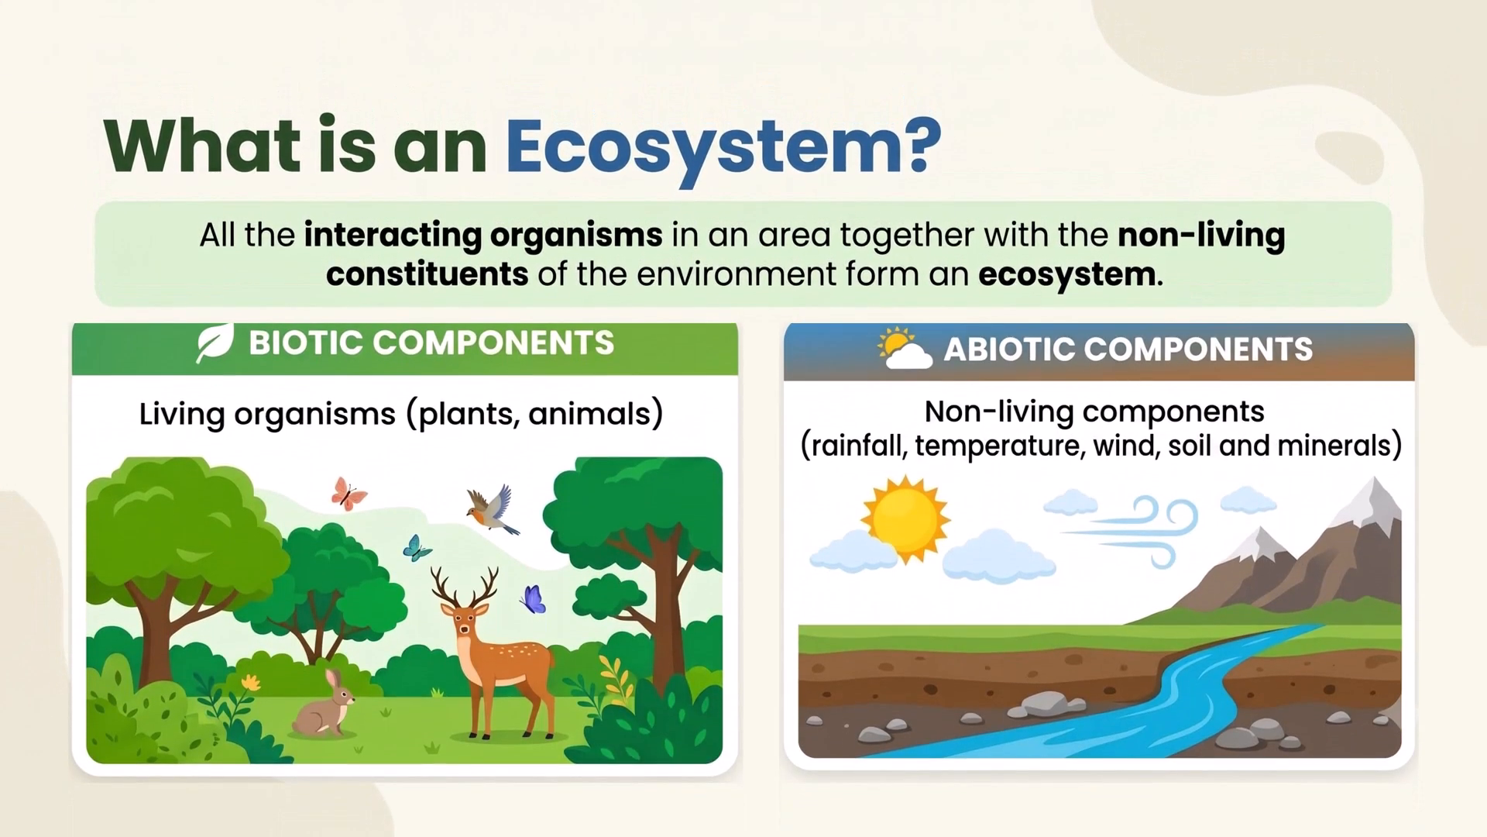
key("Right")
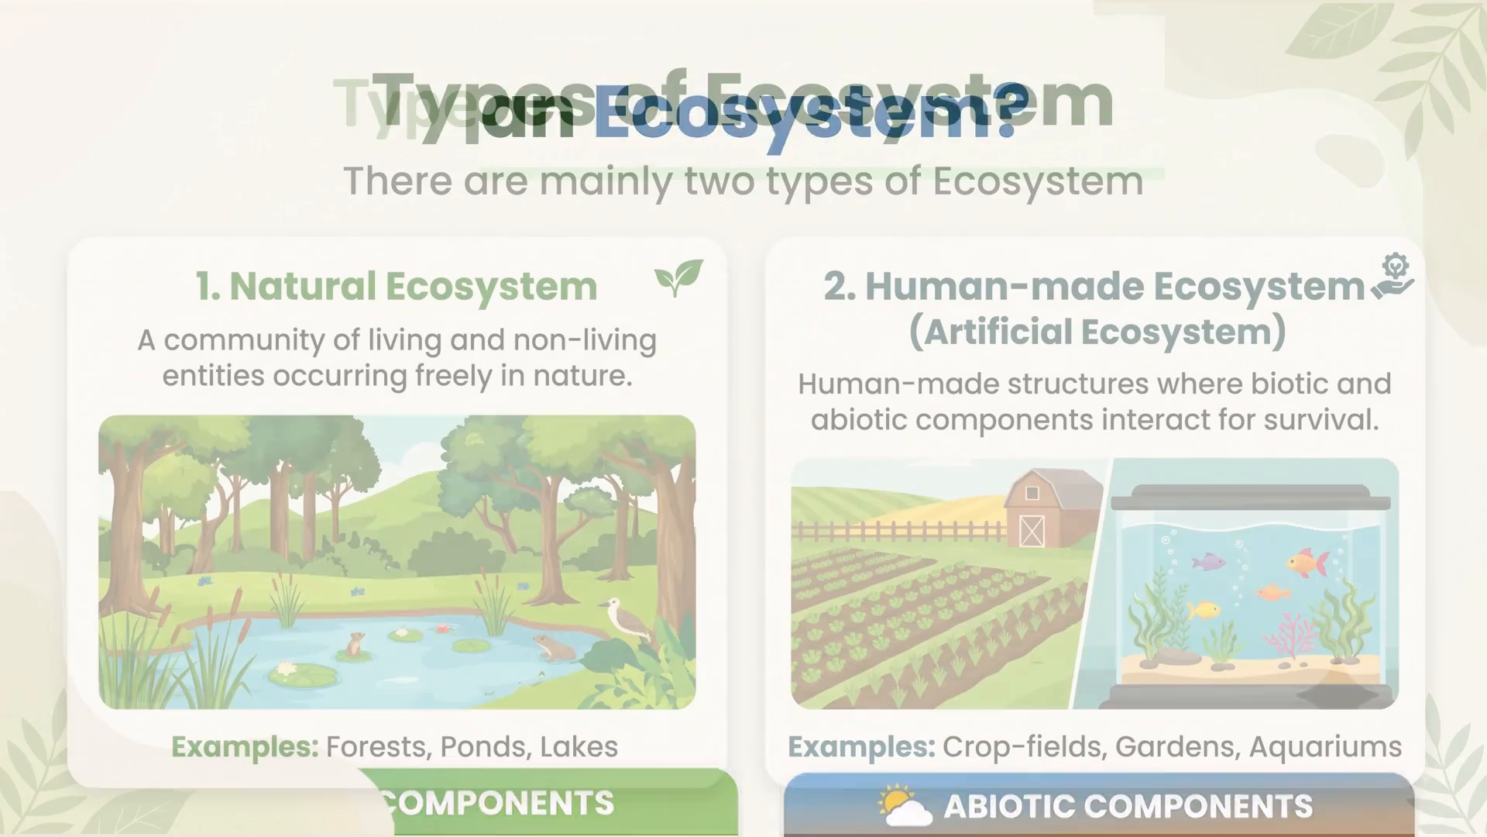
key("Right")
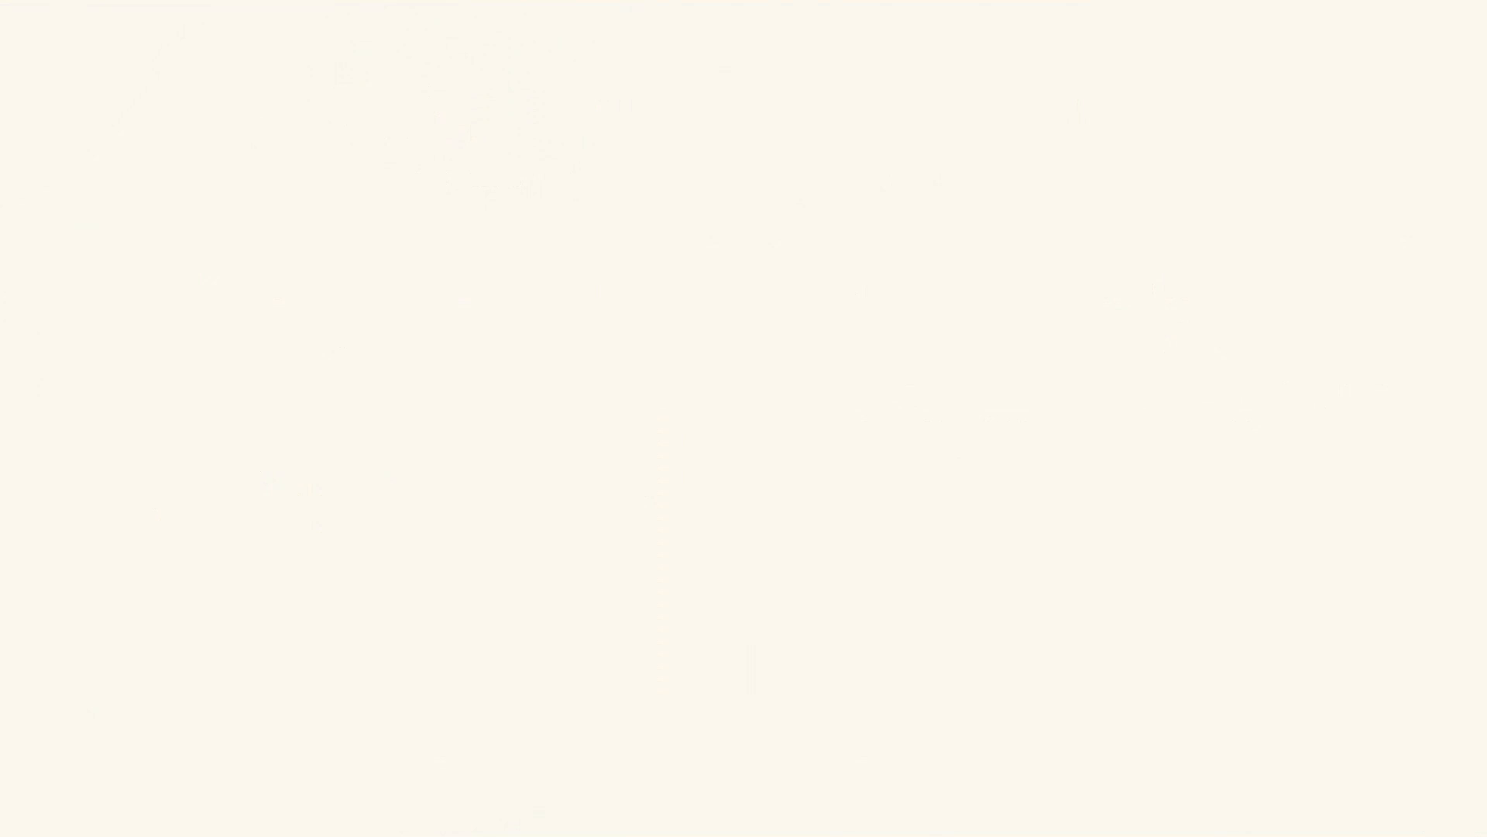
key("Right")
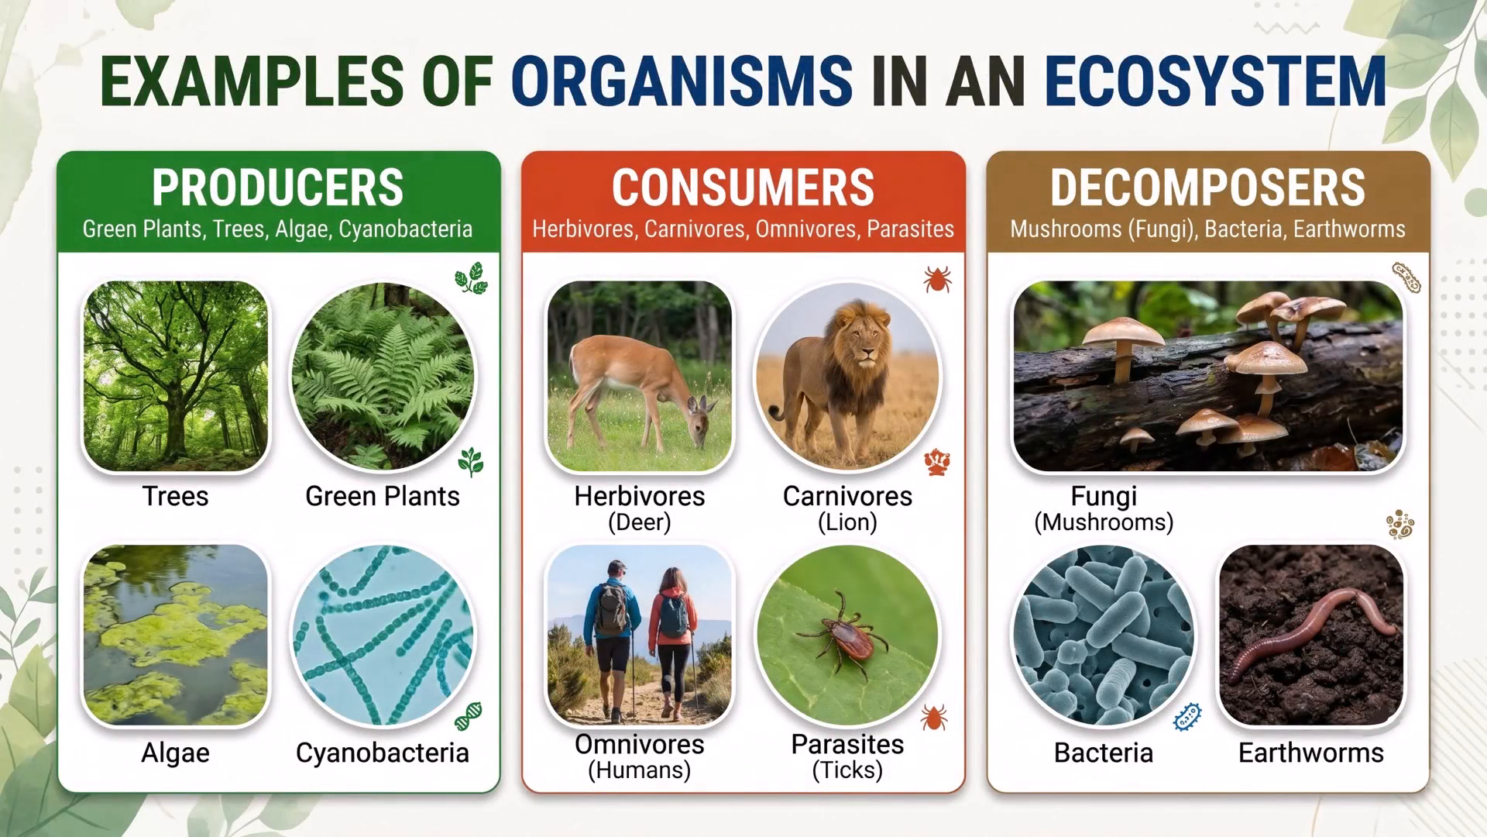
key("Right")
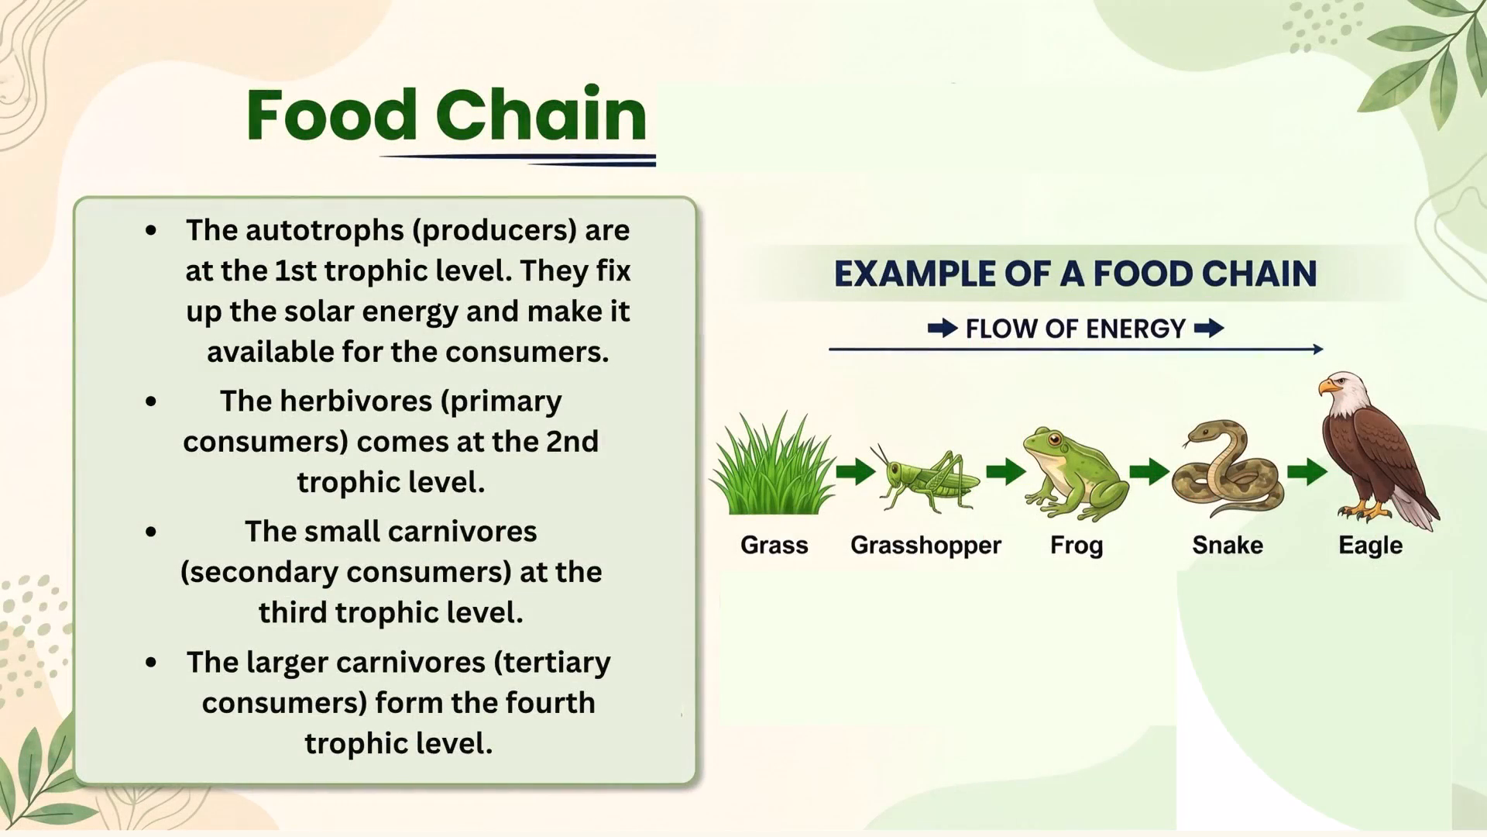
key("Right")
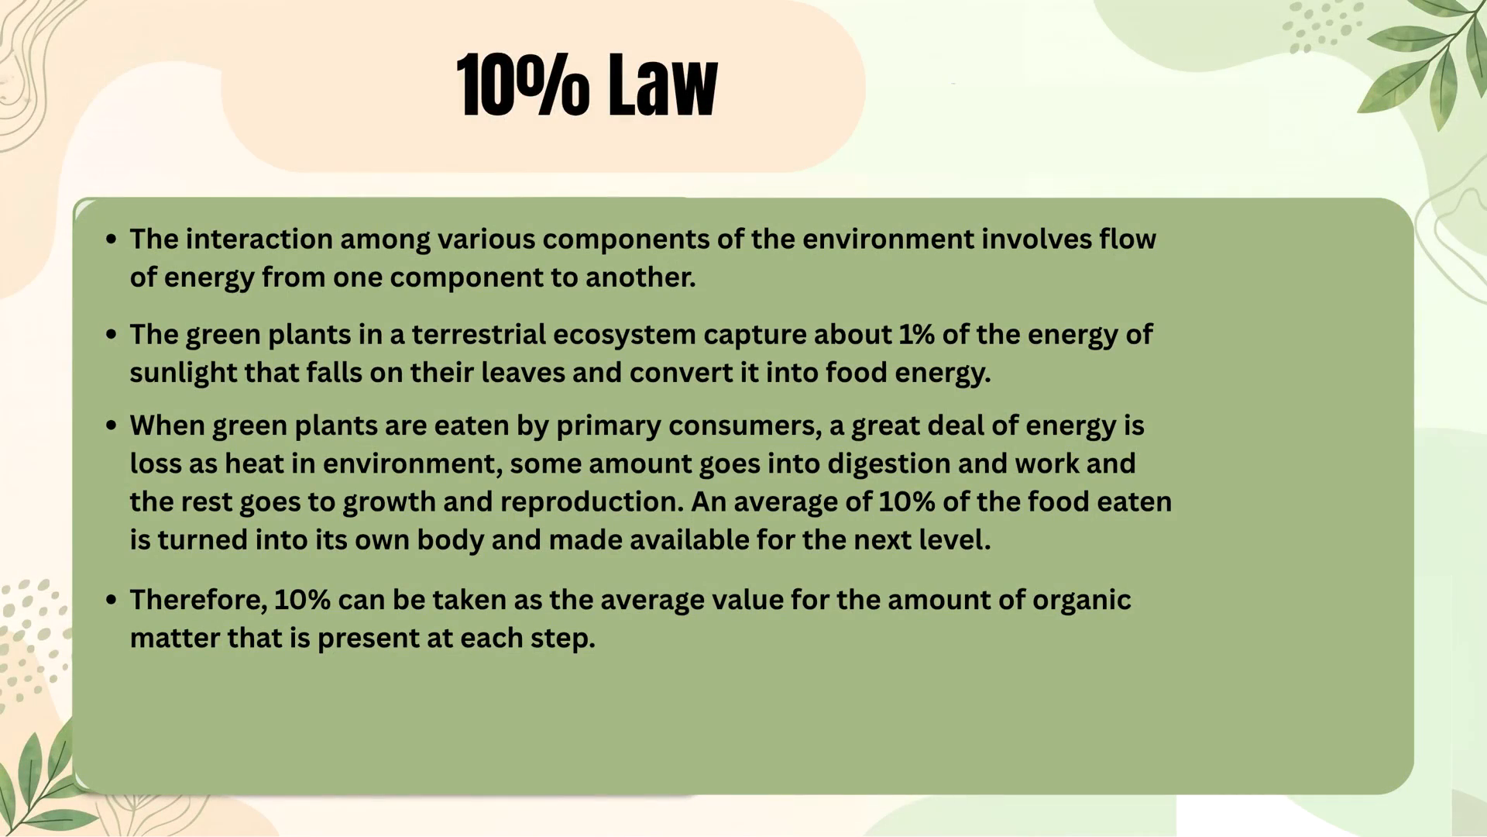
key("Right")
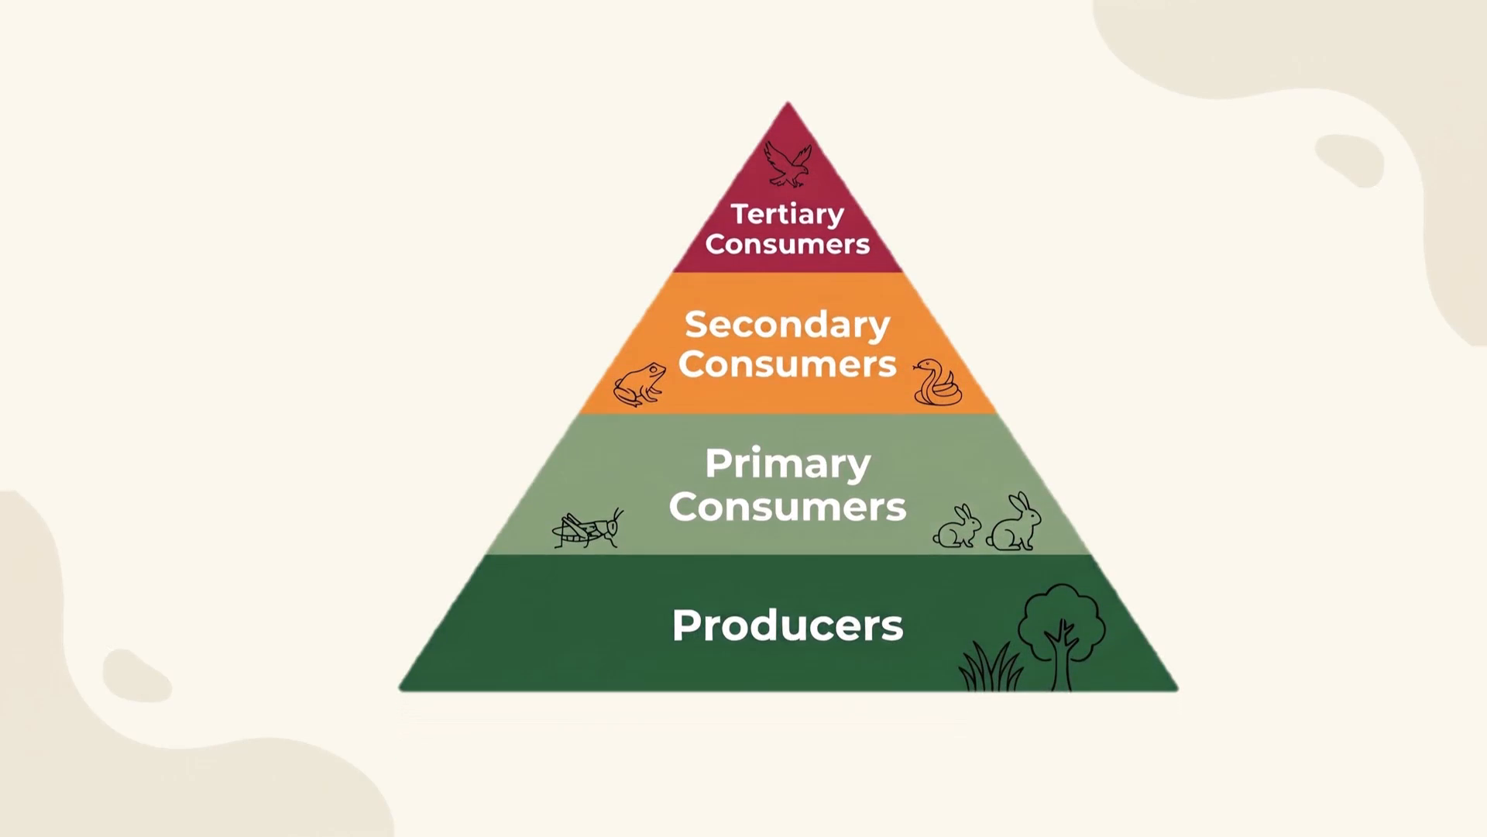
key("Right")
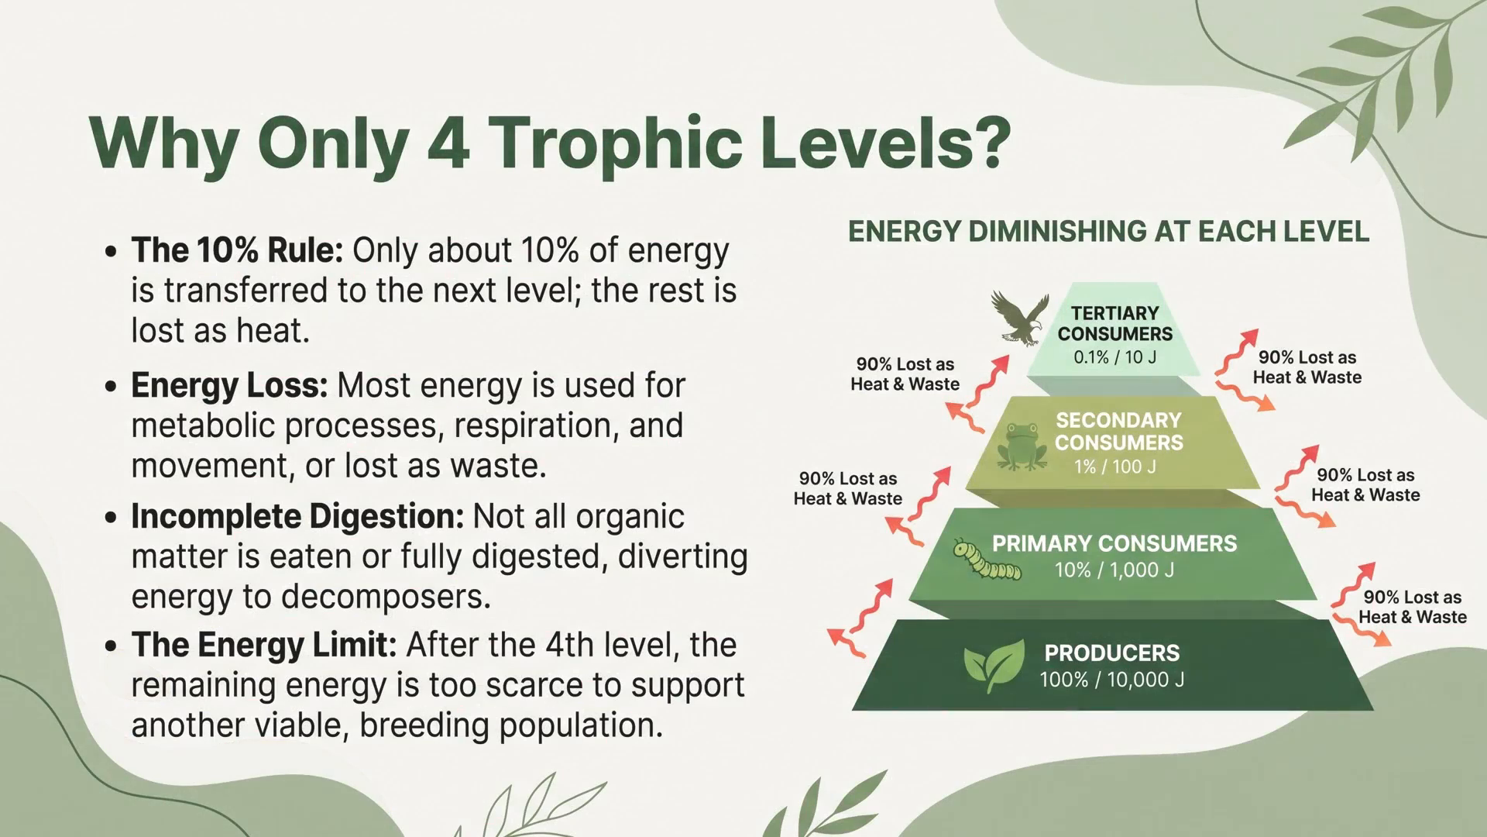
key("Right")
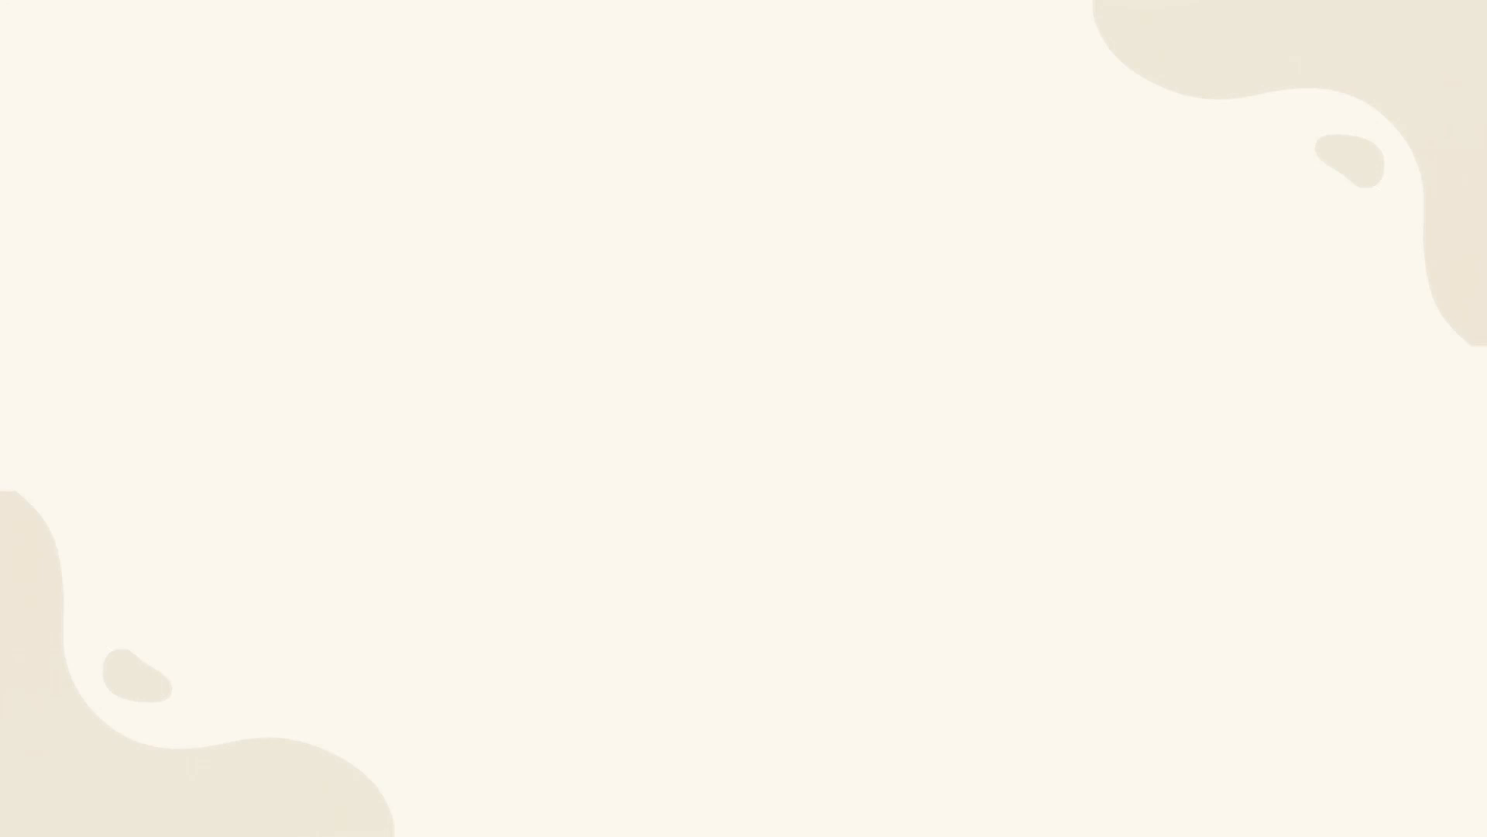
key("Right")
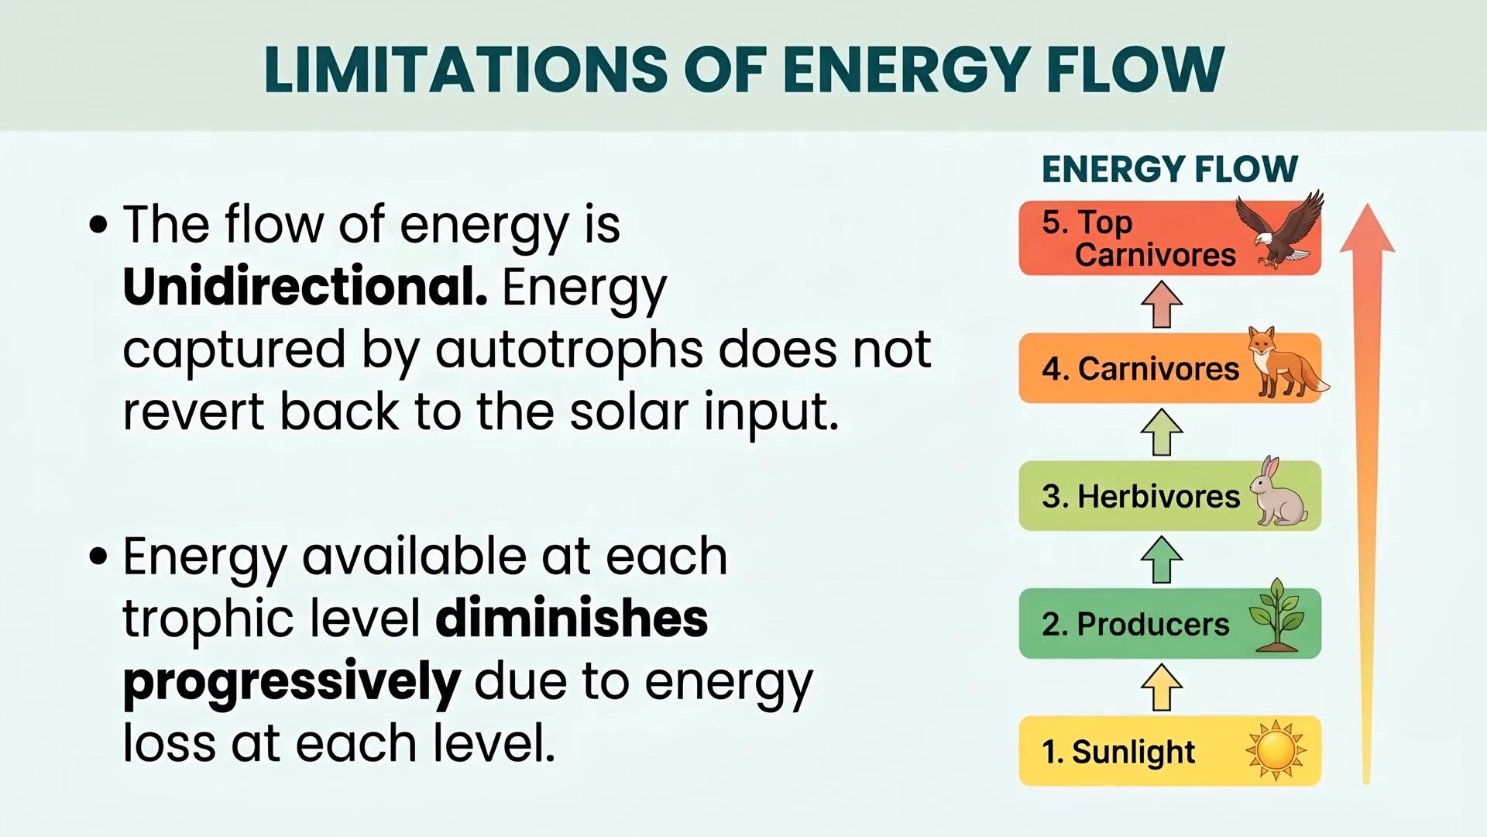
key("Right")
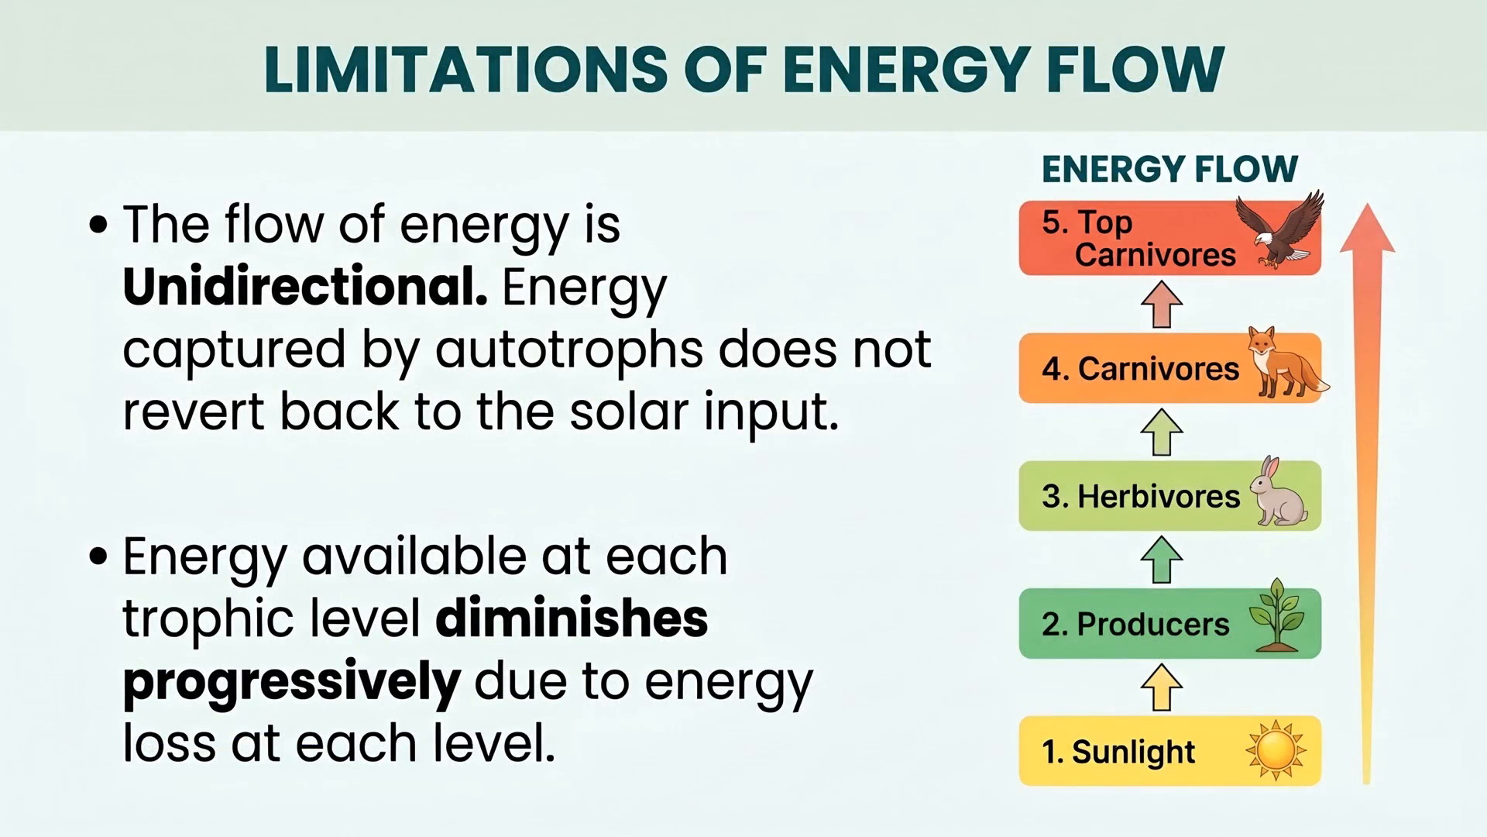
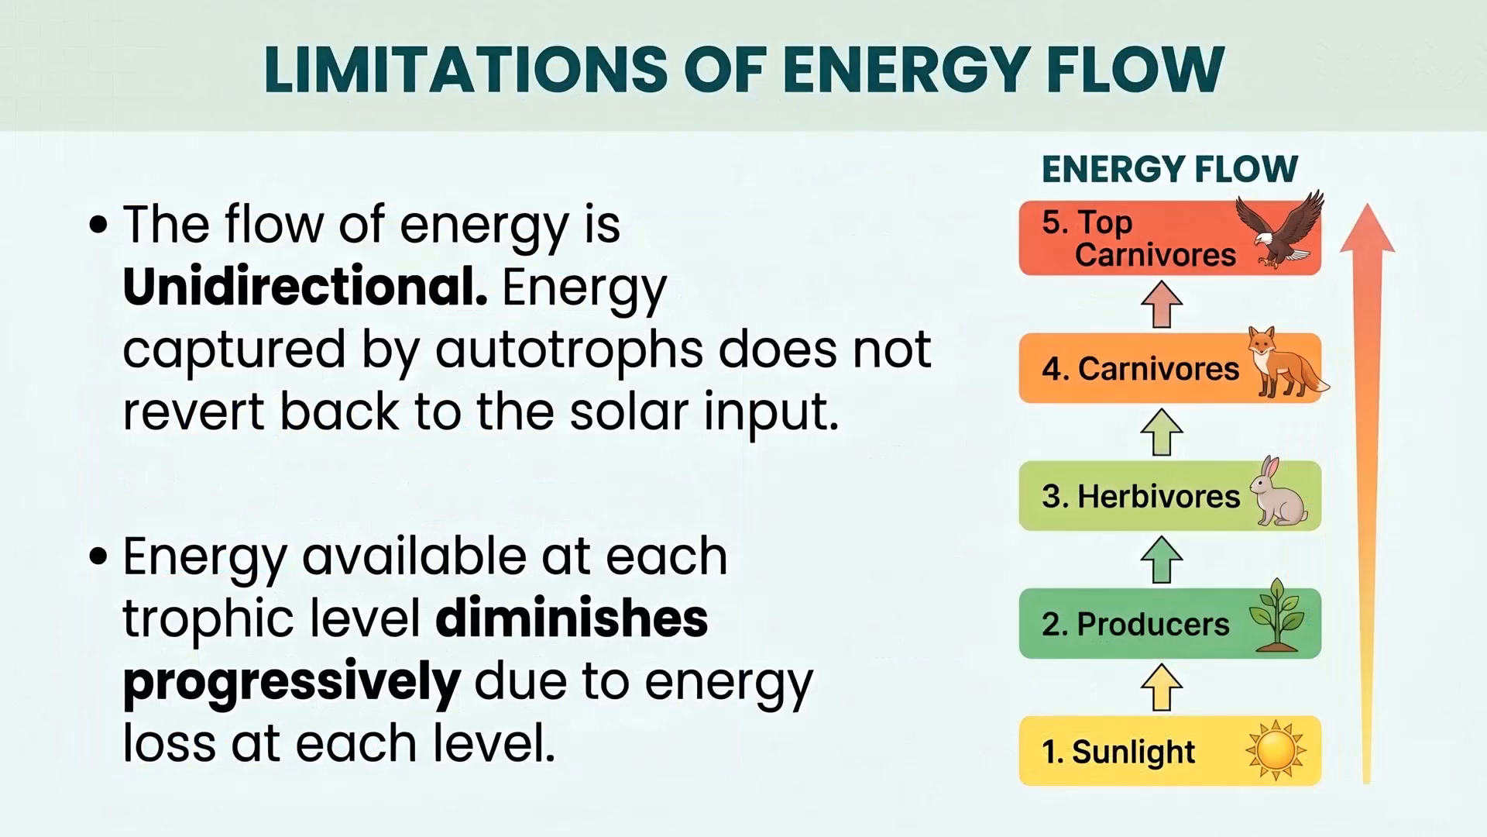
Continue the slide show from Limitations of Energy Flow to the closing Thank You slide, recheck its transition, and return to editing.
key("Right")
key("Right")
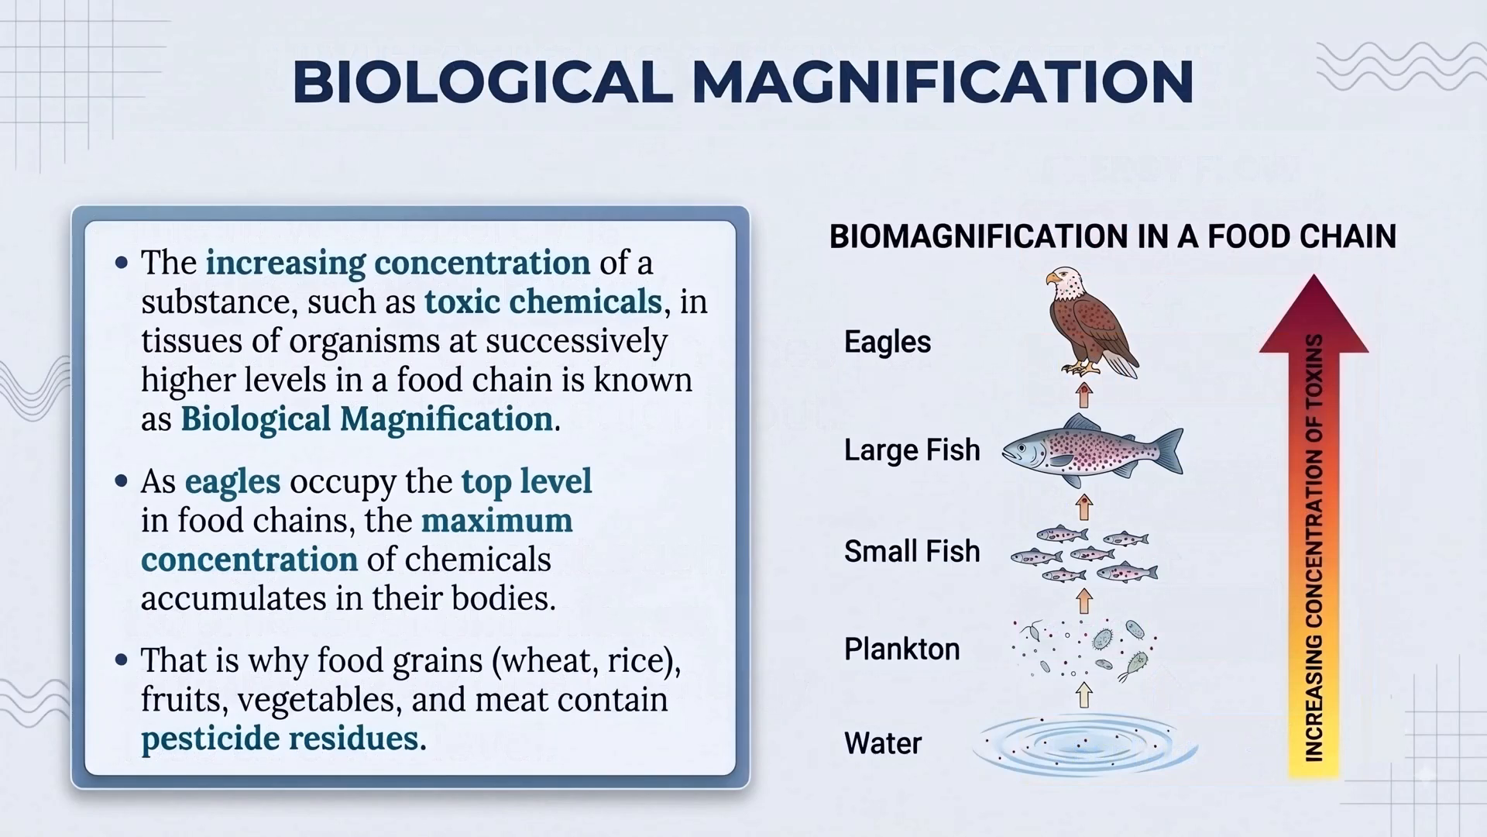
key("Right")
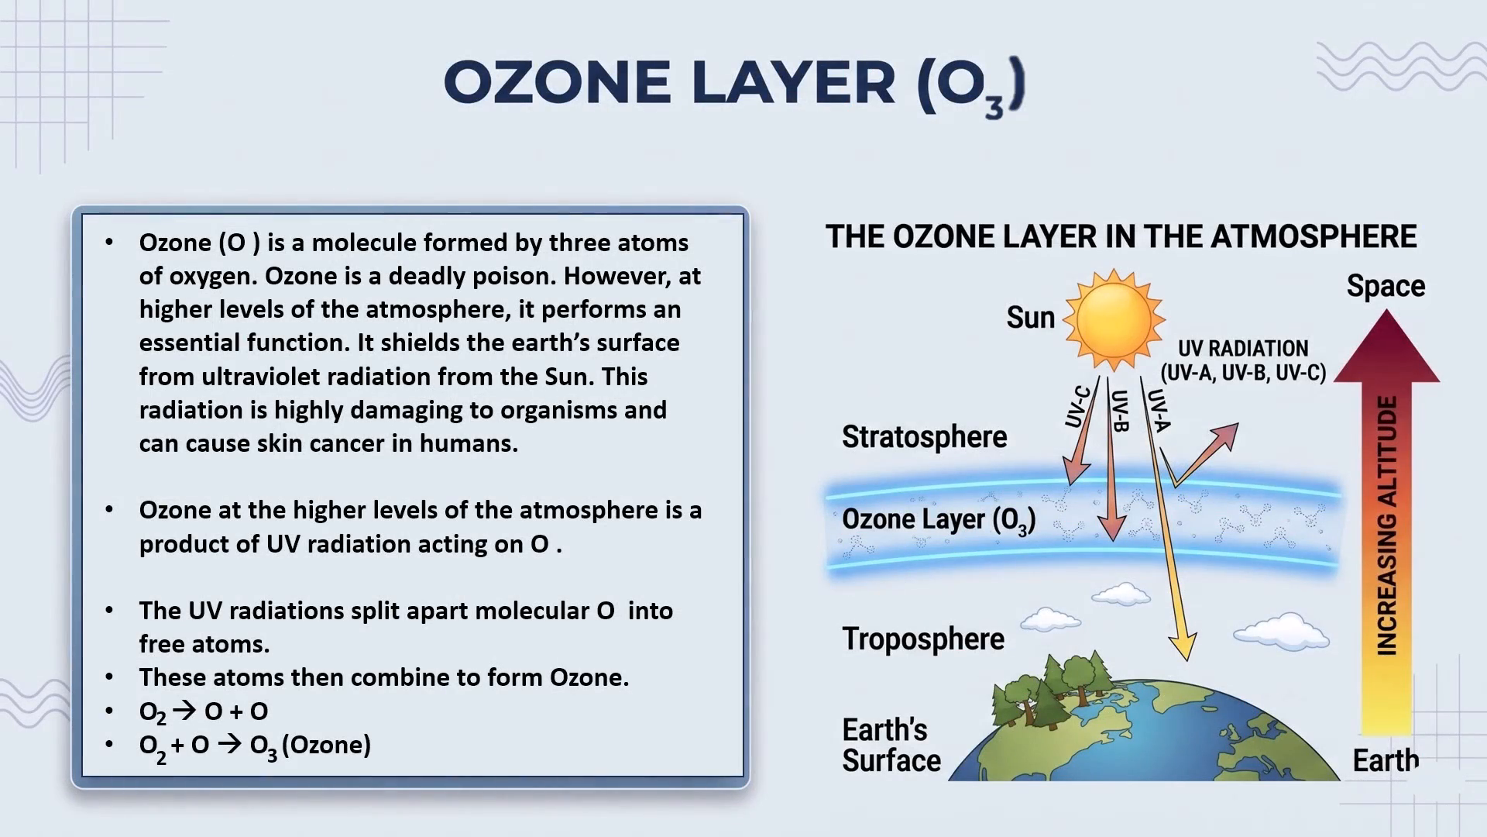
key("Right")
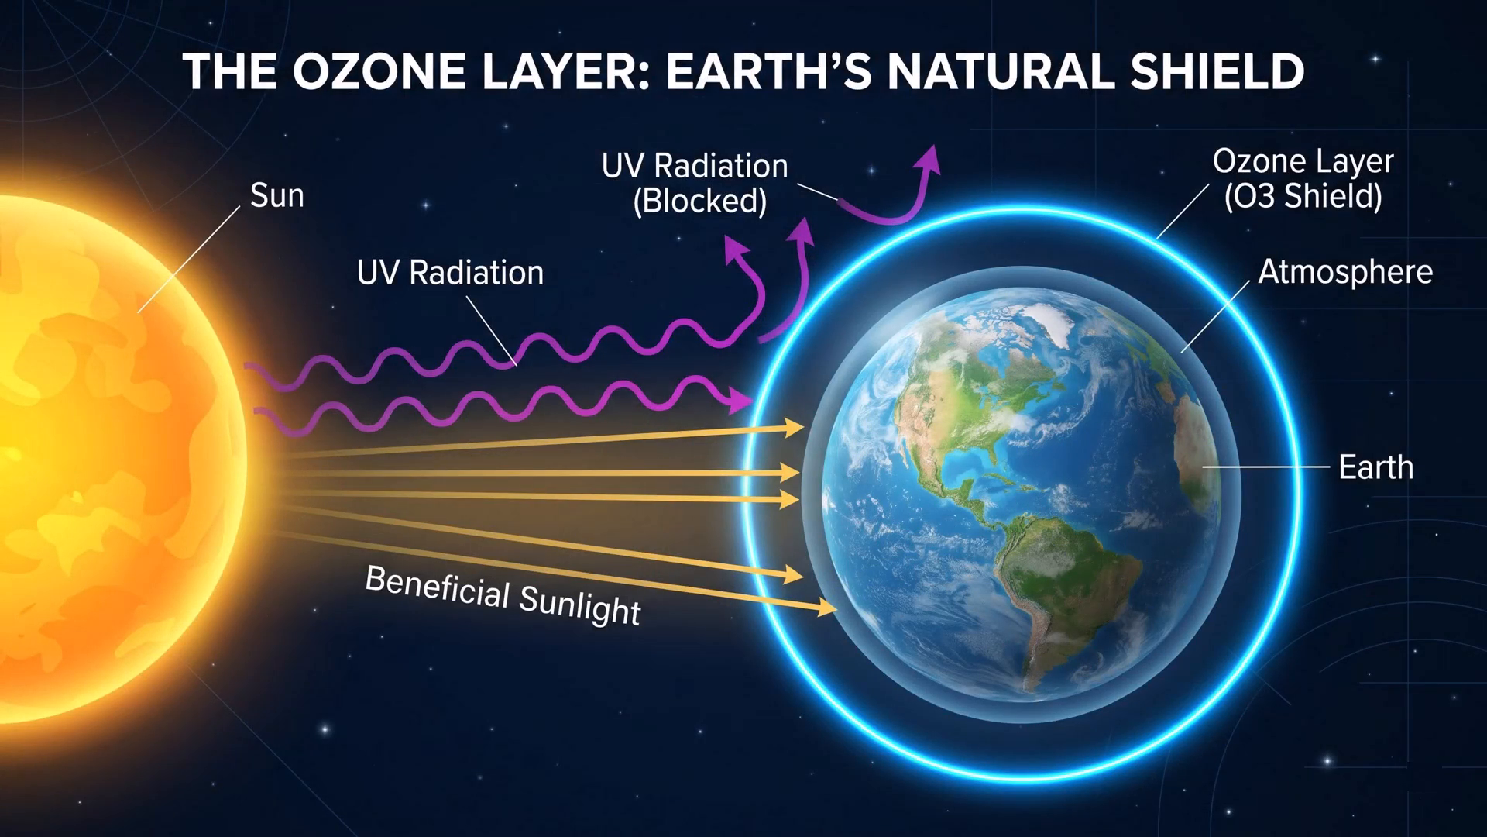
key("Right")
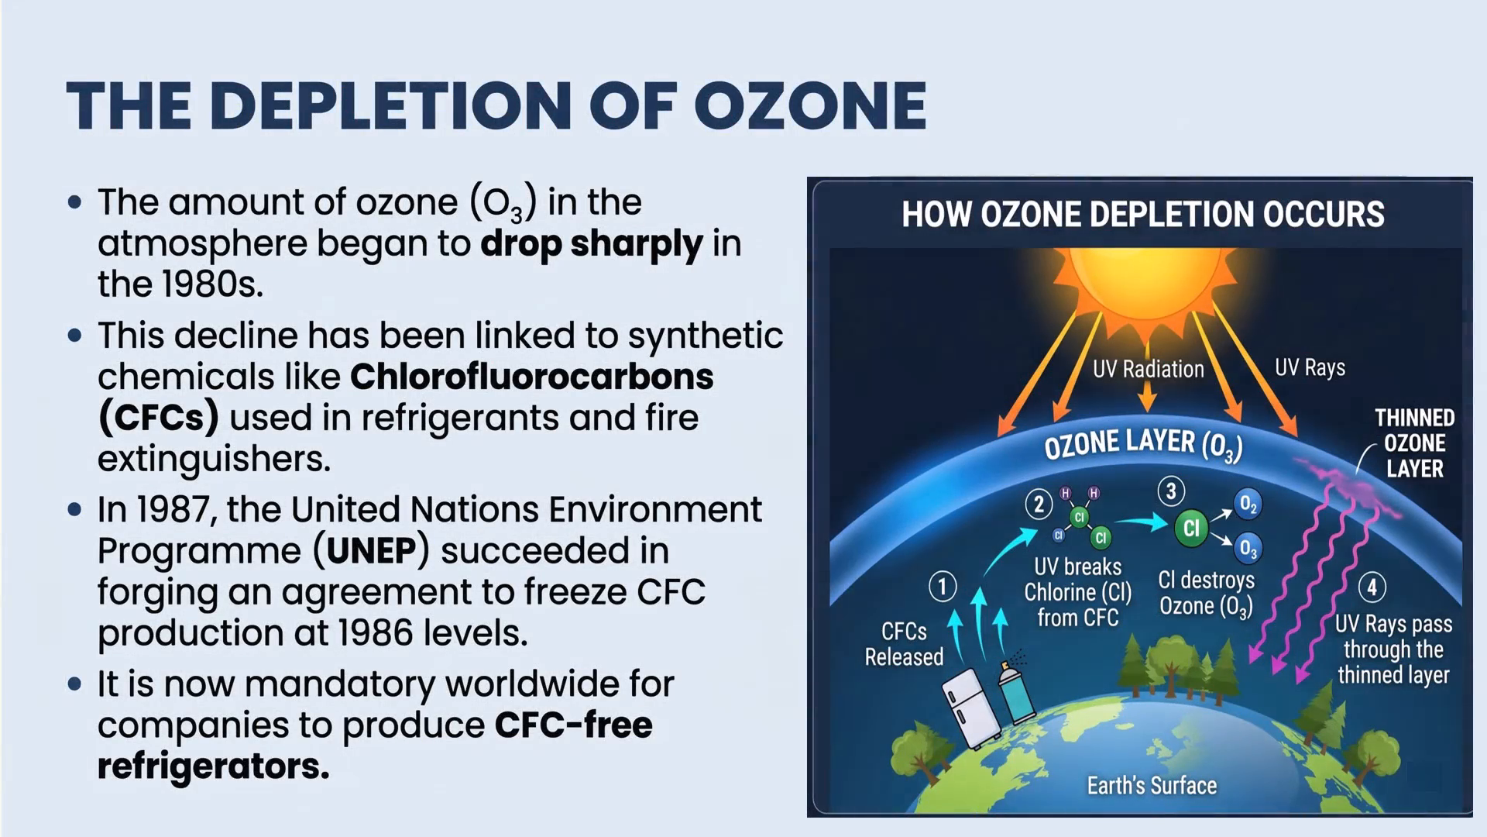
key("Right")
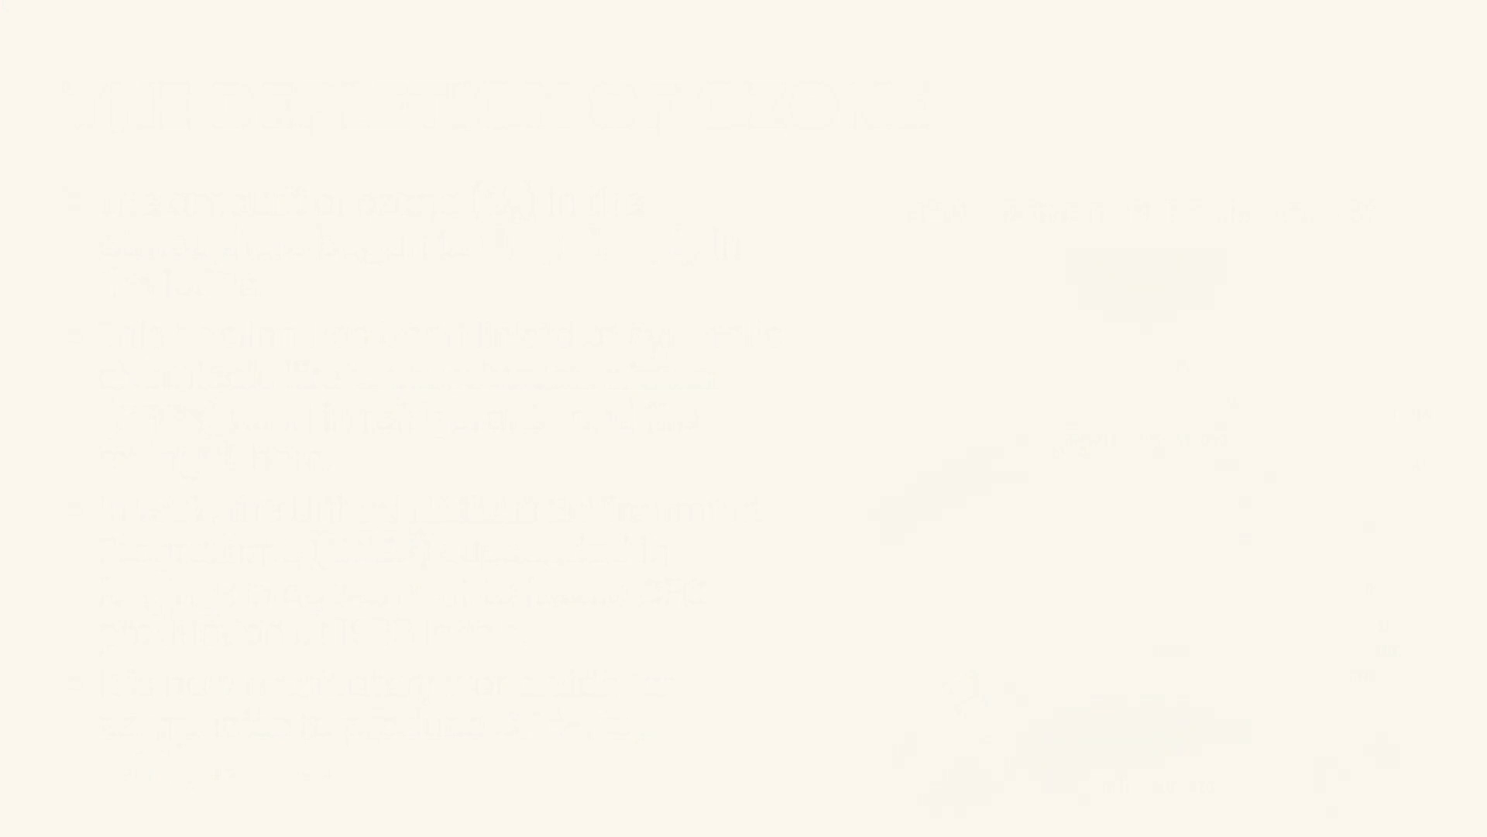
key("Right")
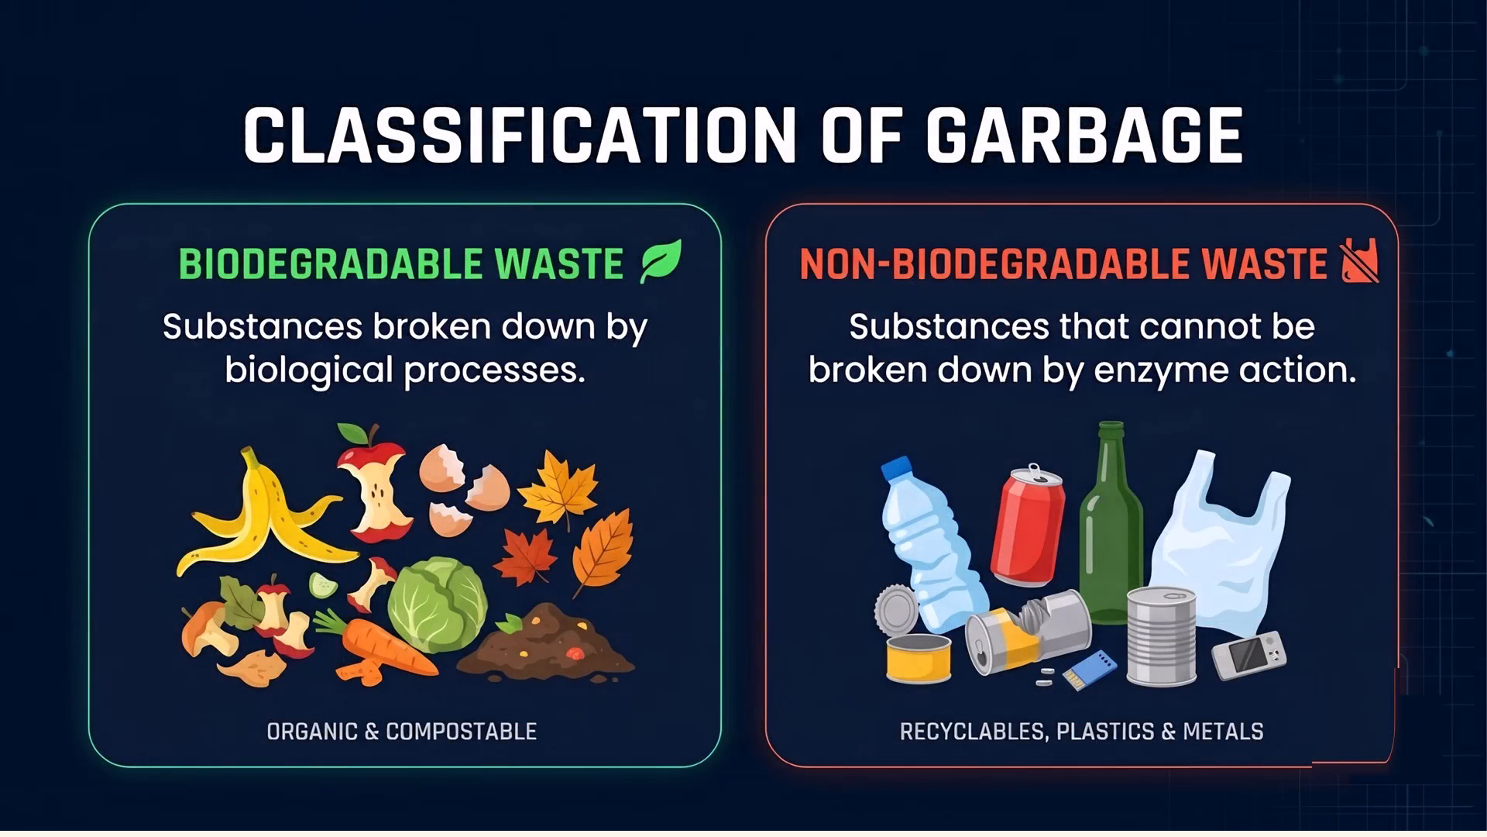
key("Right")
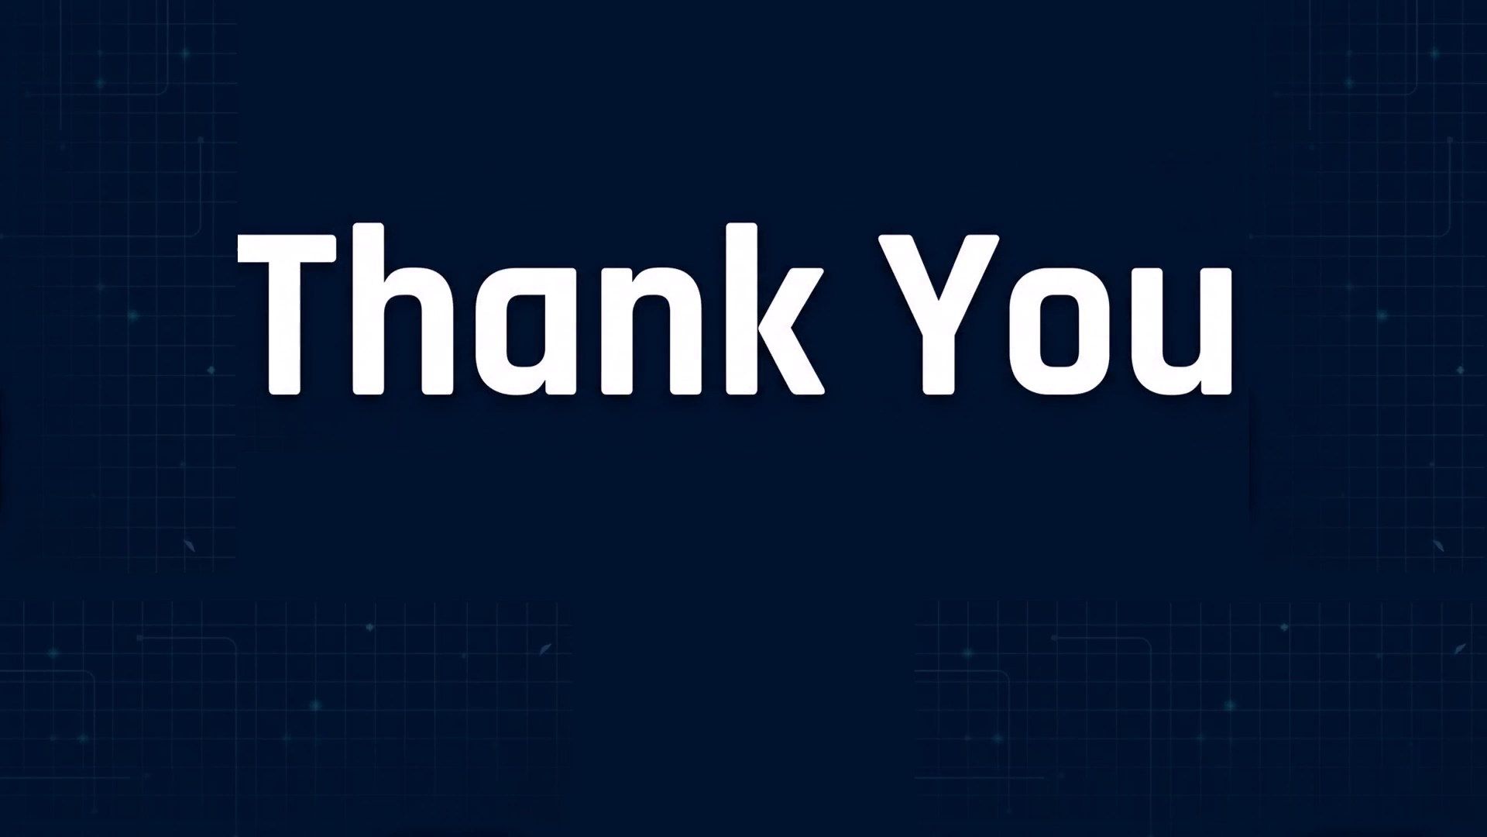
key("Left")
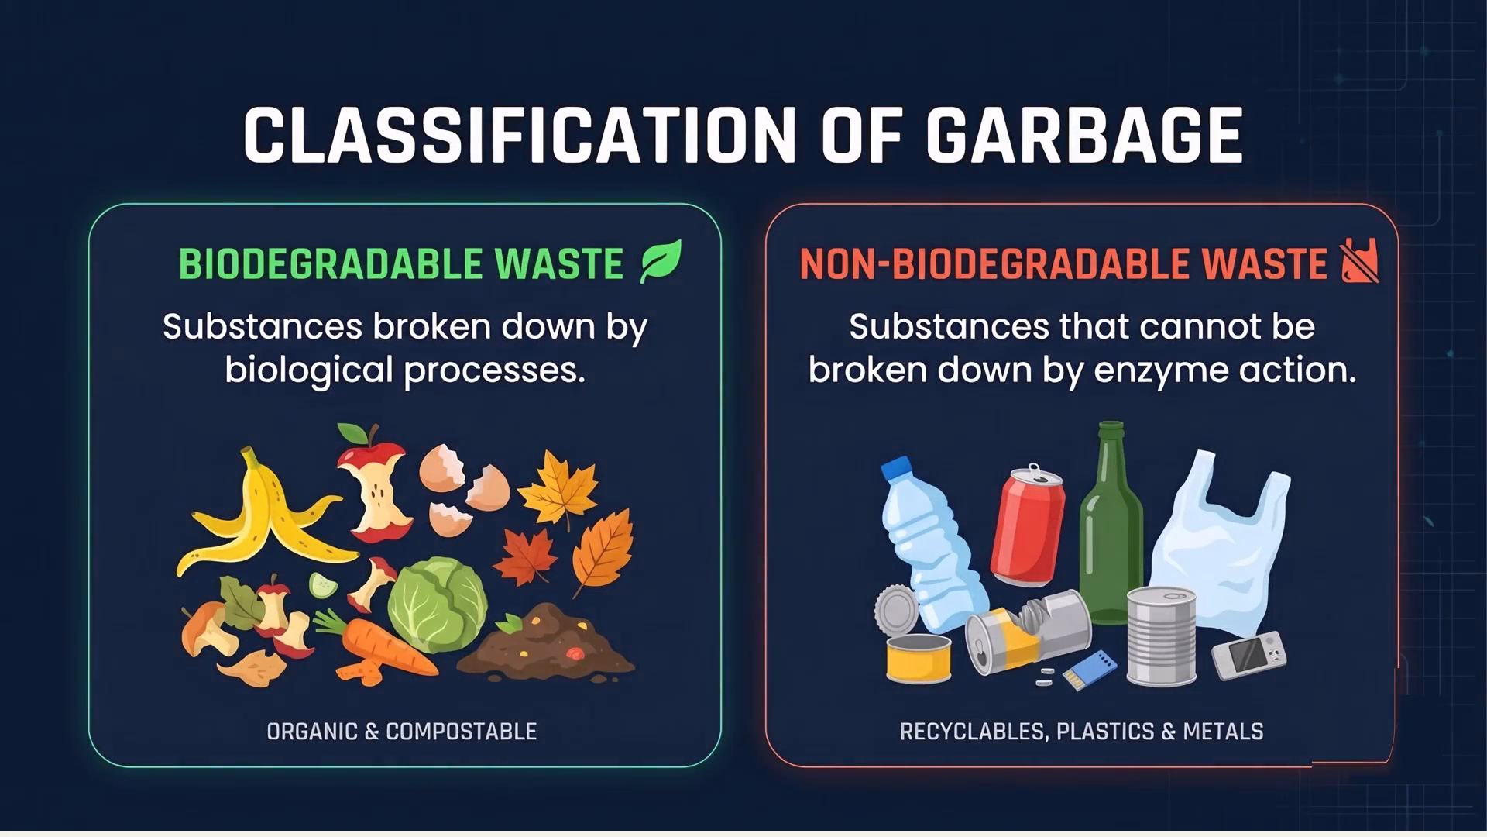
key("Right")
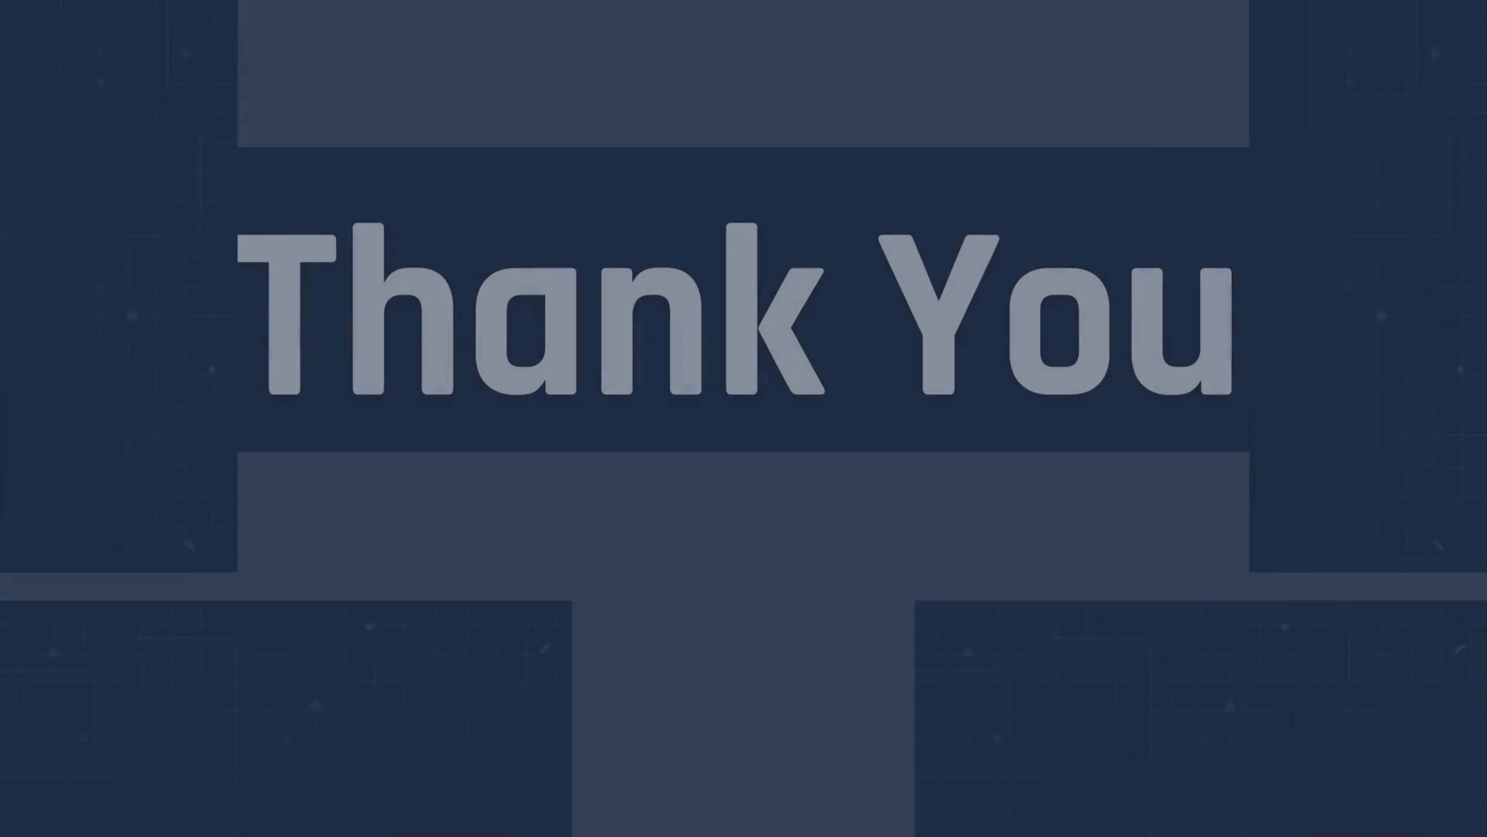
key("Escape")
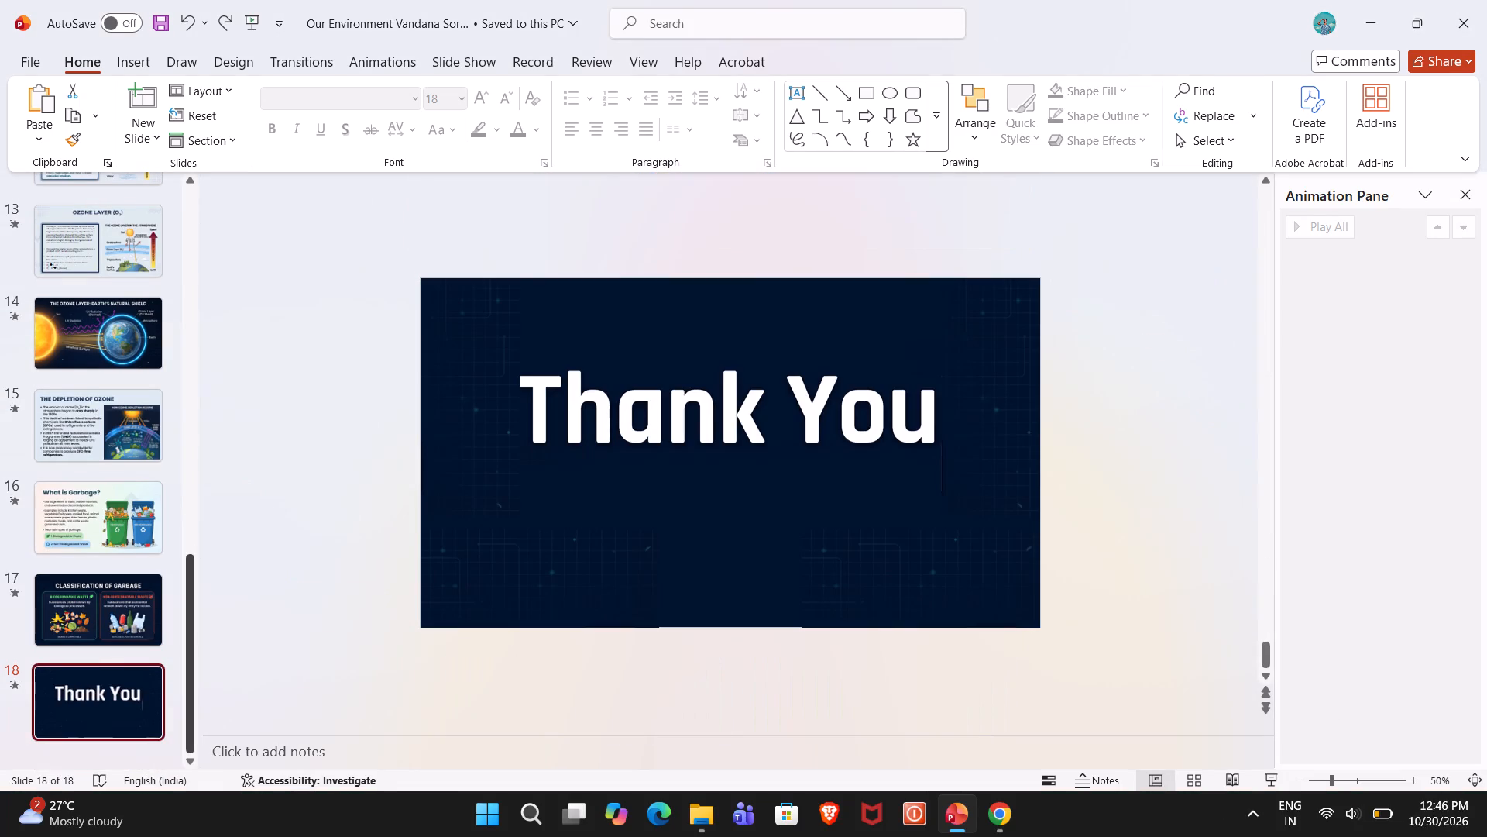
Inspect the objects on the closing Thank You slide and compare it with the Classification of Garbage slide.
left_click(864, 564)
left_click(913, 508)
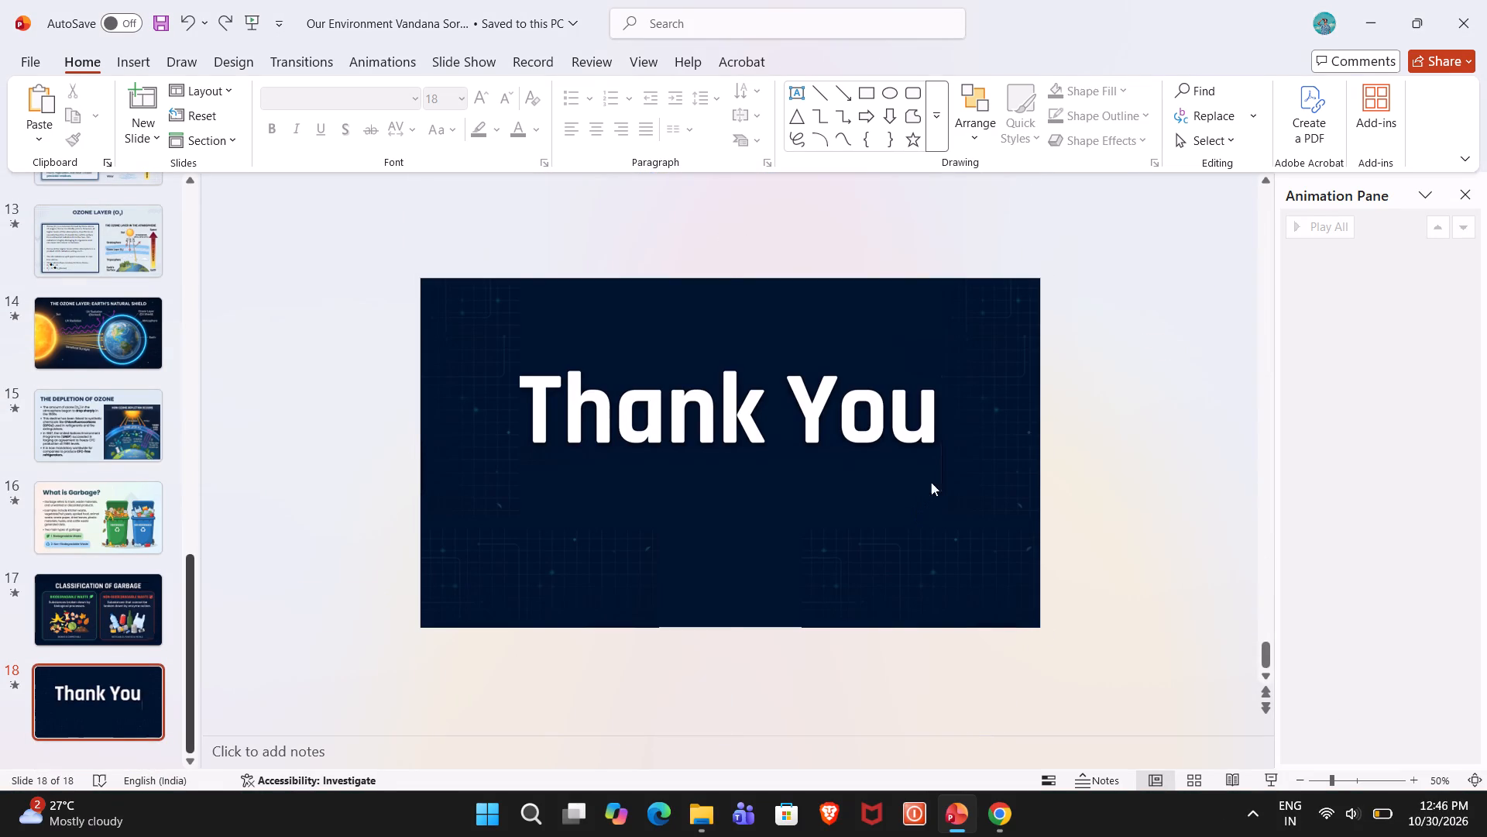
left_click(957, 470)
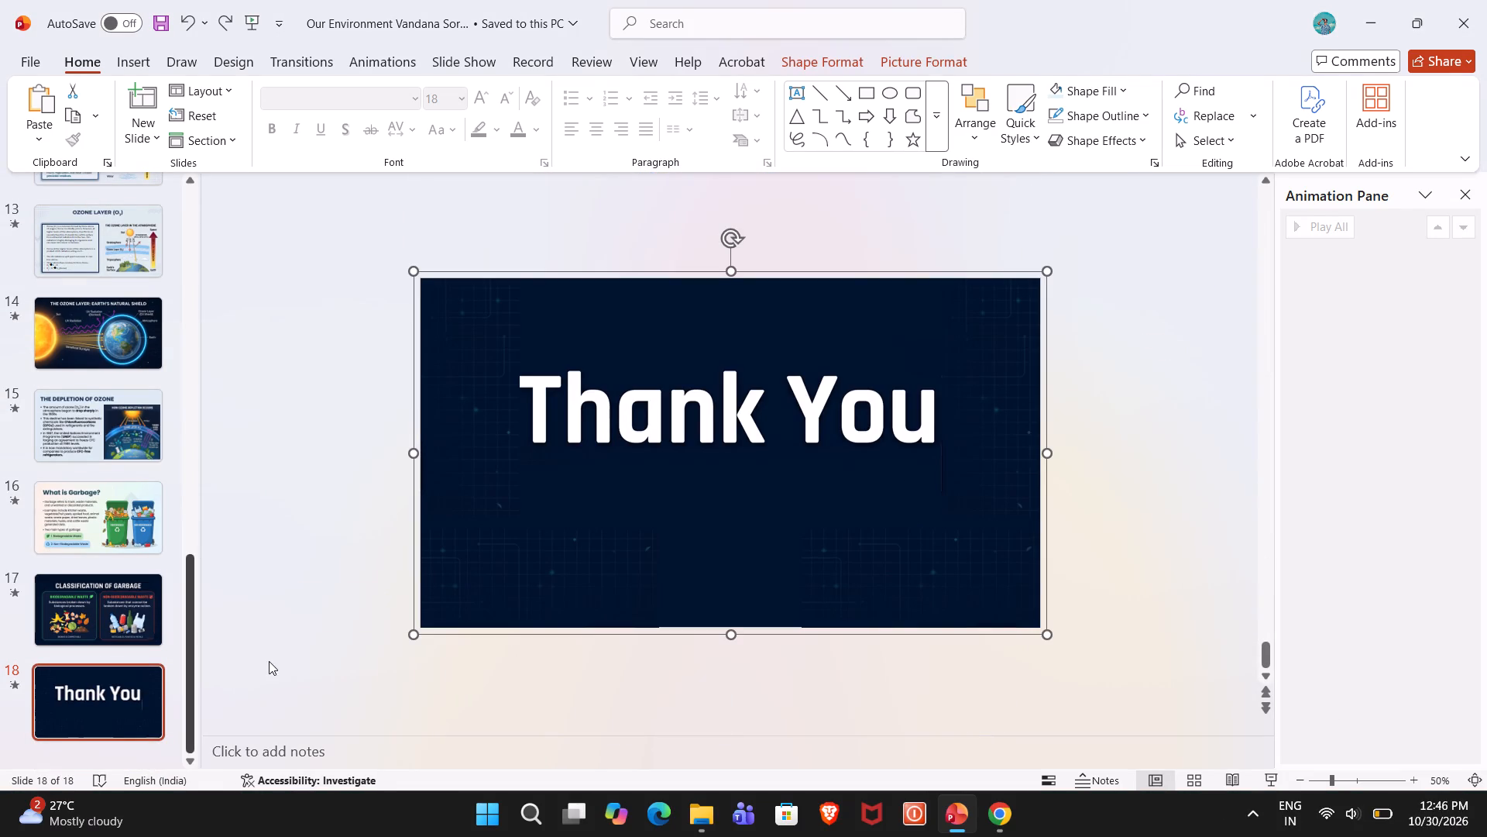
left_click(95, 610)
left_click(112, 696)
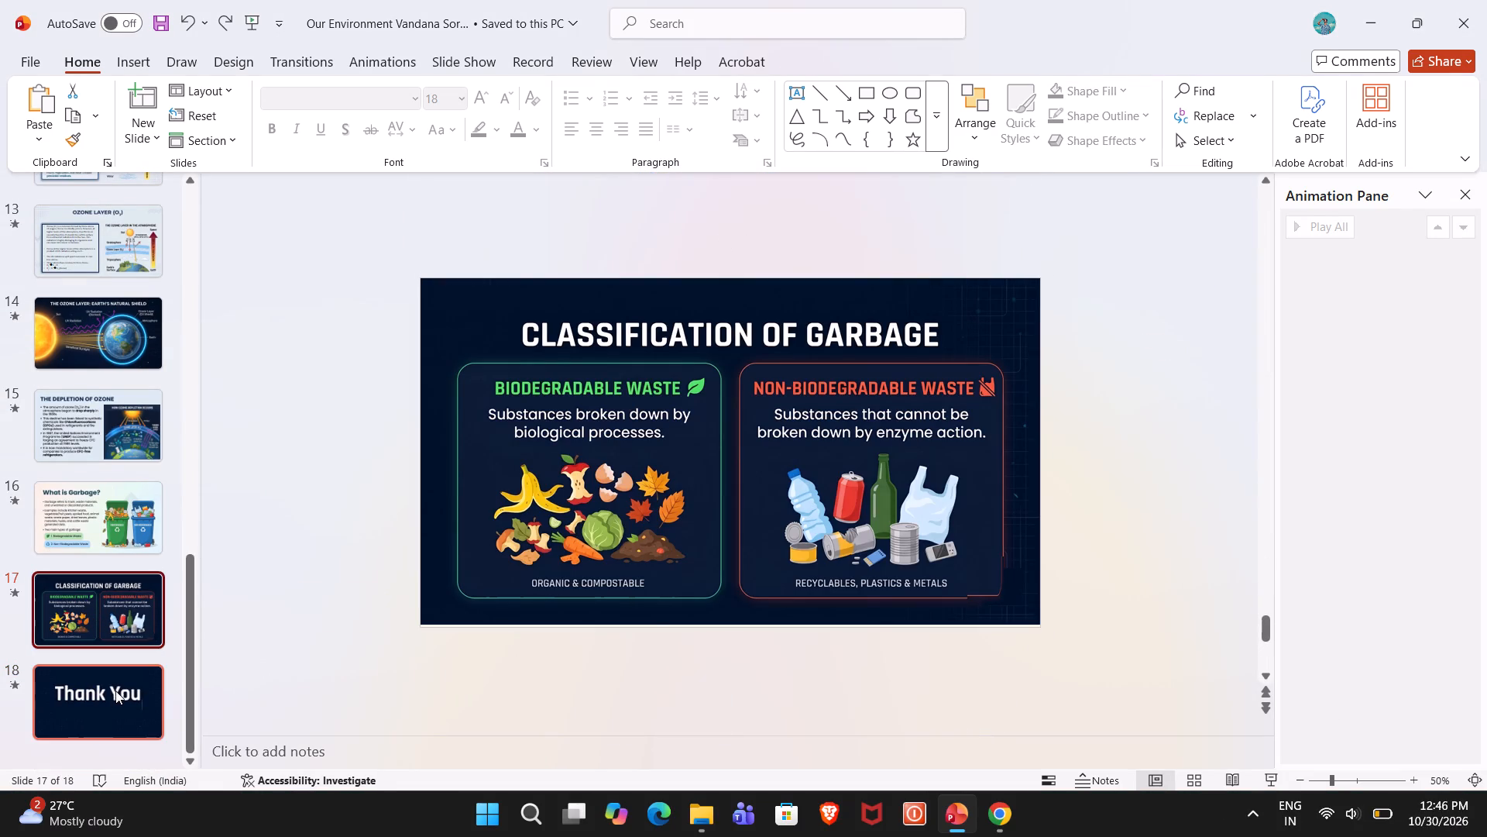
left_click(758, 500)
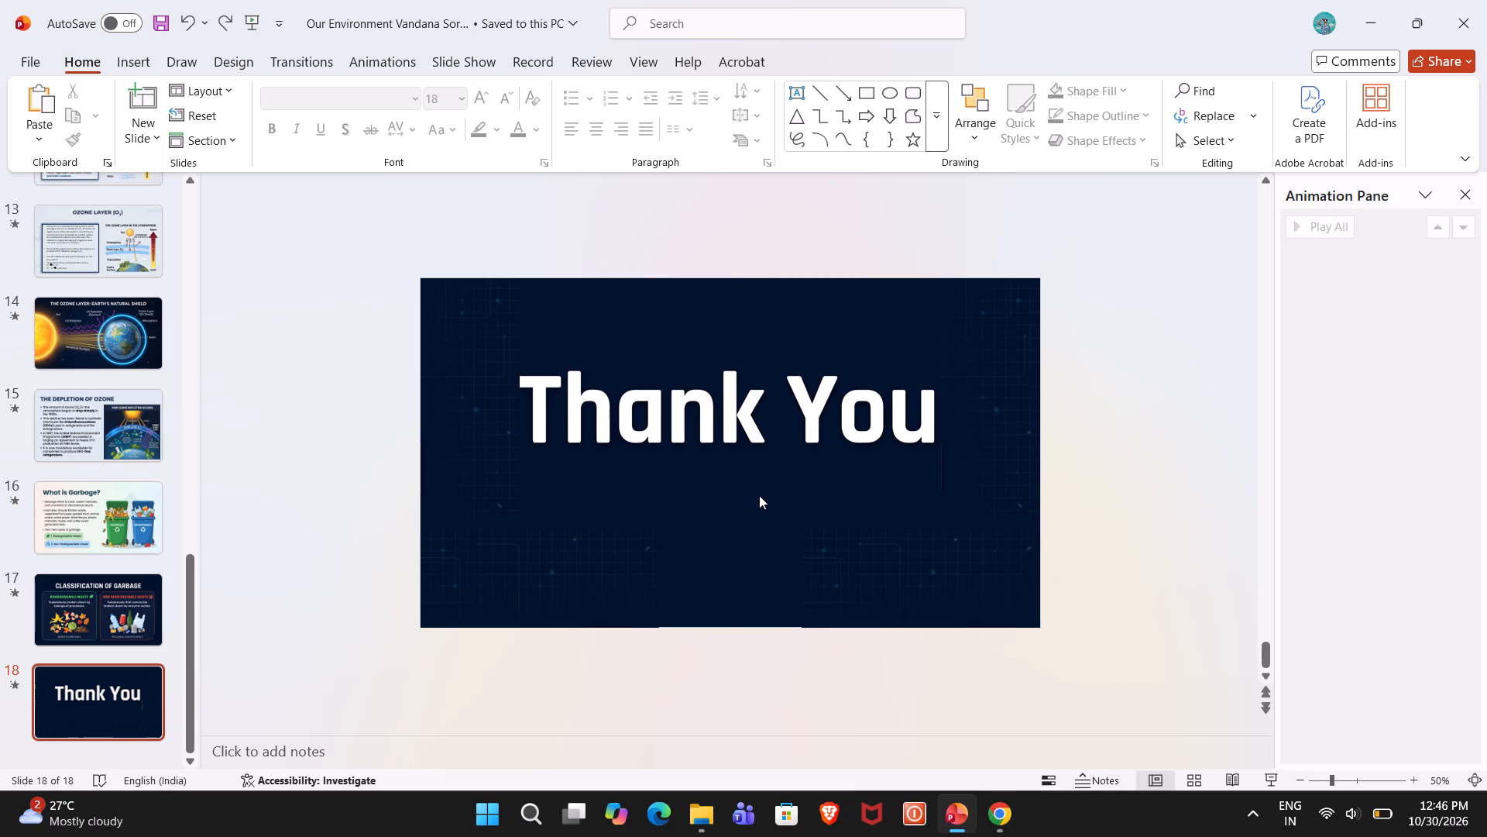
key("ctrl+a")
left_click(1149, 416)
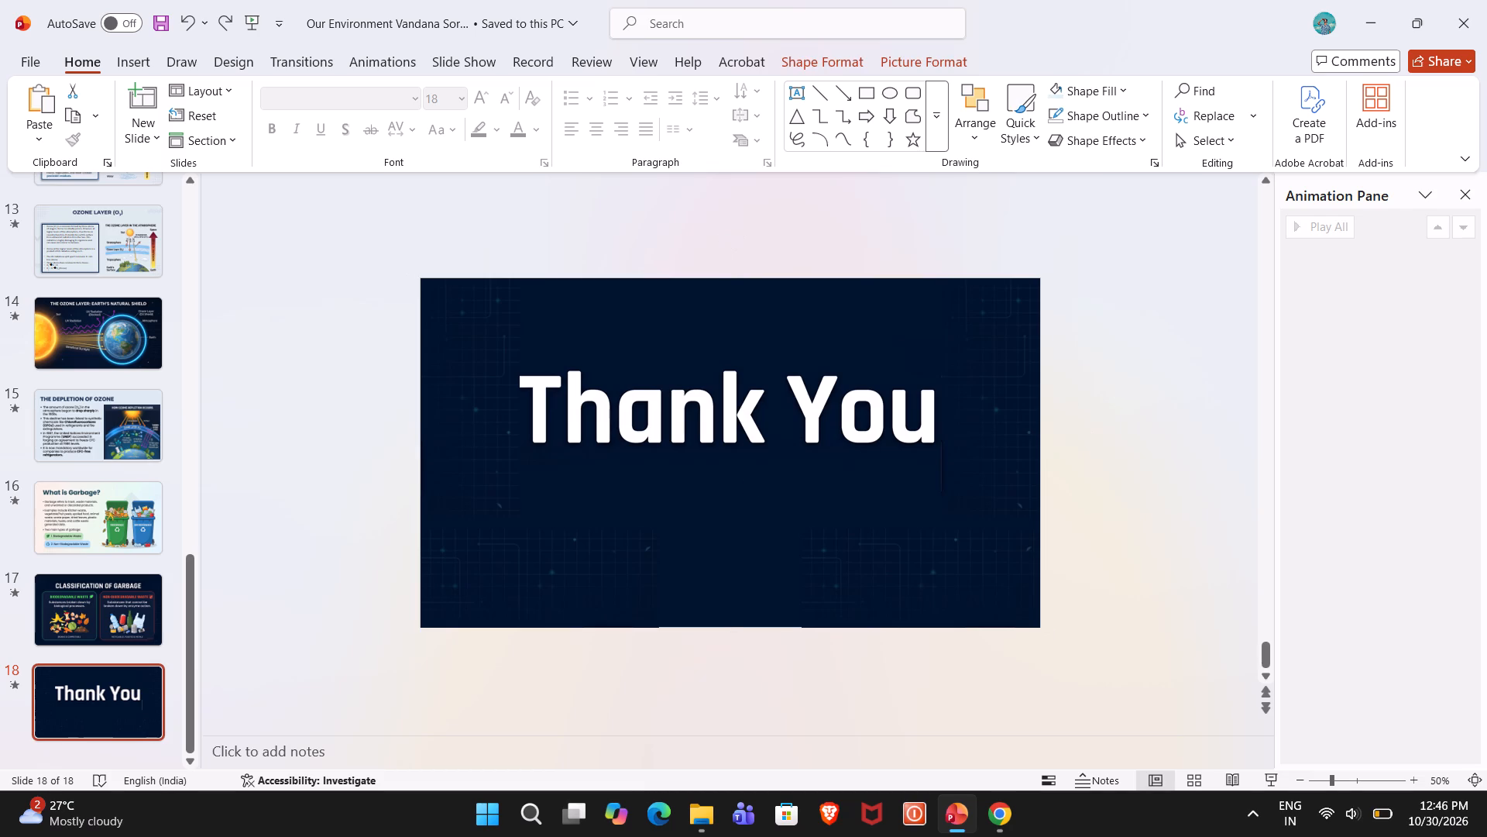
left_click(953, 455)
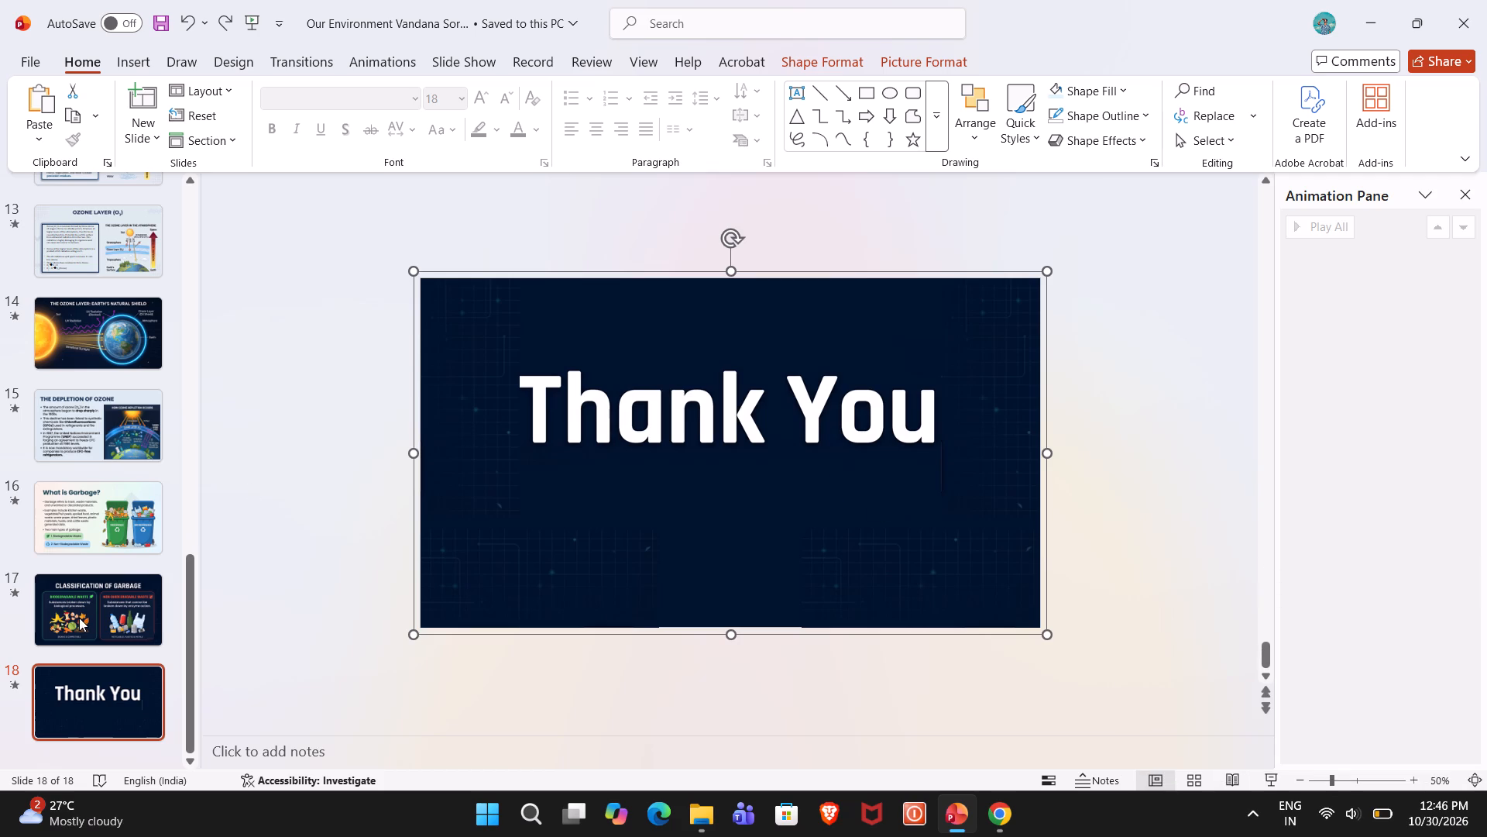
Run the slide show from slide 16, What is Garbage?, to the end of the presentation to check the last transitions.
left_click(138, 501)
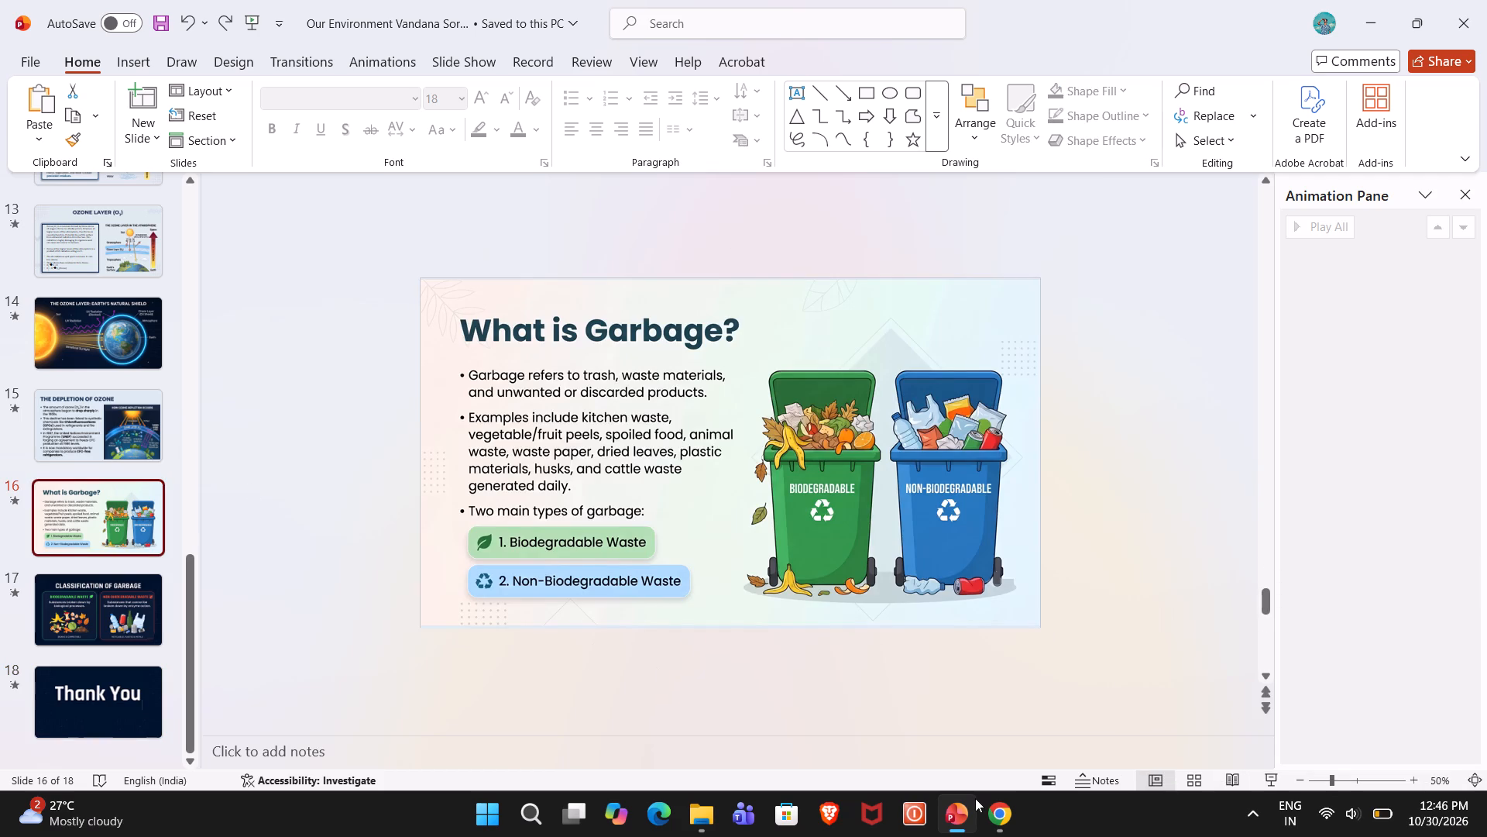
left_click(1270, 776)
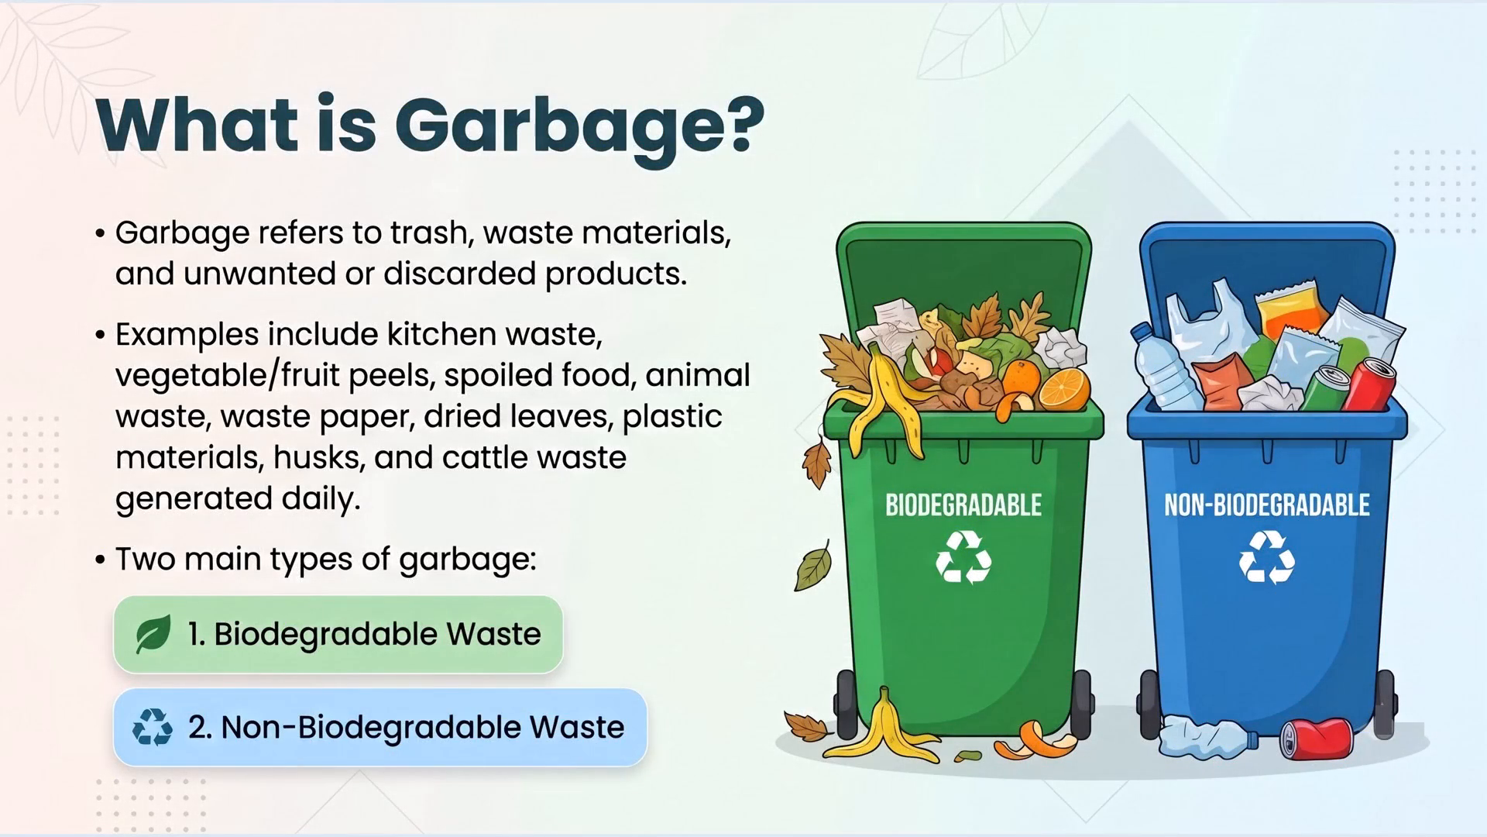
key("Right")
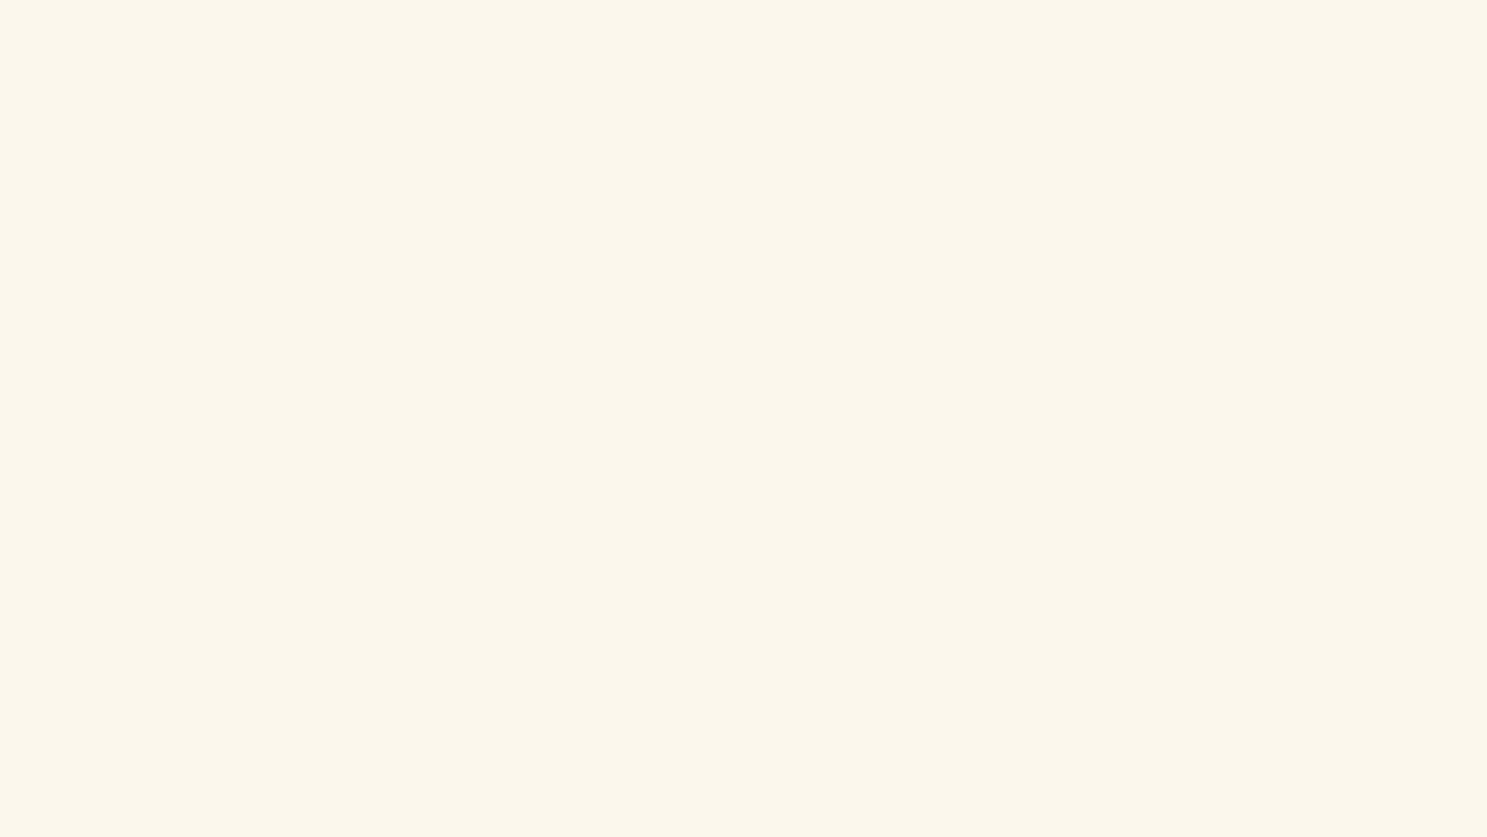
key("Right")
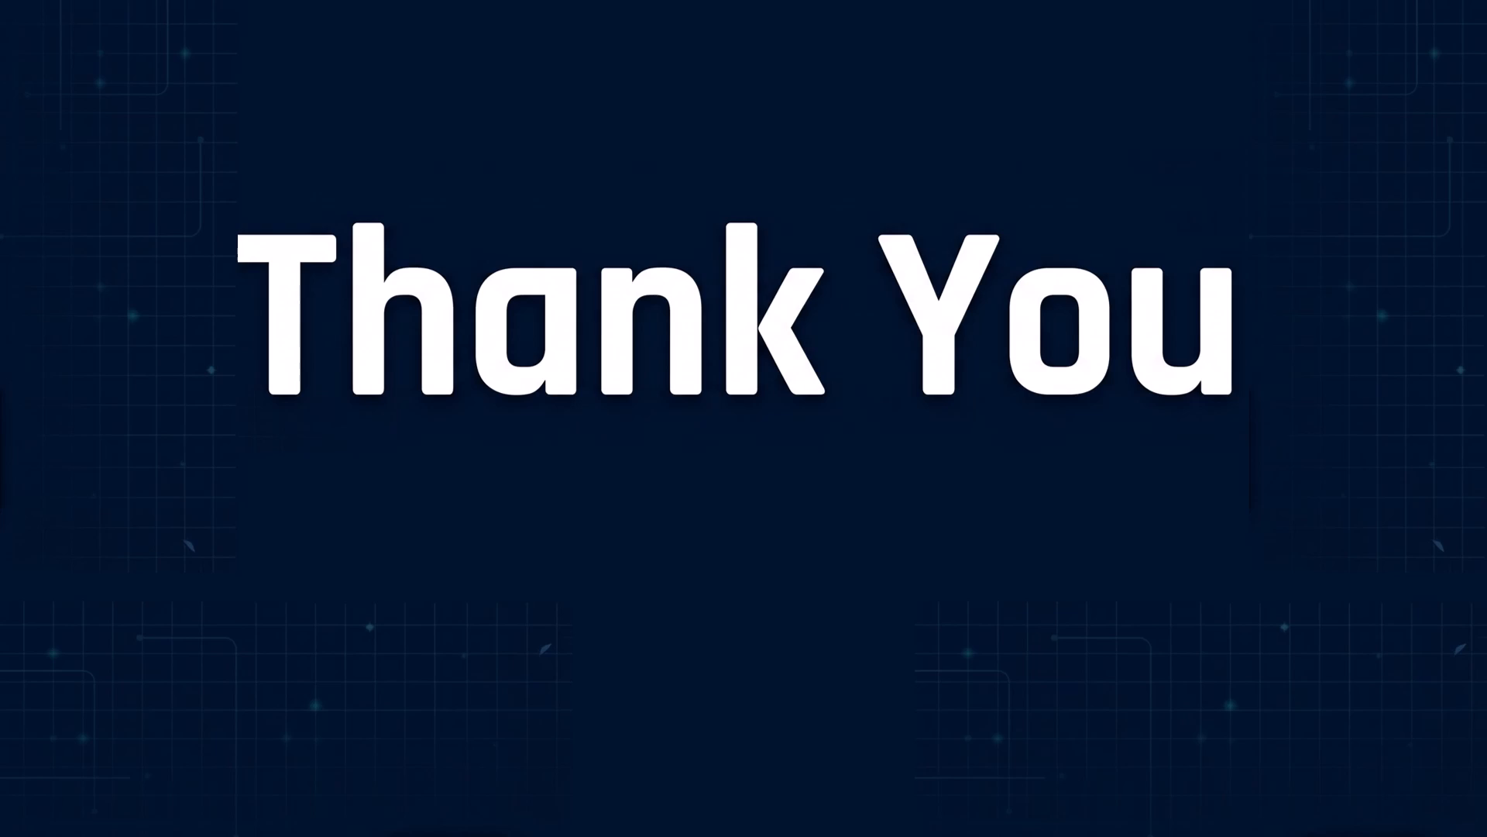
key("Right")
Run the slide show backwards from the closing Thank You slide to the Food Web slide, checking each slide and transition.
key("Left")
key("Left")
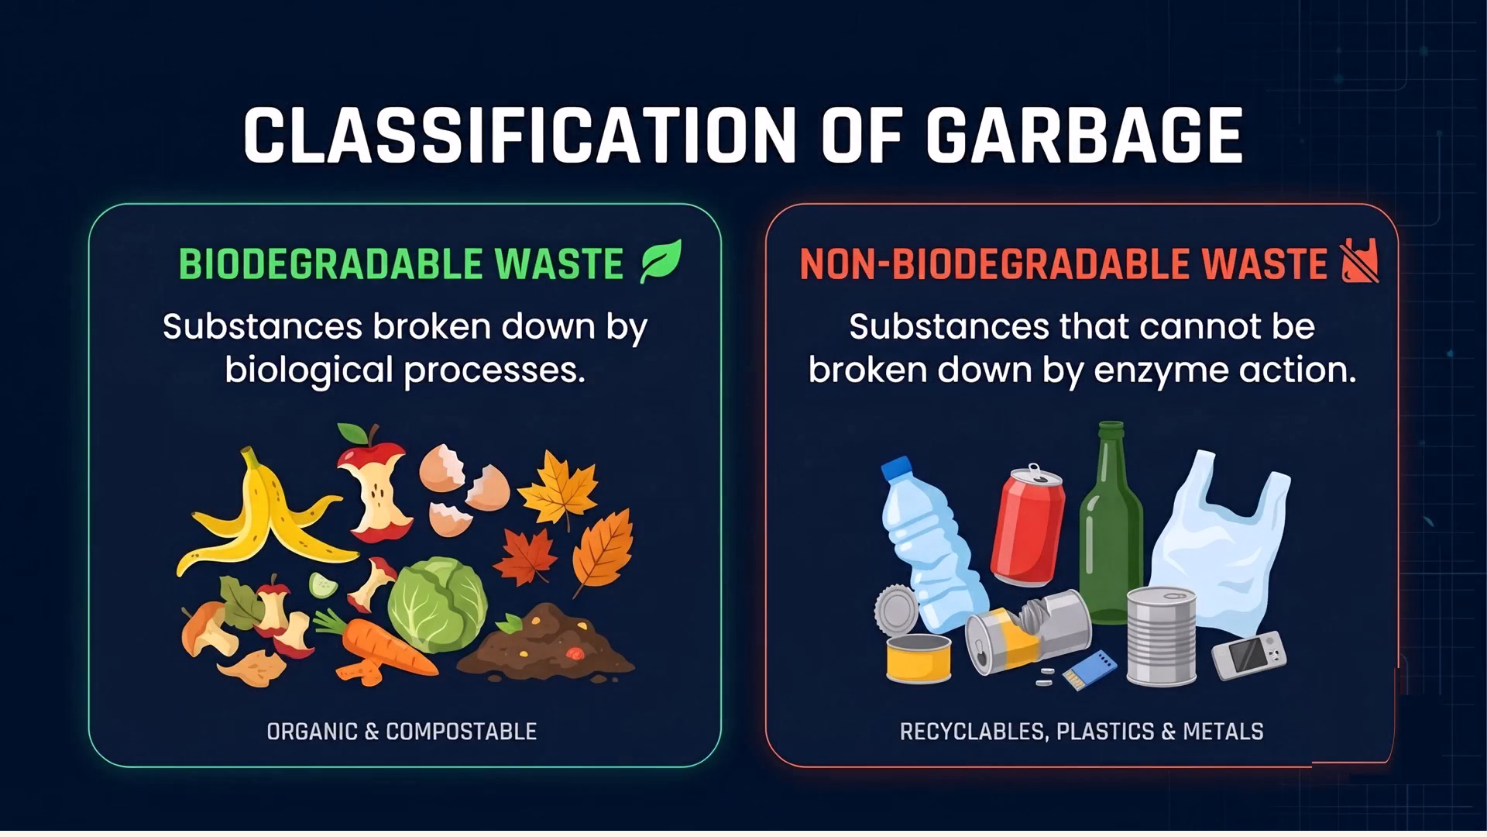
key("Left")
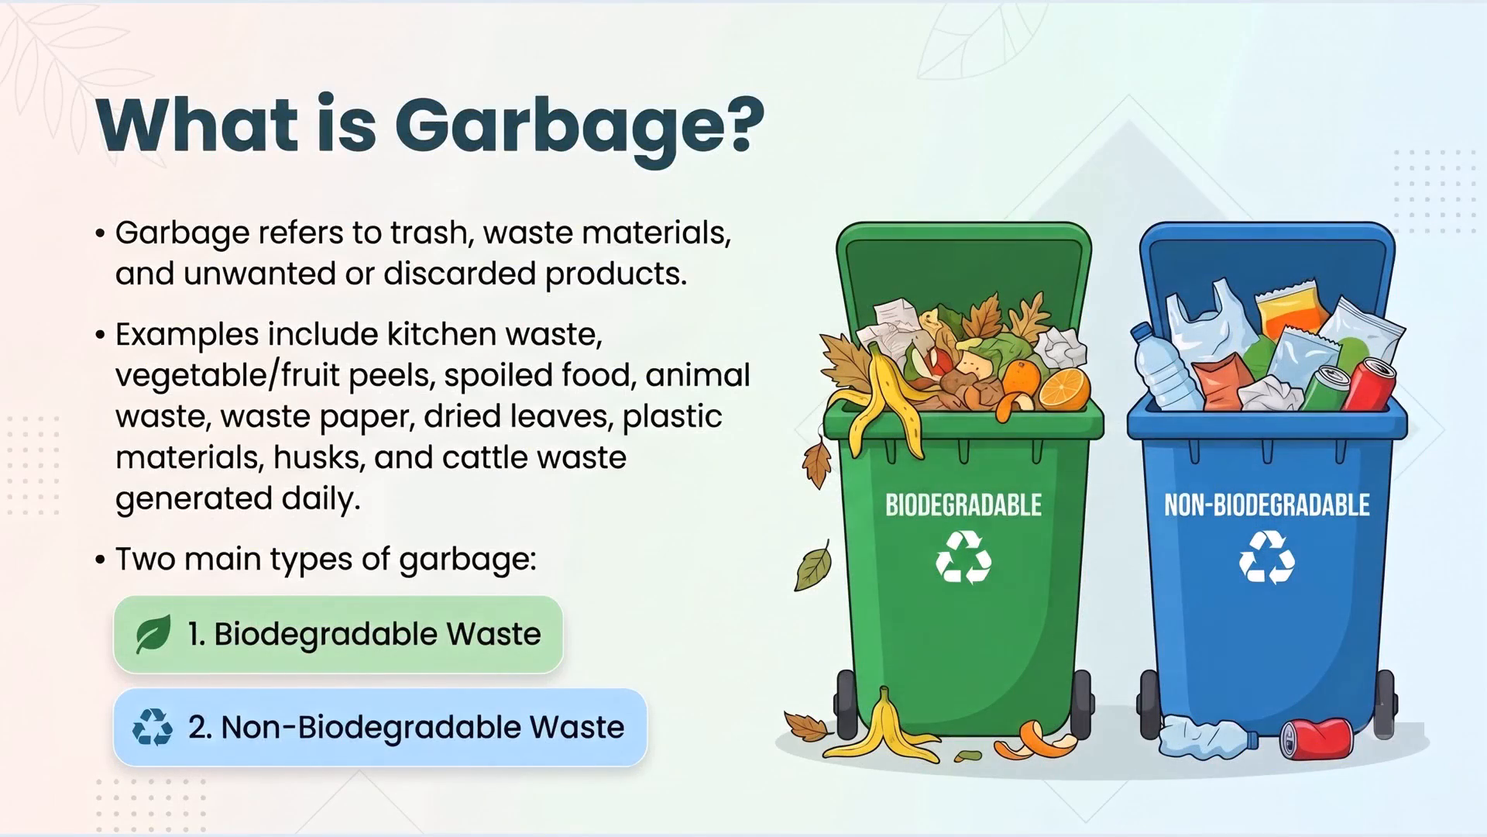
key("Left")
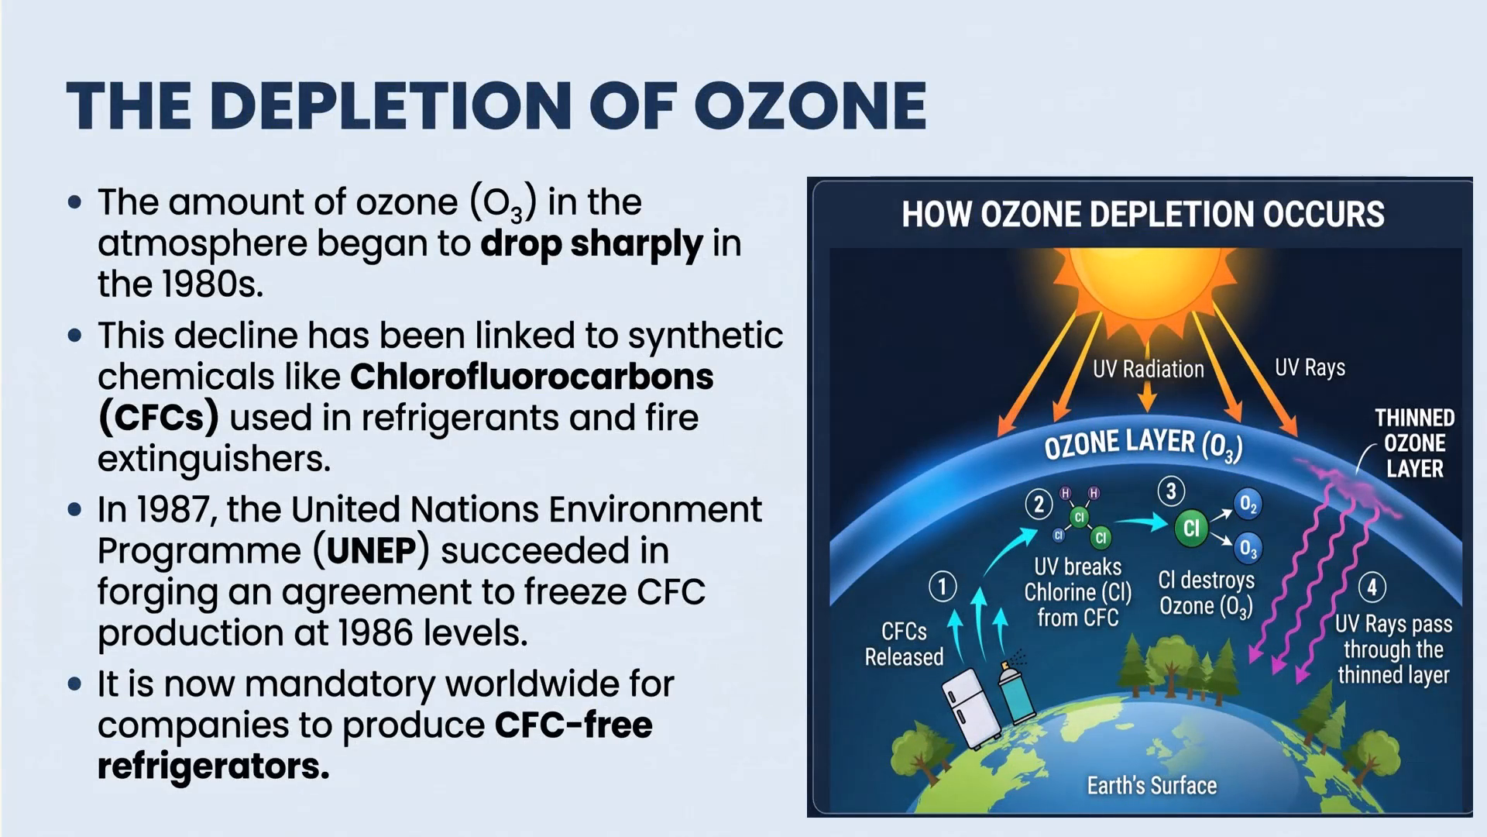
key("Left")
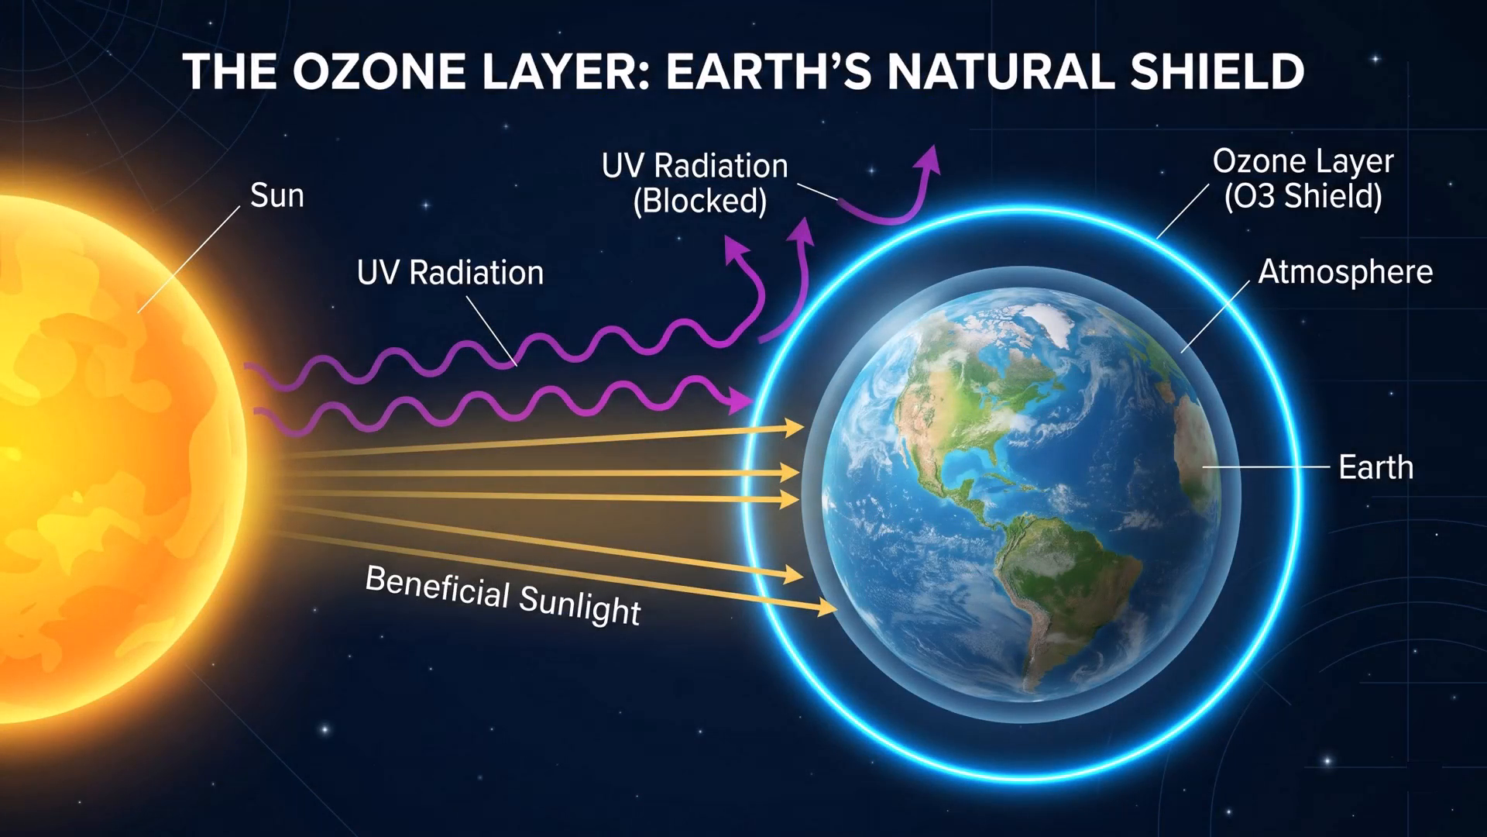
key("Left")
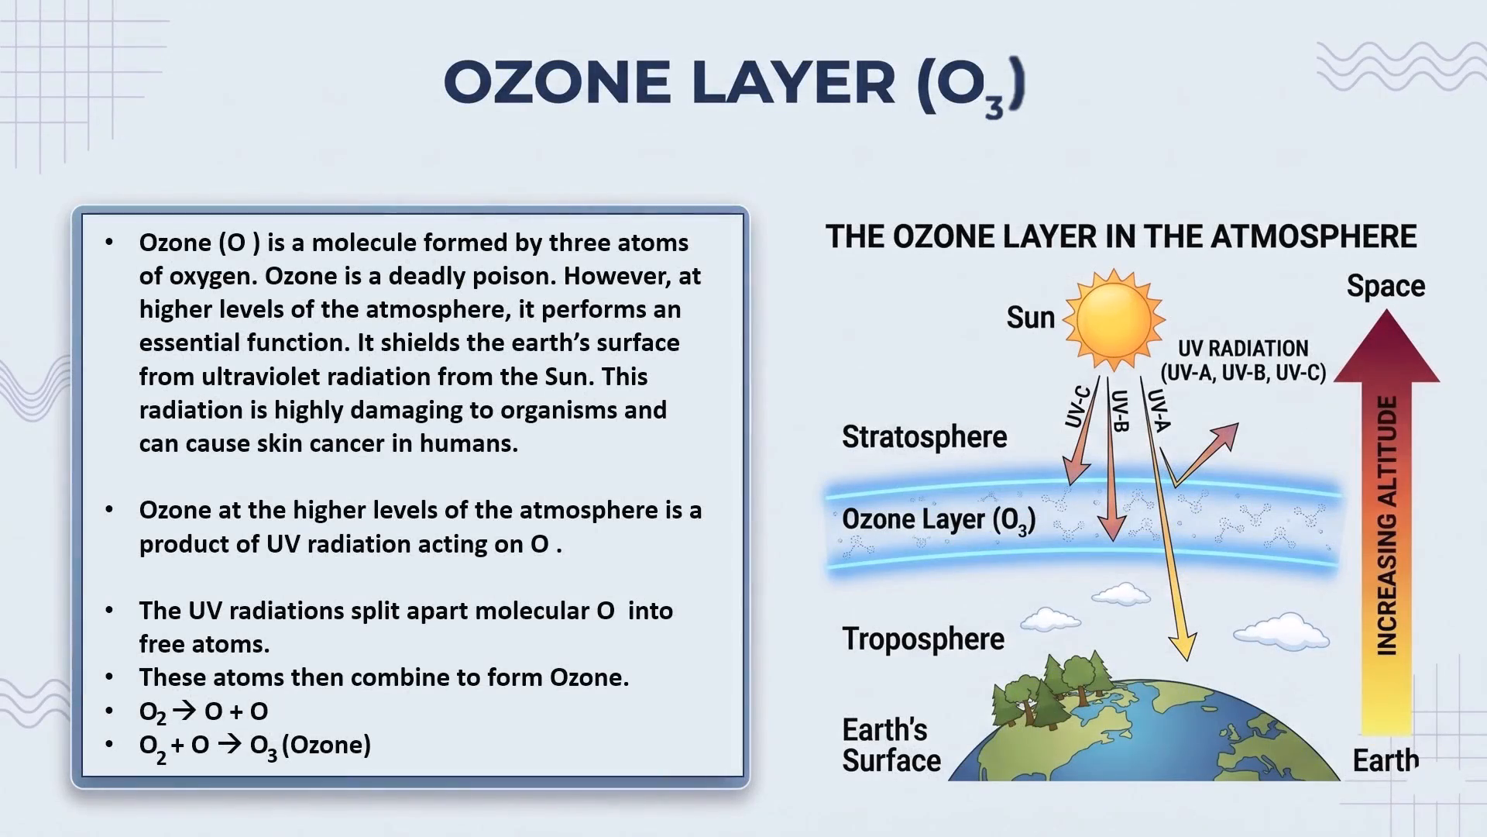
key("Left")
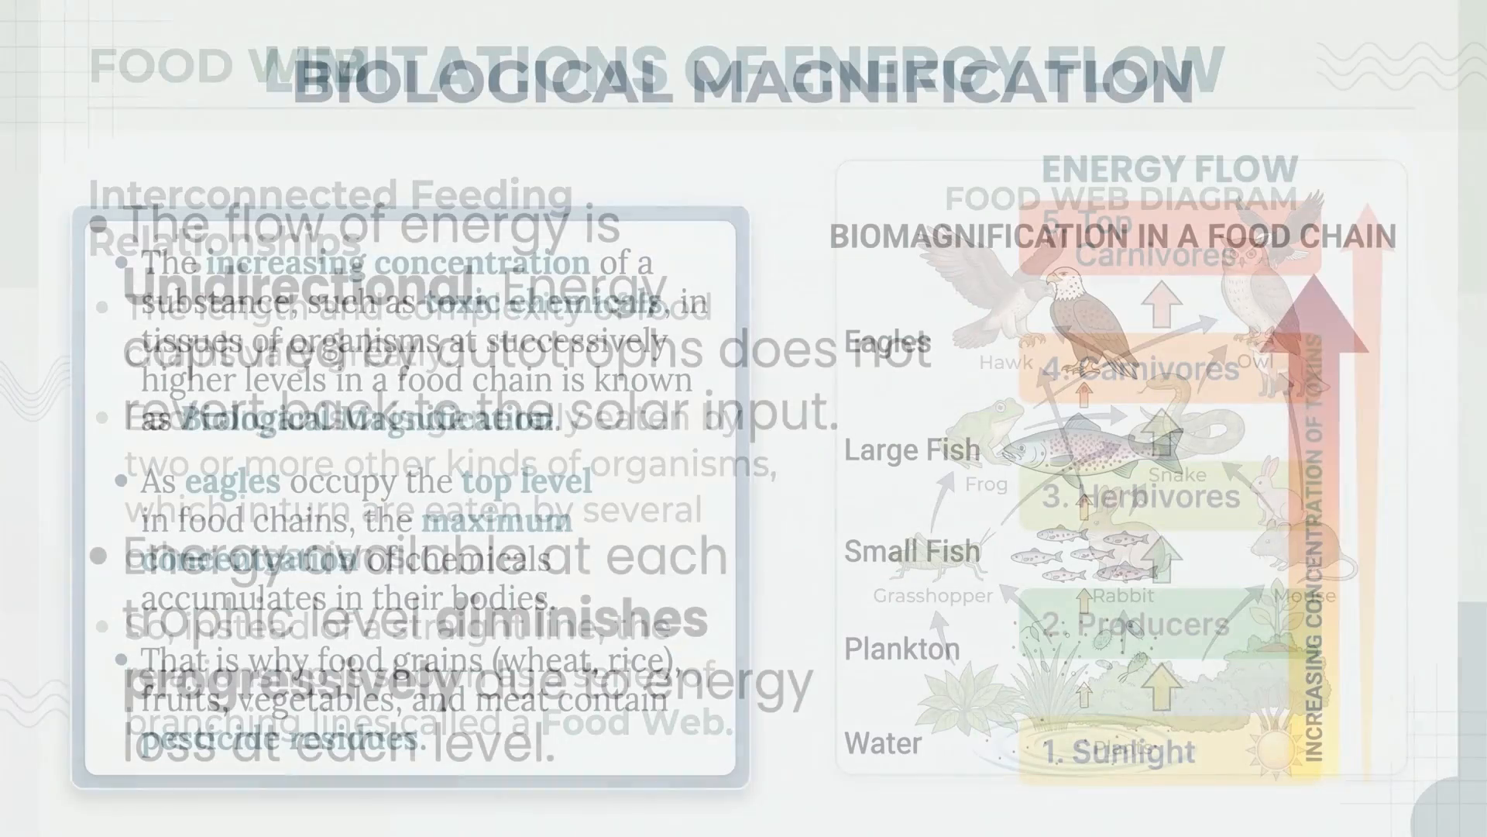
key("Left")
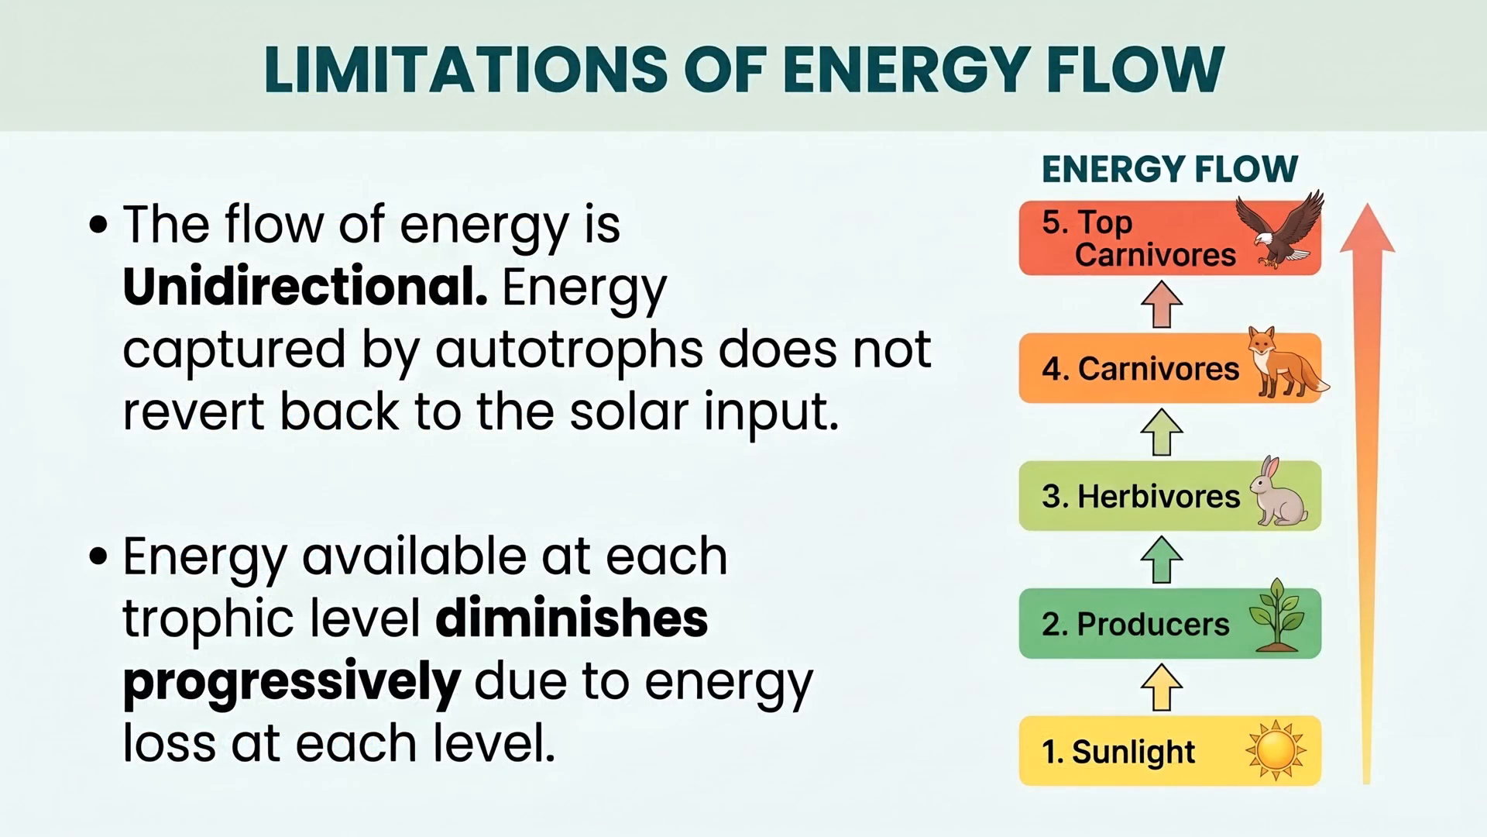
key("Left")
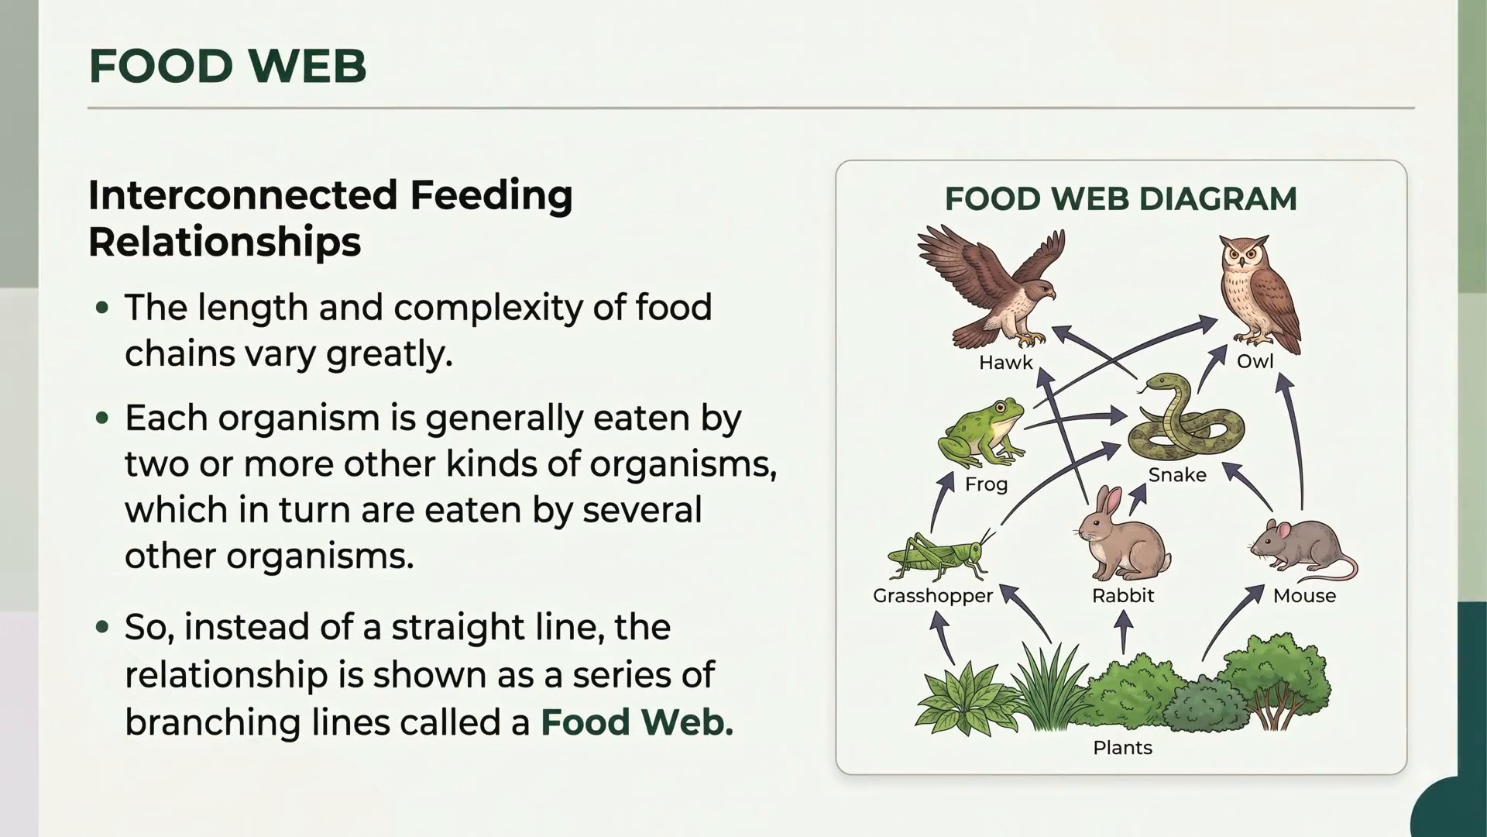
Continue the slide show backwards from Food Web through 10% Law and Food Chain to the What is an Ecosystem? slide.
key("Left")
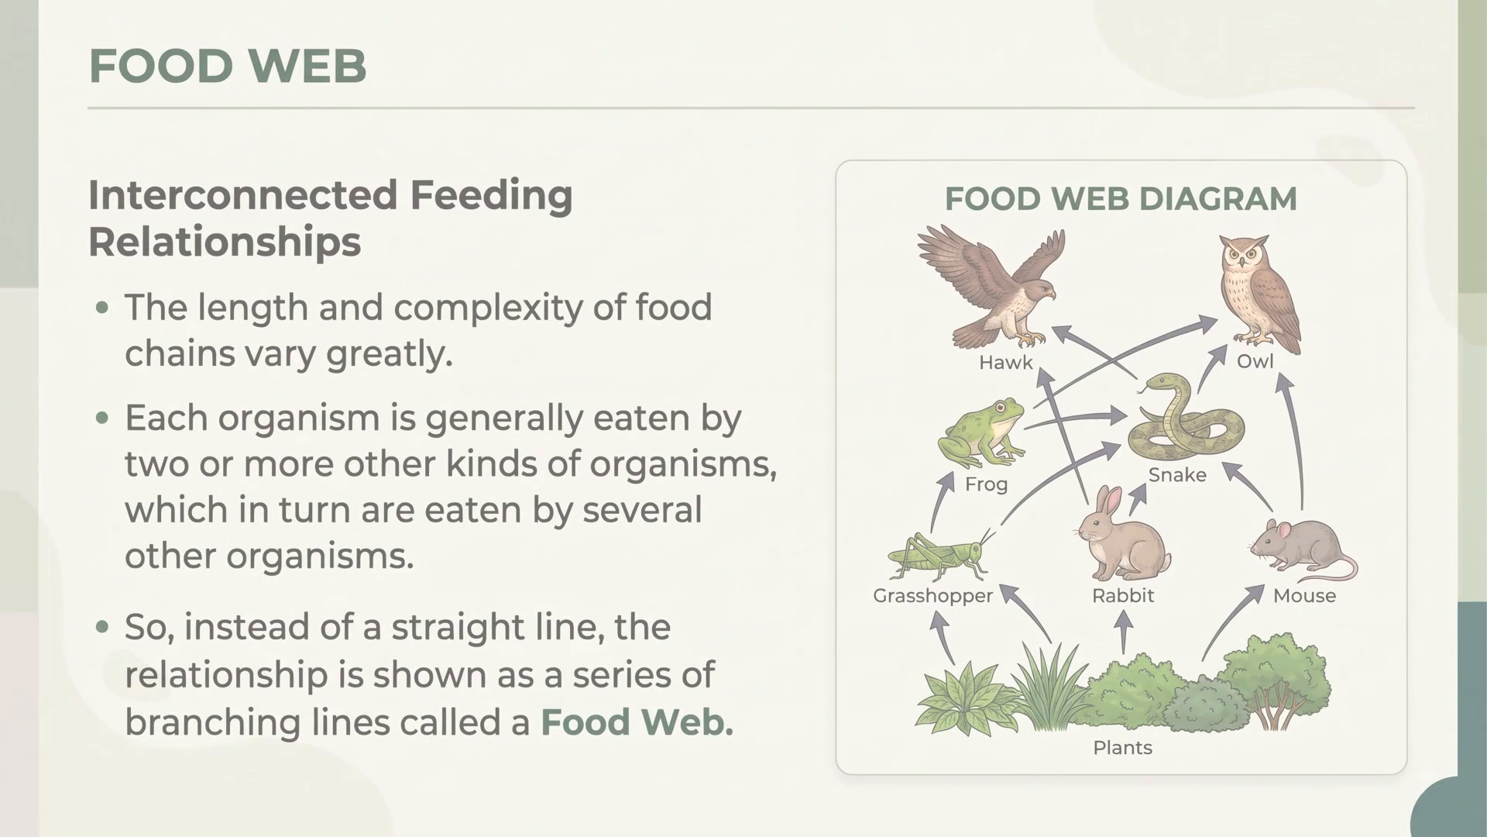
key("Left")
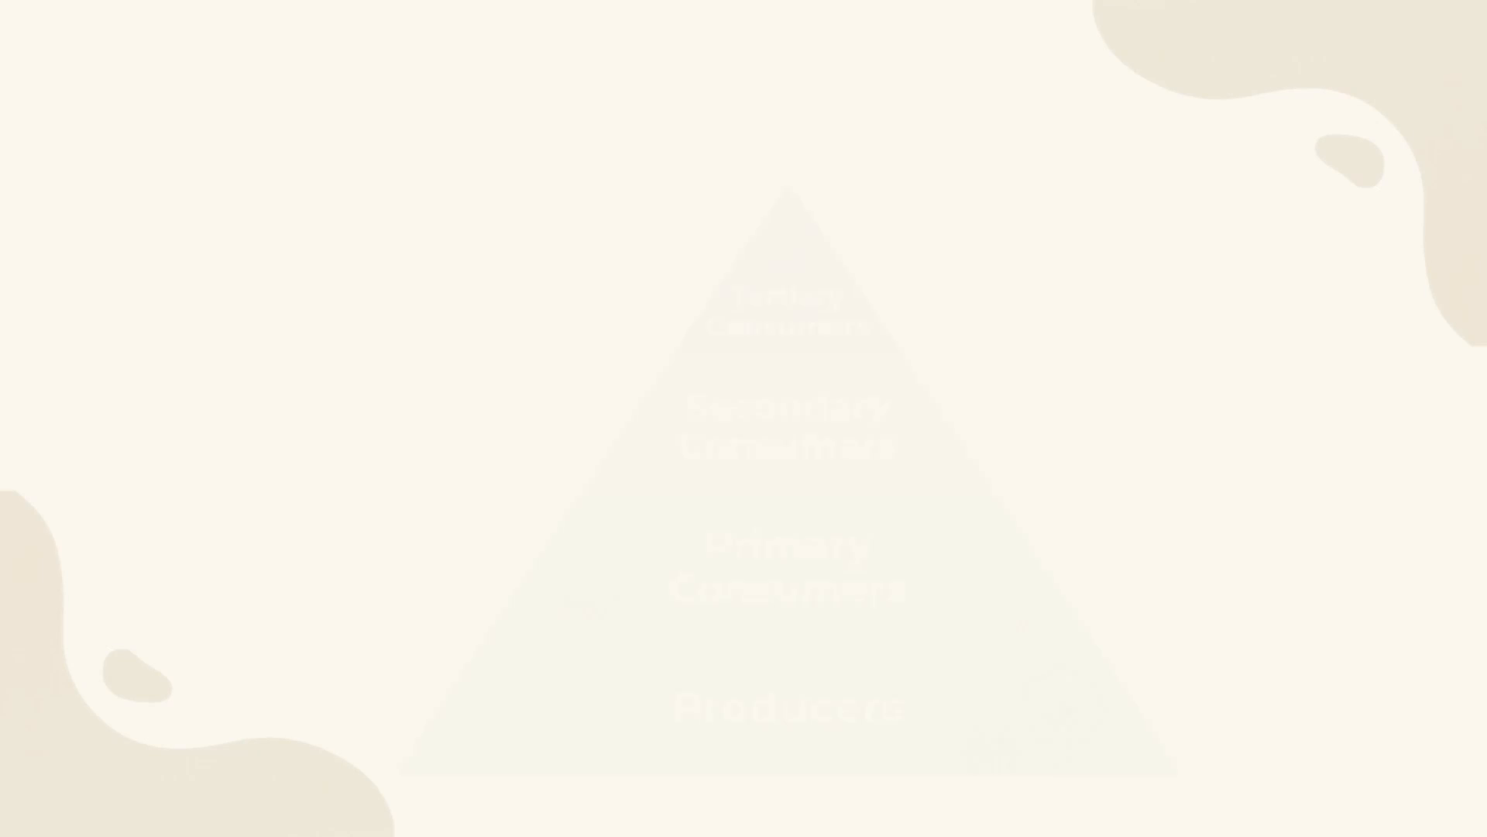
key("Left")
key("Left")
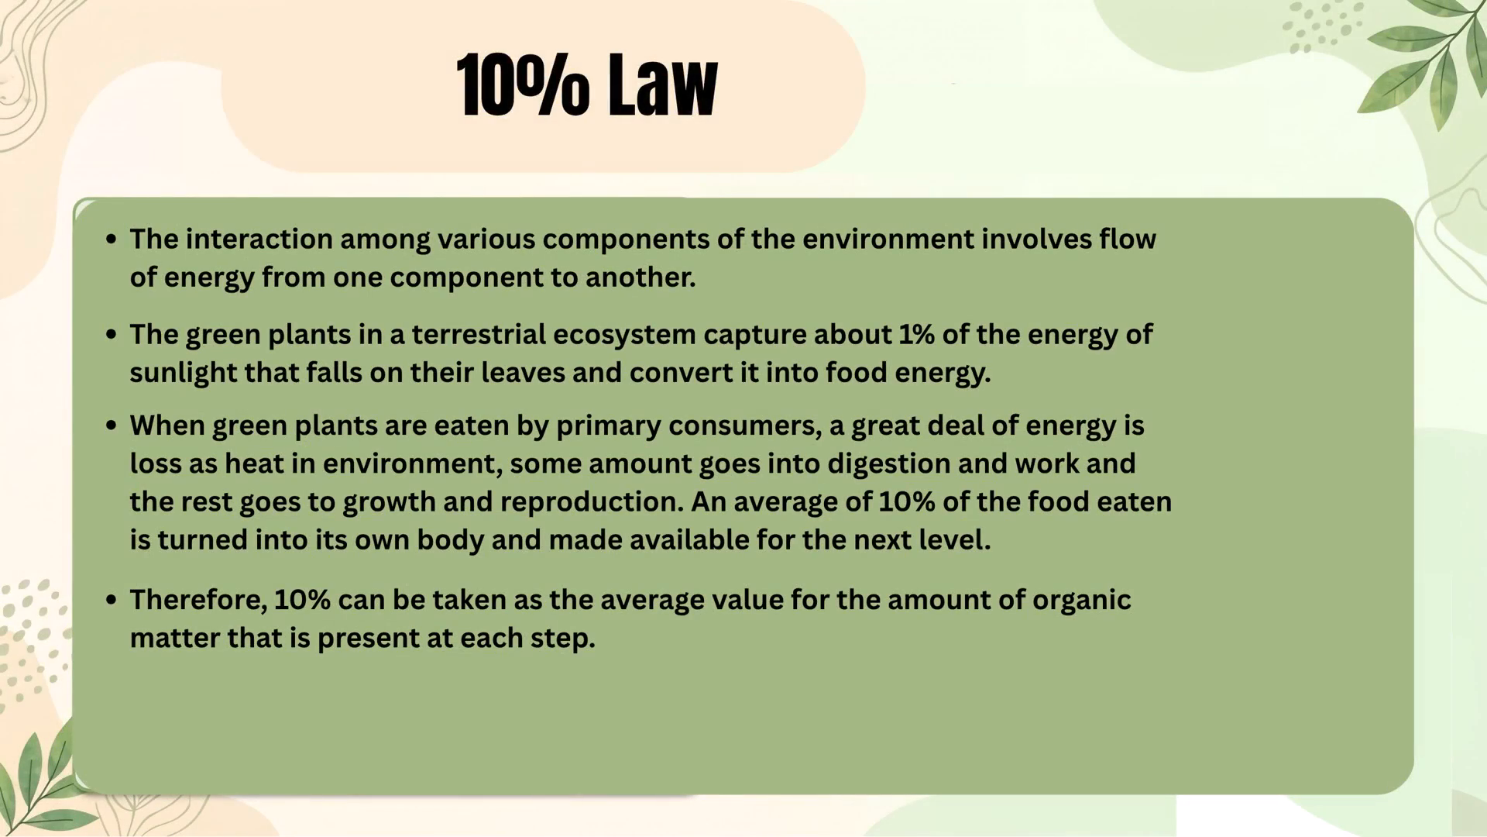
key("Left")
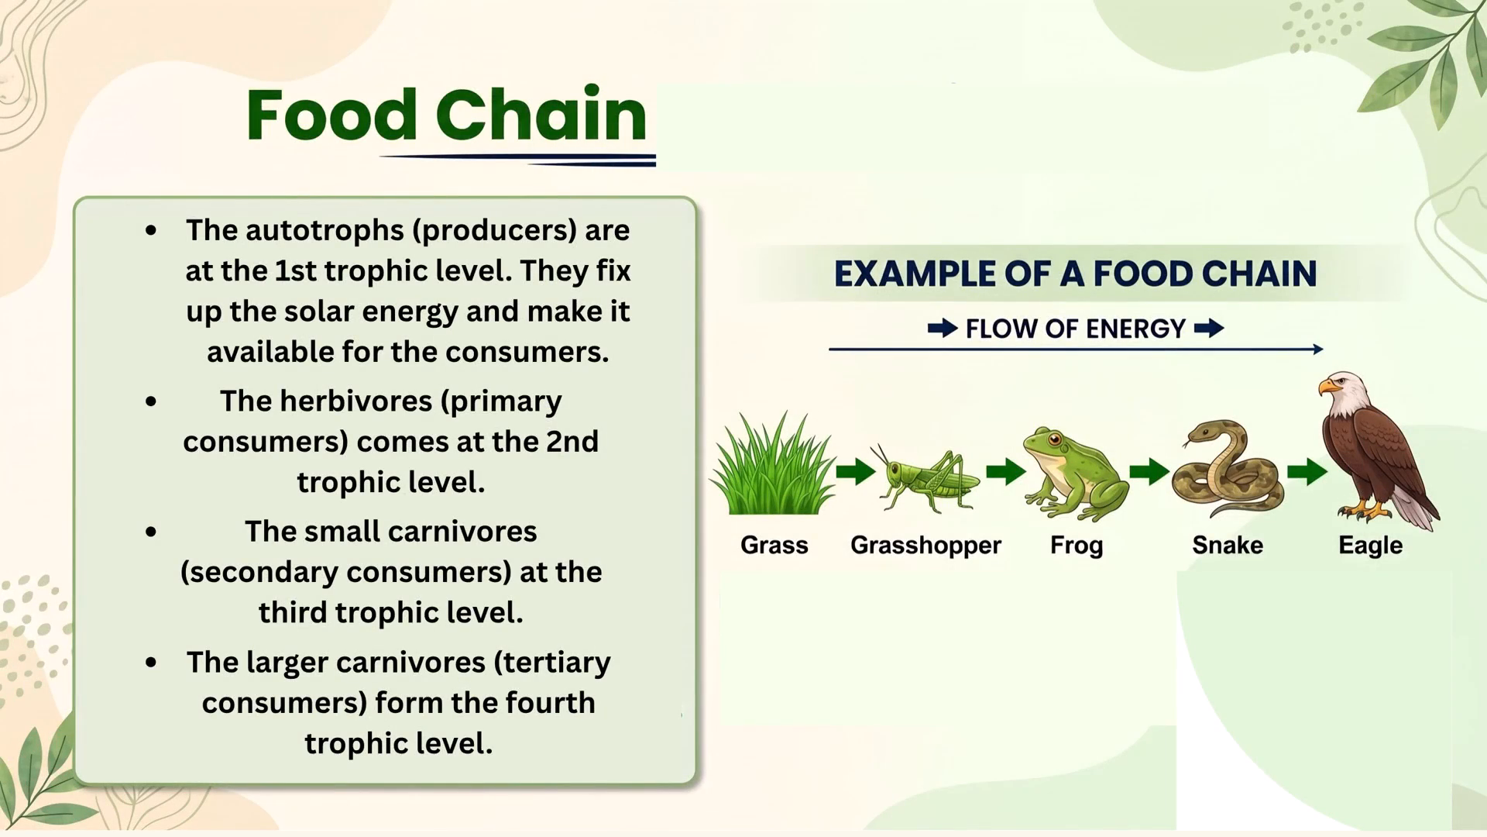
key("Left")
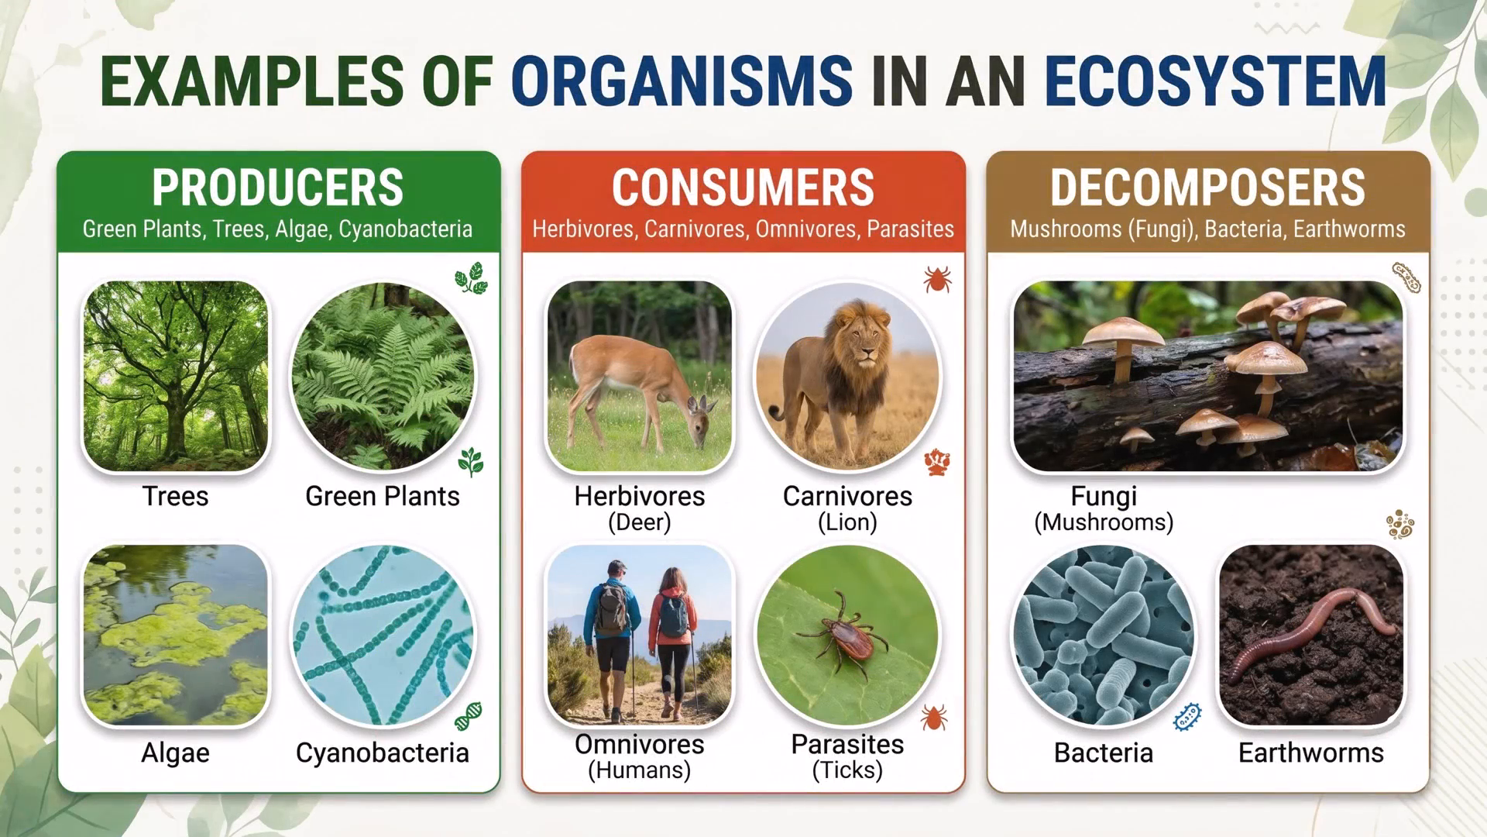
key("Left")
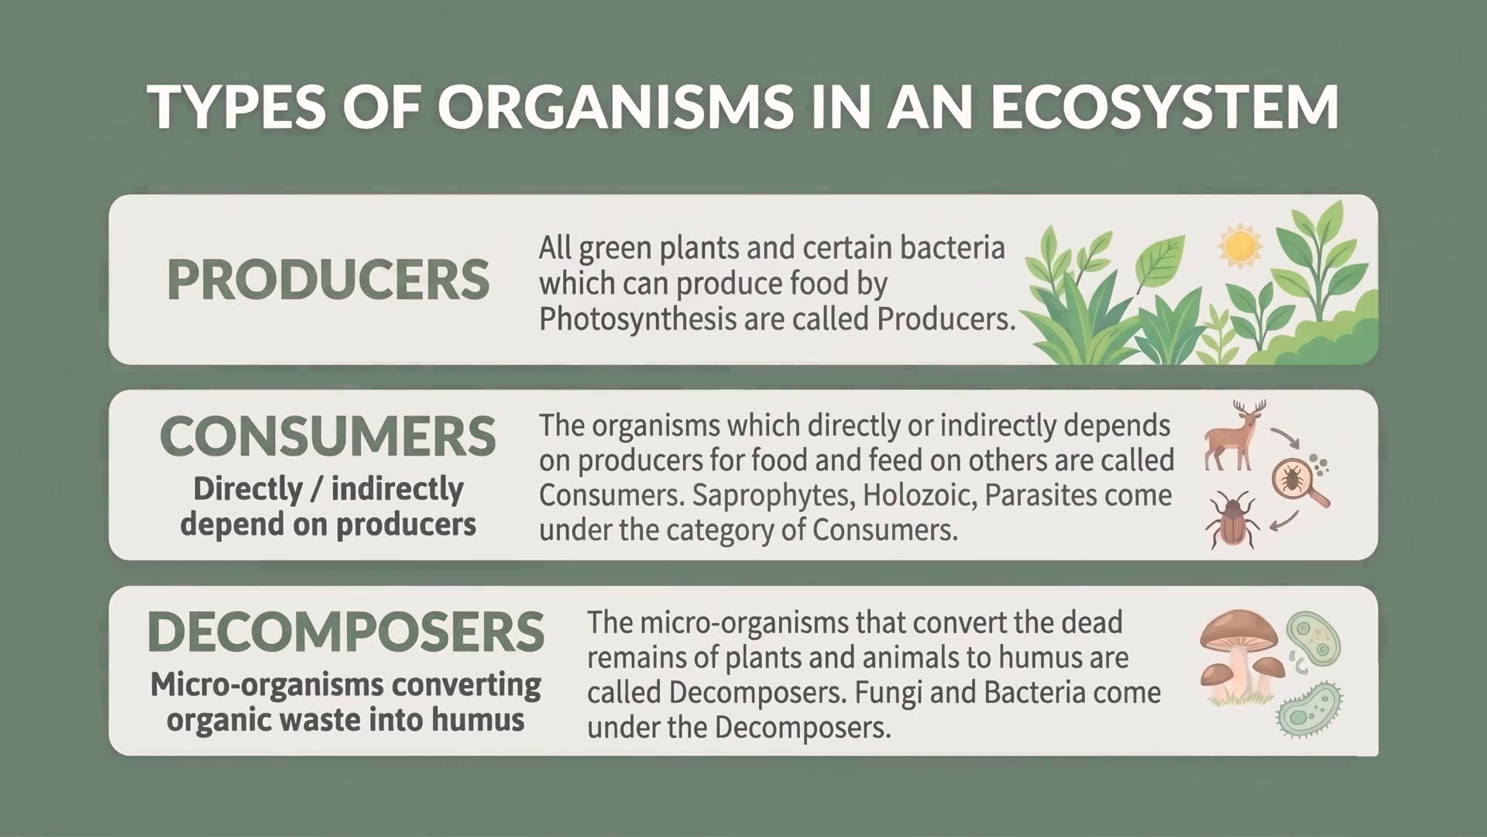
key("Left")
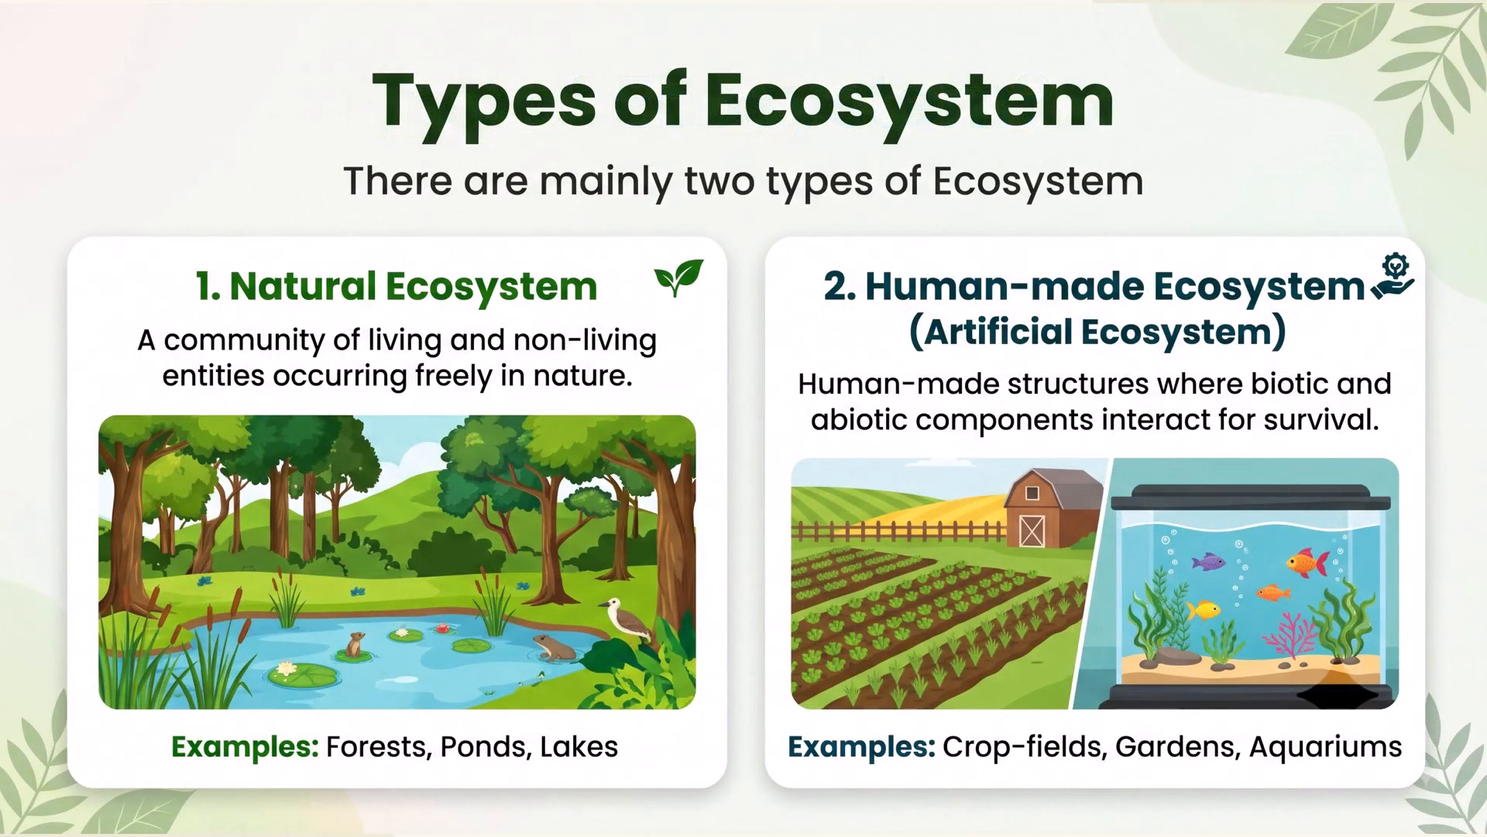
key("Left")
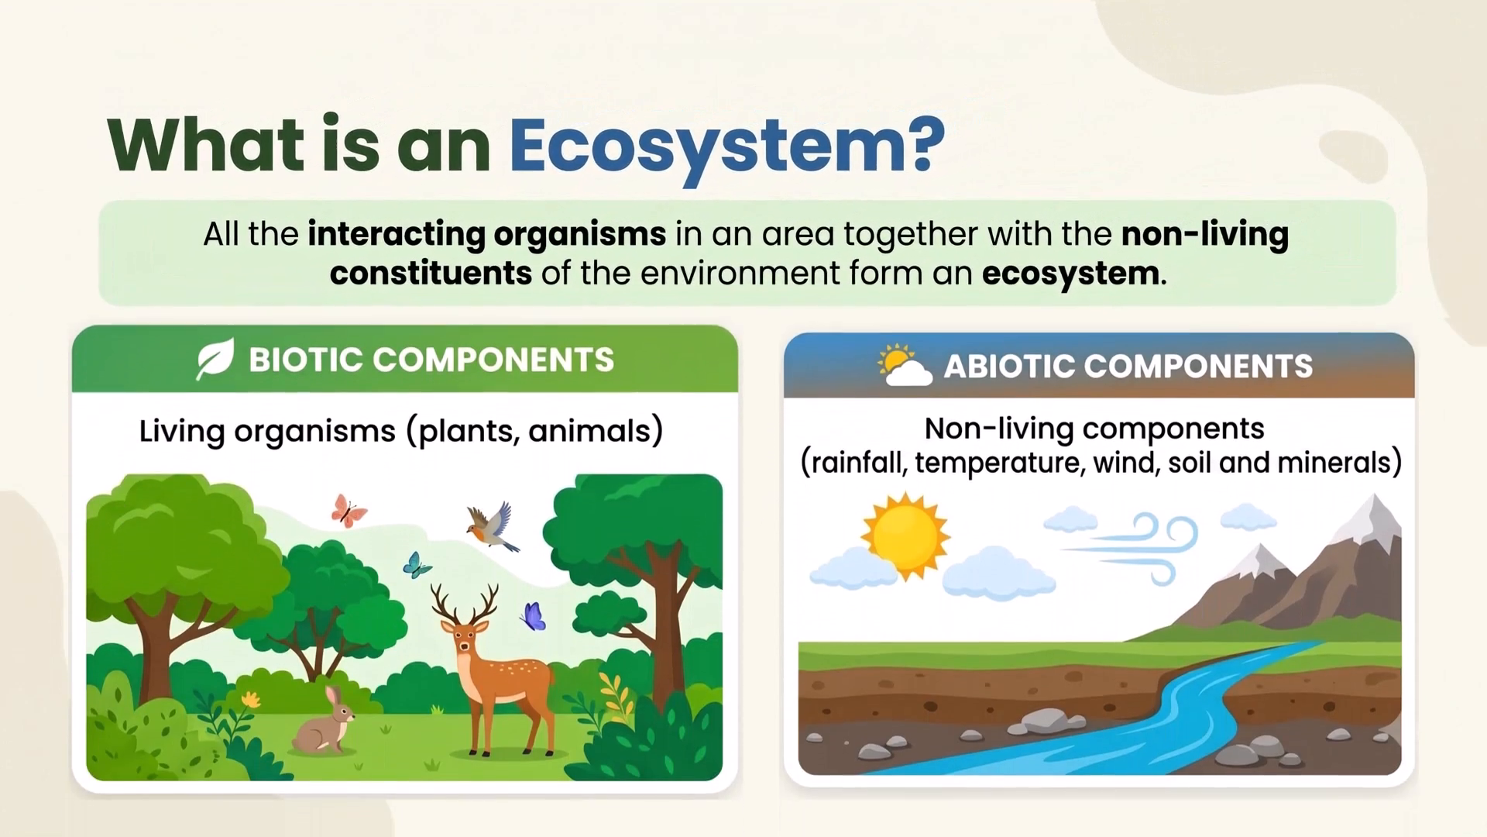
Replay the transition between the What is an Ecosystem? and Types of Ecosystem slides, going forward and back again.
key("Right")
key("Right")
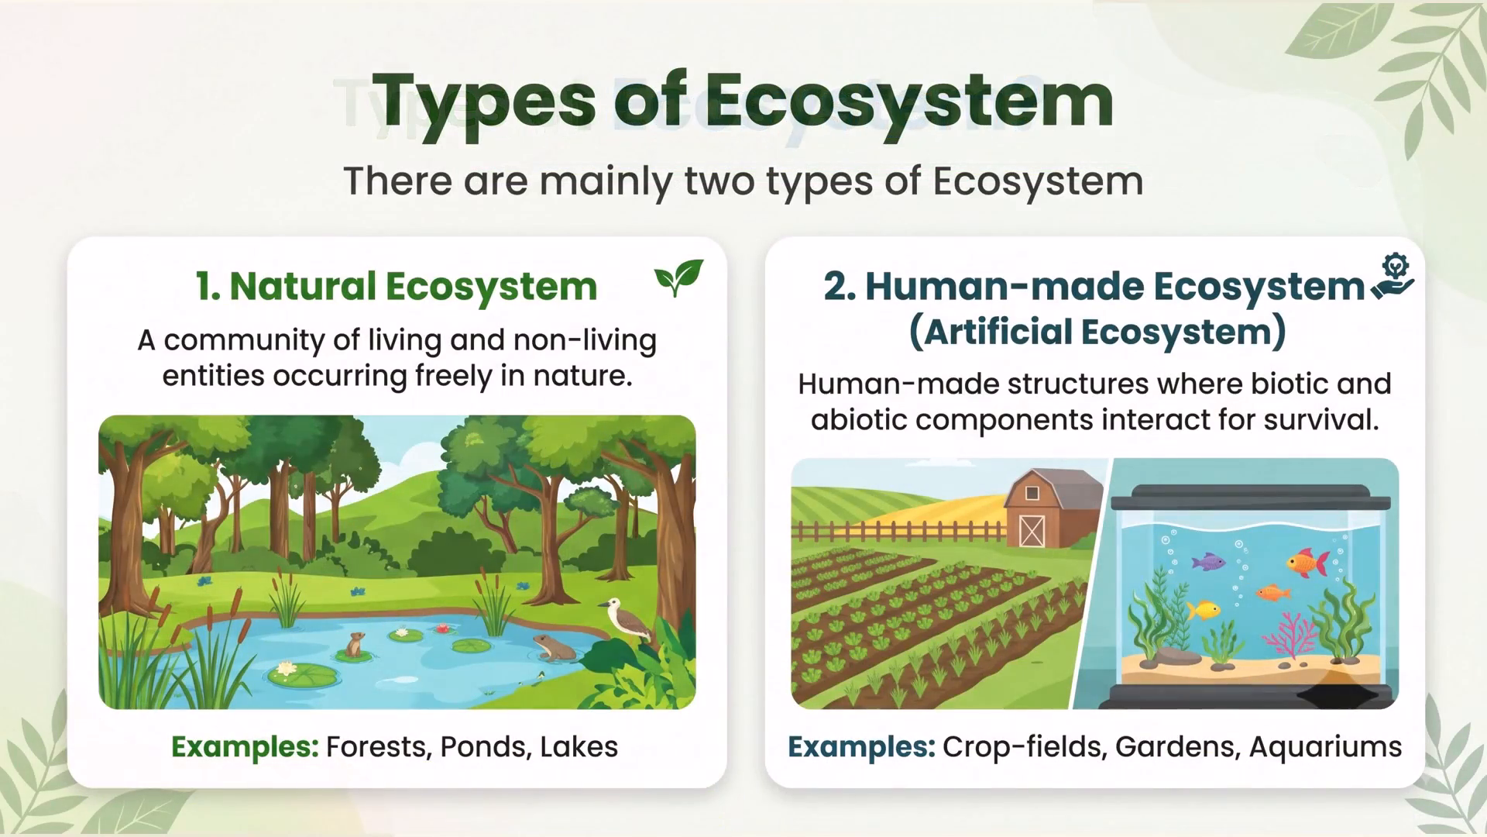
key("Left")
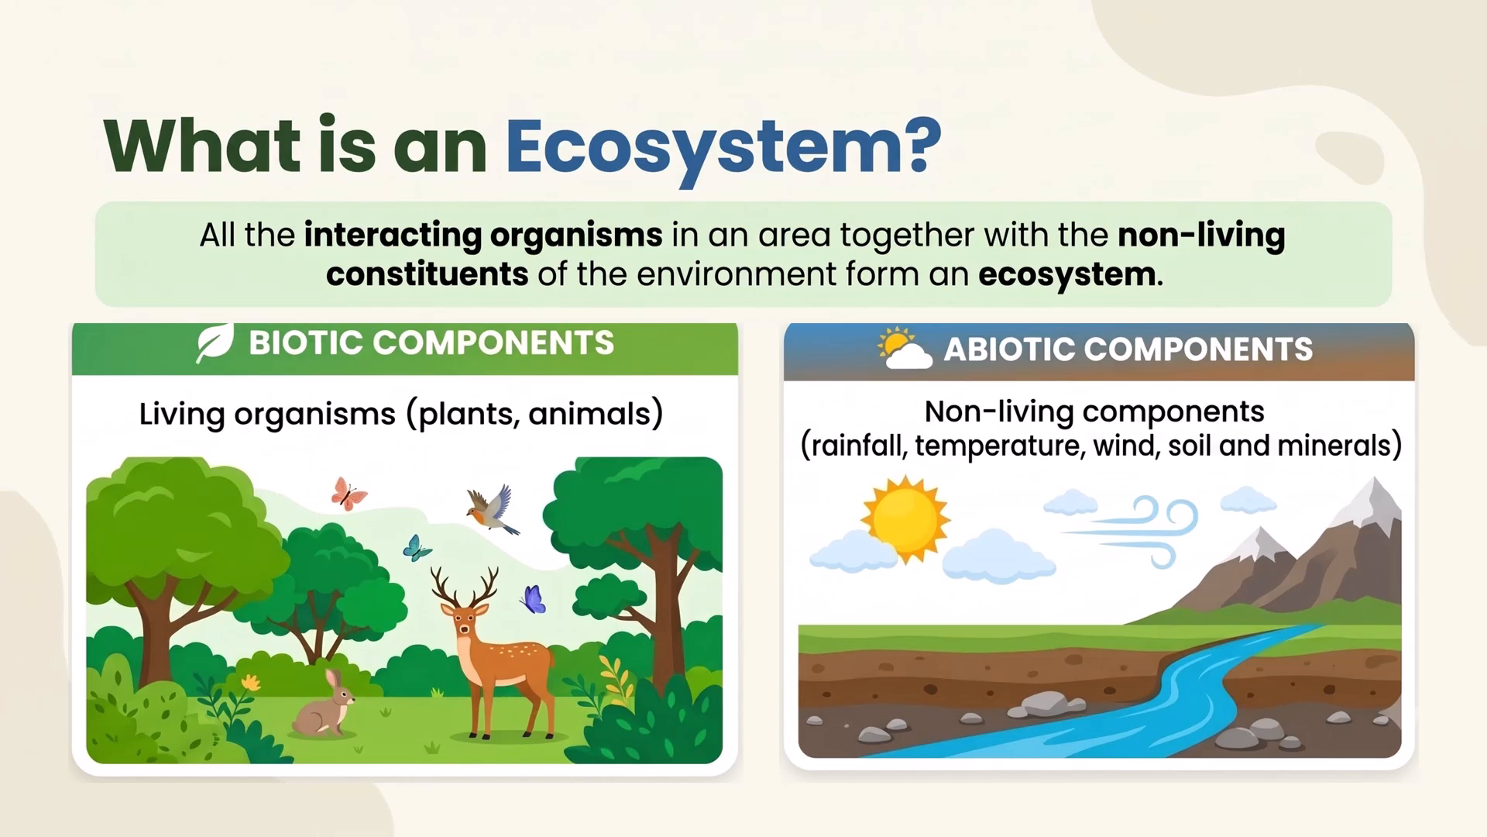
key("Left")
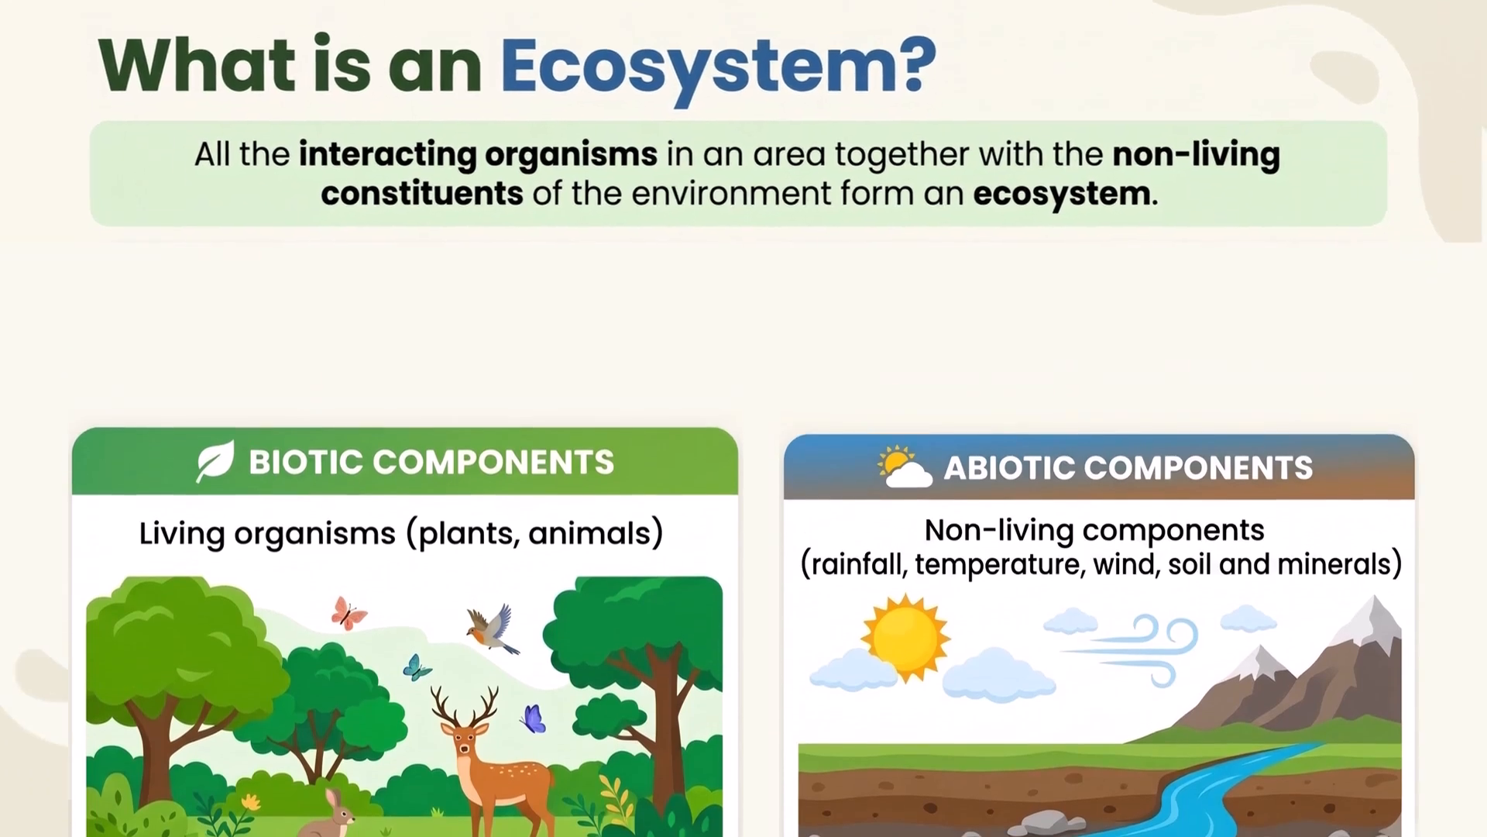
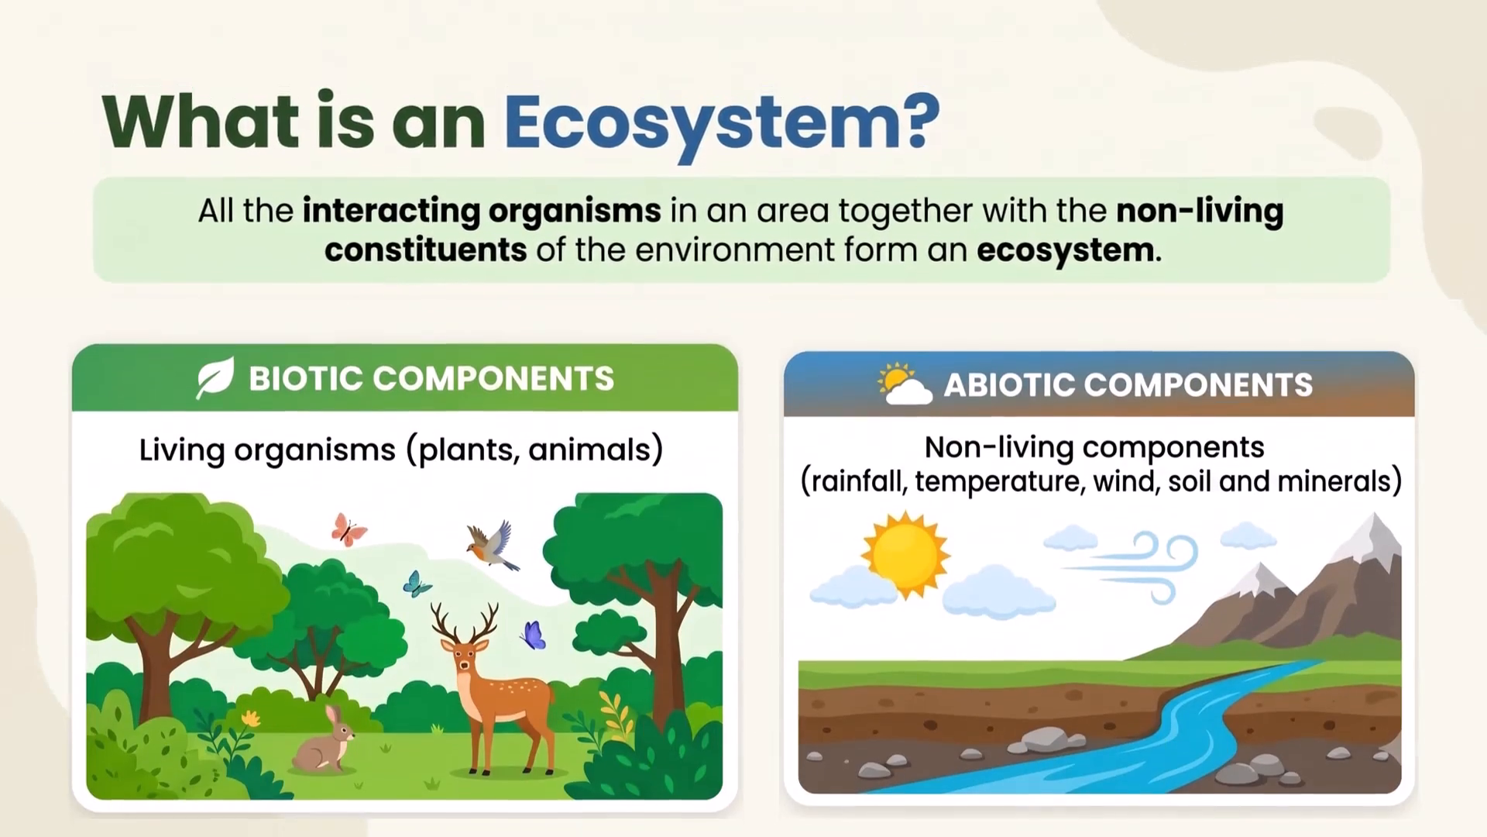
Advance the slide show to the Types of Ecosystem slide and exit to the editing view.
key("Right")
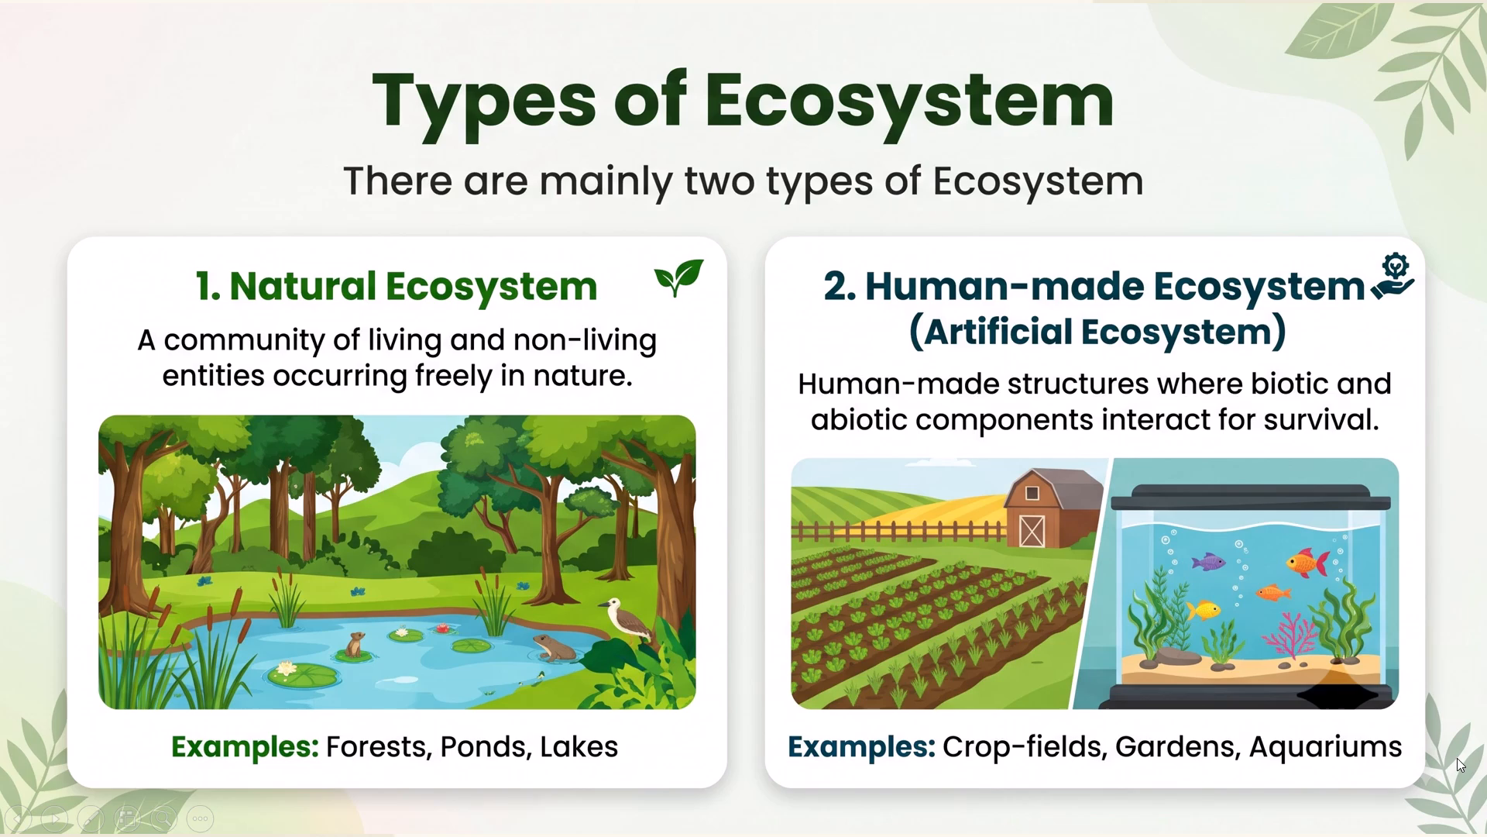
key("Escape")
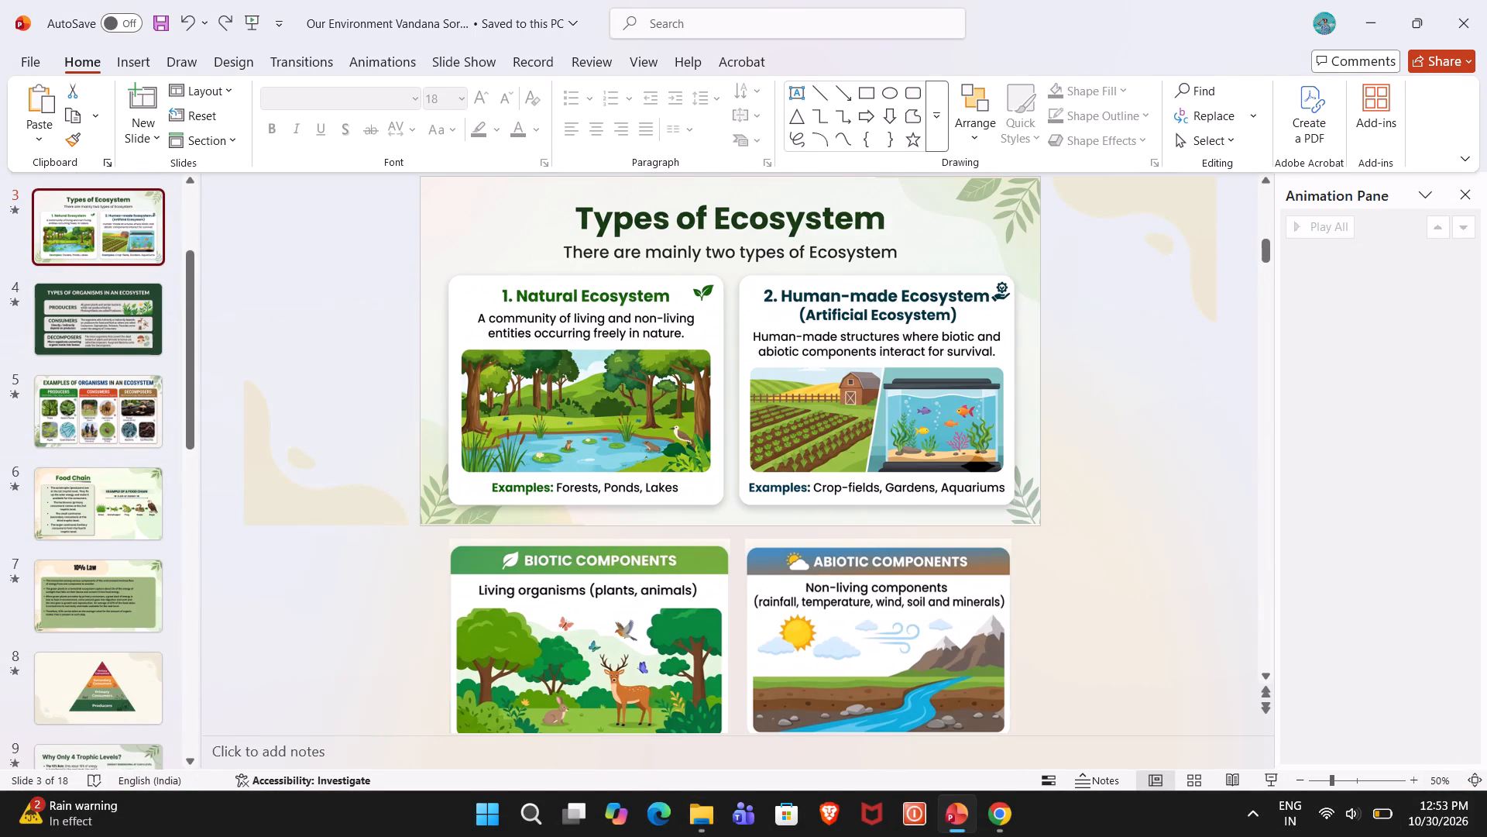
Draw a rectangle about 0.82 by 0.21 inches over the black blotch on the aquarium's base in the Human-made Ecosystem picture.
scroll(956, 483, "up", 1, "ctrl")
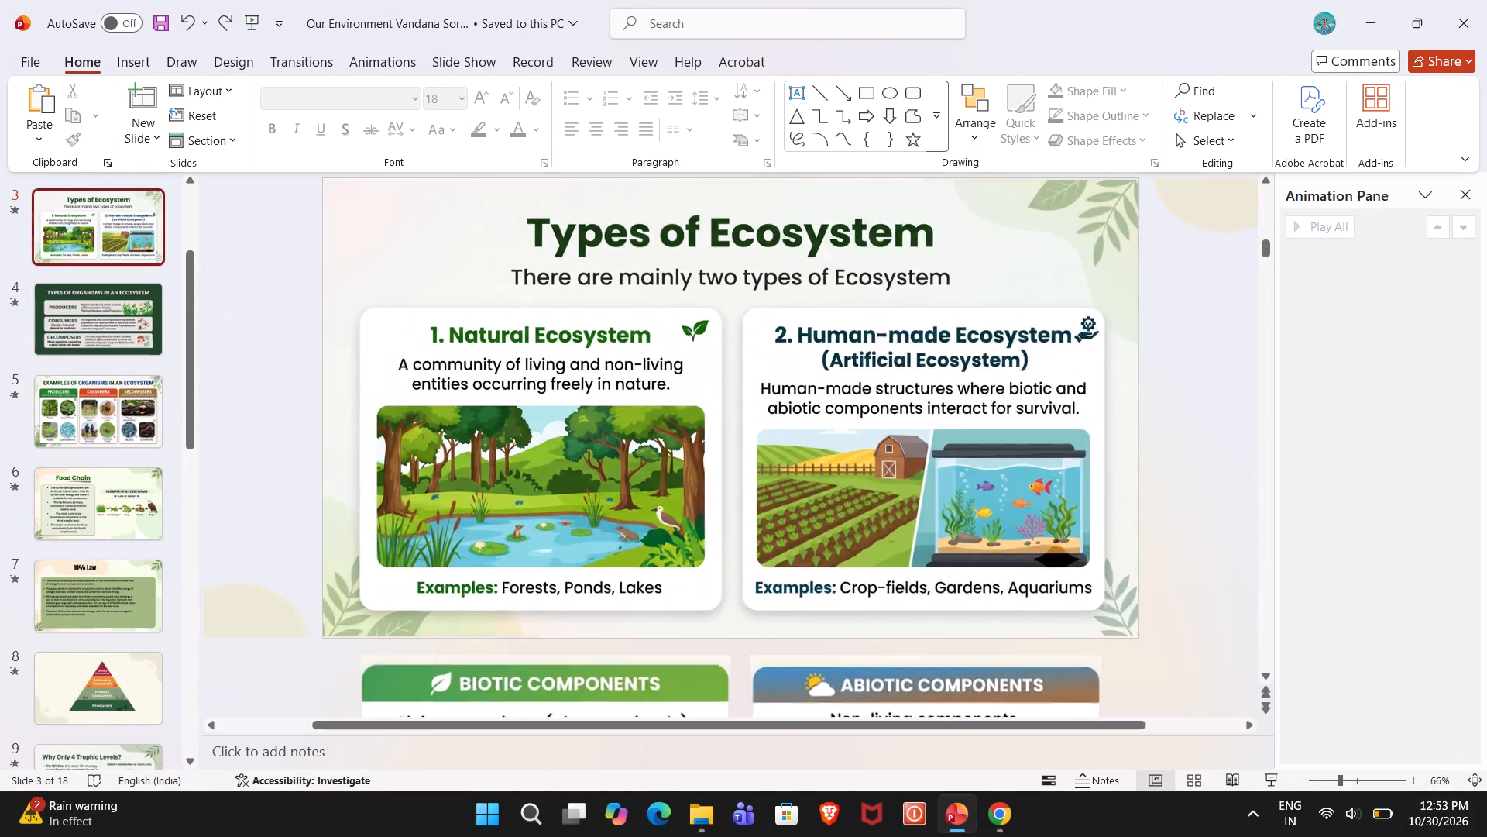
scroll(956, 483, "up", 1, "ctrl")
scroll(1220, 632, "up", 3, "ctrl")
scroll(1056, 582, "down", 4)
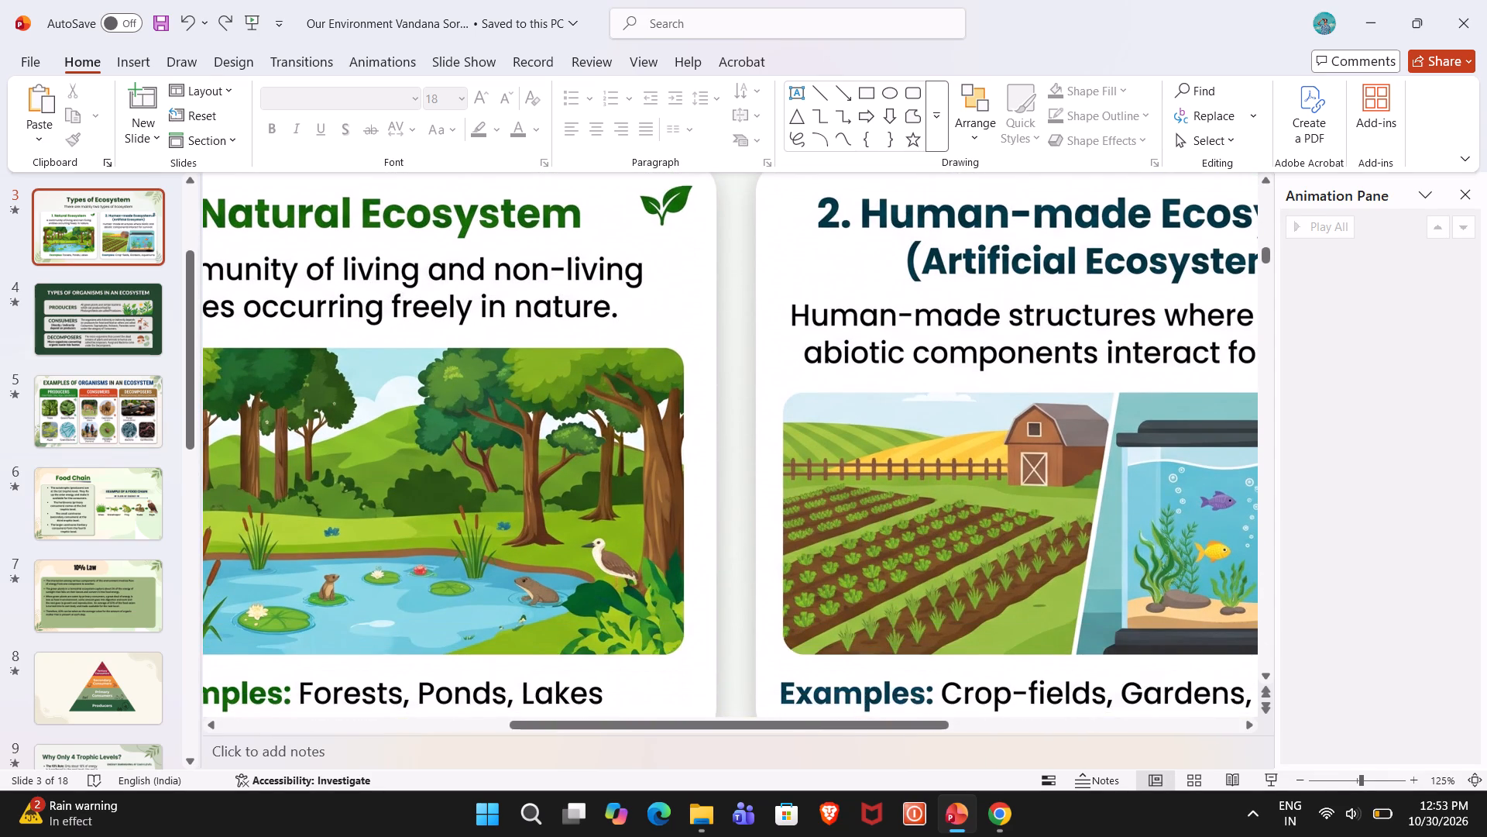
scroll(1080, 618, "down", 1)
left_click_drag(891, 730, 965, 734)
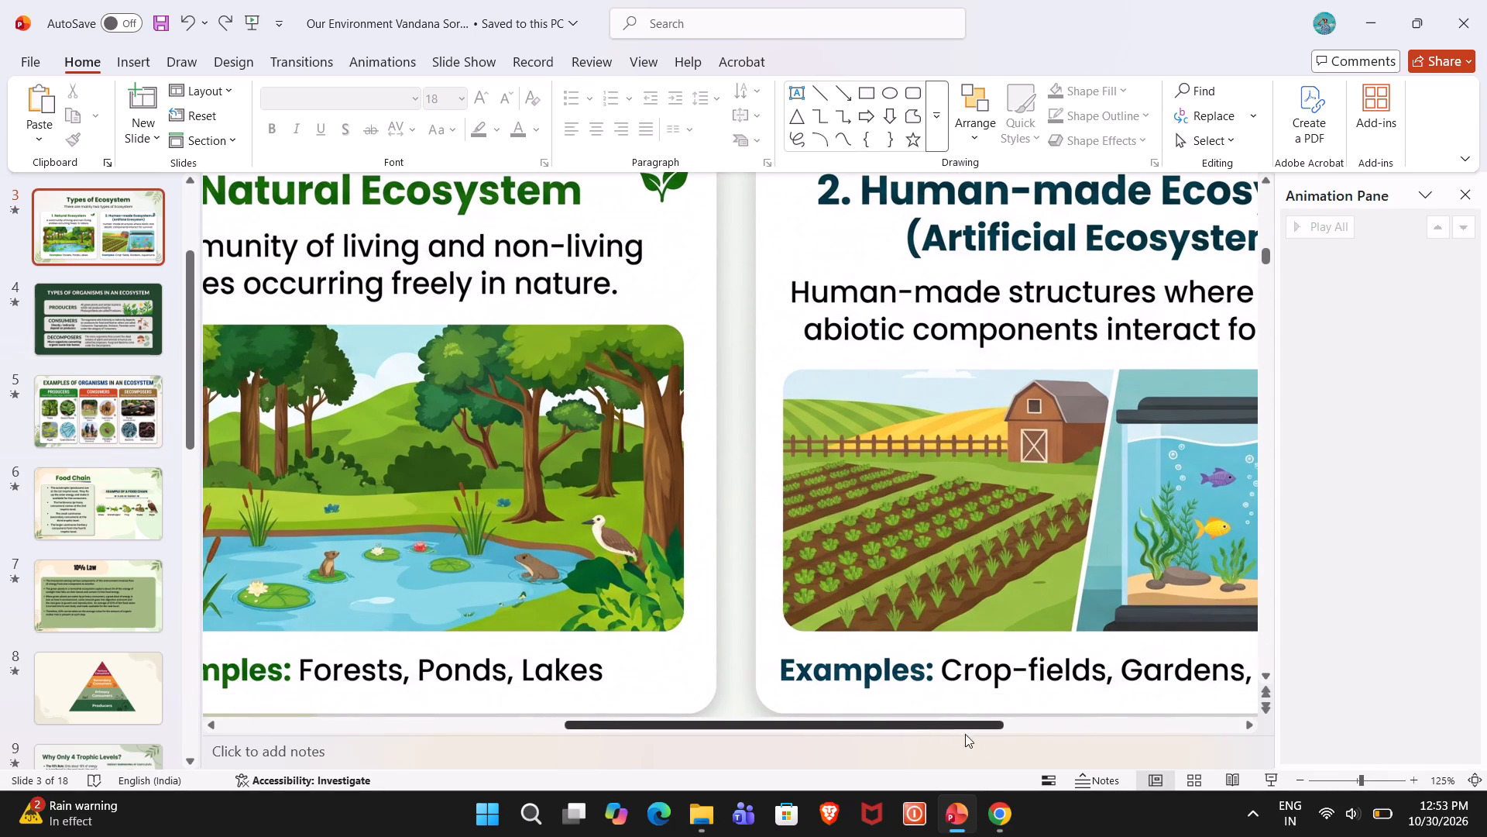
left_click_drag(965, 734, 1170, 755)
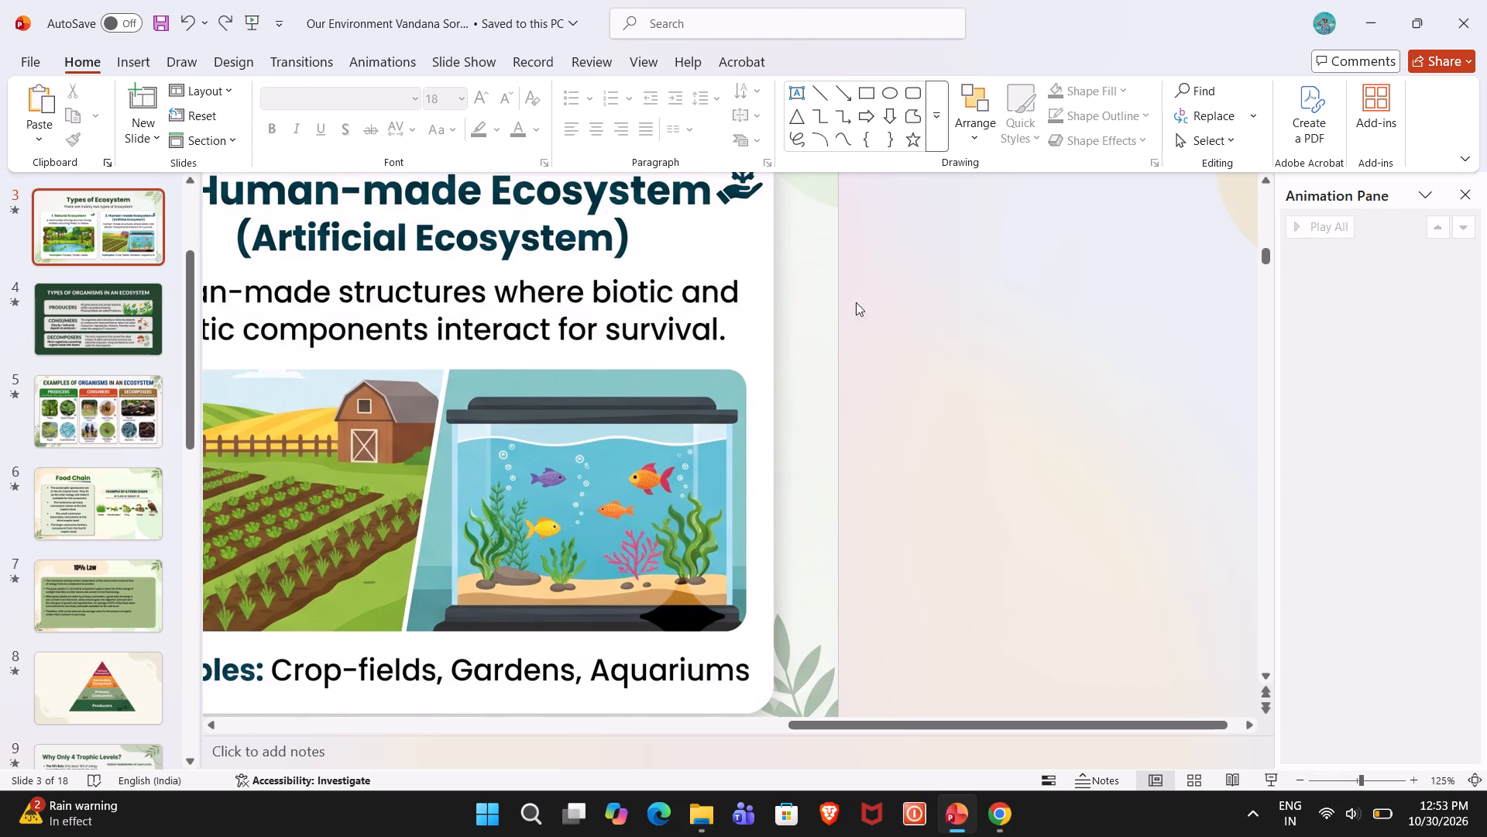
scroll(647, 580, "up", 3, "ctrl")
scroll(647, 580, "down", 5)
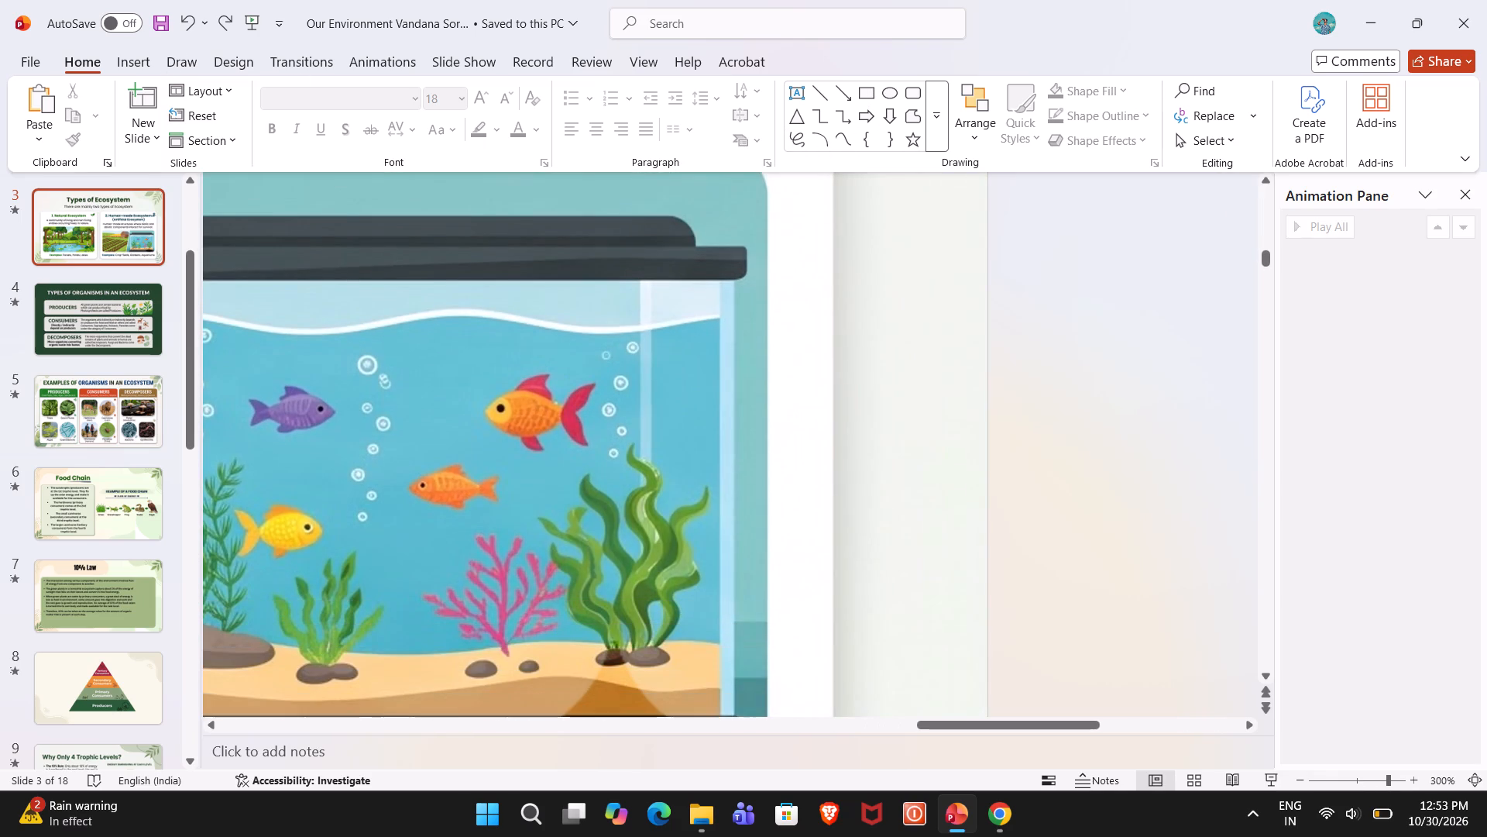
scroll(647, 577, "down", 6)
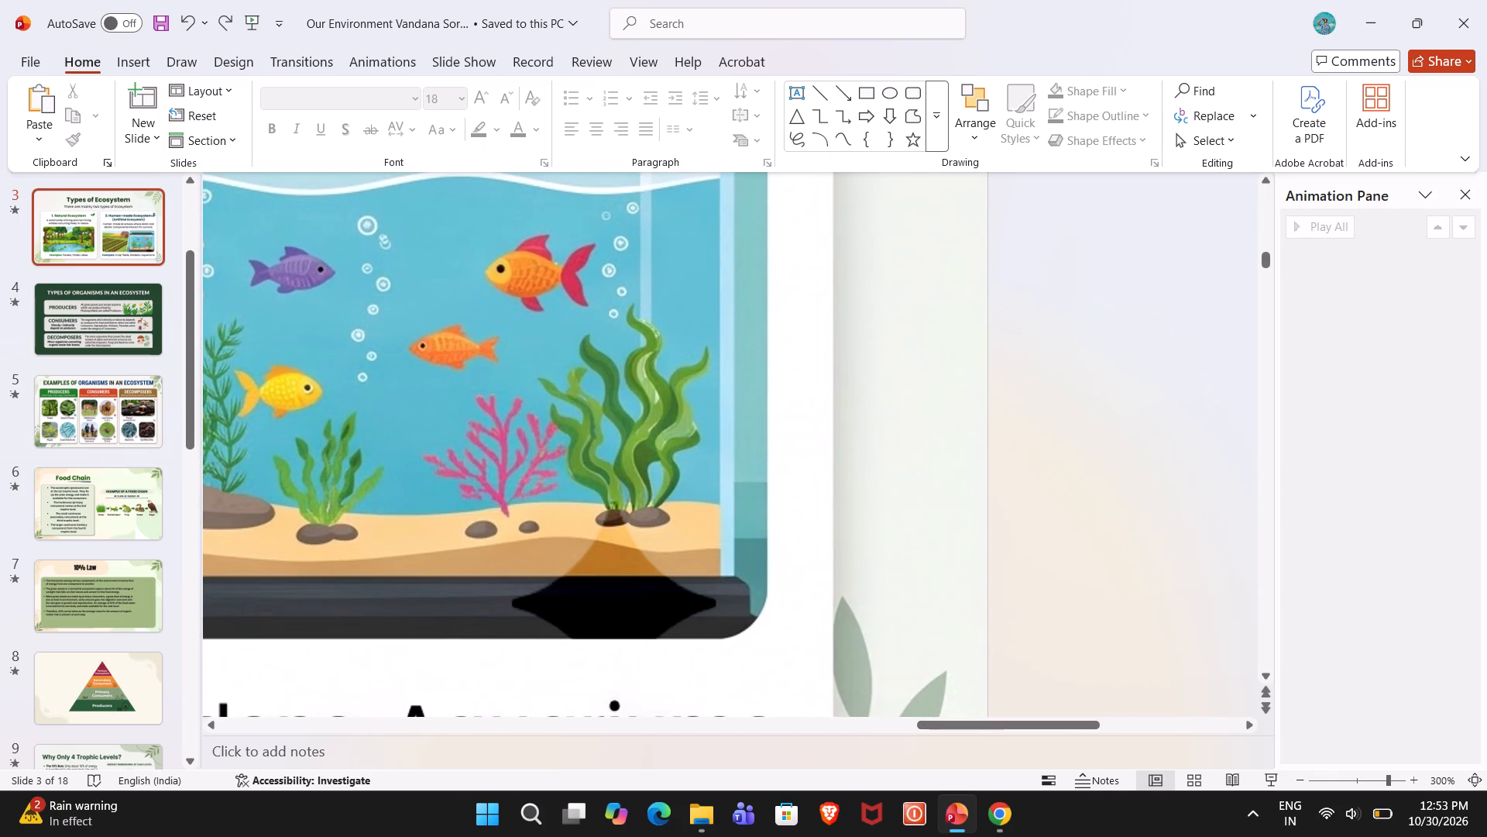
left_click(866, 98)
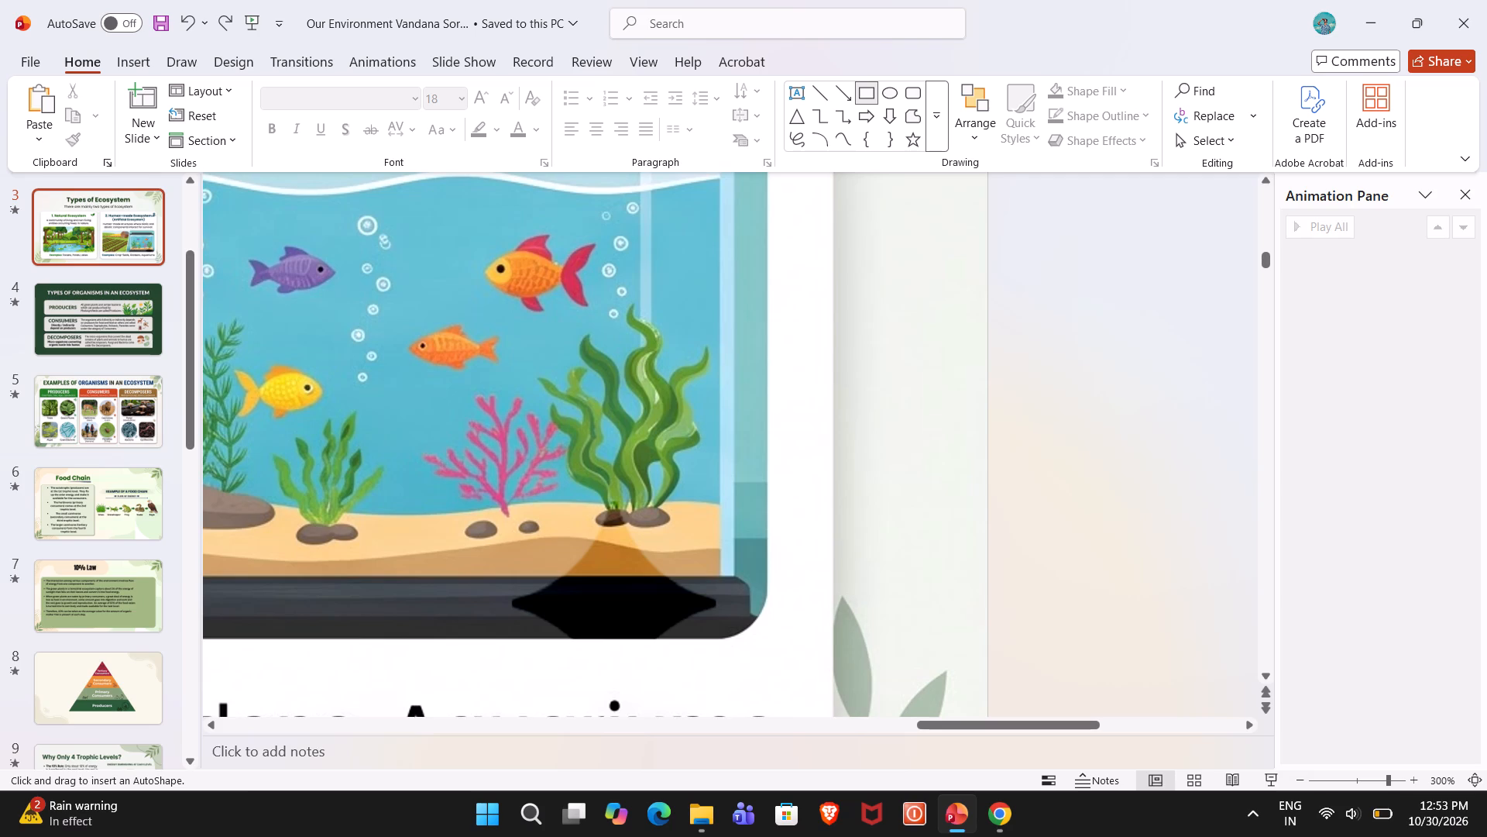
left_click_drag(493, 578, 519, 632)
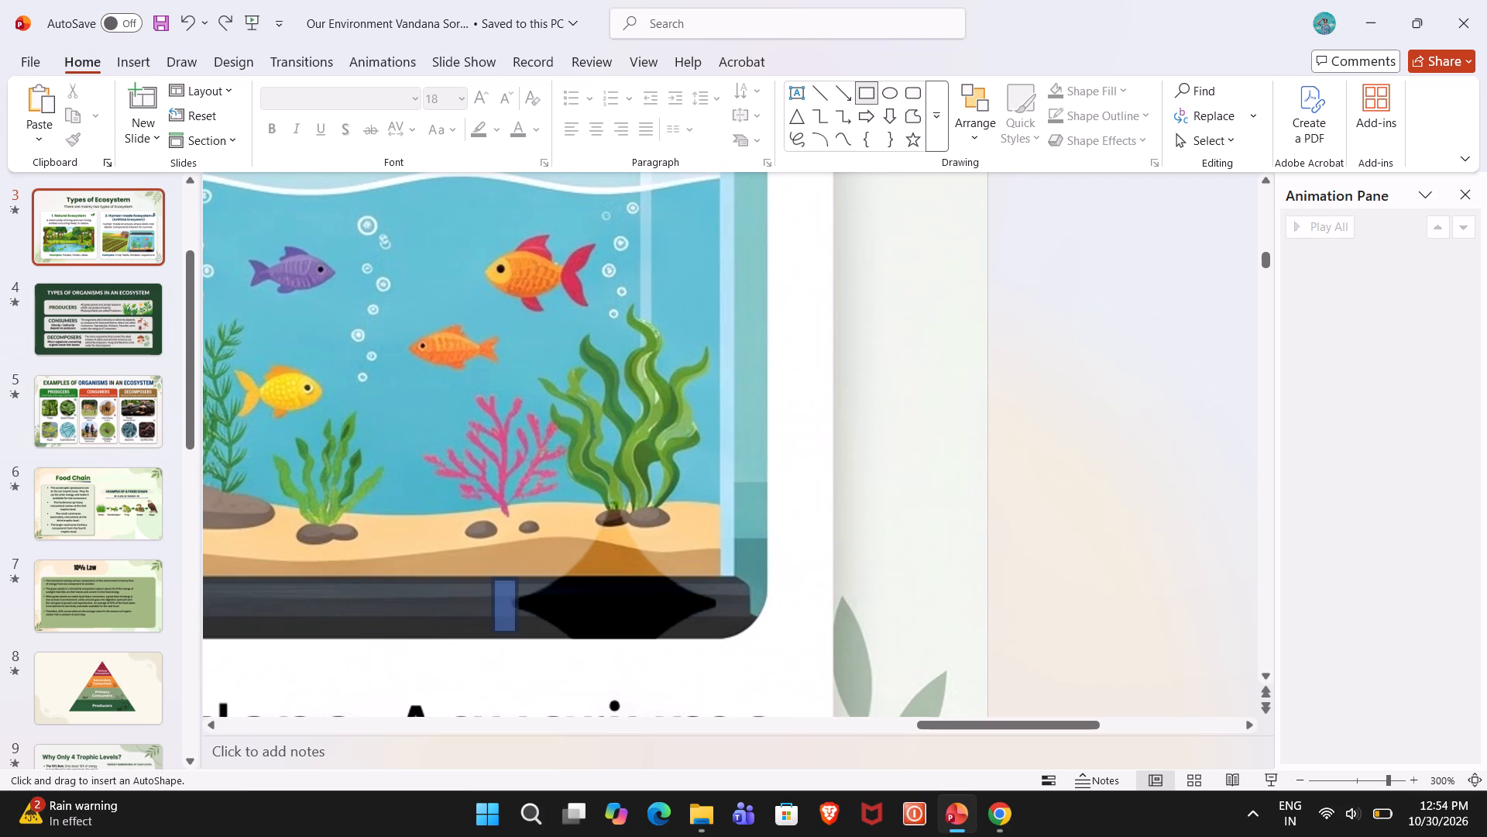
left_click_drag(519, 632, 722, 635)
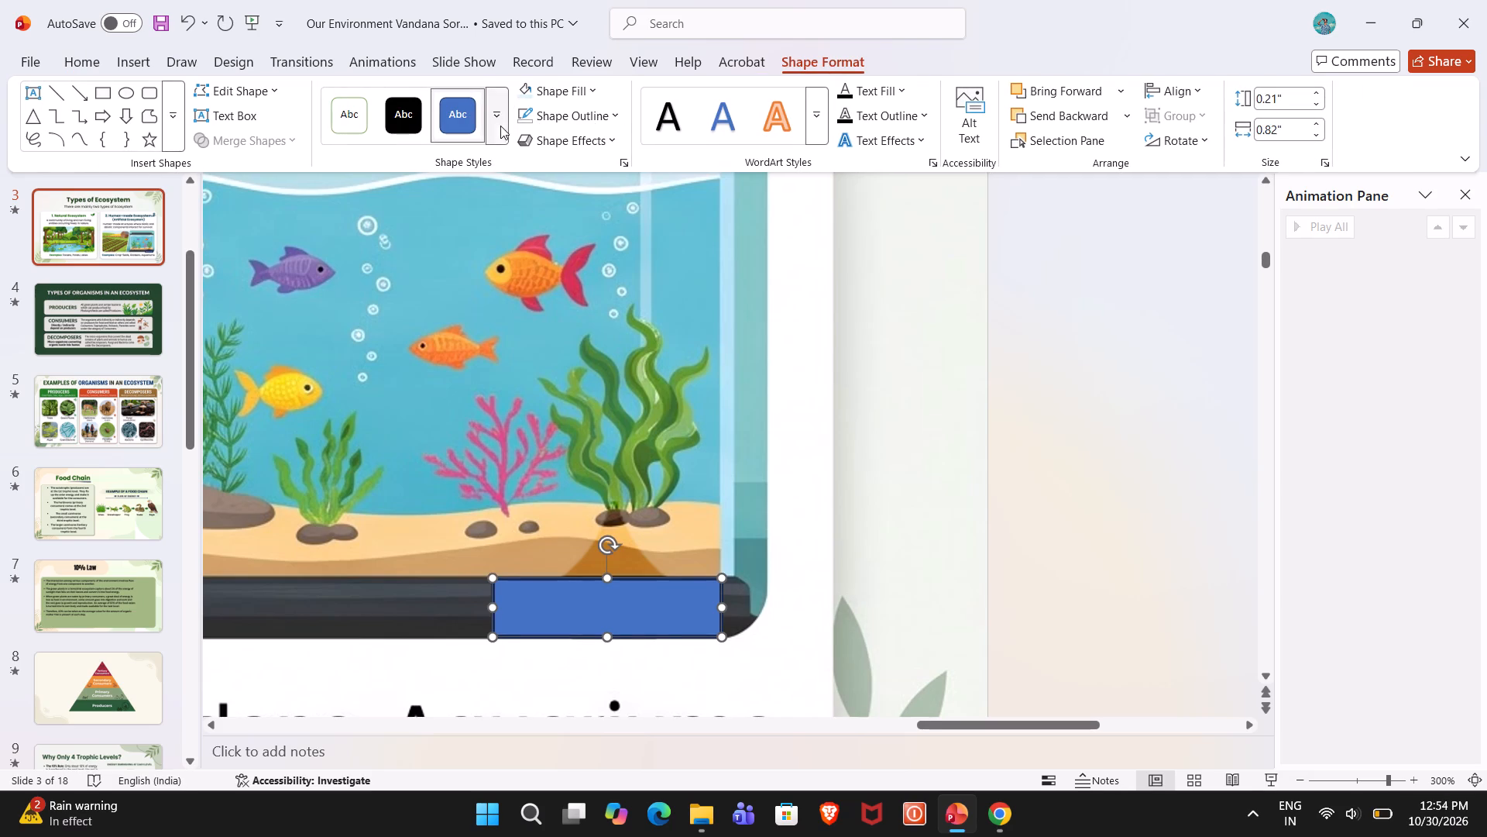
Remove the rectangle's outline and fill it with the dark grey sampled from the aquarium base using the Eyedropper.
left_click(567, 116)
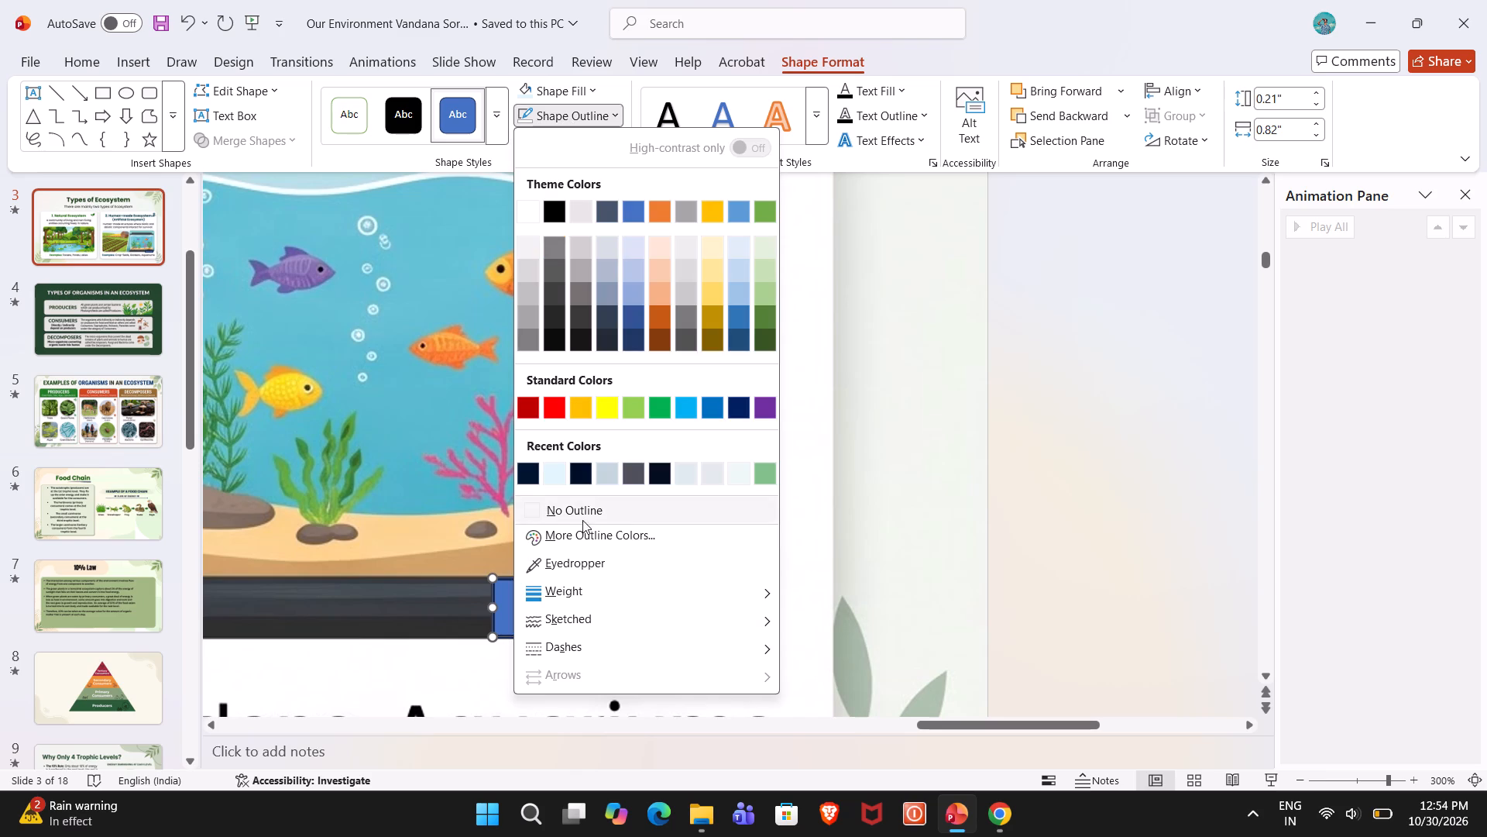
left_click(584, 515)
left_click(578, 98)
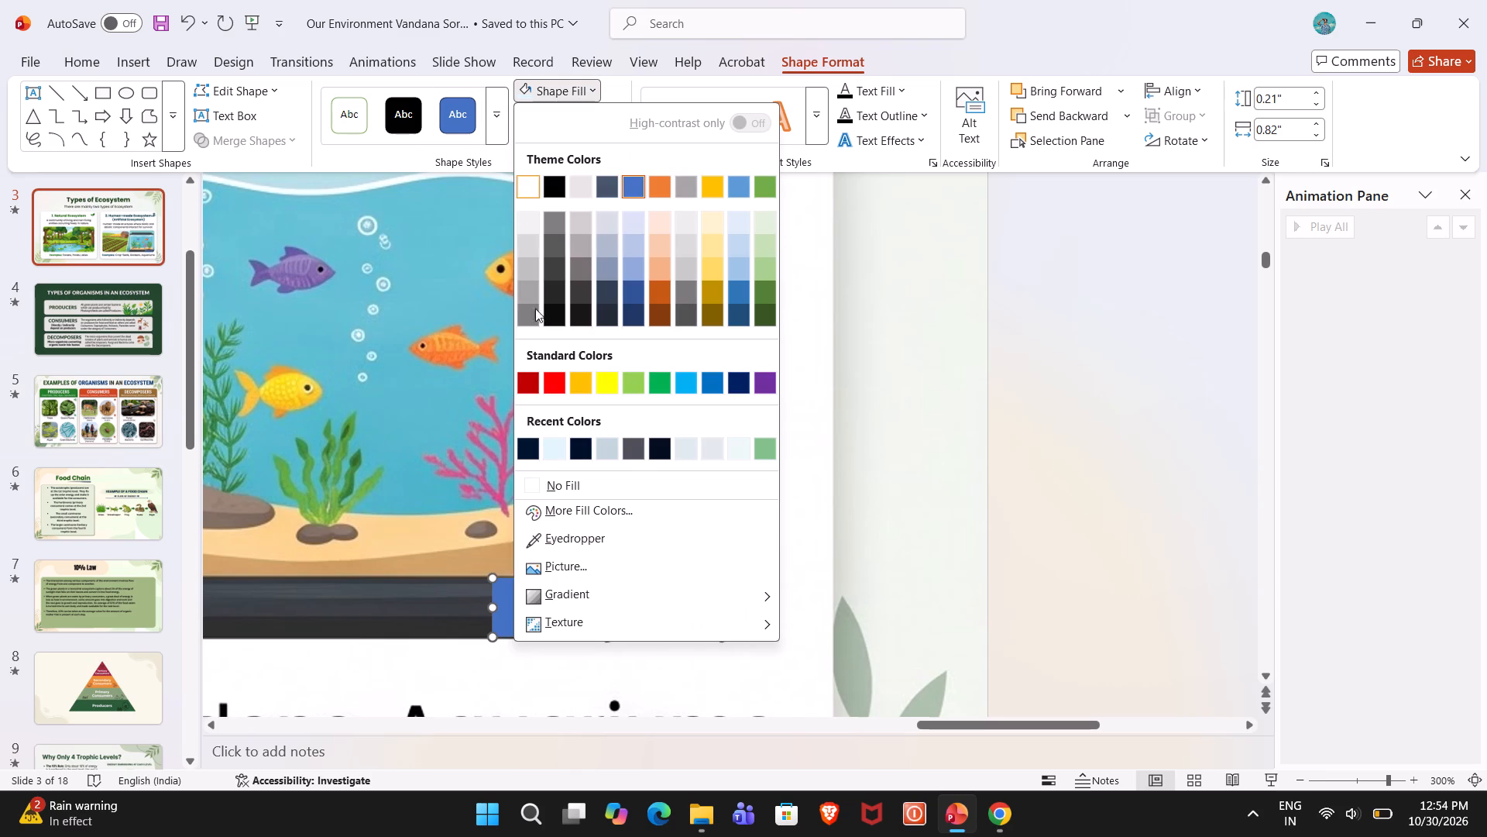
left_click(571, 536)
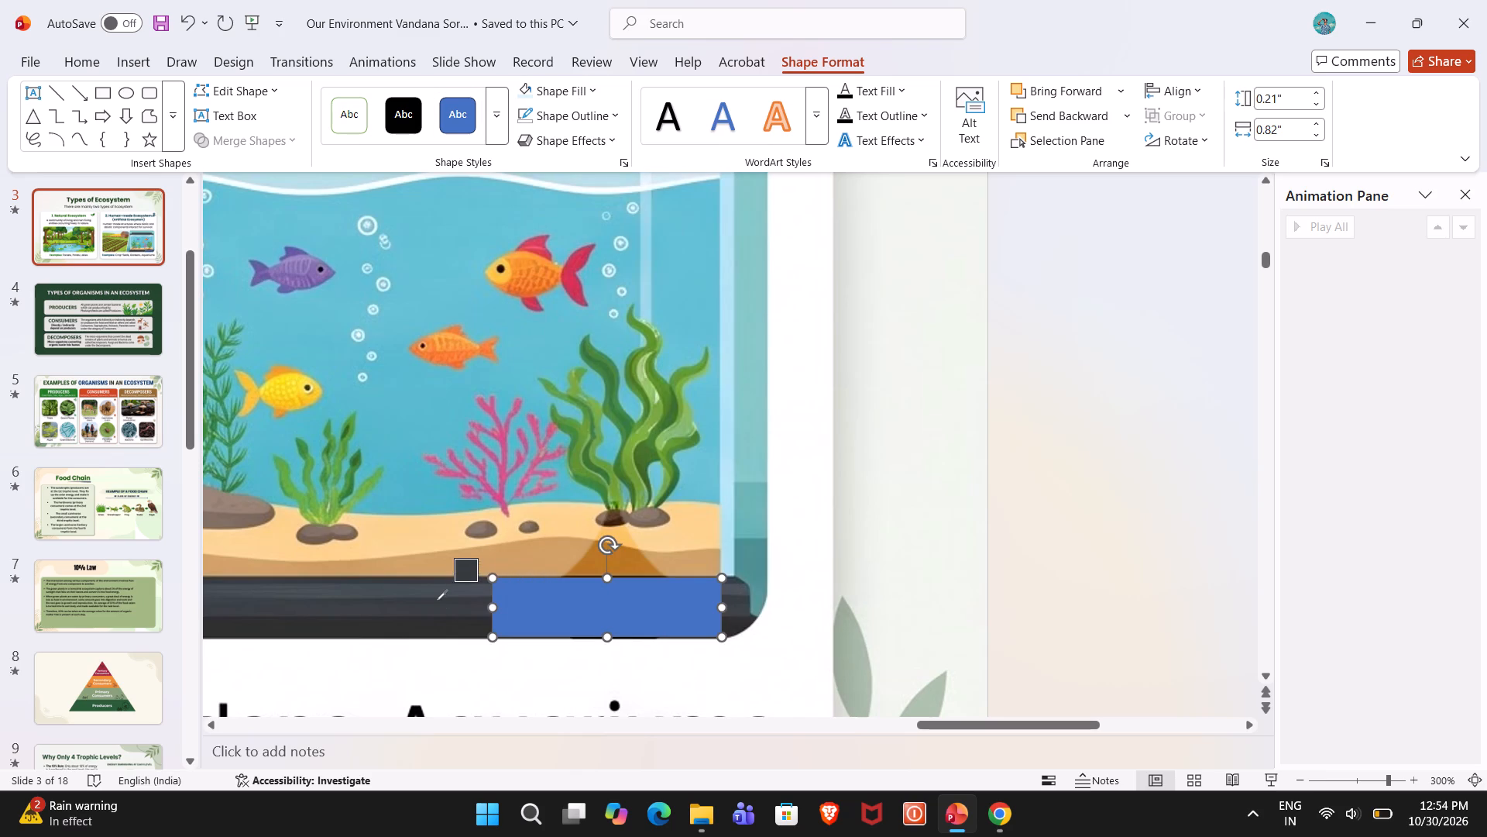
left_click(440, 604)
left_click(1141, 508)
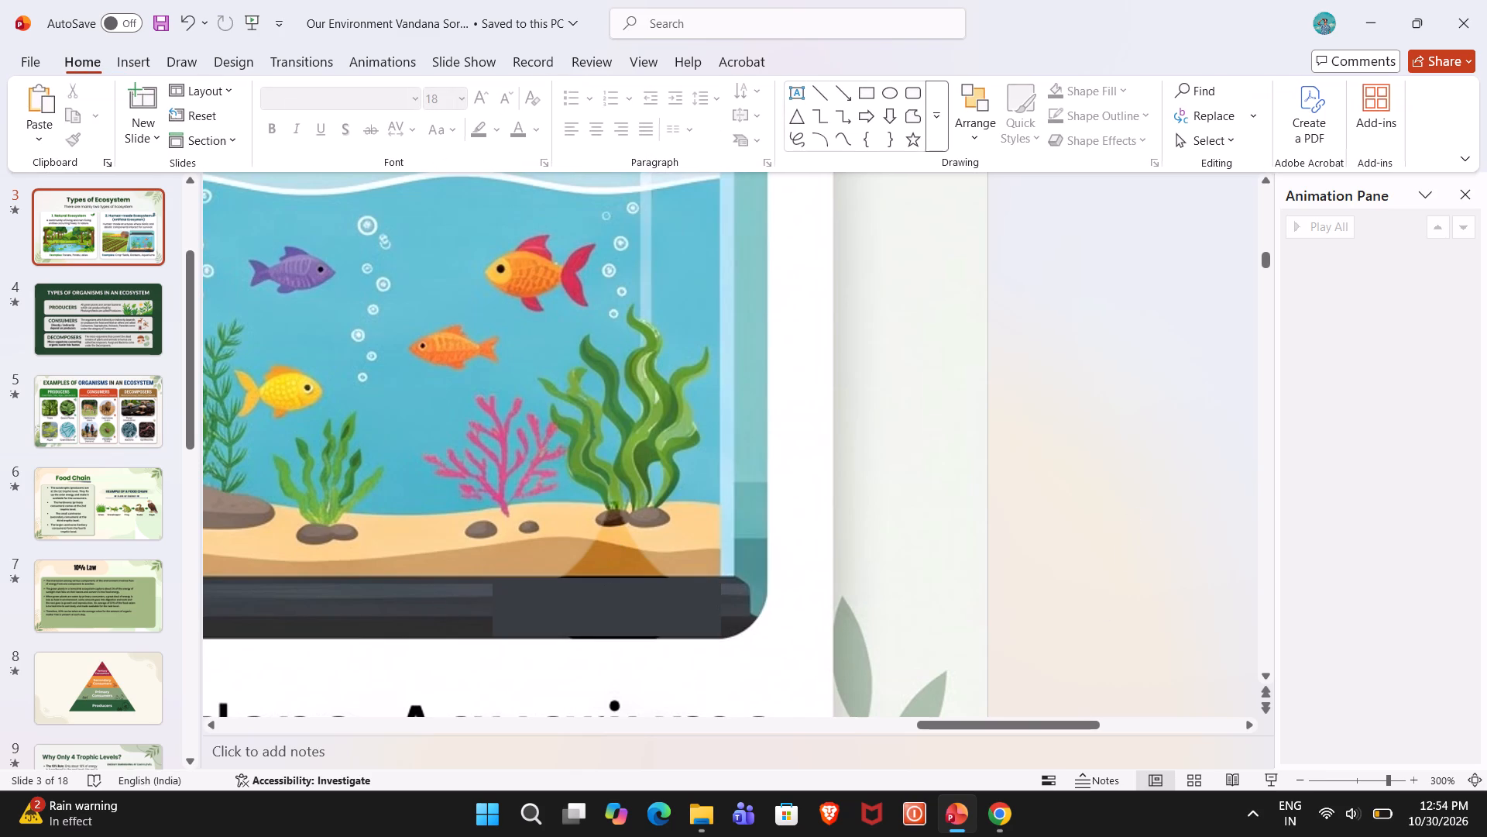
Widen the dark grey rectangle to about 2.37 inches so it covers most of the aquarium's base.
scroll(1048, 630, "down", 3, "ctrl")
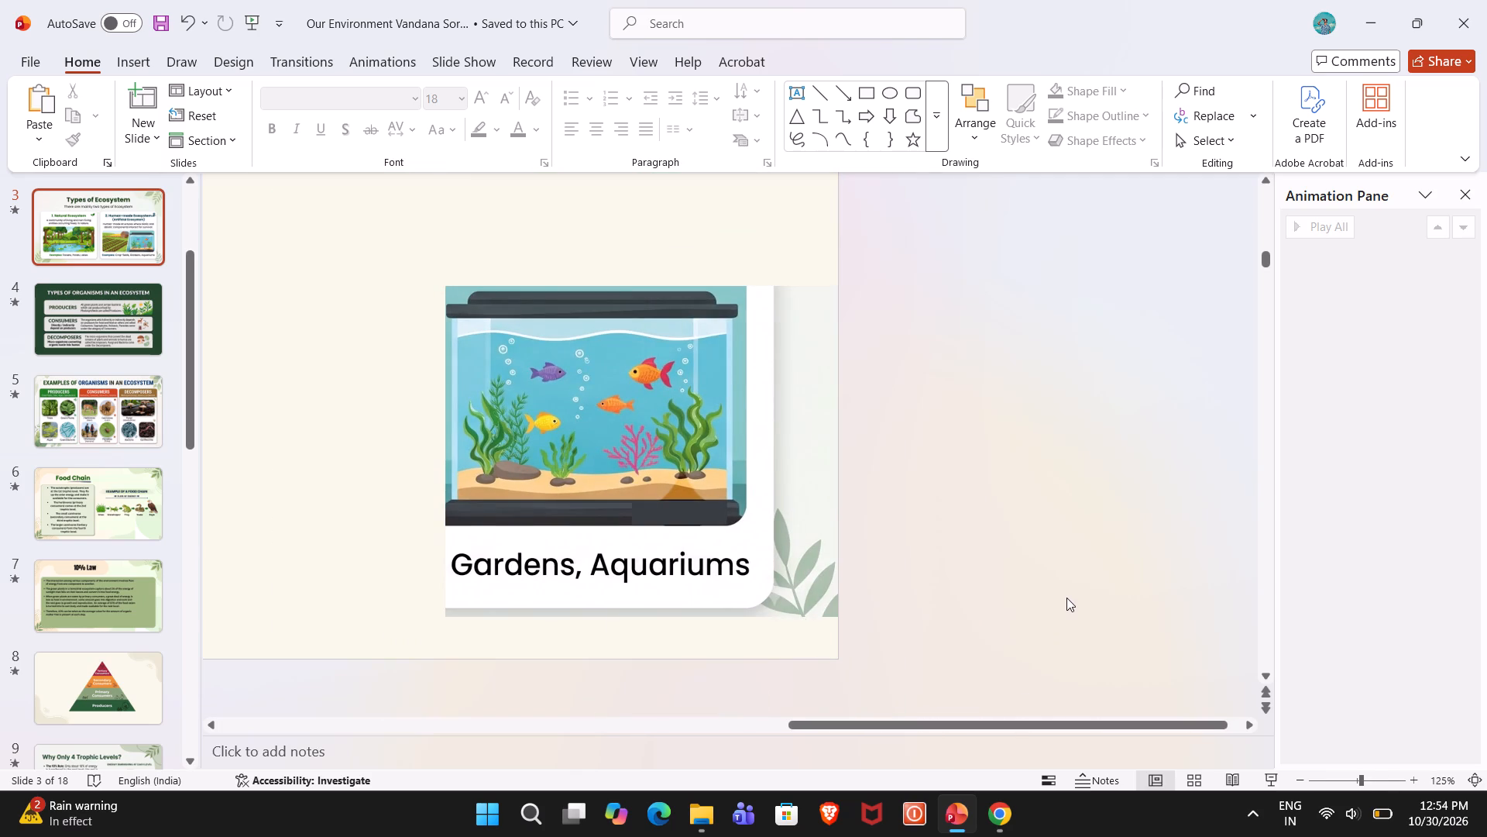
scroll(616, 603, "up", 2, "ctrl")
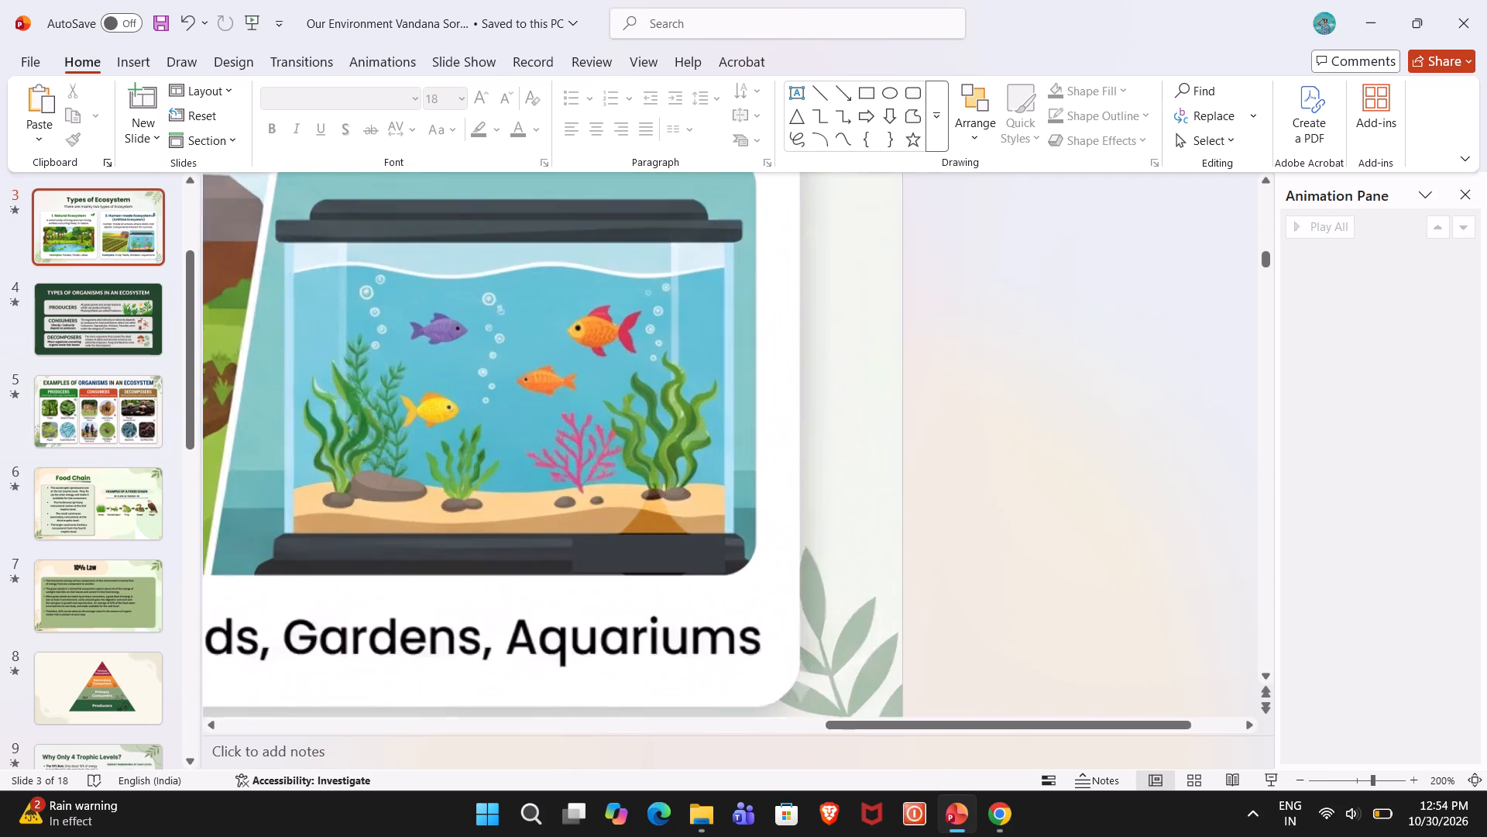
scroll(615, 602, "up", 1, "ctrl")
left_click_drag(1063, 727, 988, 733)
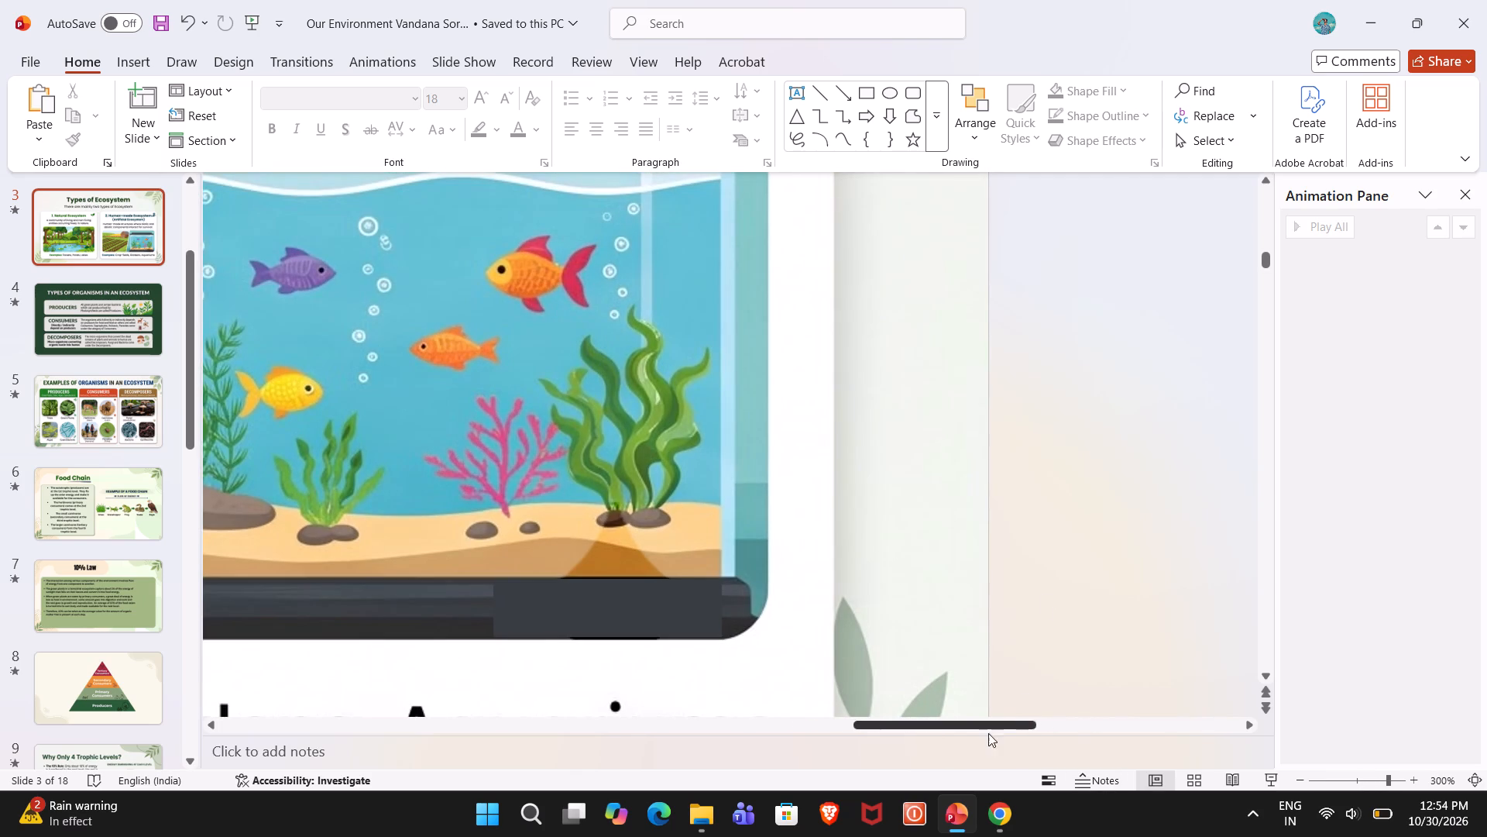
left_click_drag(988, 733, 966, 733)
left_click(1119, 616)
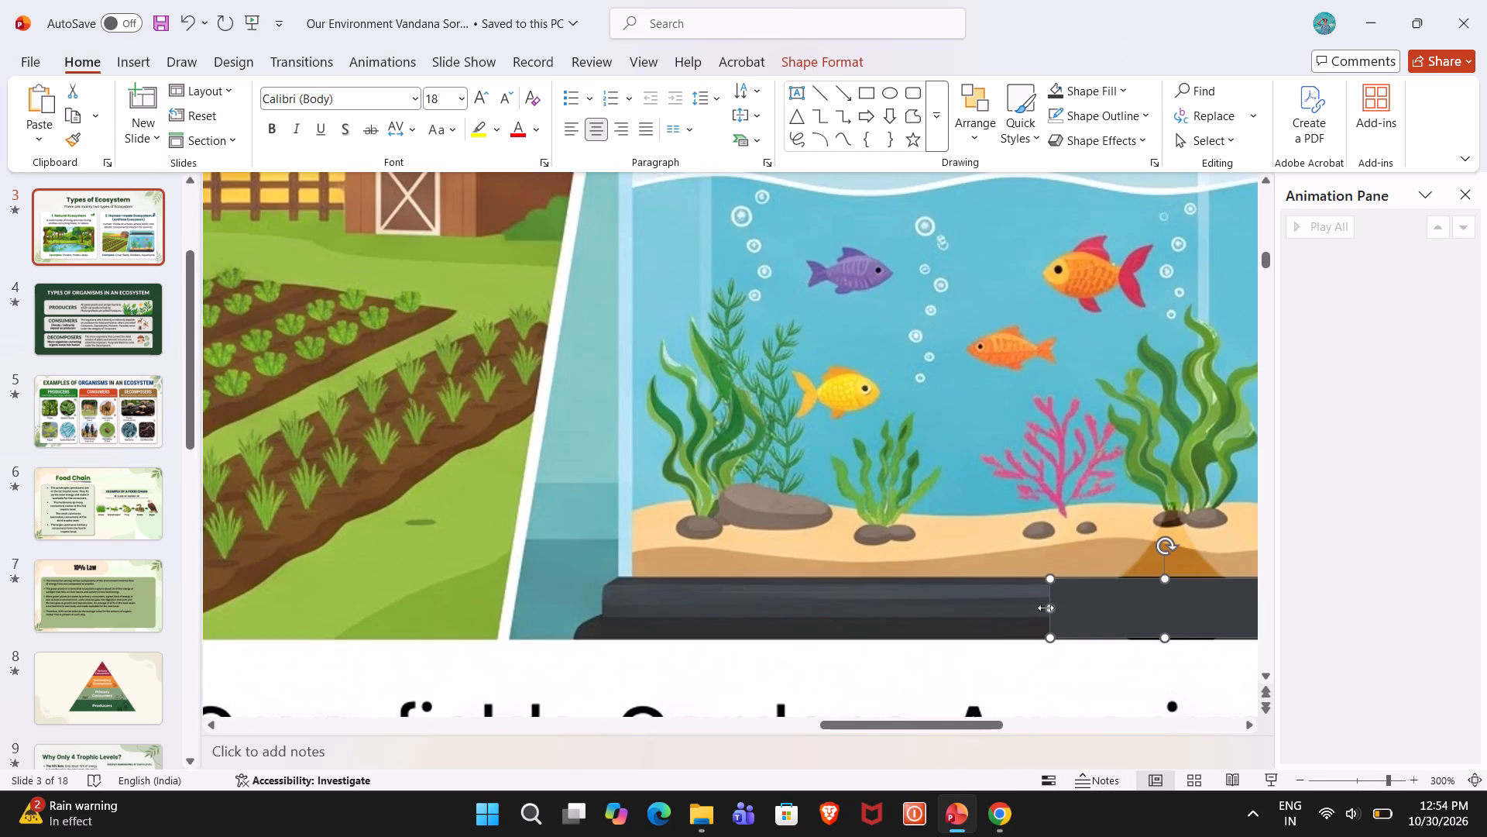
left_click_drag(1046, 608, 601, 615)
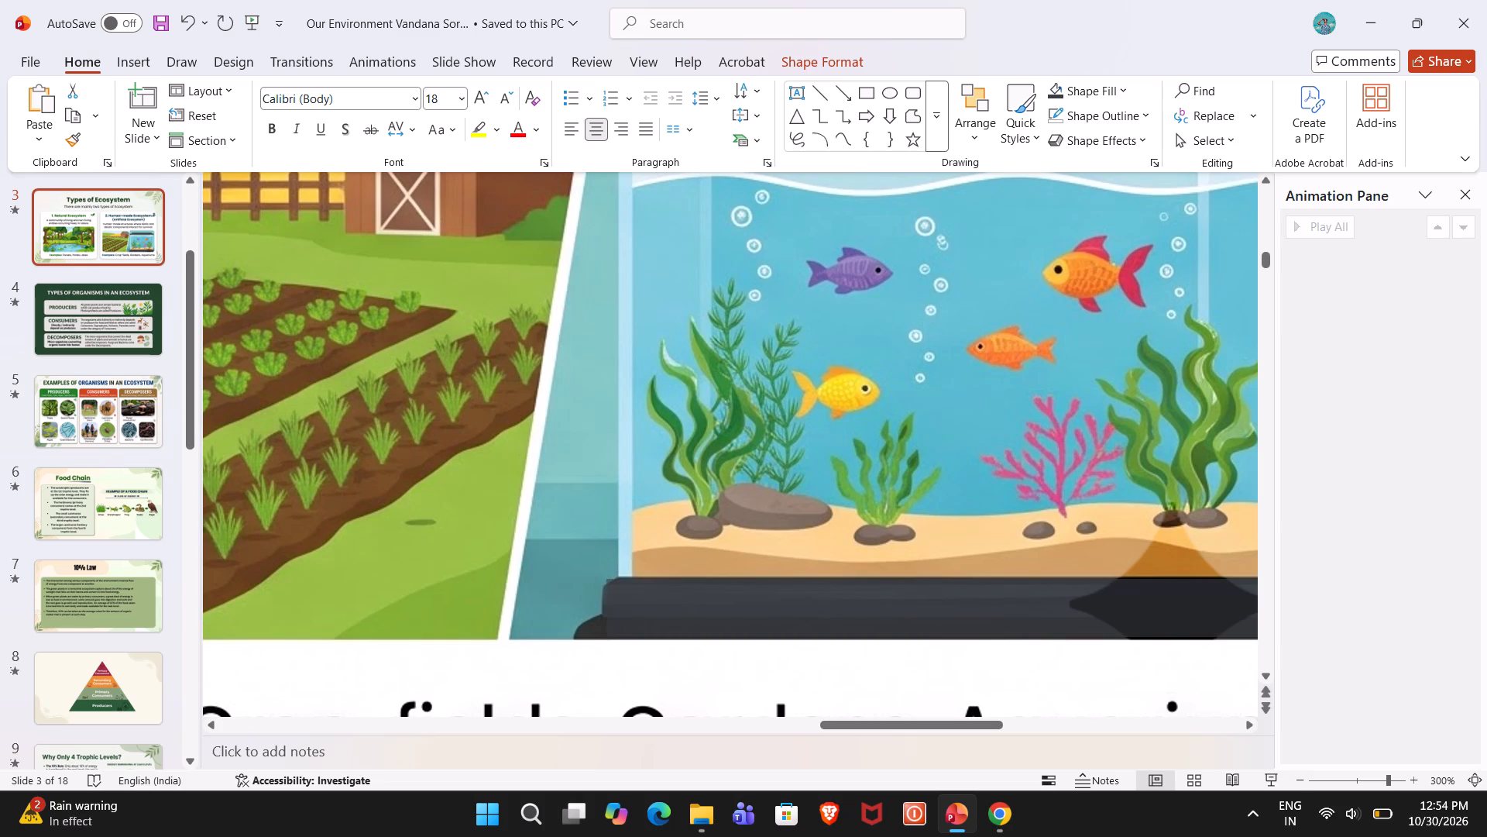
left_click_drag(601, 615, 620, 619)
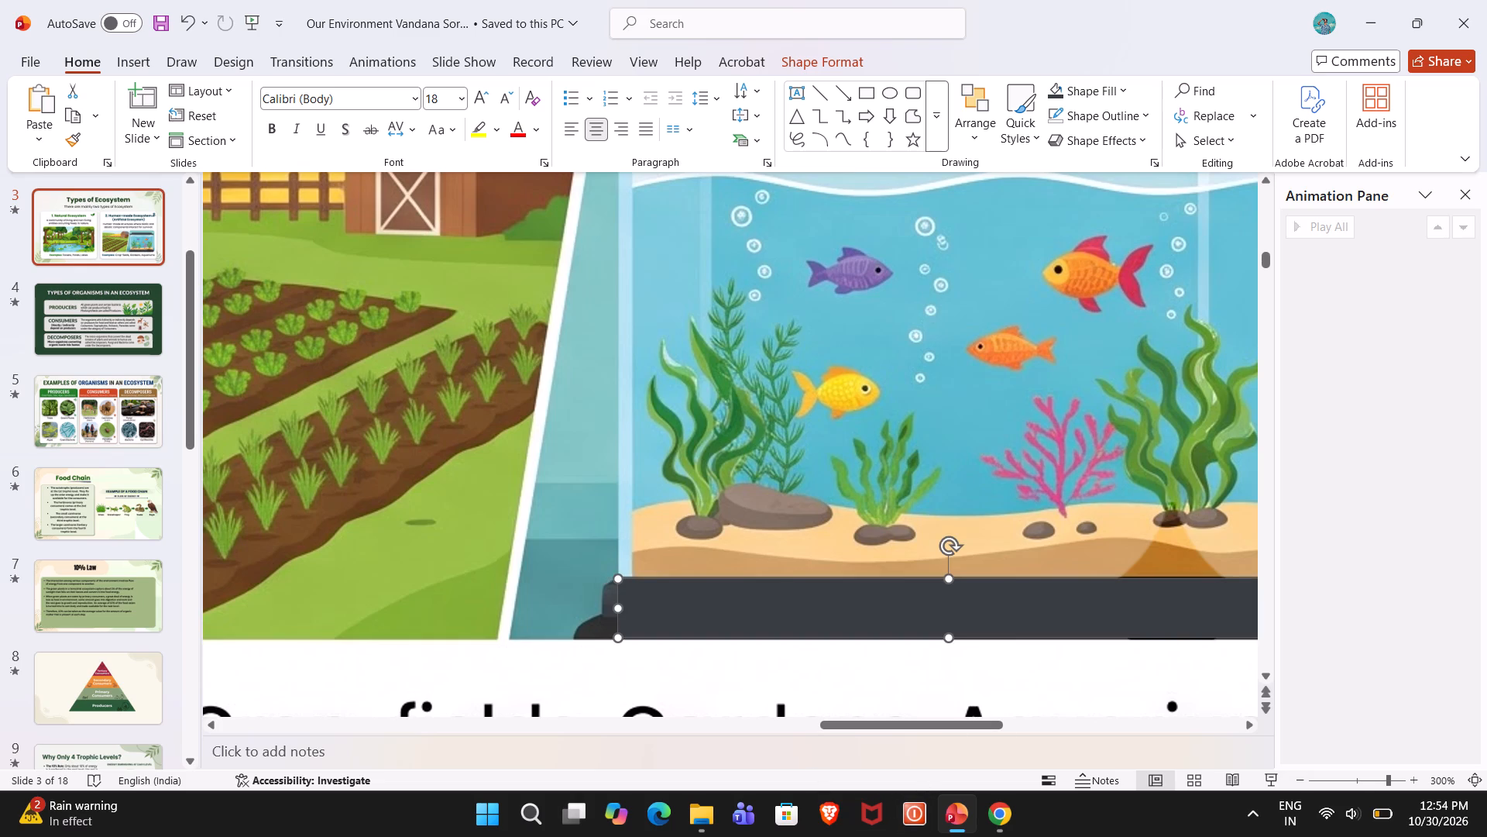
scroll(1084, 681, "down", 2, "ctrl")
left_click(1154, 477)
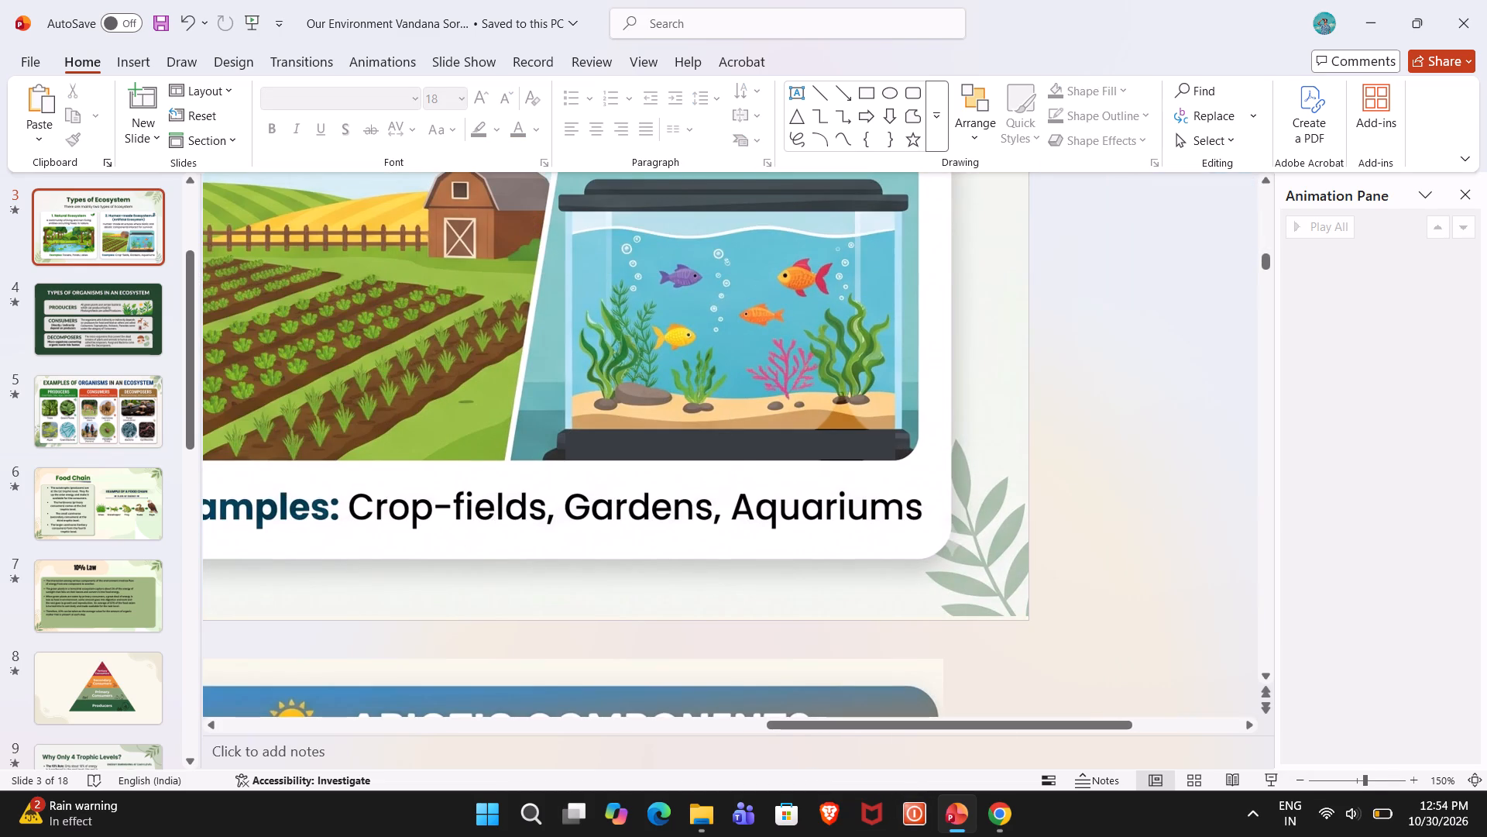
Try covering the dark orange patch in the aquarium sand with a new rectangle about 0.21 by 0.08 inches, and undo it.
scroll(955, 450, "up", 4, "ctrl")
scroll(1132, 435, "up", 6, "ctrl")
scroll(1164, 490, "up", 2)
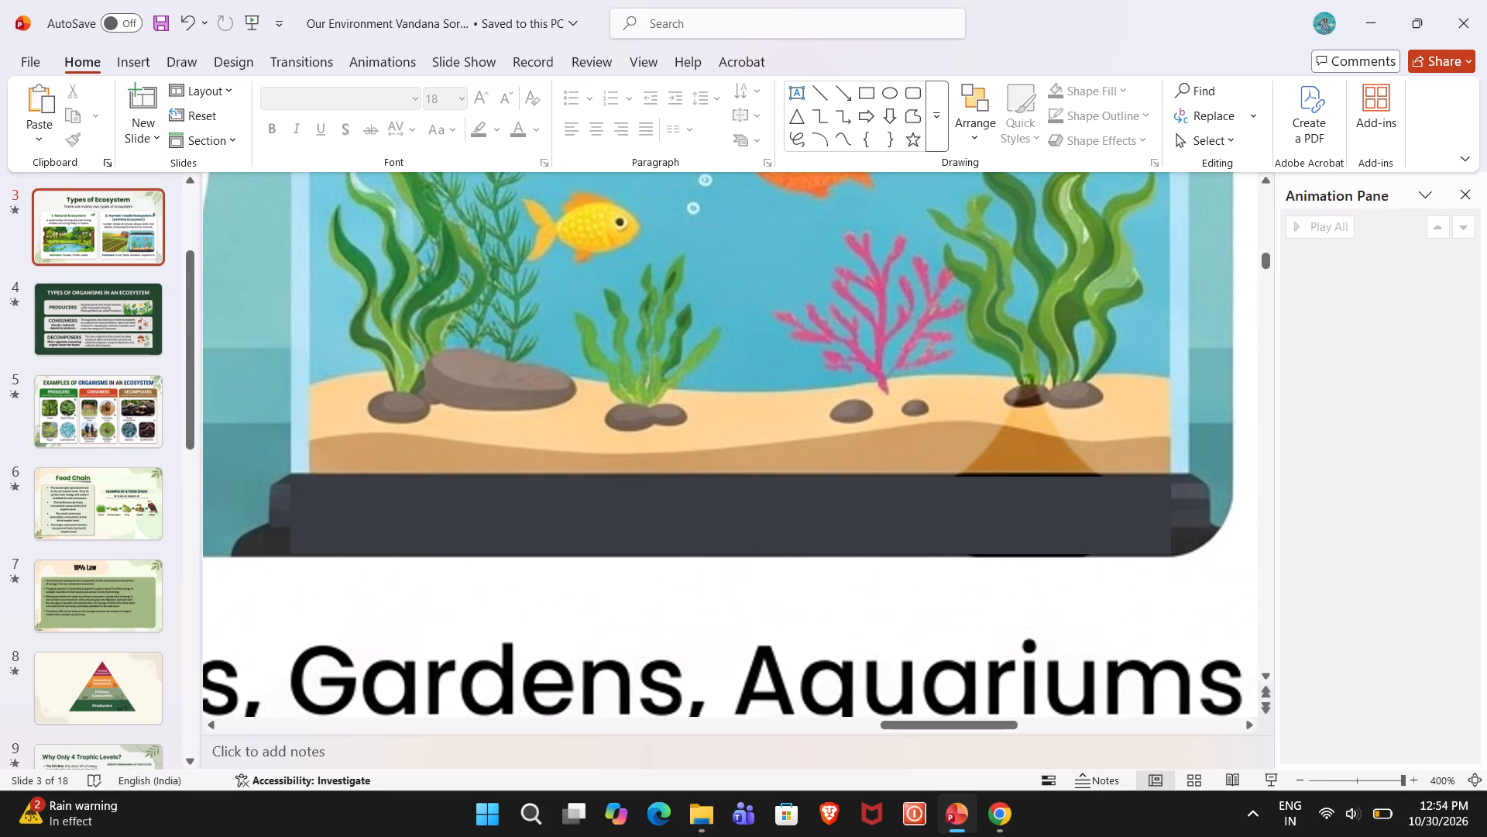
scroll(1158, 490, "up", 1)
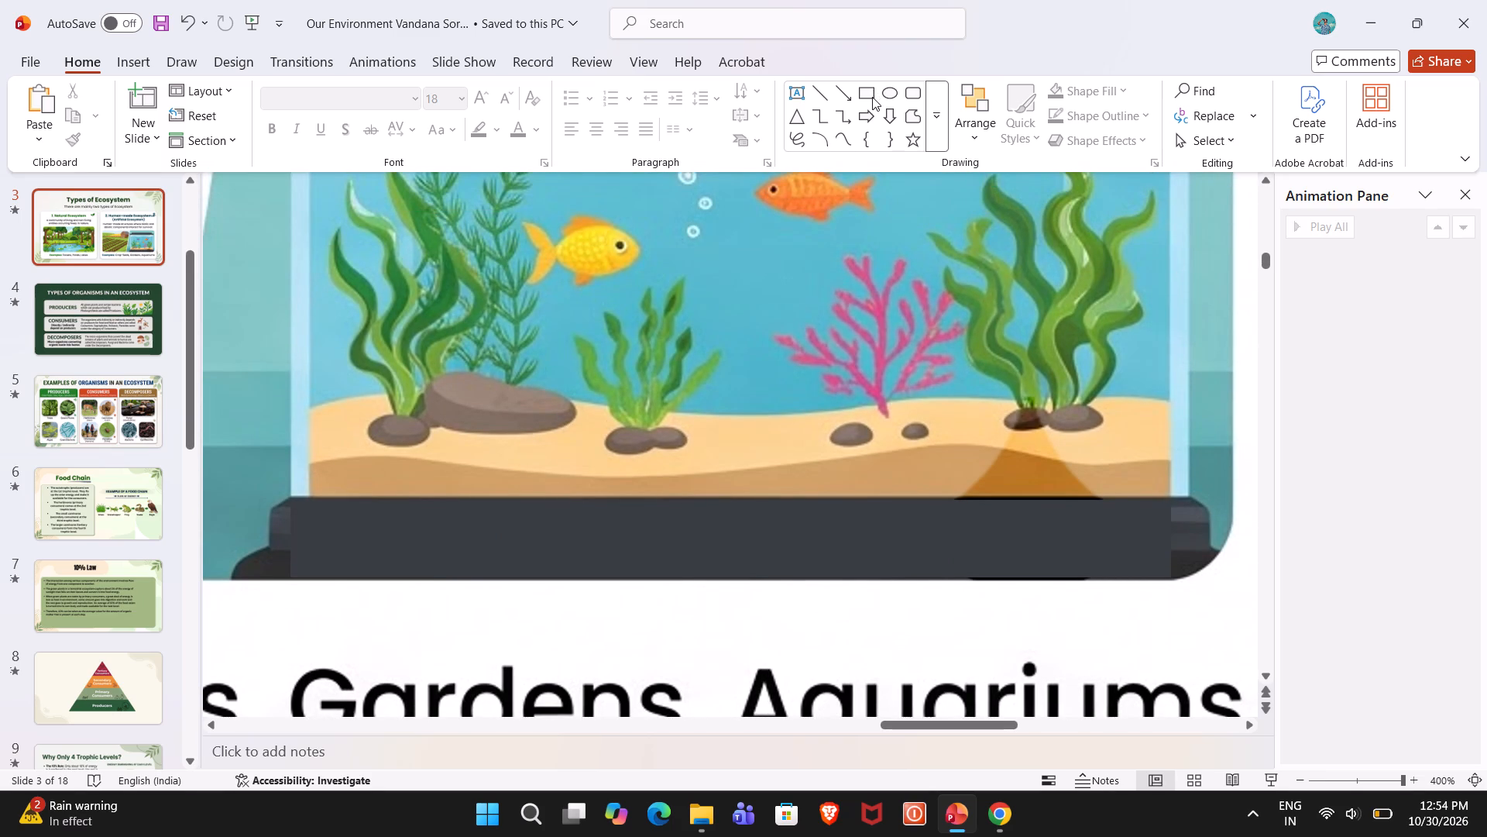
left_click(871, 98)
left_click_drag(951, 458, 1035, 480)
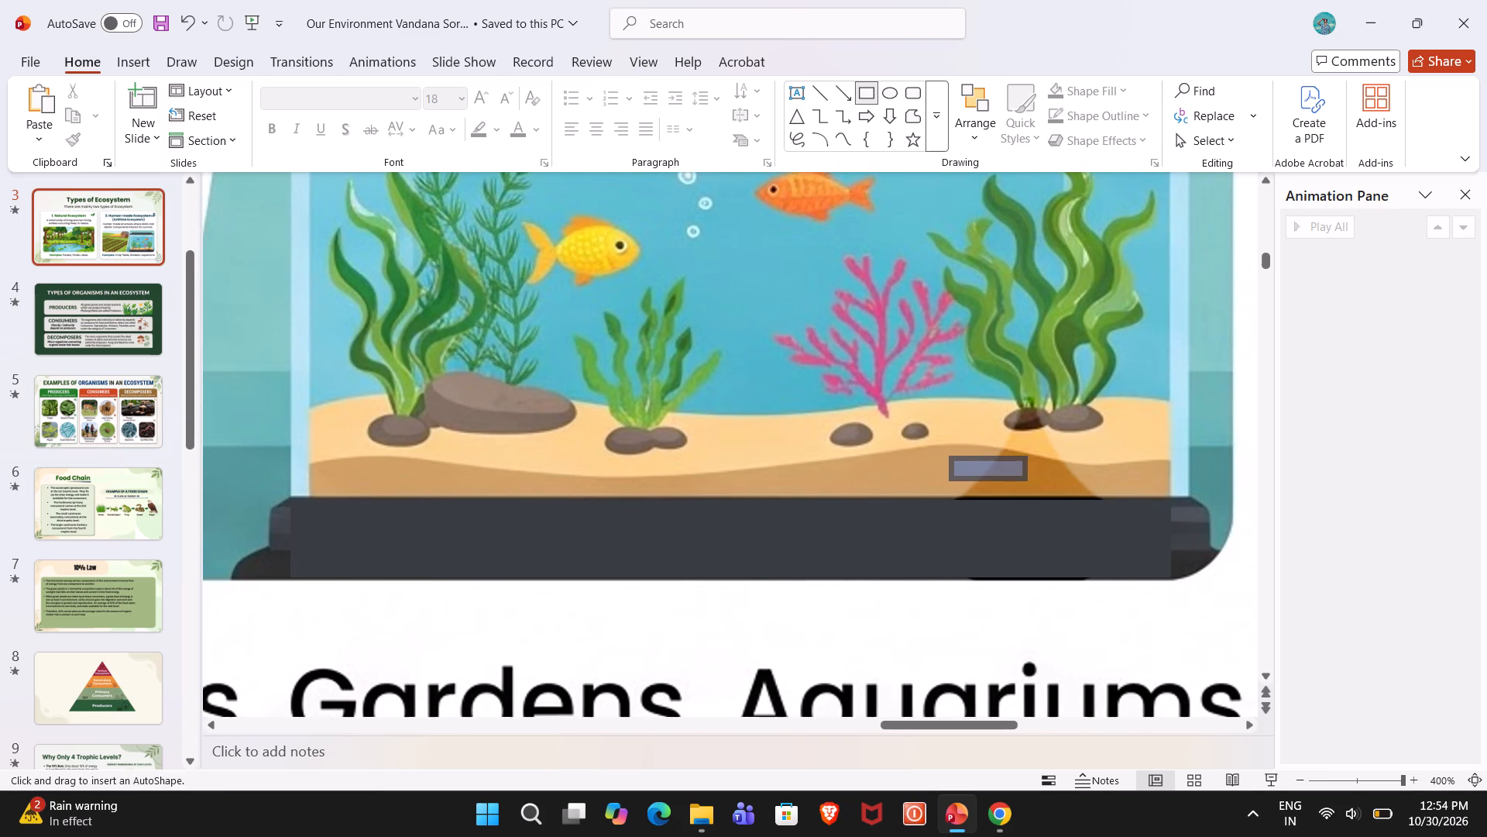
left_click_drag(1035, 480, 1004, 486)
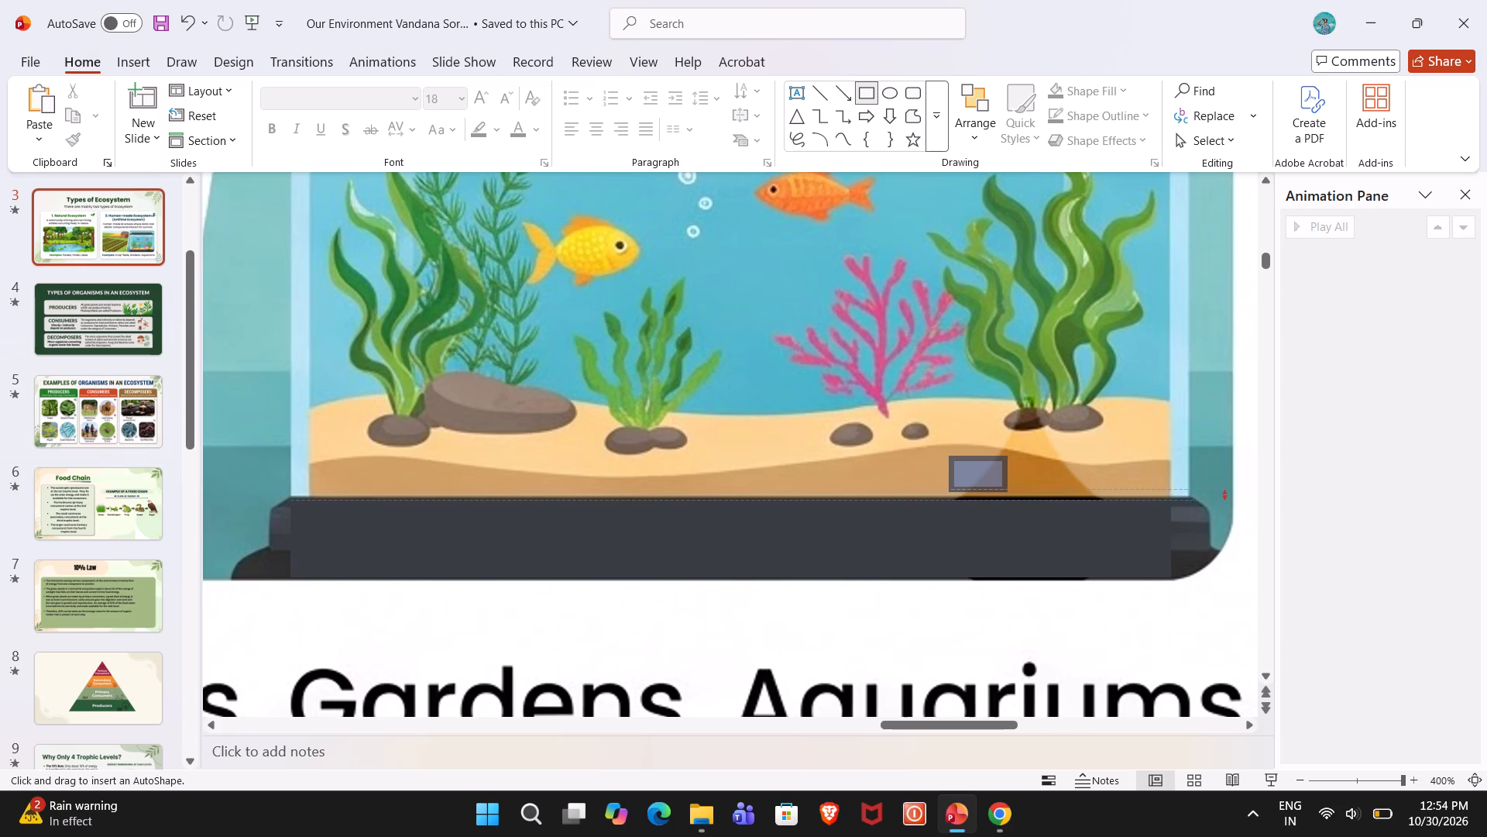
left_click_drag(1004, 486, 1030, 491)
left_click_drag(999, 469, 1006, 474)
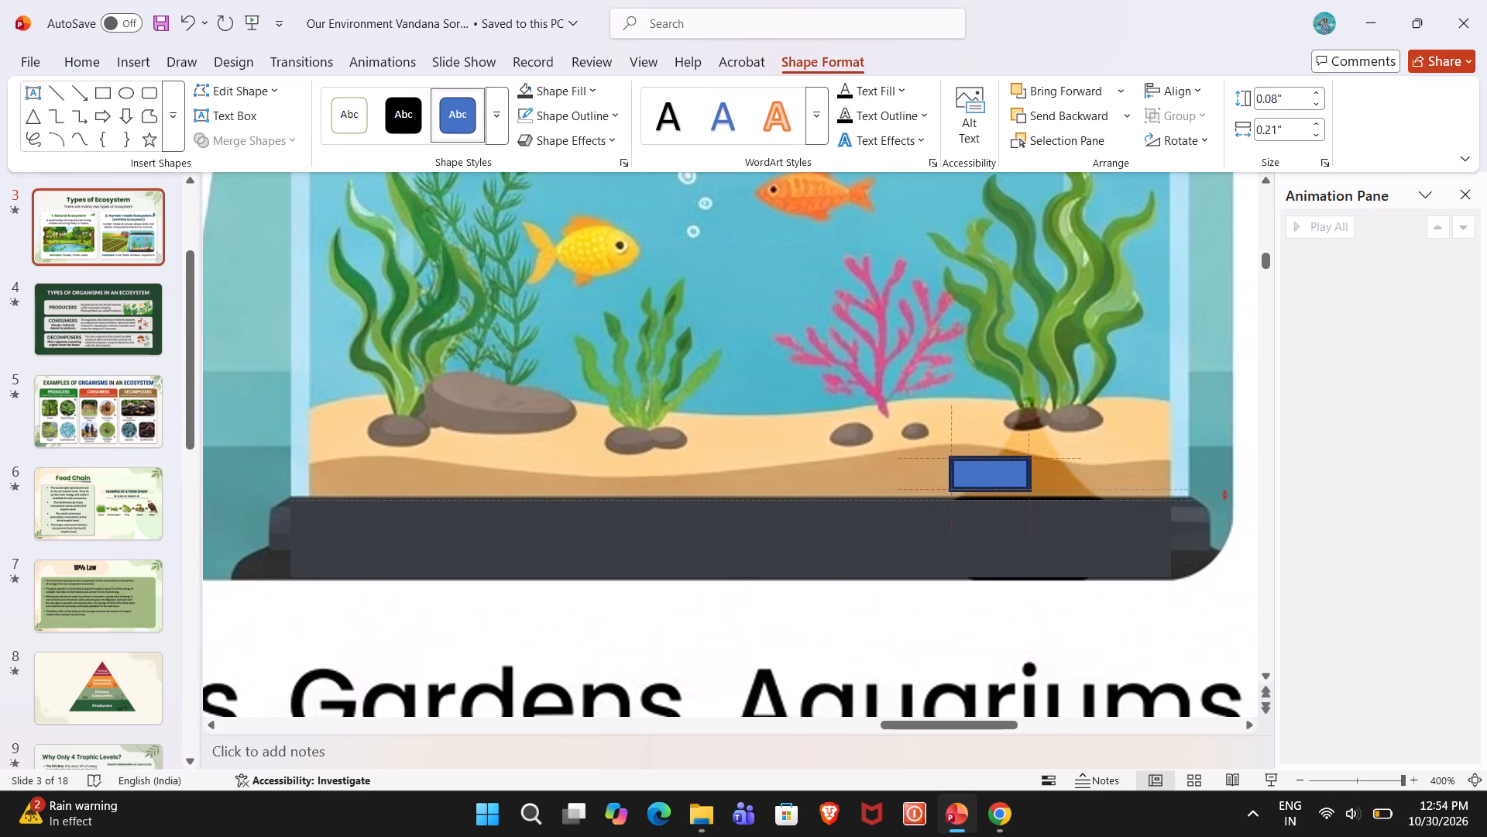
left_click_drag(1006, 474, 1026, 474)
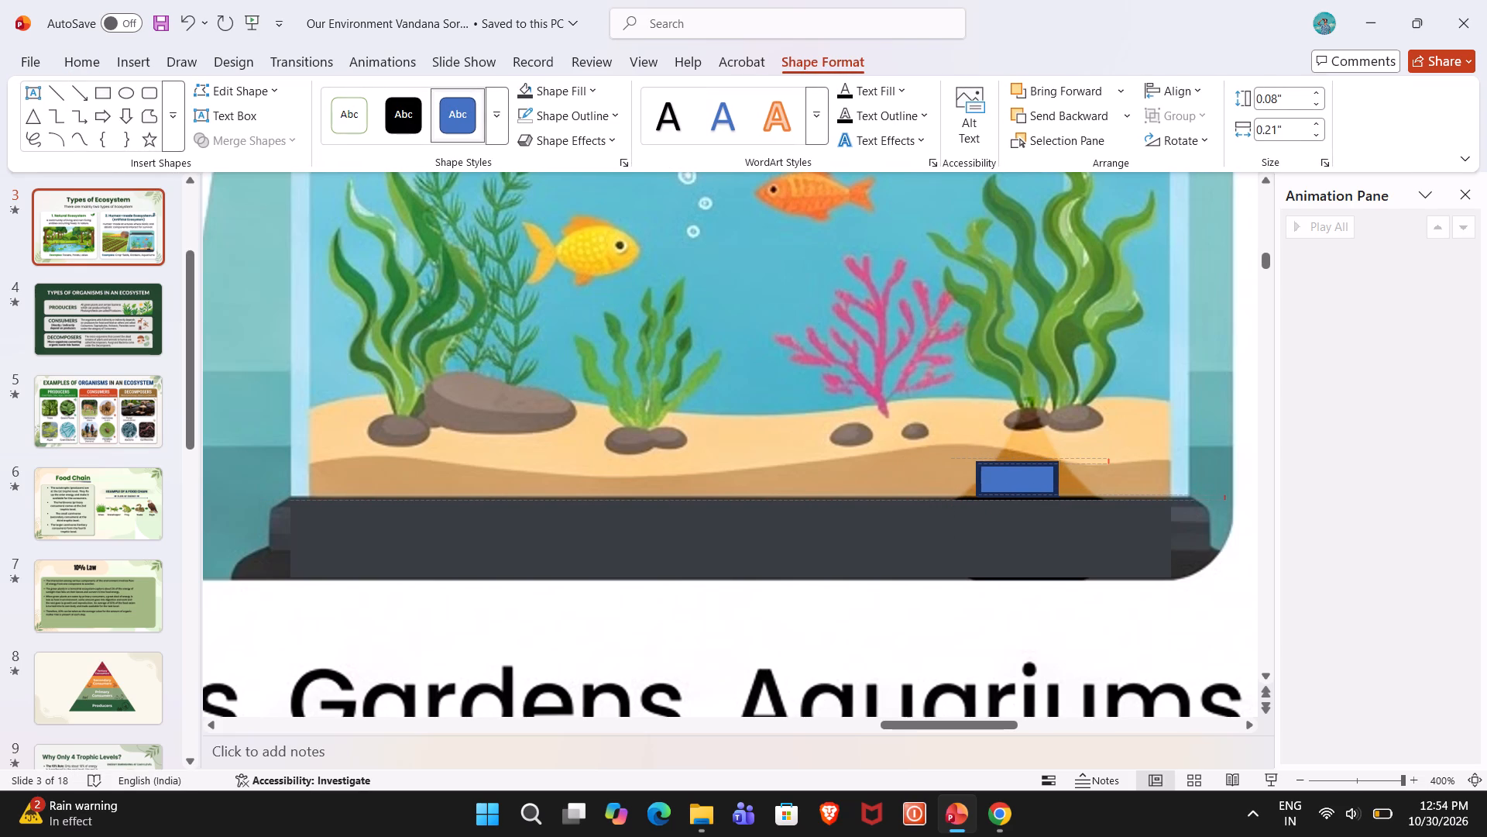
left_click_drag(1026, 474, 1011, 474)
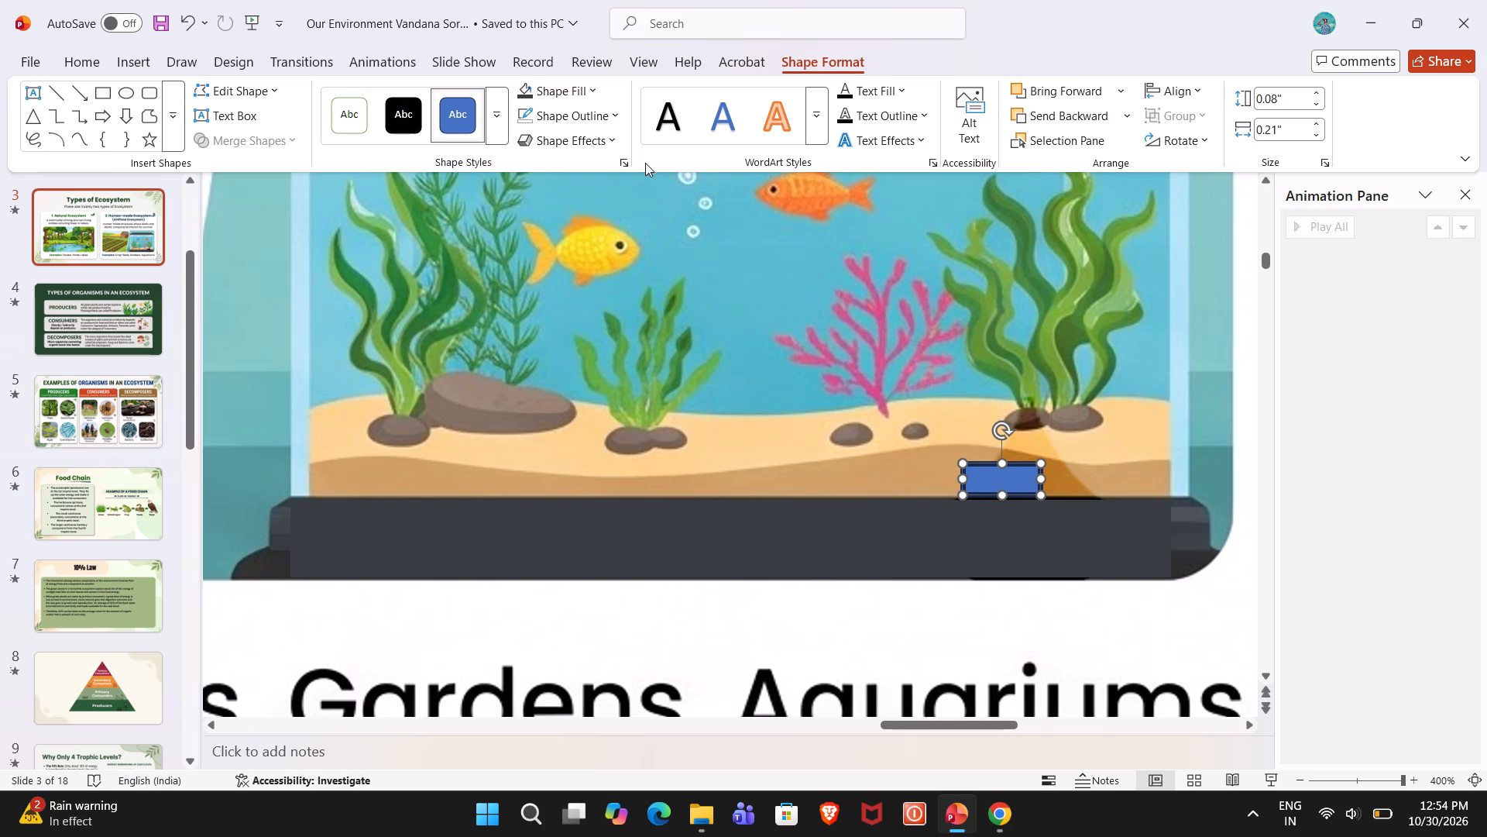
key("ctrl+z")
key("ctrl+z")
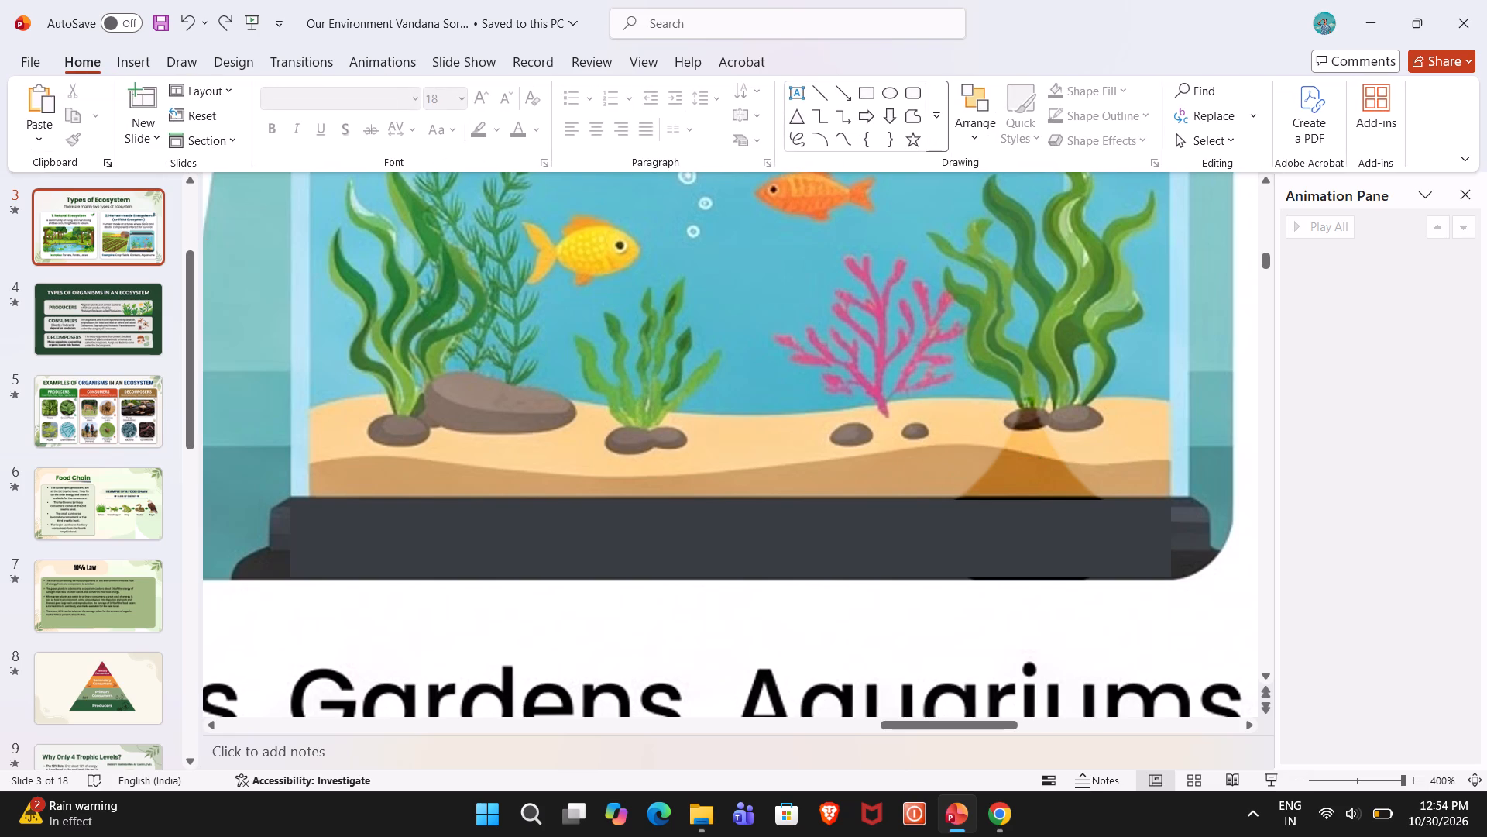
Duplicate the dark grey base rectangle and shrink the copy to about 0.32 by 0.08 inches.
left_click(894, 534)
key("ctrl+d")
left_click_drag(876, 587, 881, 586)
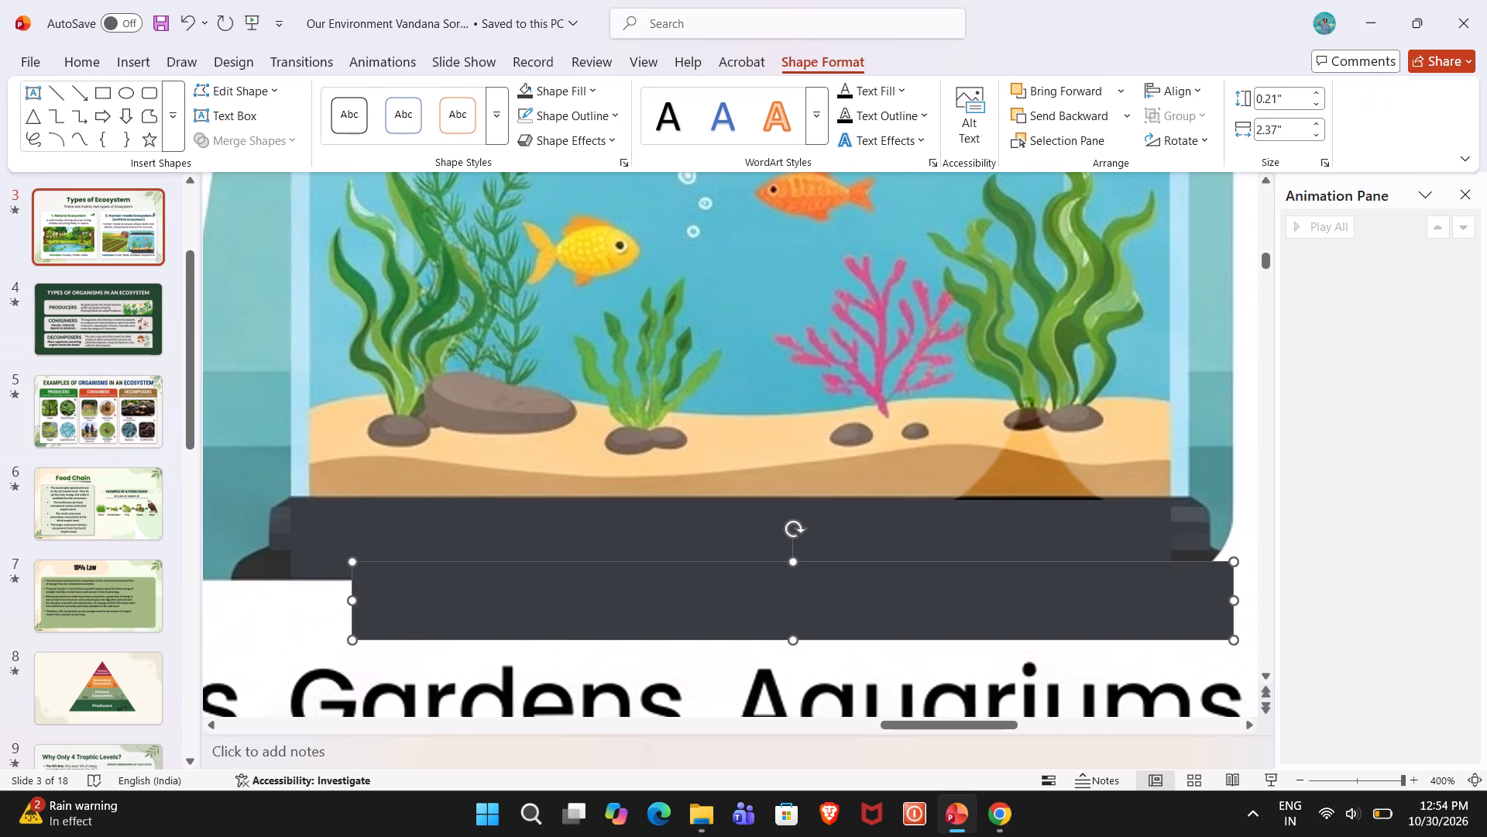
left_click_drag(881, 586, 905, 422)
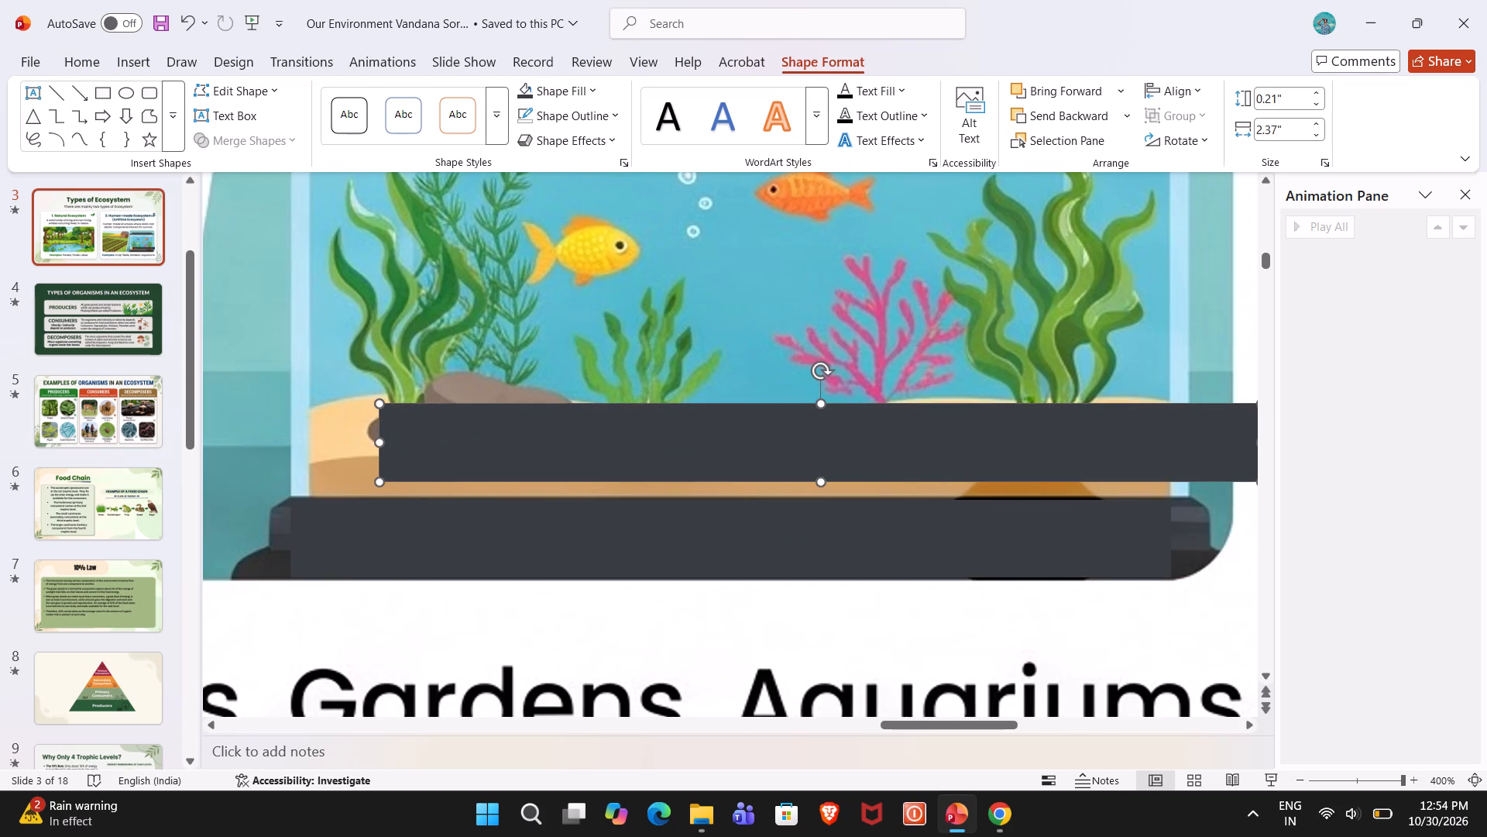
left_click(1239, 439)
left_click_drag(1255, 443, 847, 444)
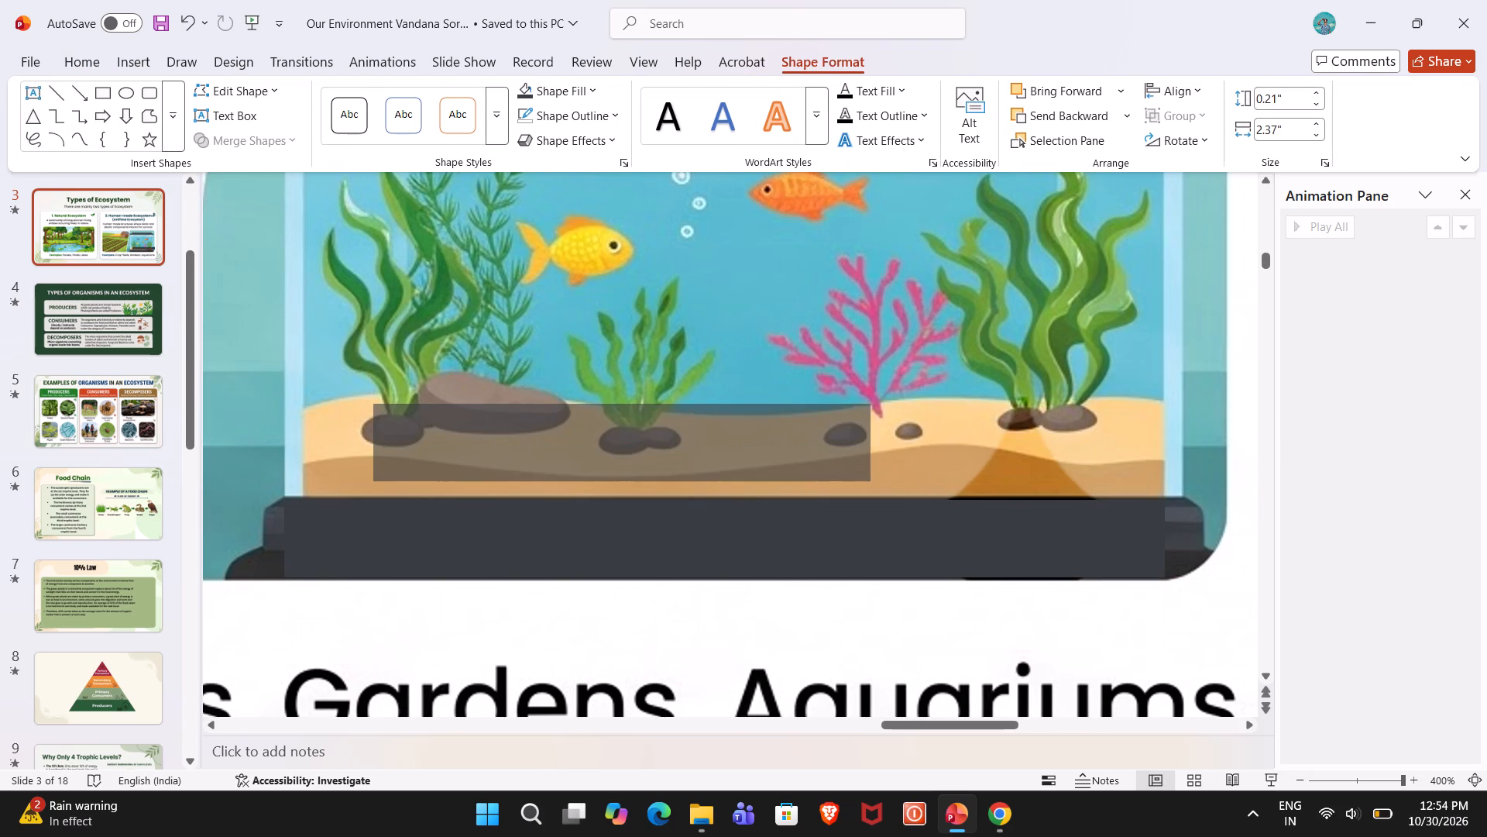
left_click_drag(847, 444, 493, 456)
left_click_drag(436, 406, 436, 407)
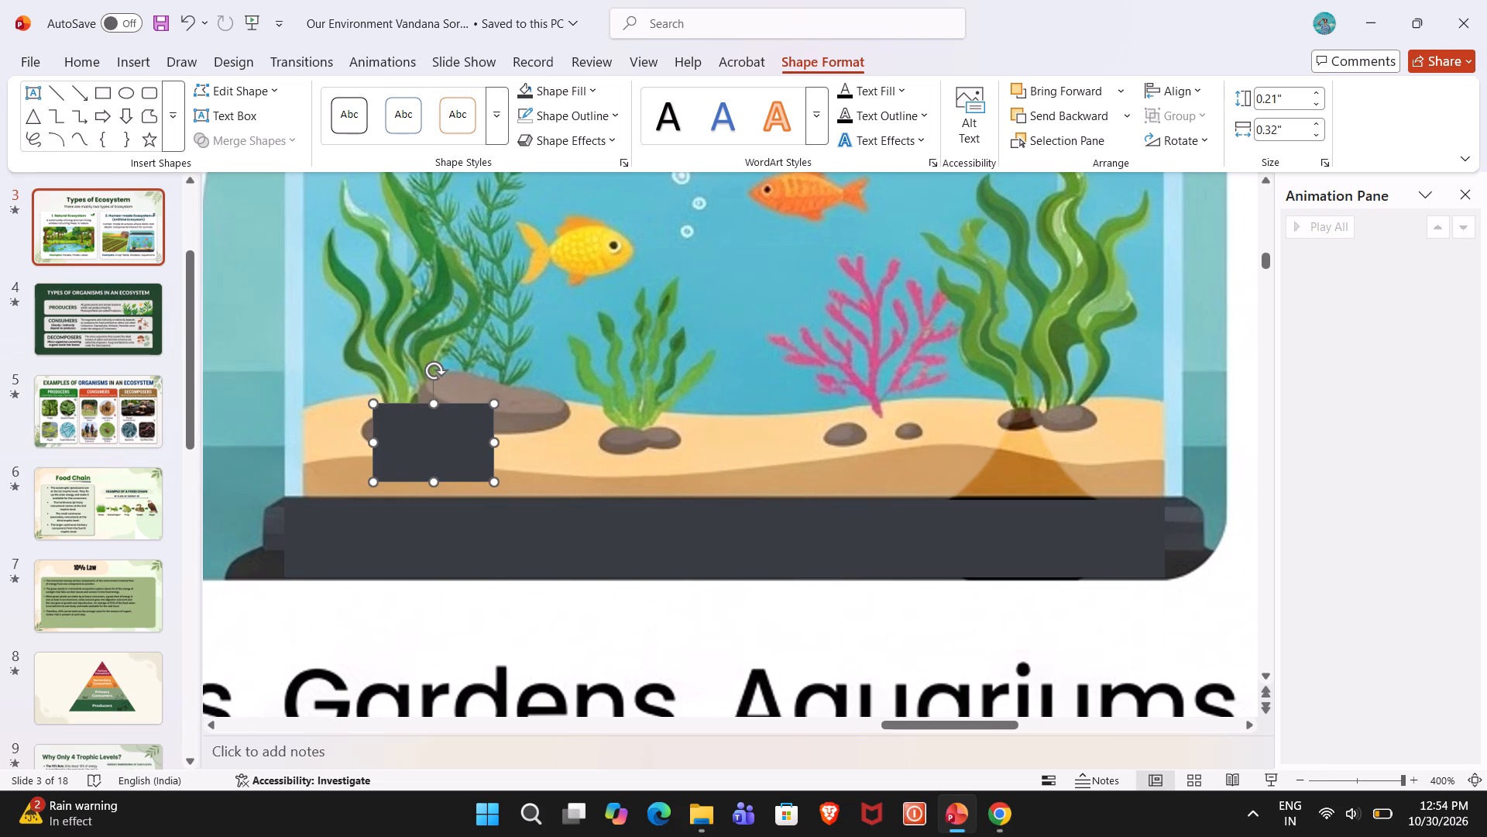
left_click_drag(436, 407, 435, 418)
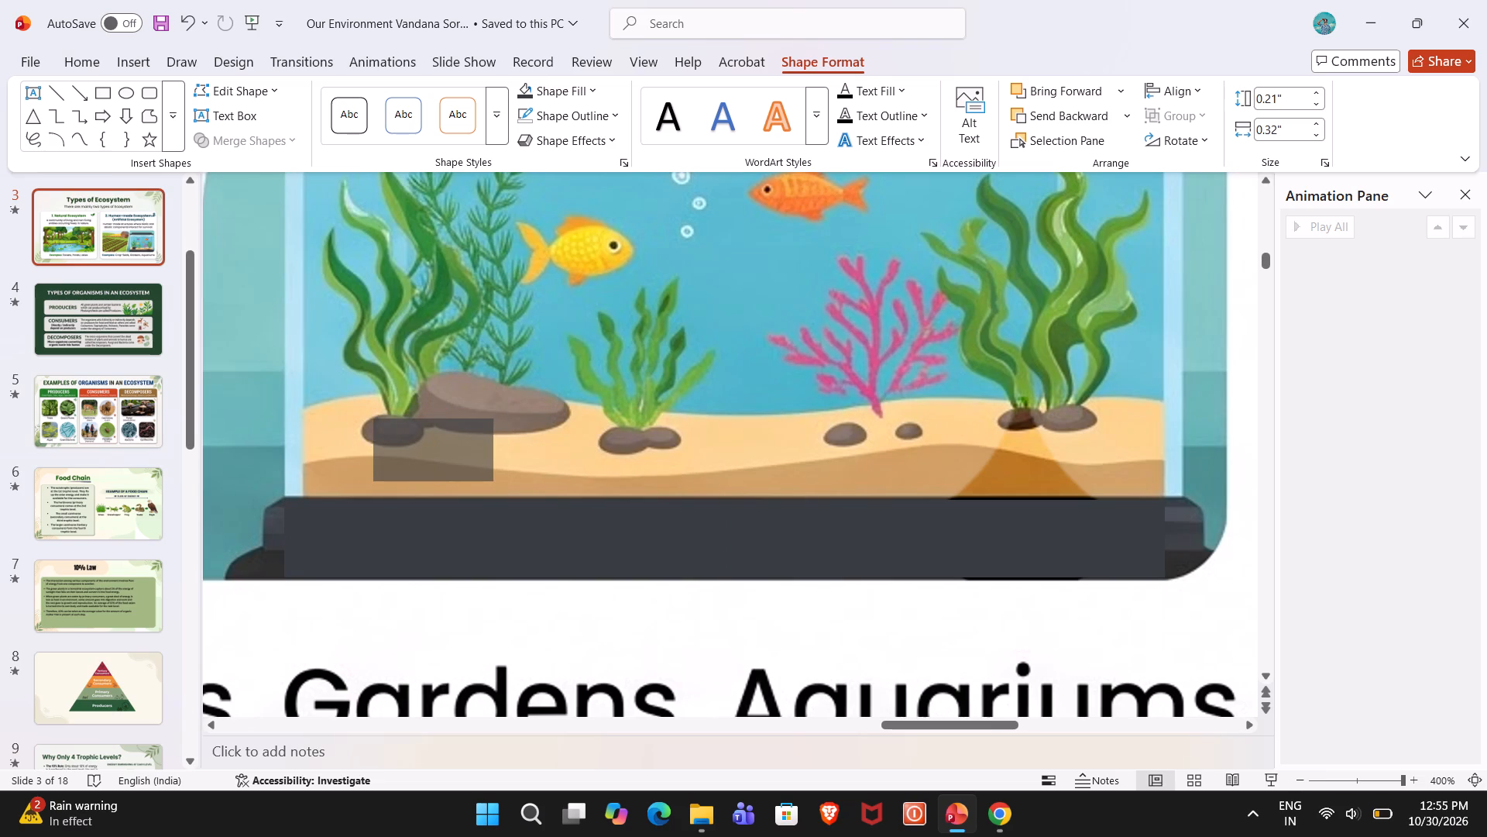
left_click_drag(435, 418, 437, 428)
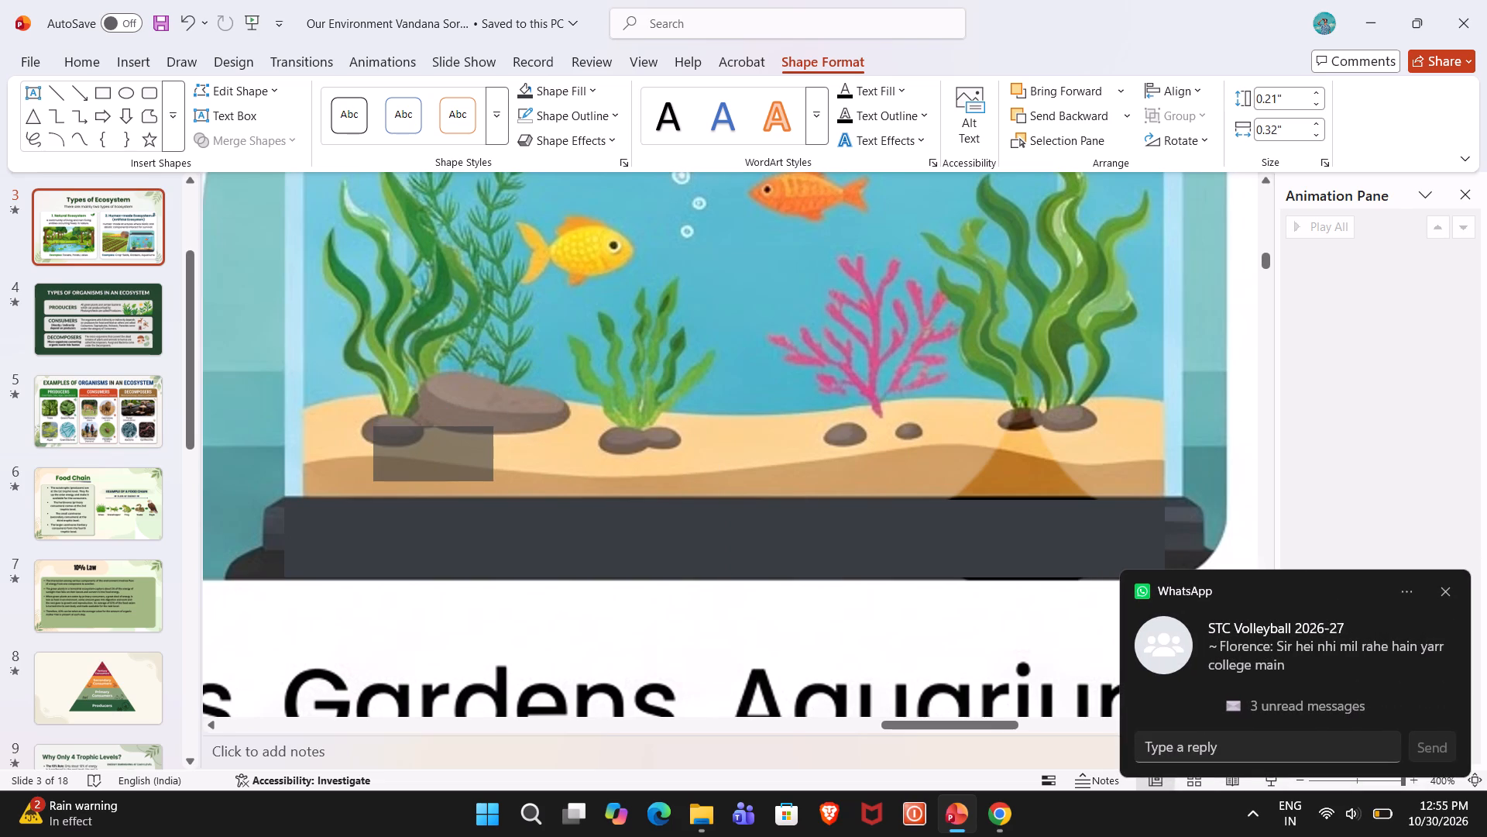
left_click_drag(437, 428, 444, 450)
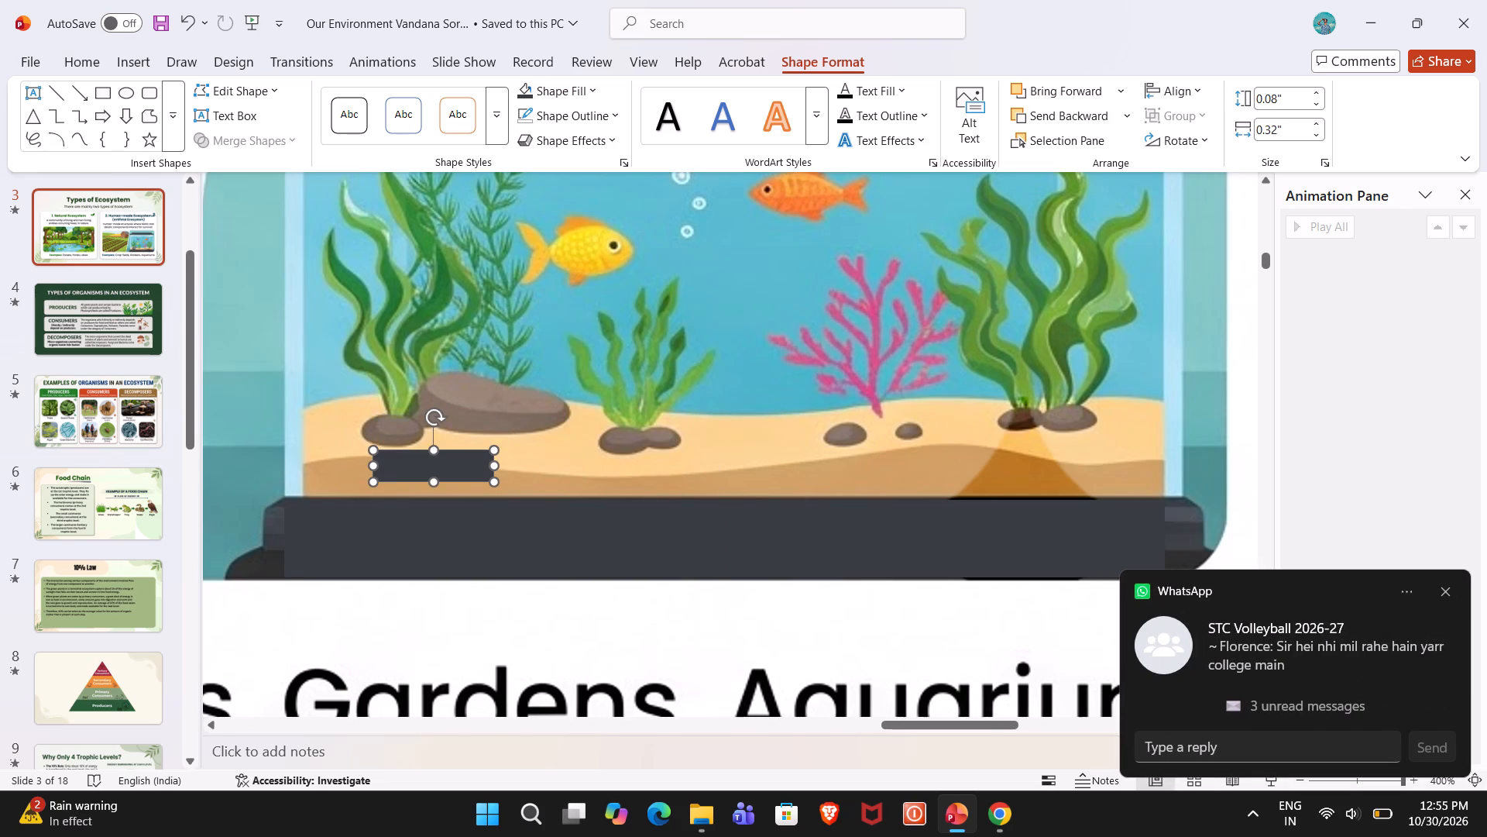
Move the small rectangle over the dark orange patch in the aquarium sand and fill it with the nearby sand colour using the Eyedropper.
left_click_drag(445, 473, 1025, 497)
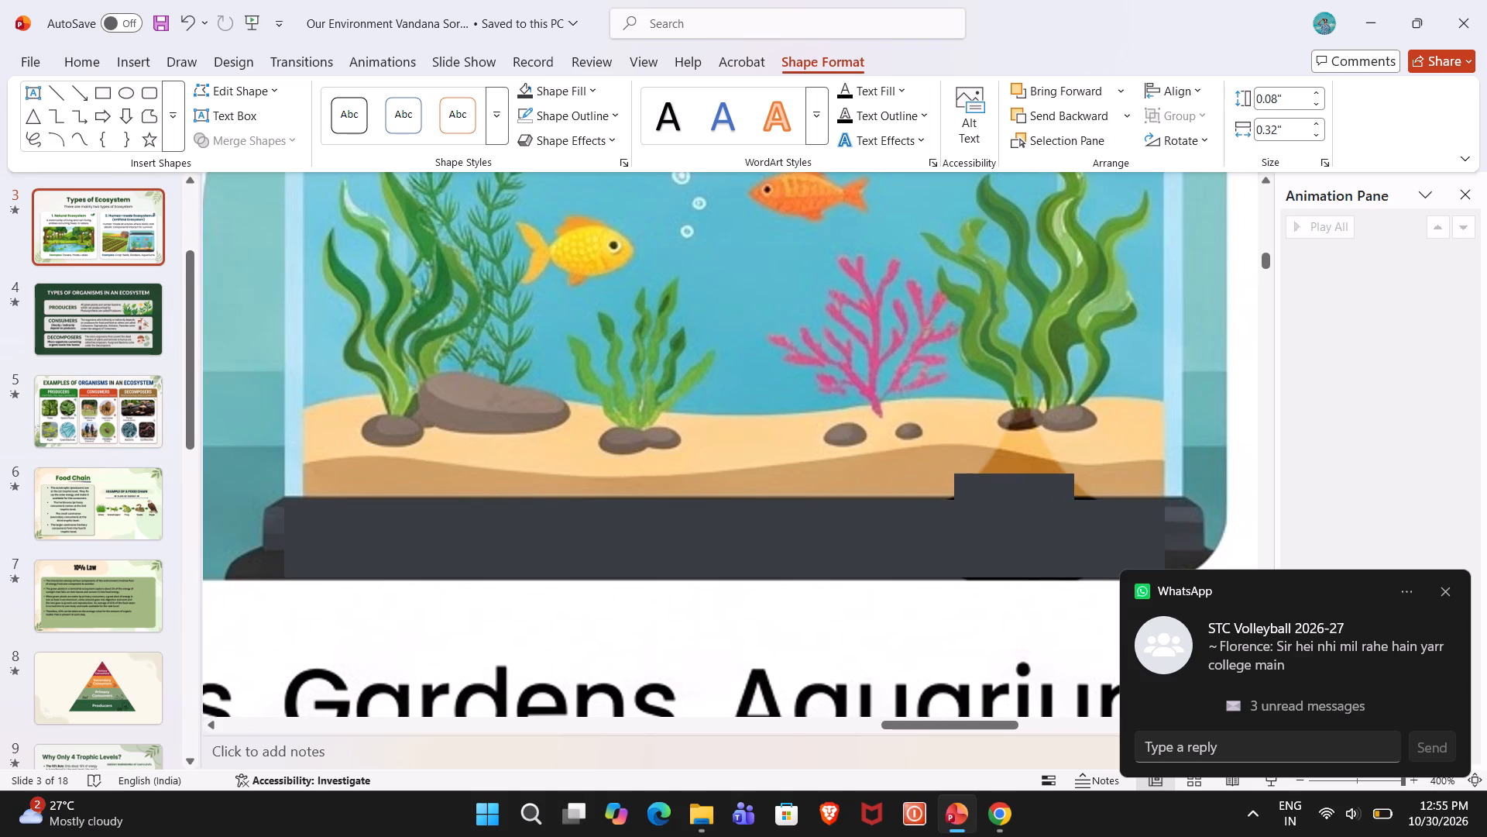
left_click_drag(1025, 497, 1001, 484)
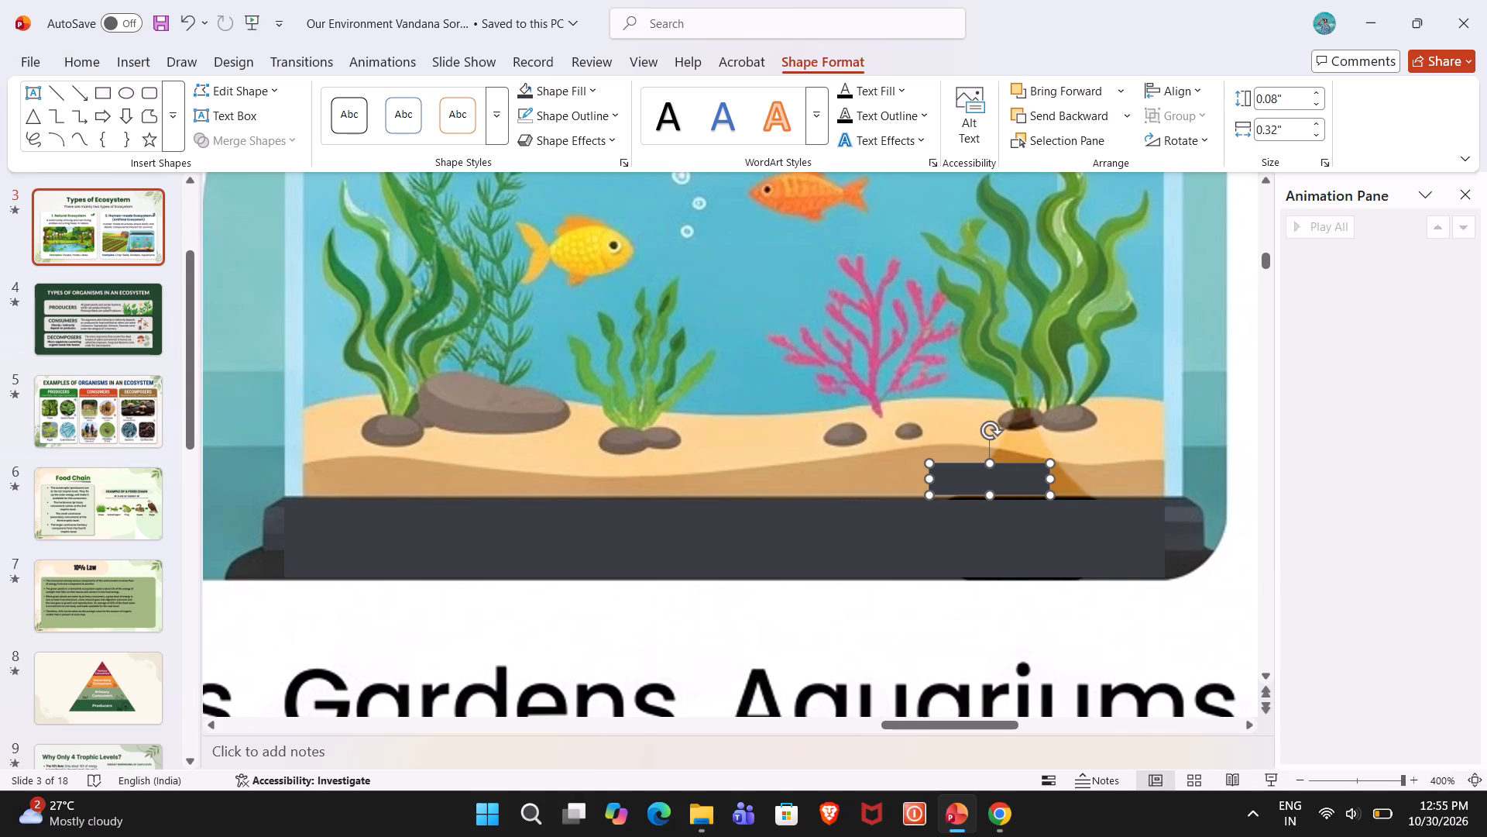
left_click(575, 91)
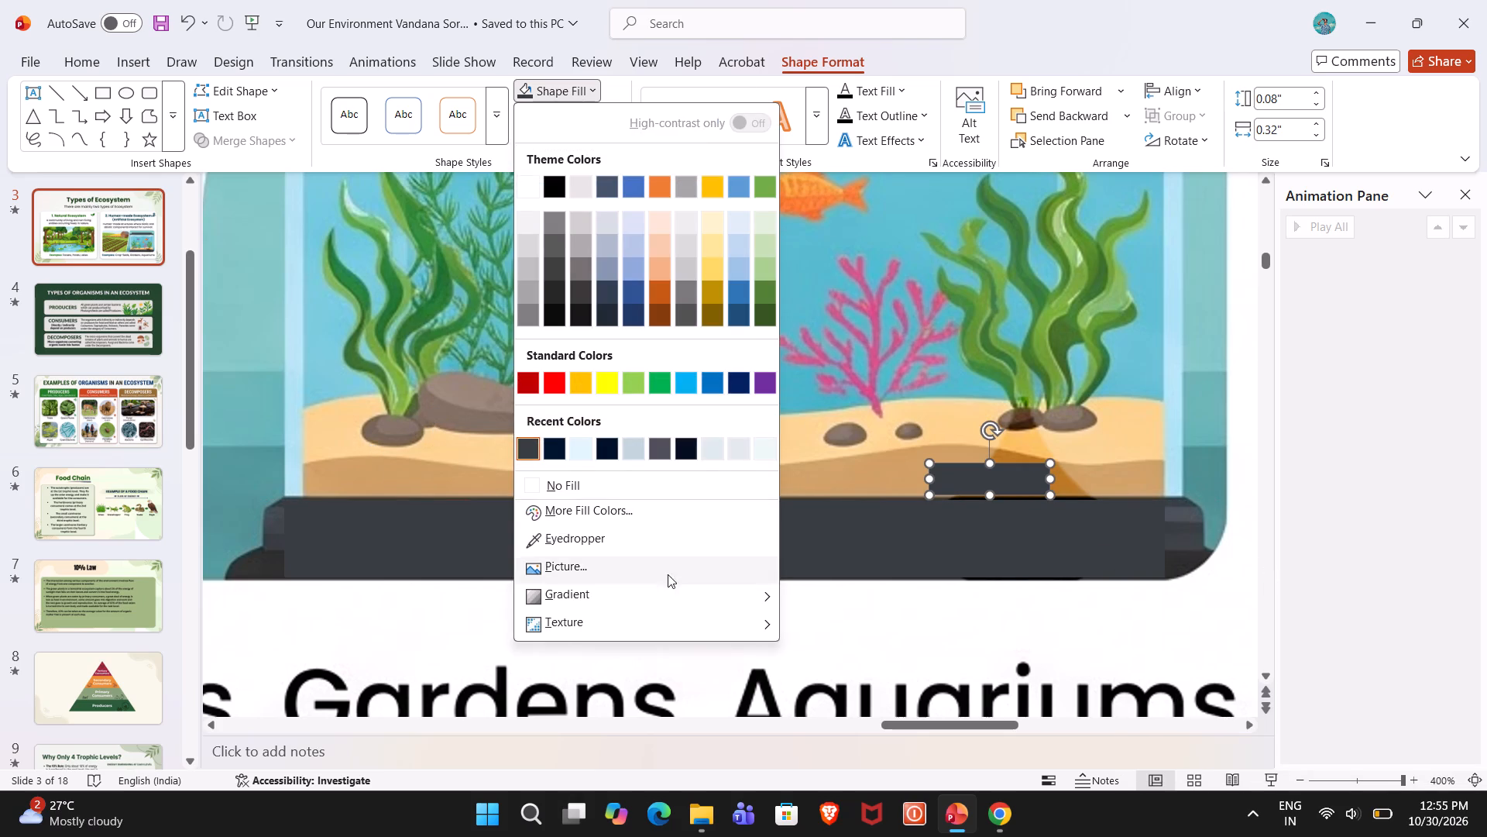
left_click(591, 539)
left_click(899, 486)
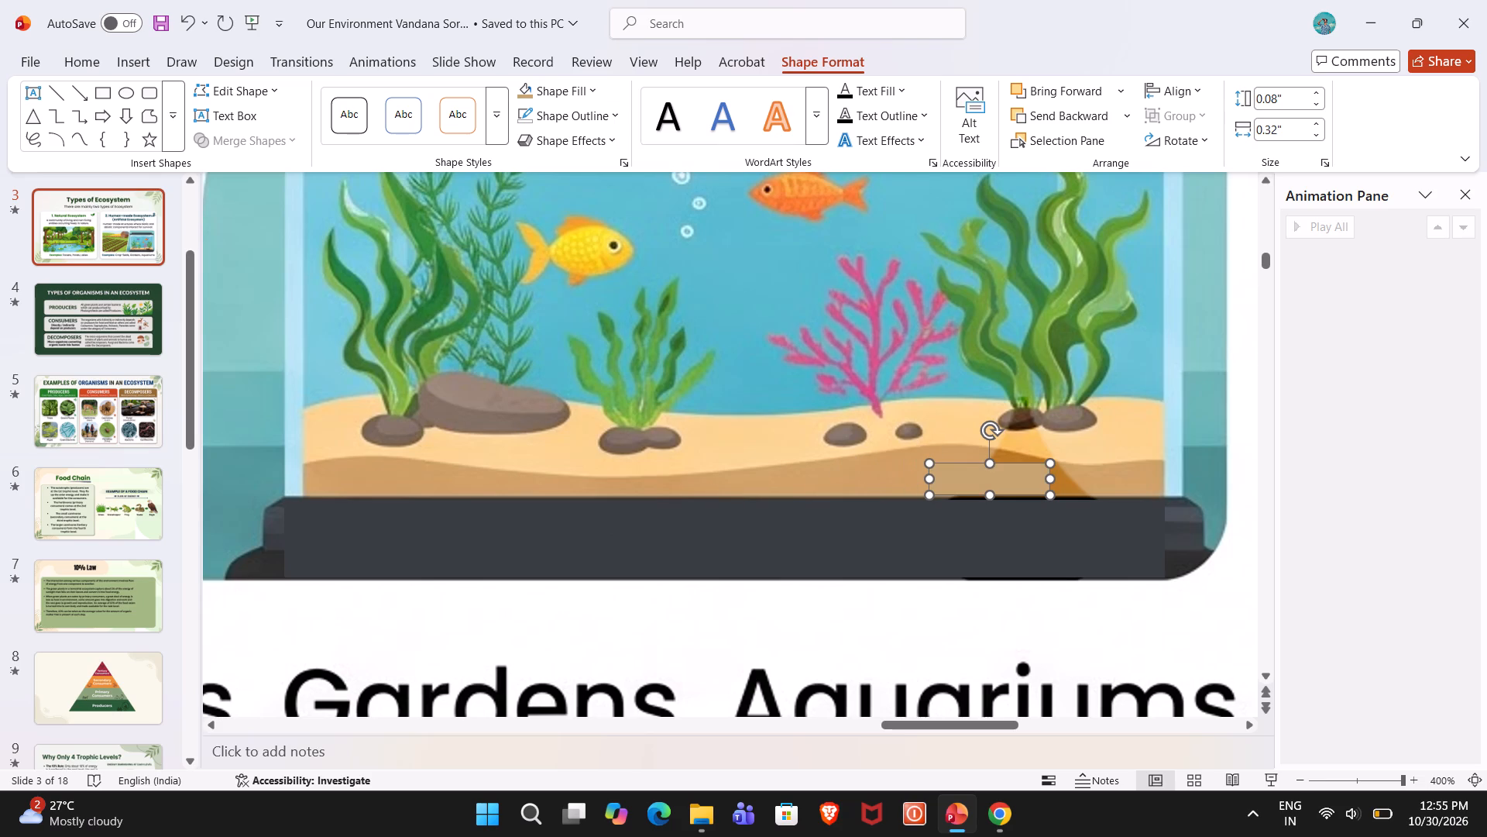
left_click(1431, 460)
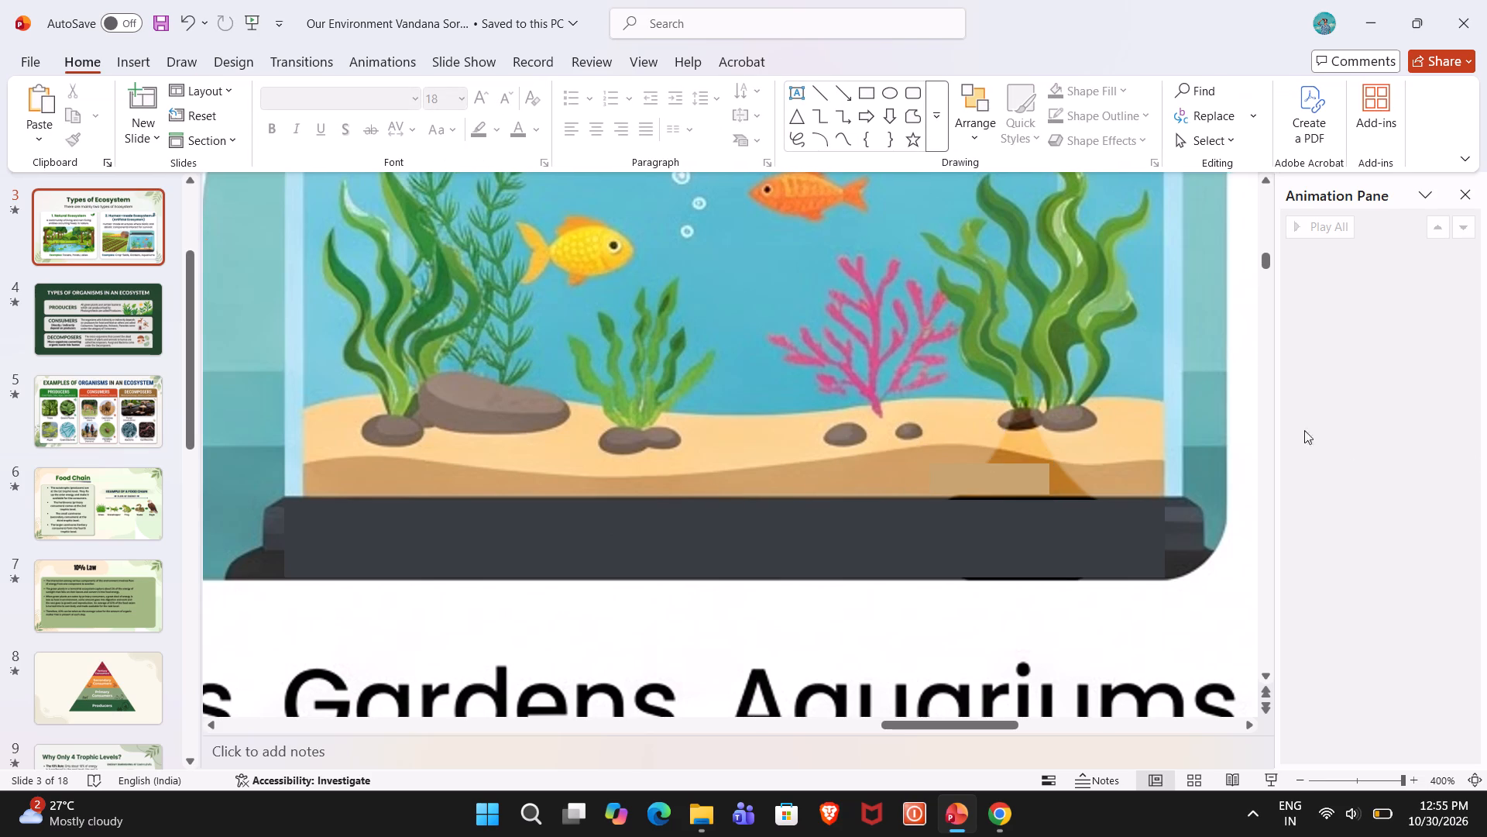
Duplicate the sand-coloured rectangle and place the copy overlapping its outer end to cover more of the orange patch just above the base.
left_click(1024, 480)
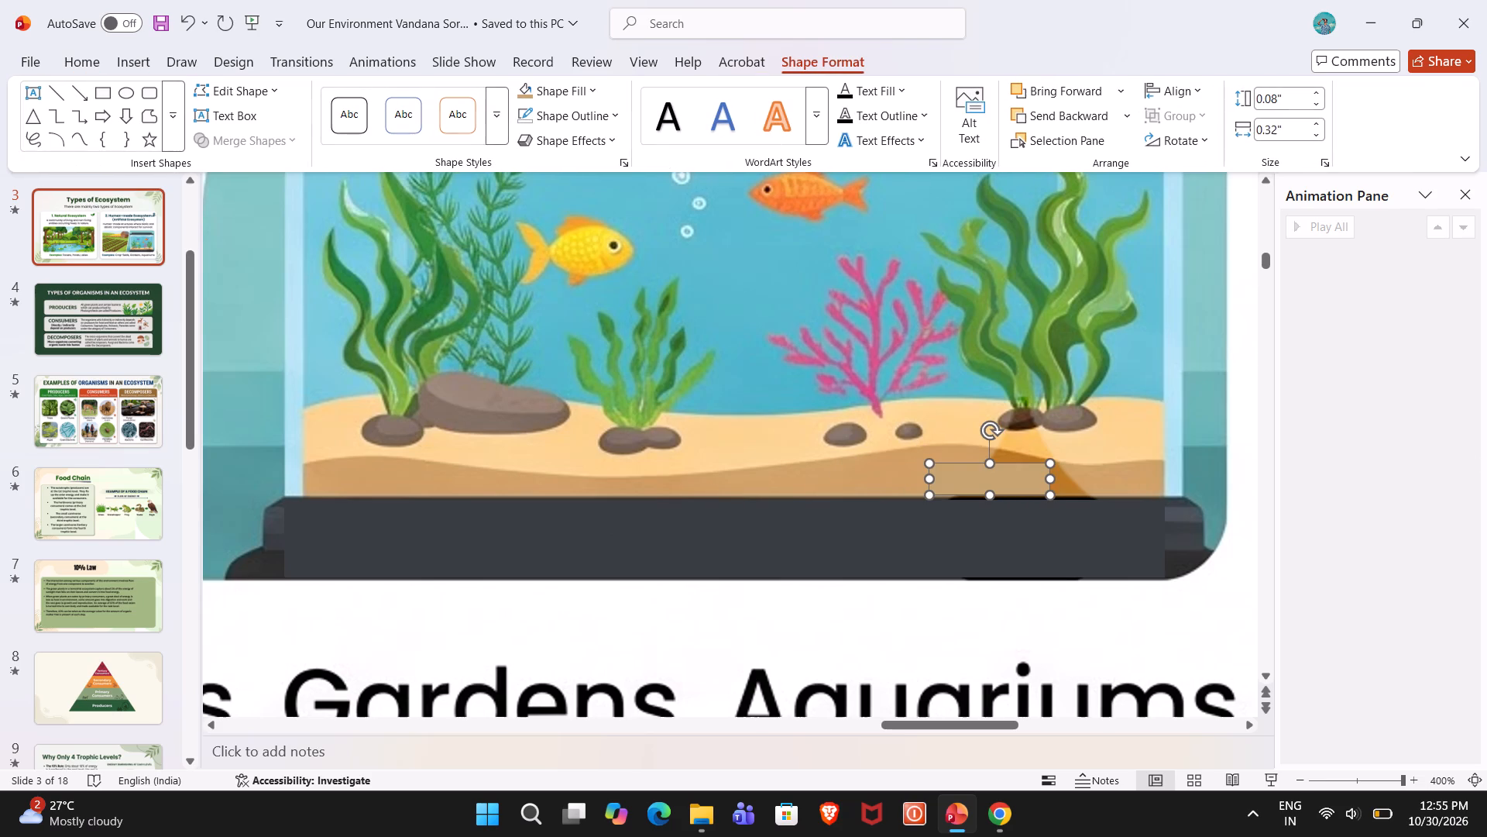
key("ctrl+d")
left_click_drag(1059, 534, 1086, 487)
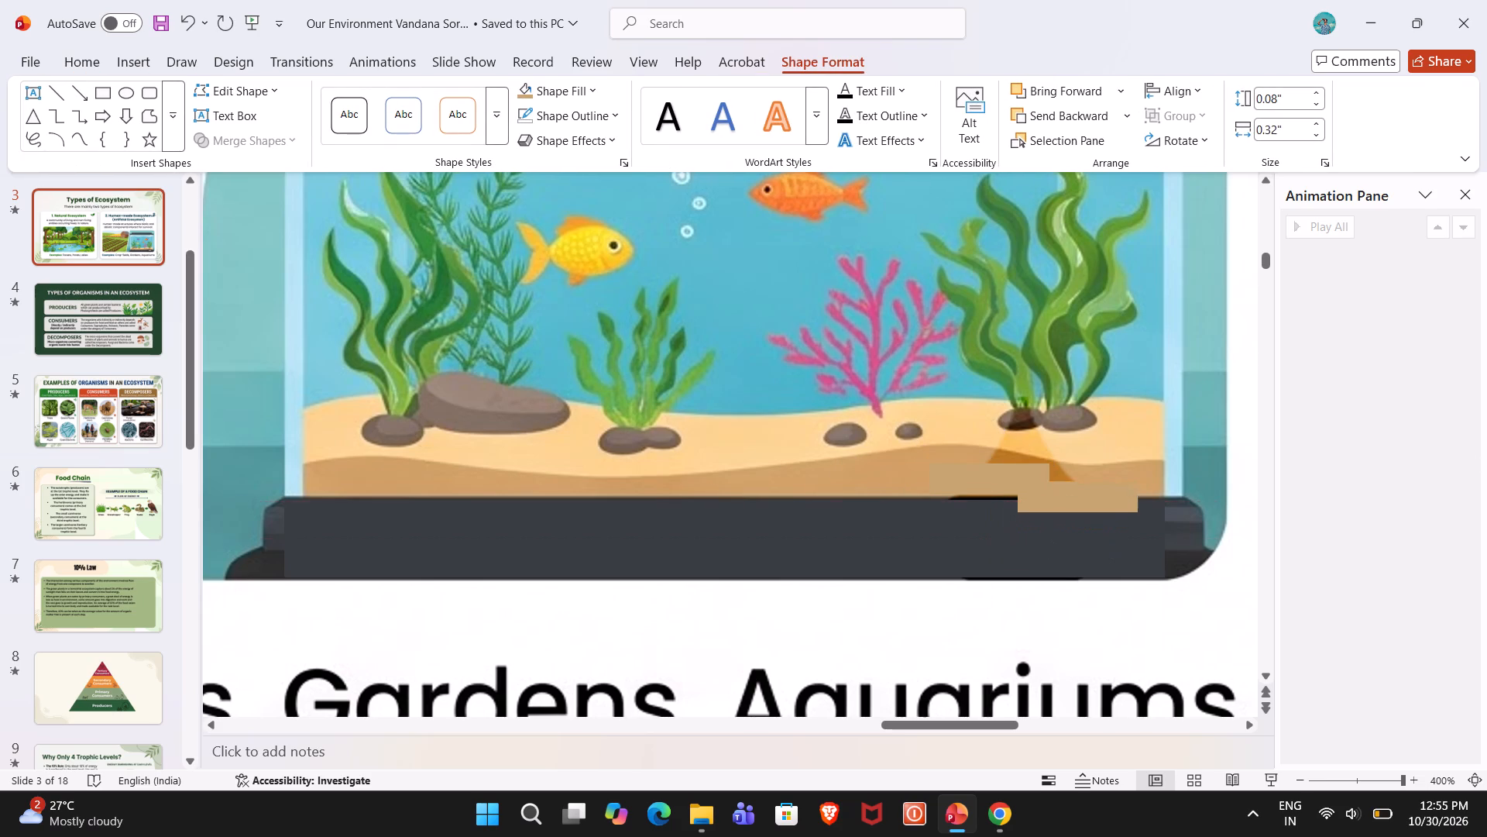
left_click_drag(1086, 487, 1087, 471)
left_click(1379, 432)
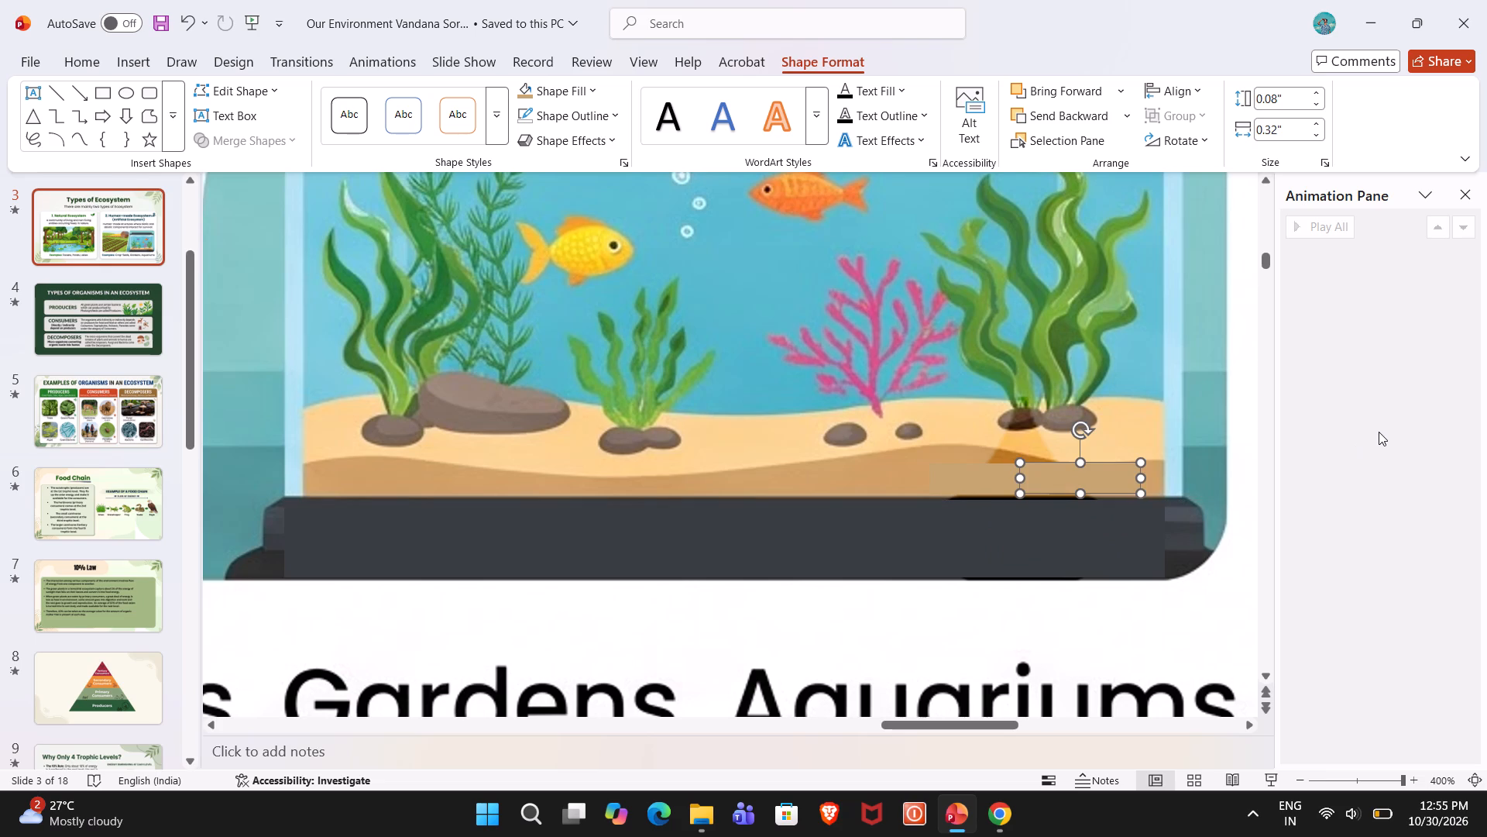
left_click(1098, 480)
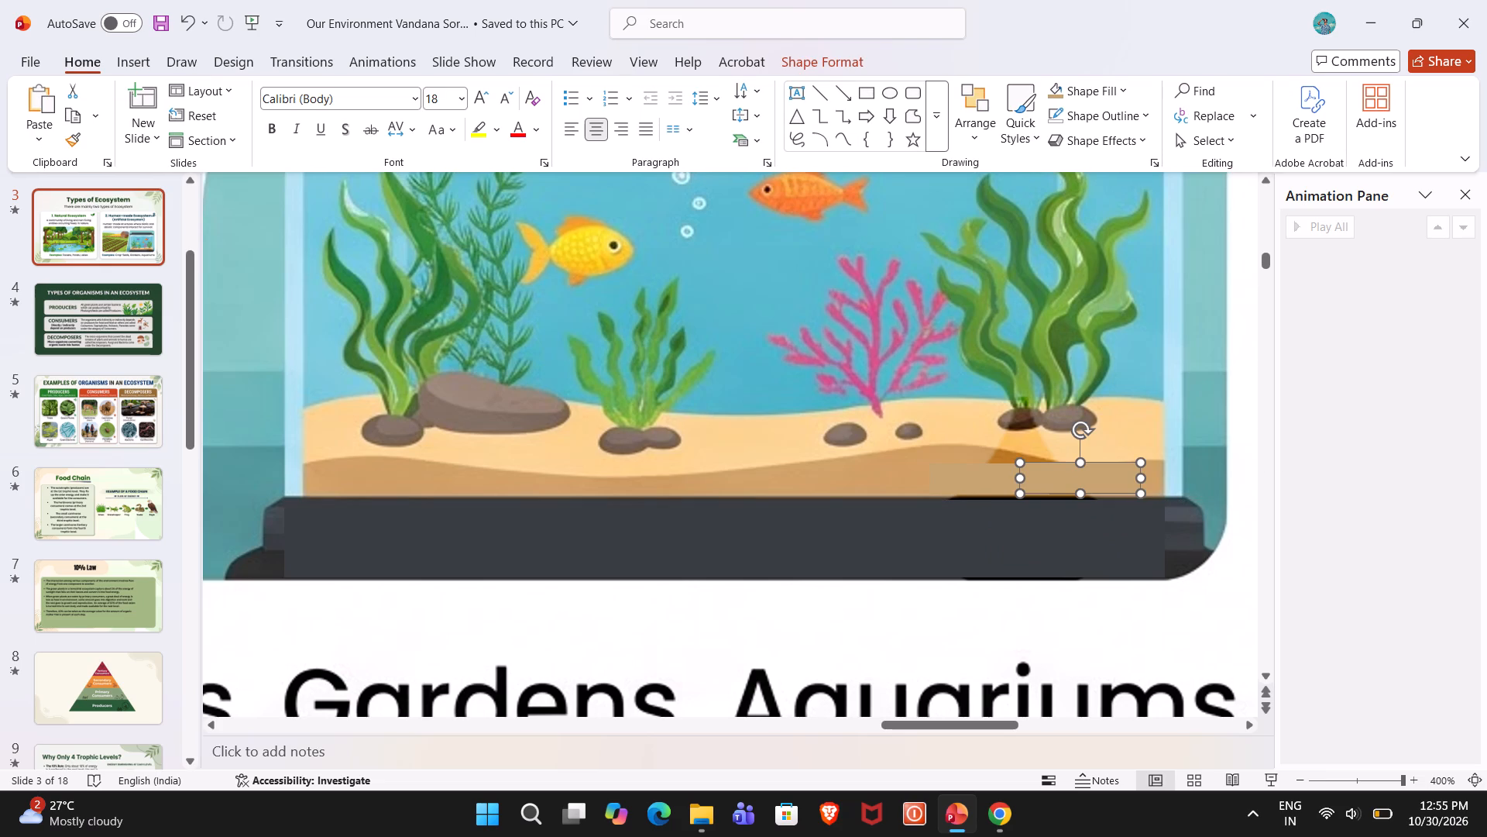
left_click(1097, 480)
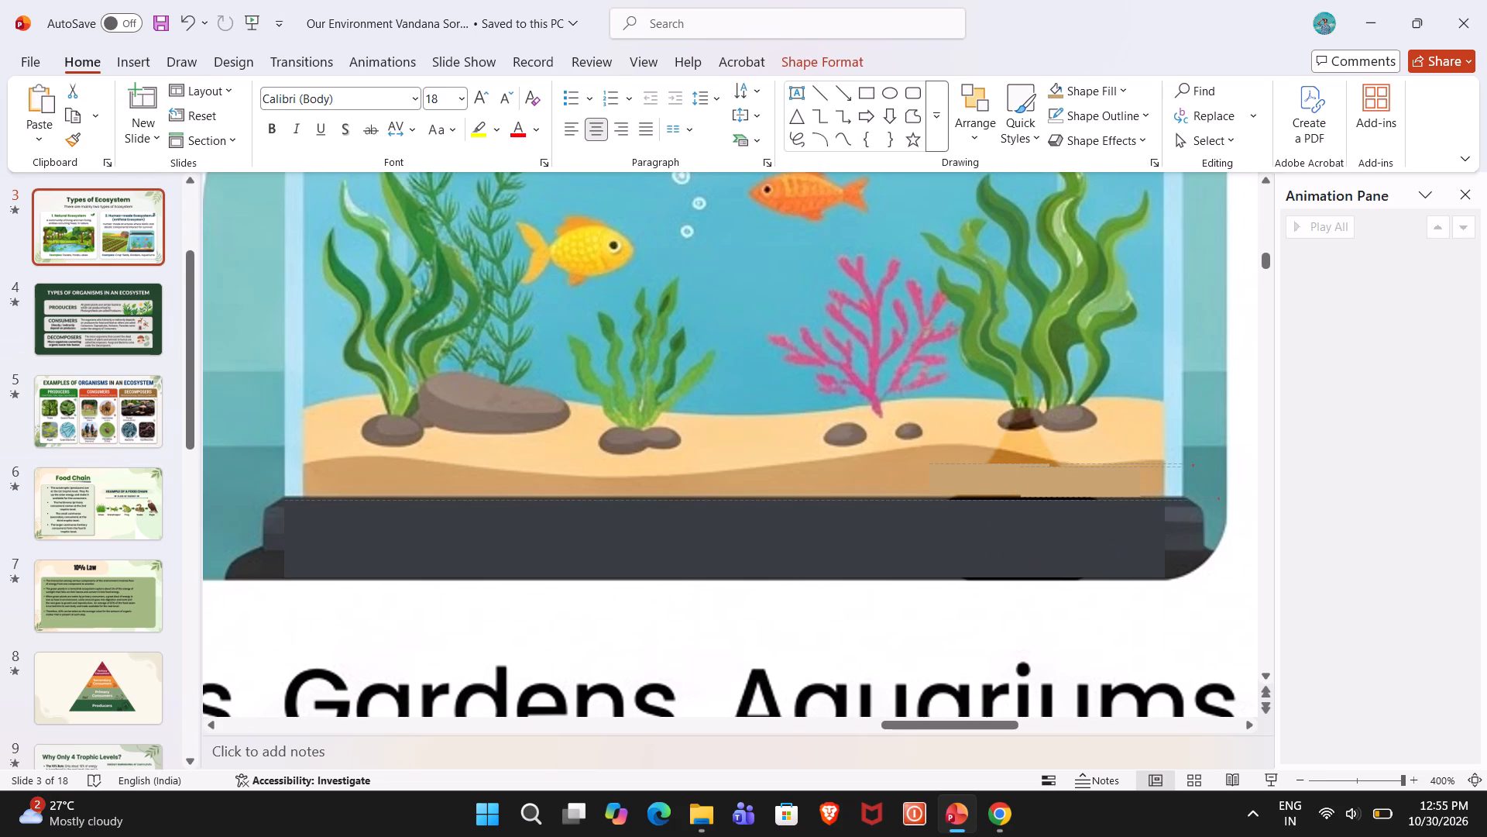
left_click(1390, 459)
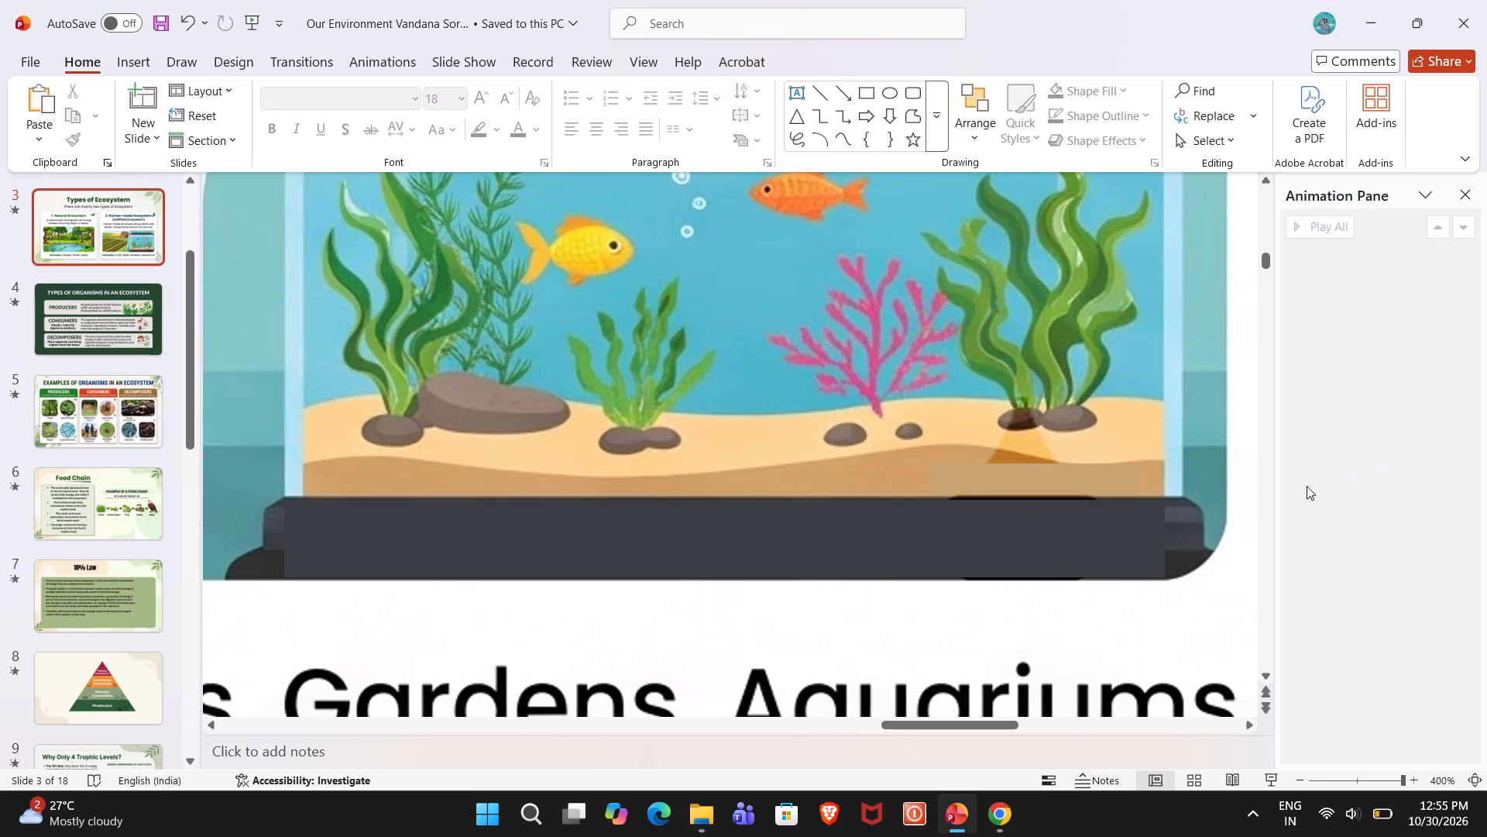
Group the two sand-coloured patches with the dark grey base rectangle.
key("ctrl+a")
left_click(957, 375)
left_click(994, 460, "ctrl")
left_click(1011, 477, "ctrl")
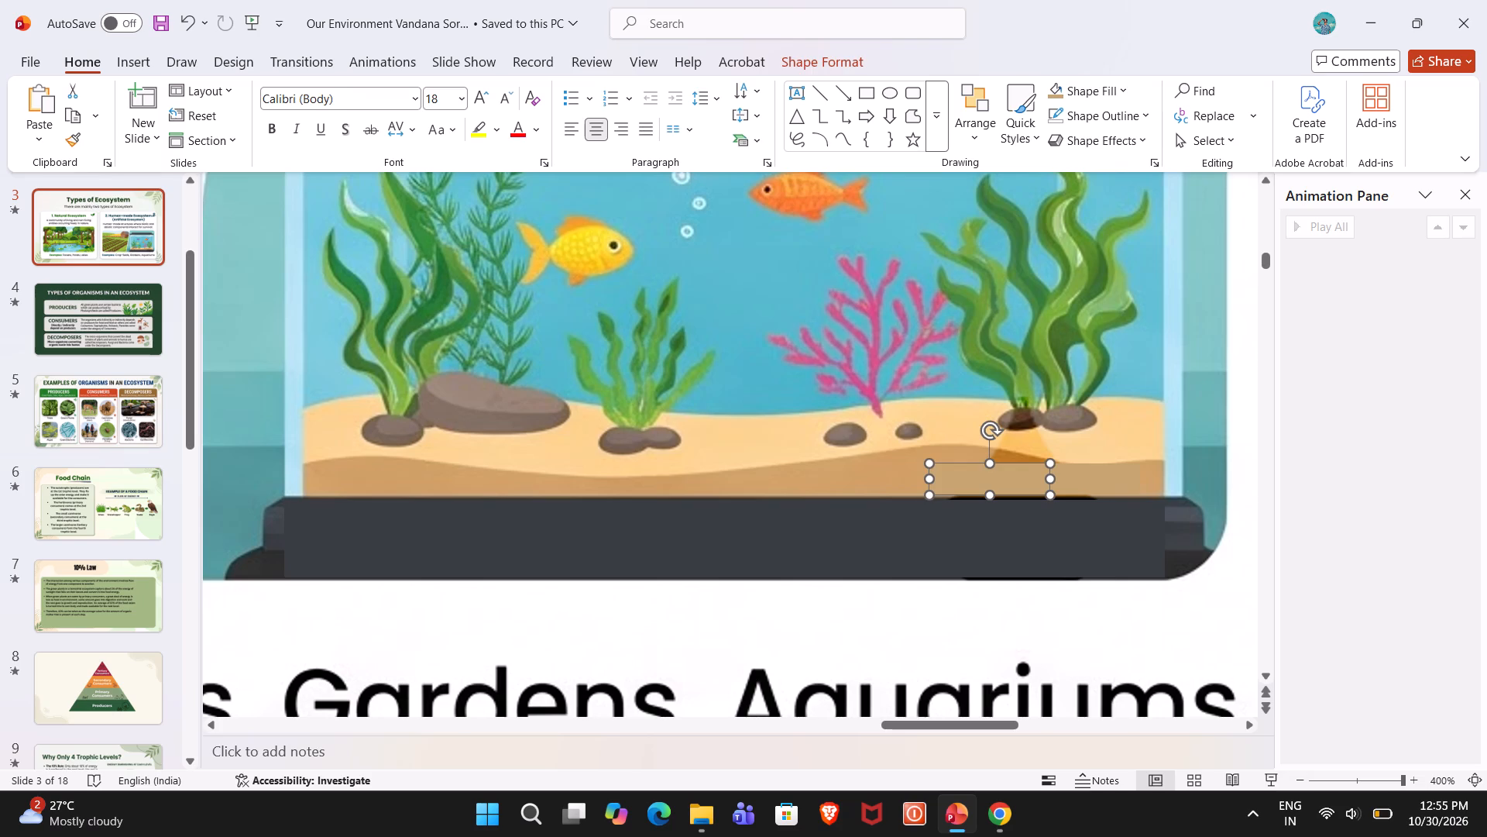
left_click(1094, 468, "ctrl")
left_click(1104, 524, "ctrl")
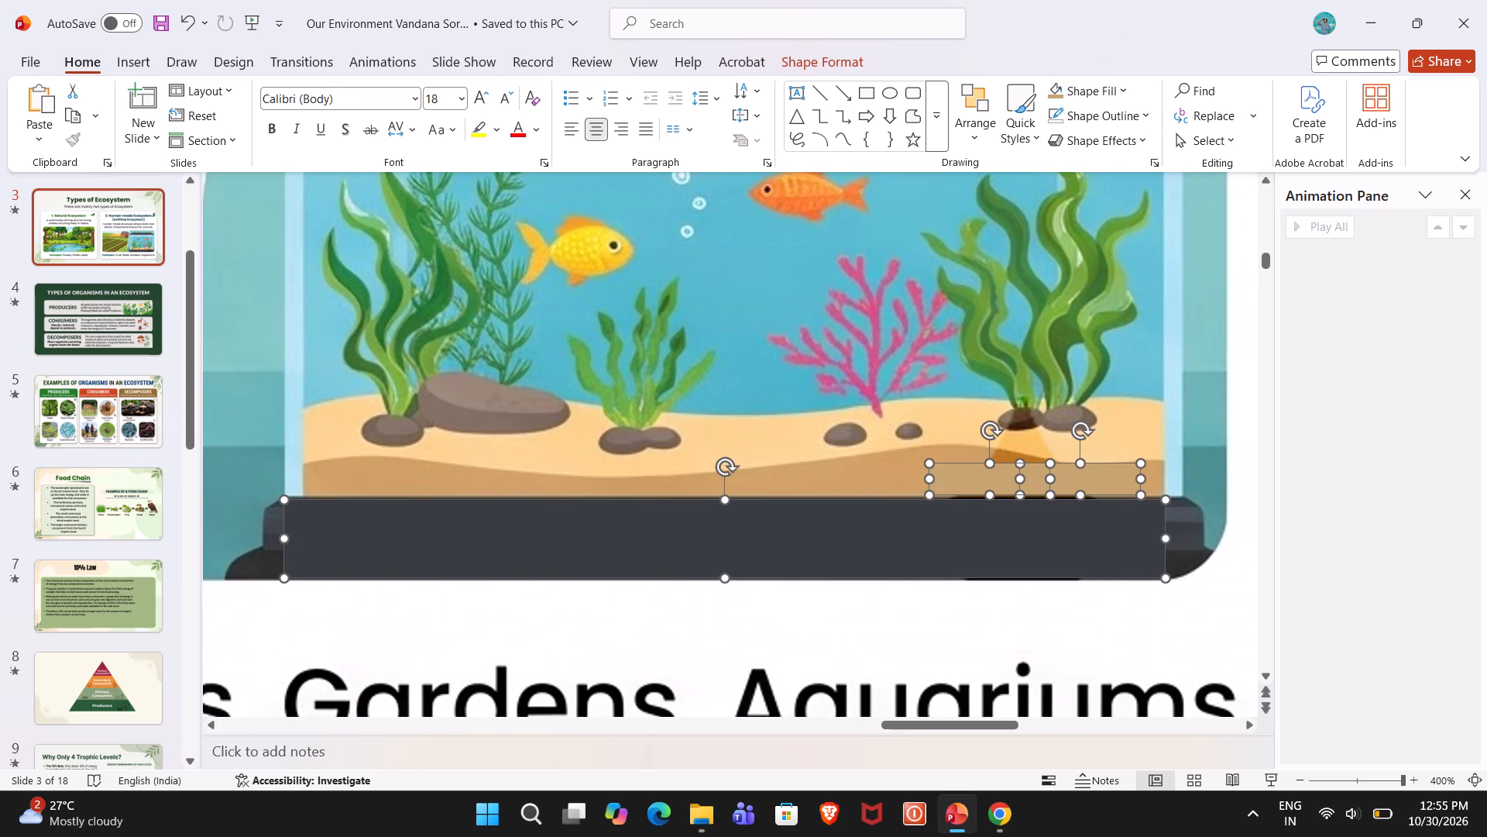
left_click(981, 145)
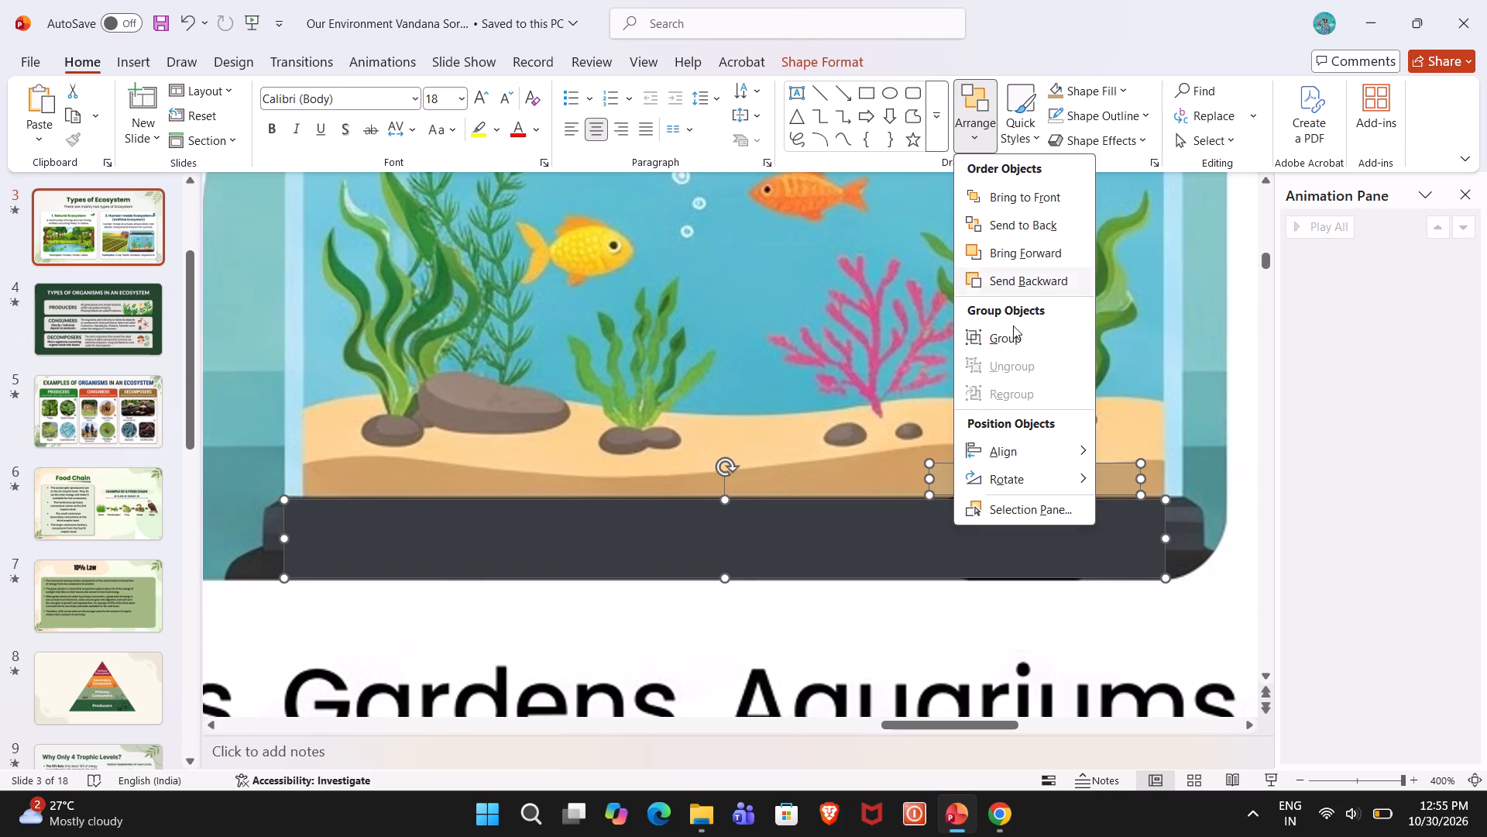
left_click(1011, 341)
left_click(1328, 451)
Close the Animation Pane.
scroll(1327, 448, "down", 2, "ctrl")
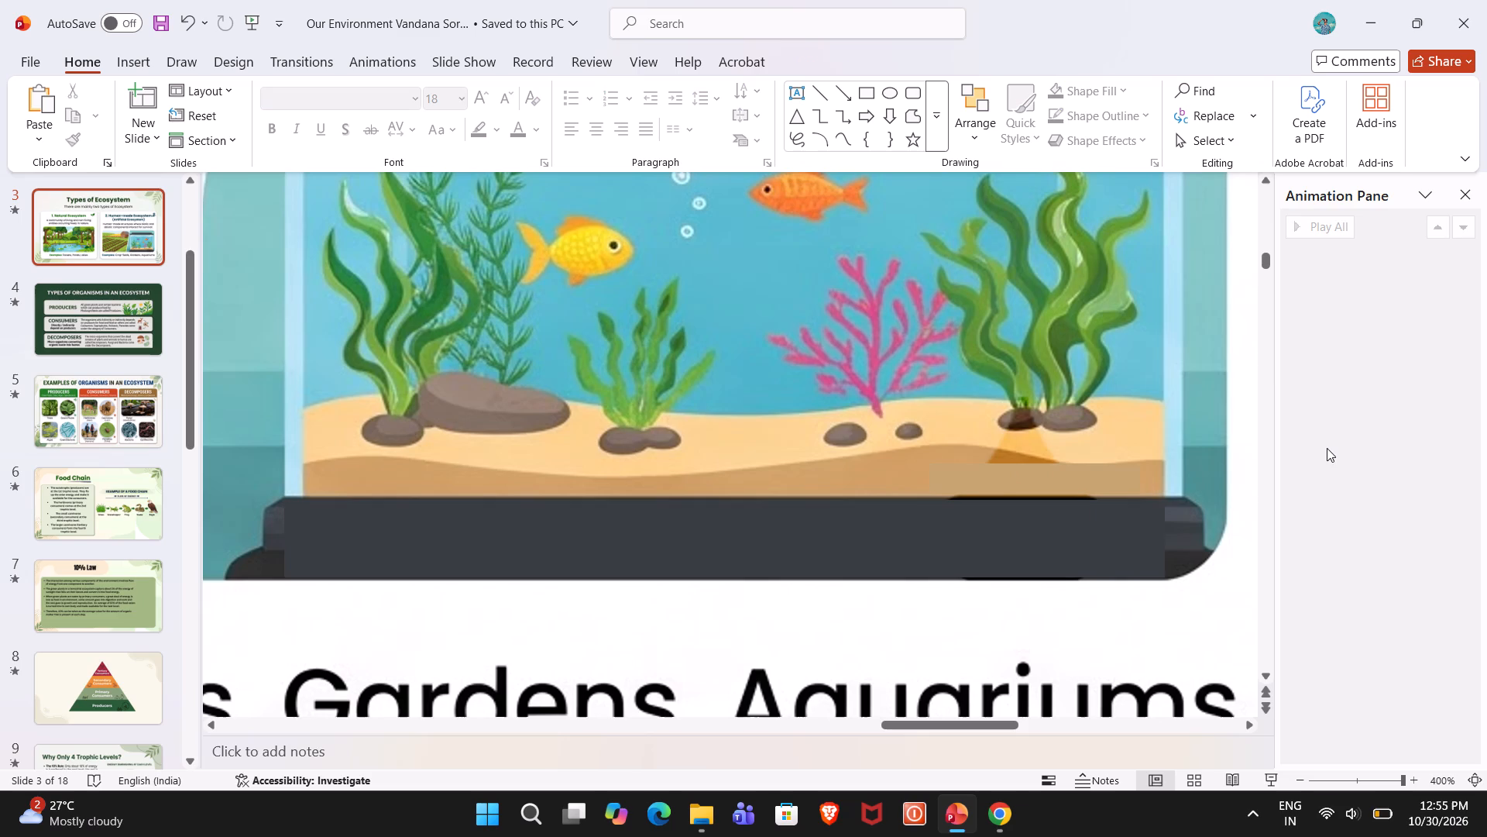
scroll(1162, 415, "down", 3, "ctrl")
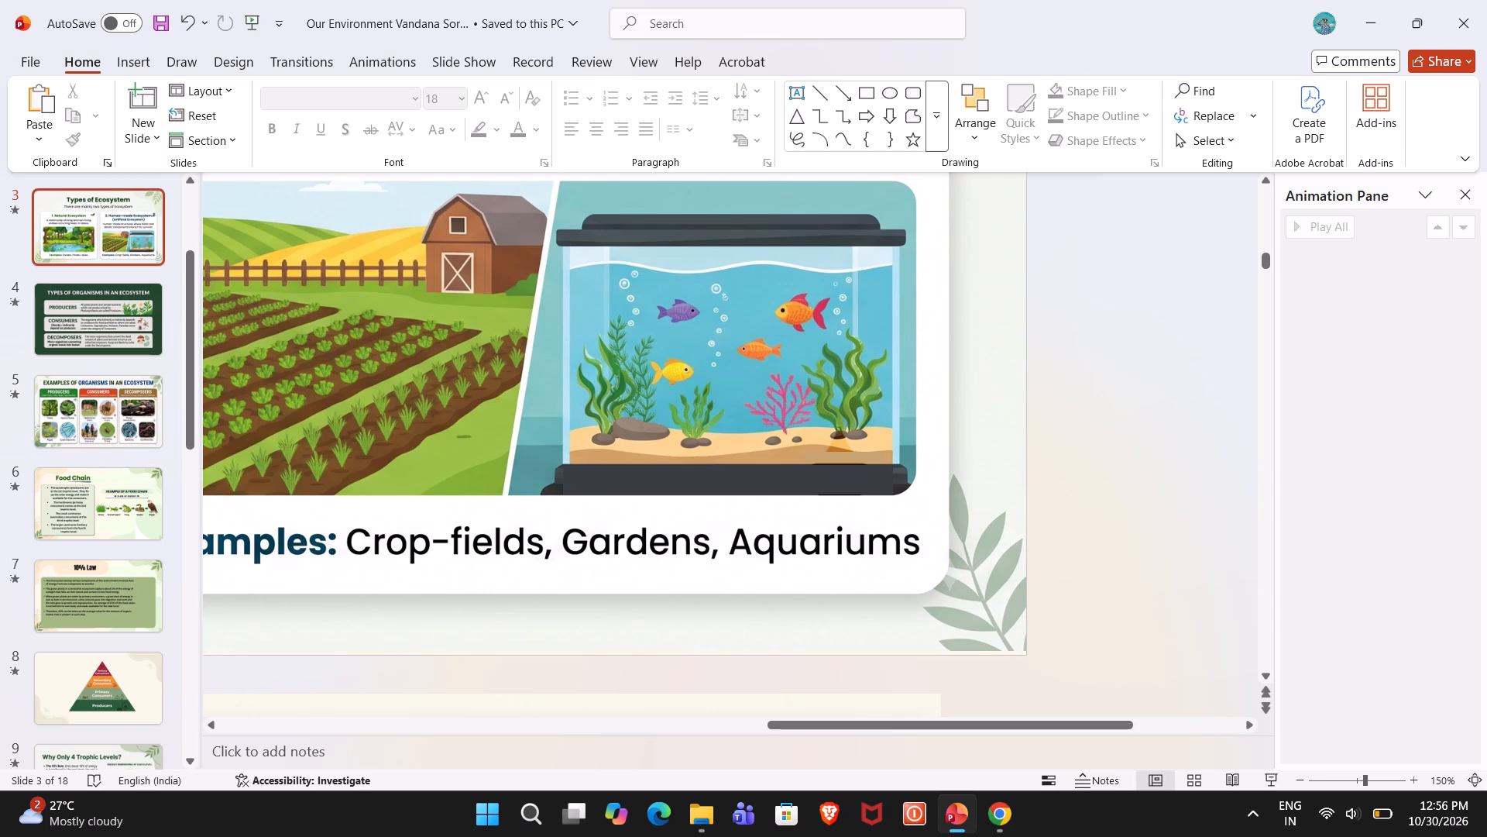
left_click(1463, 194)
Go to slide 1, the Our Environment title slide, and start the slide show from there.
scroll(1109, 342, "down", 3)
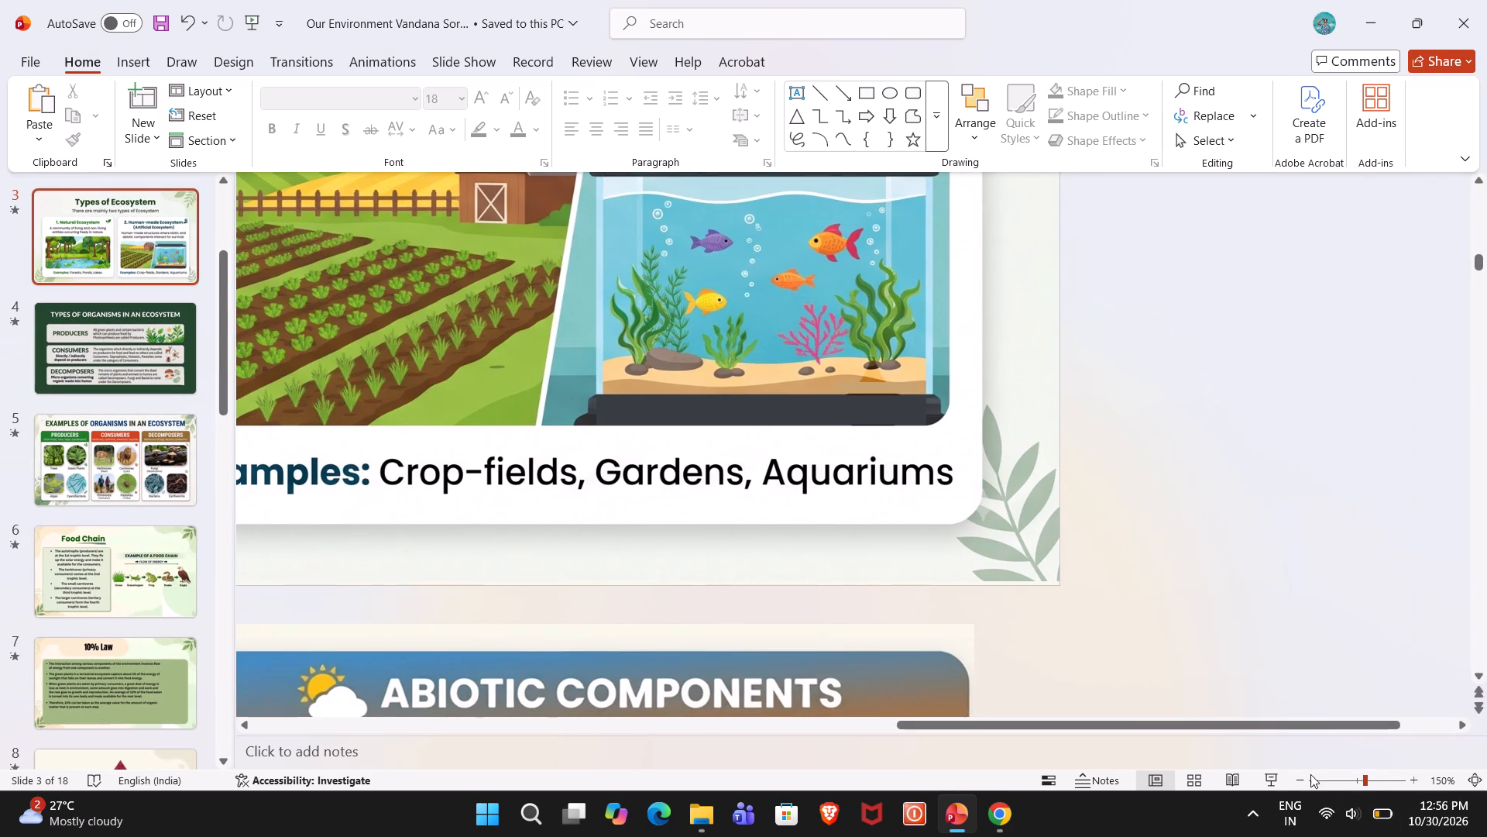
triple_click(1297, 780)
double_click(1297, 780)
left_click(1297, 780)
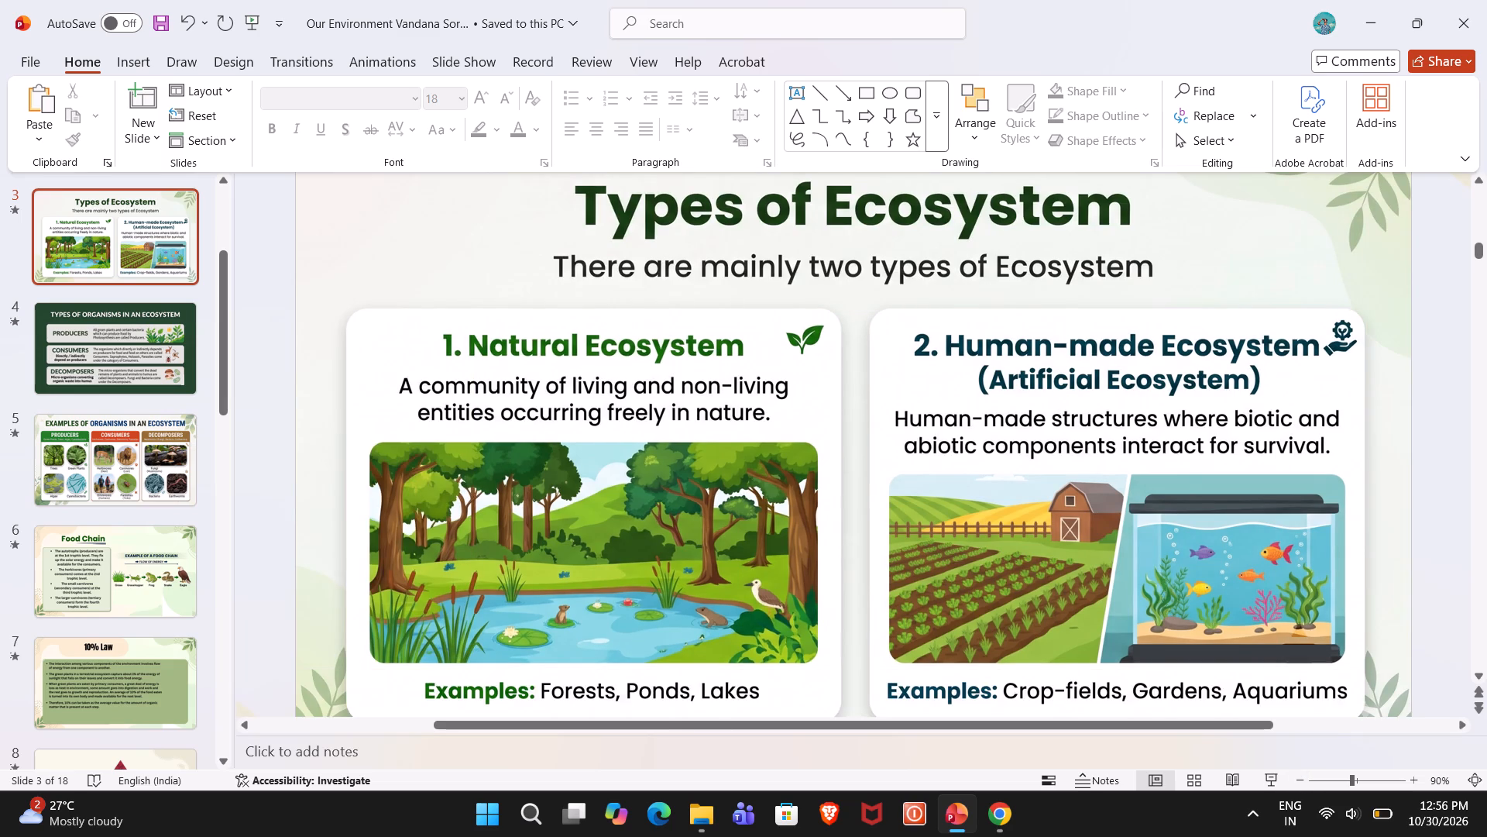
left_click(1300, 780)
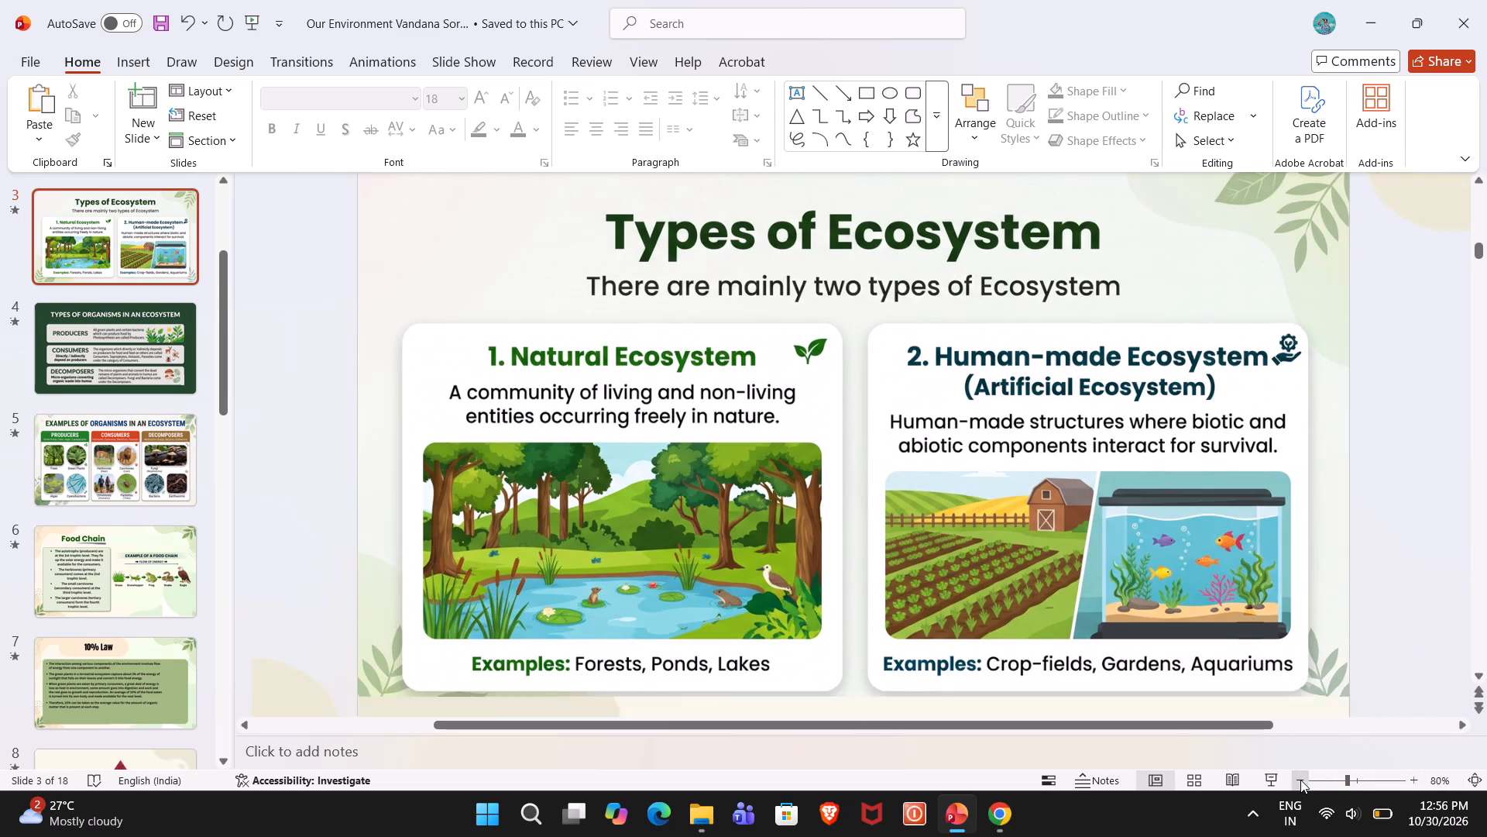
left_click(1300, 780)
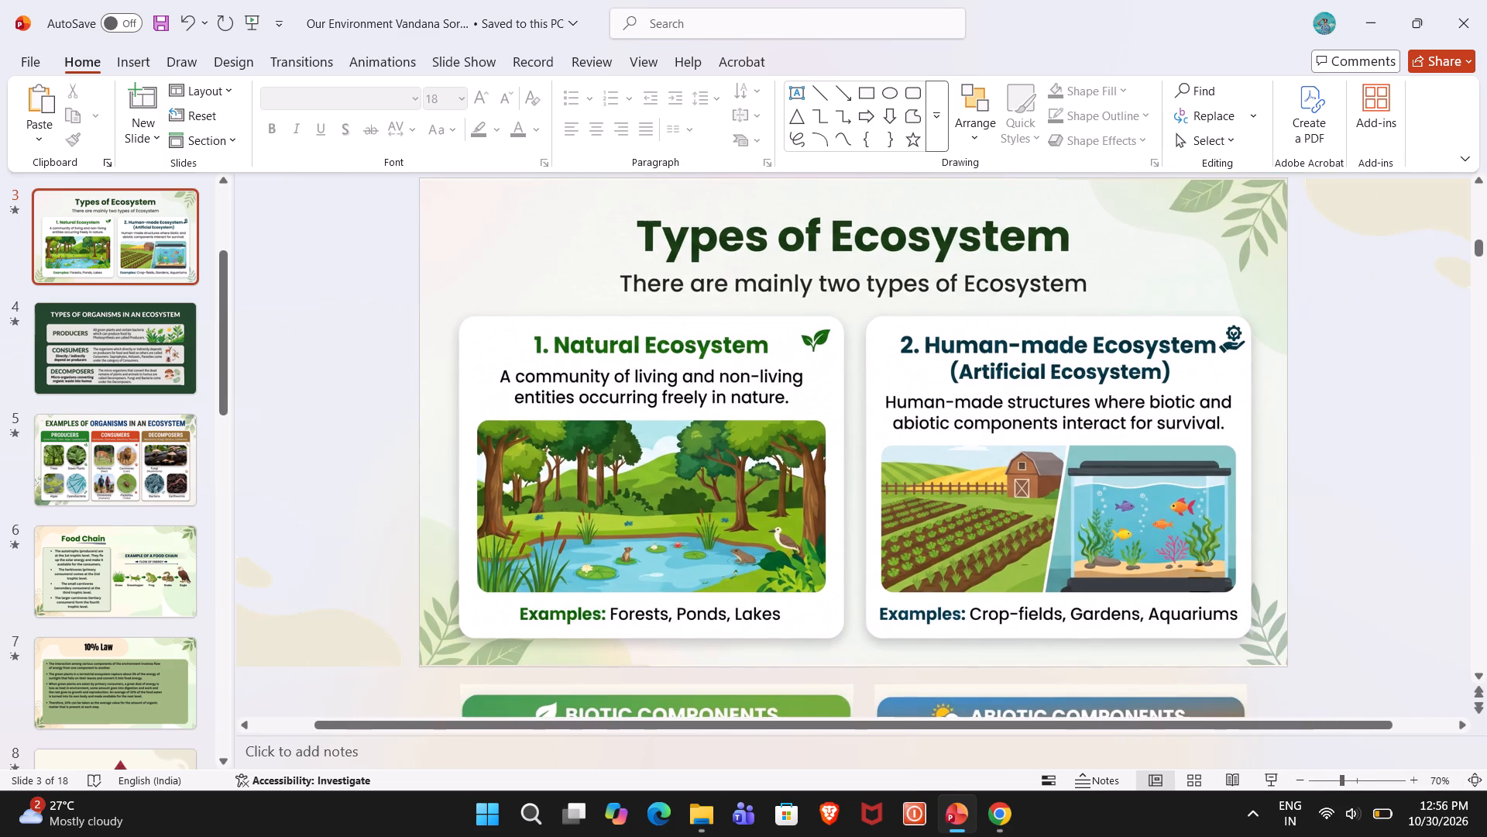
scroll(125, 284, "up", 10)
left_click(125, 283)
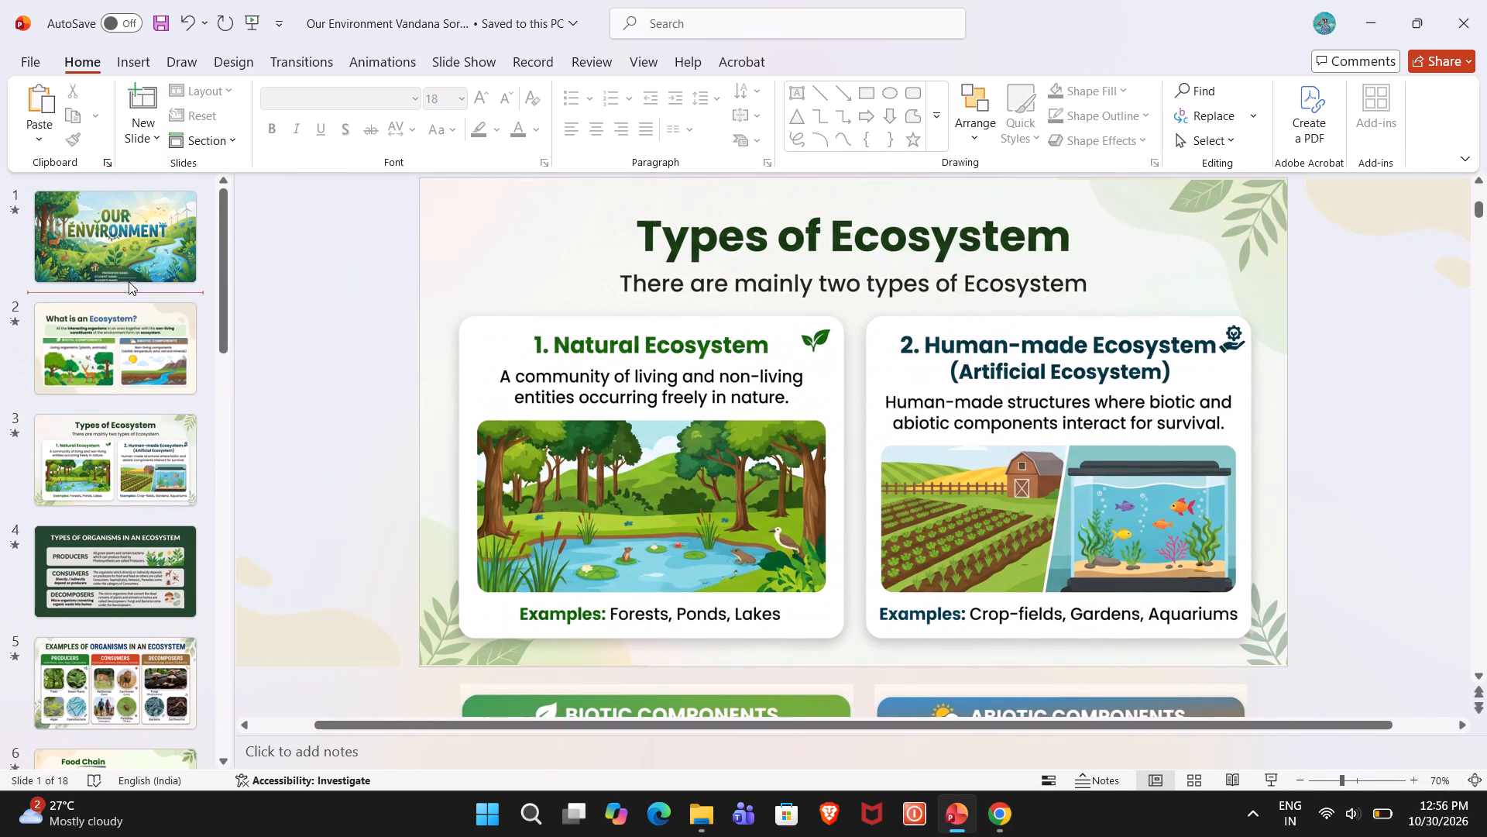
left_click(150, 239)
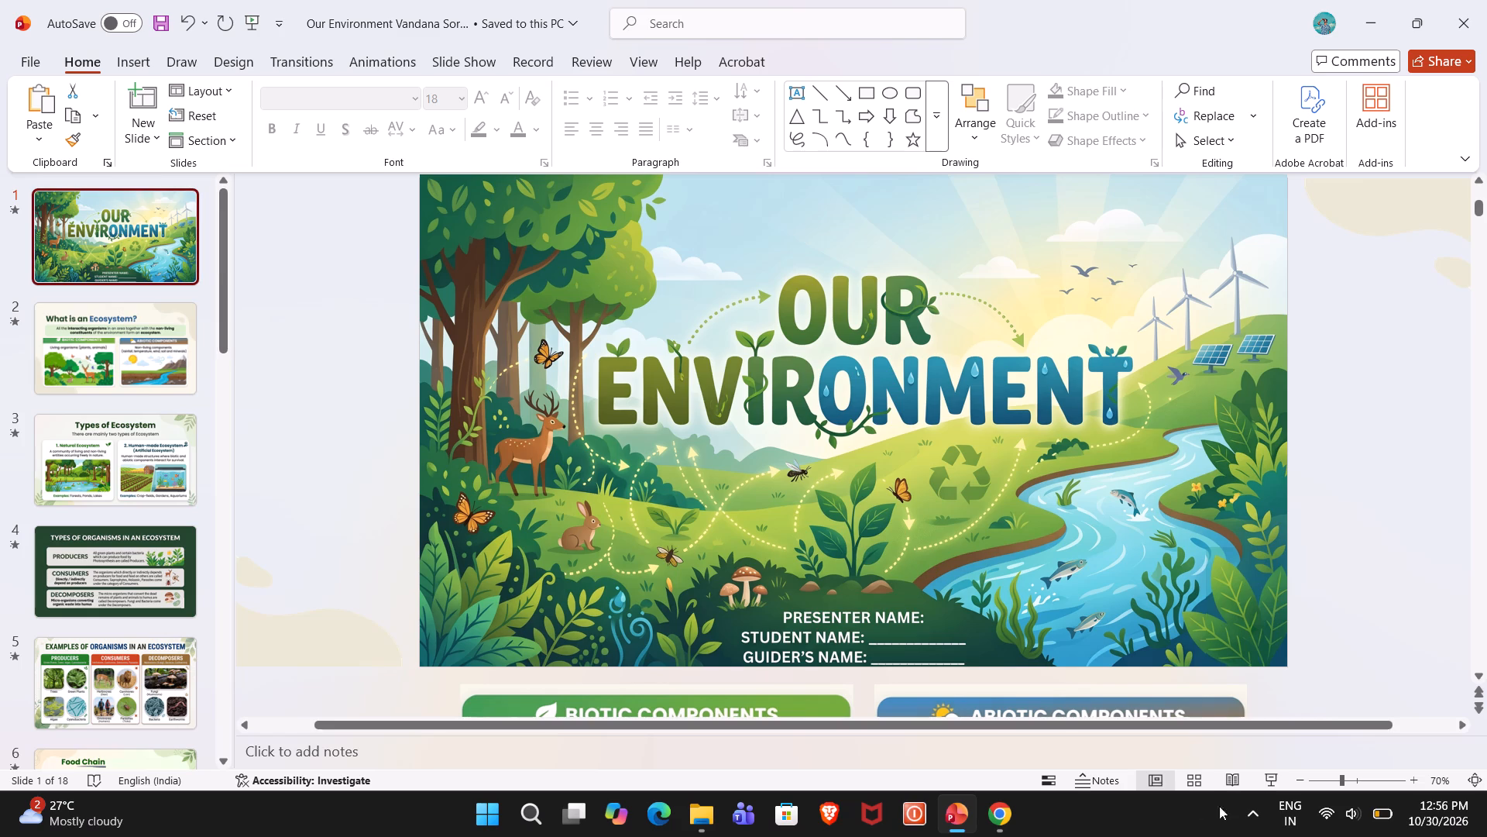
left_click(1275, 780)
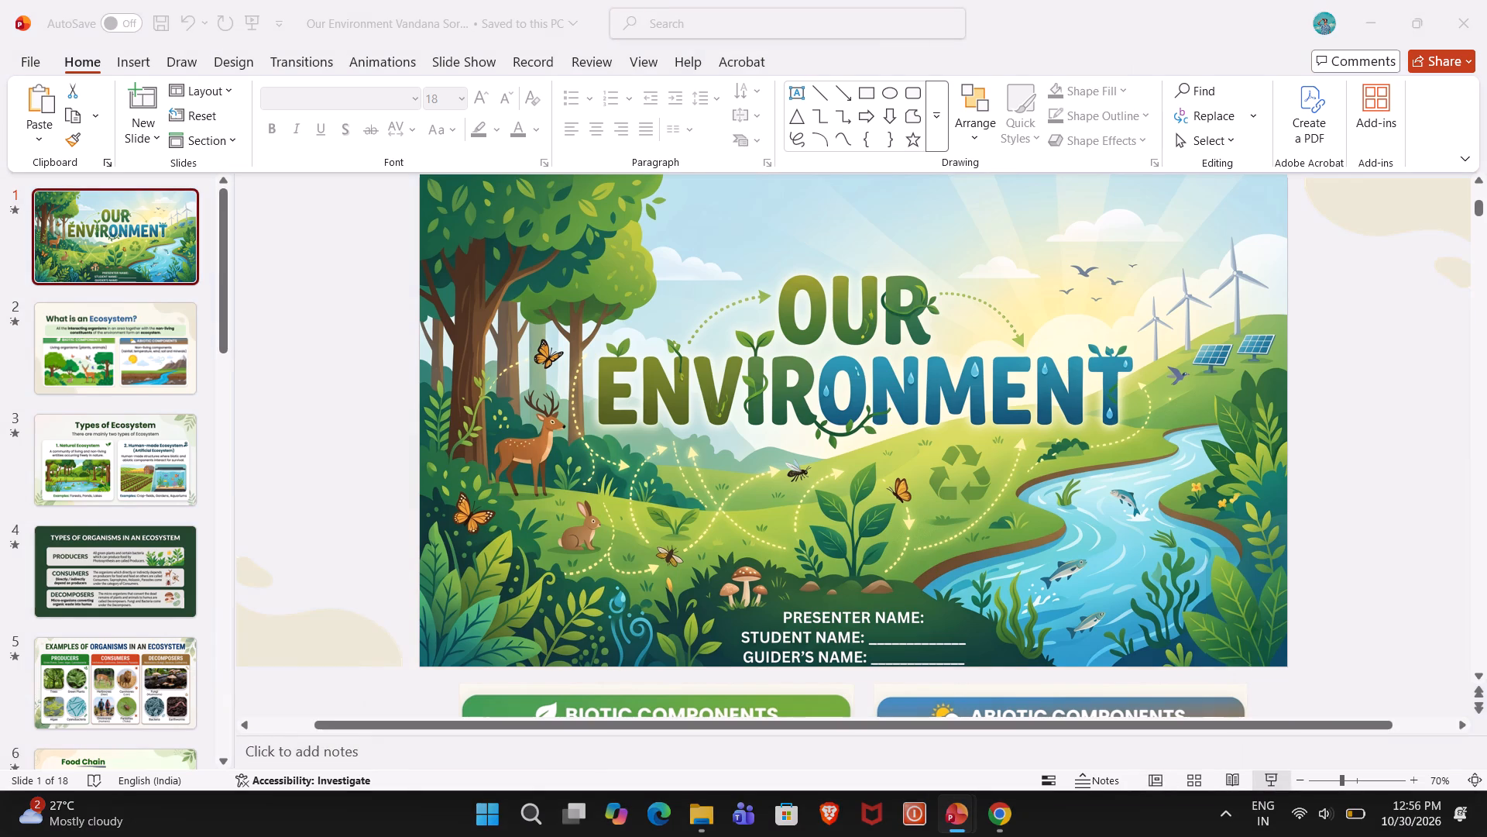
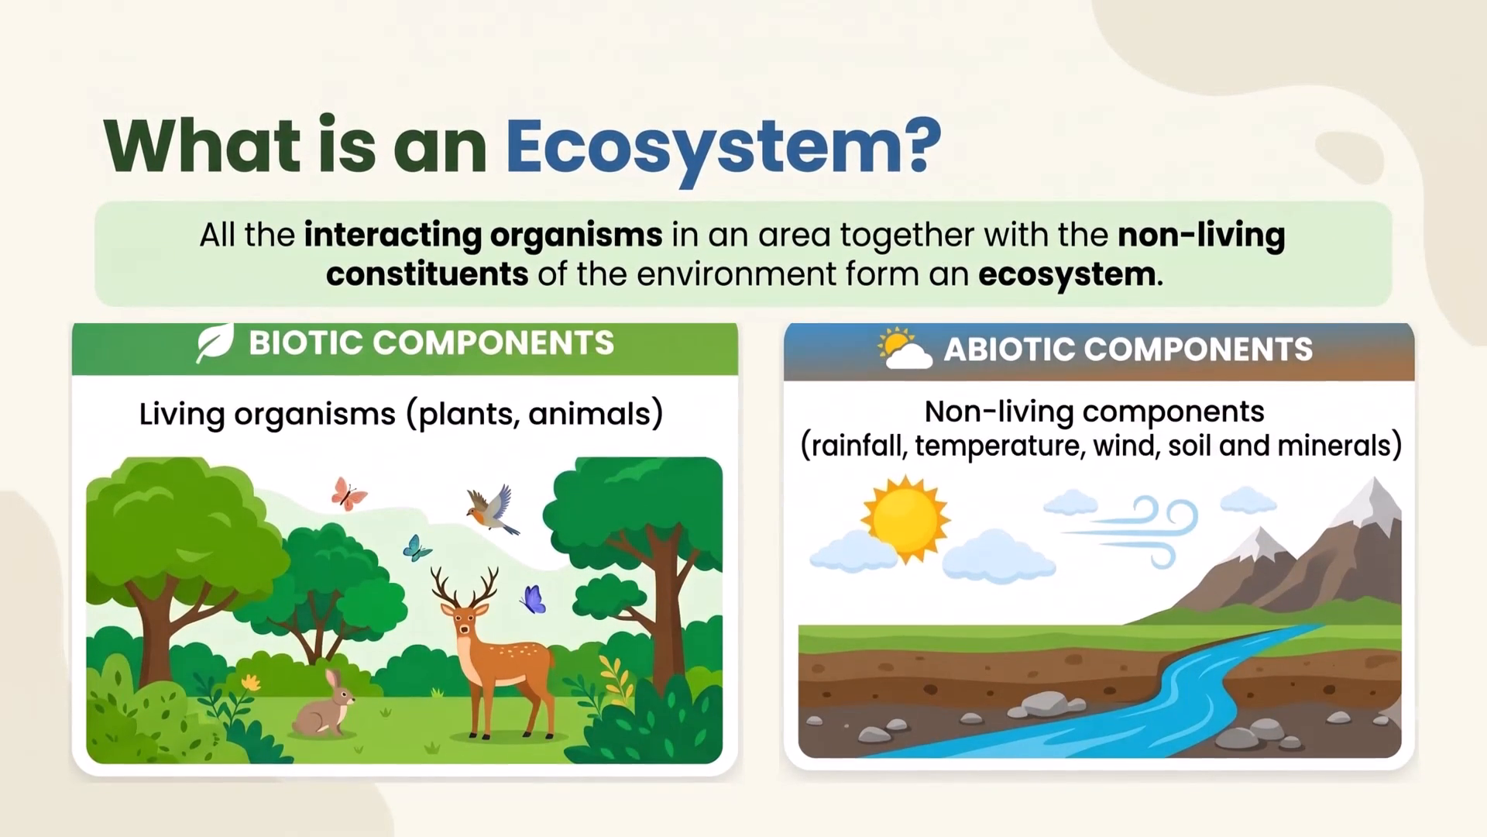
Advance the slide show from What is an Ecosystem? through Limitations of Energy Flow, checking each slide's layout and transition.
key("Right")
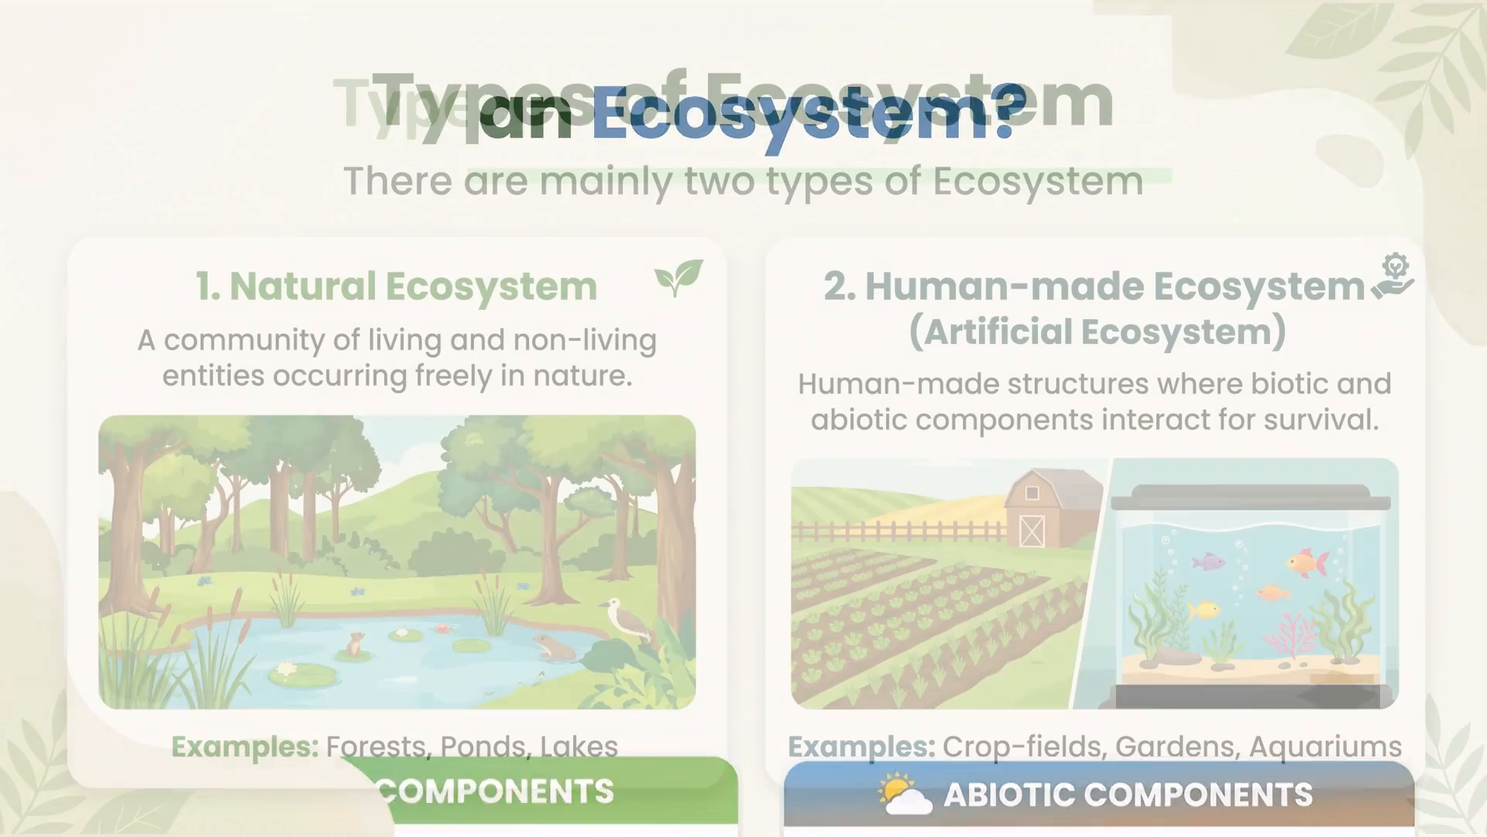
key("Right")
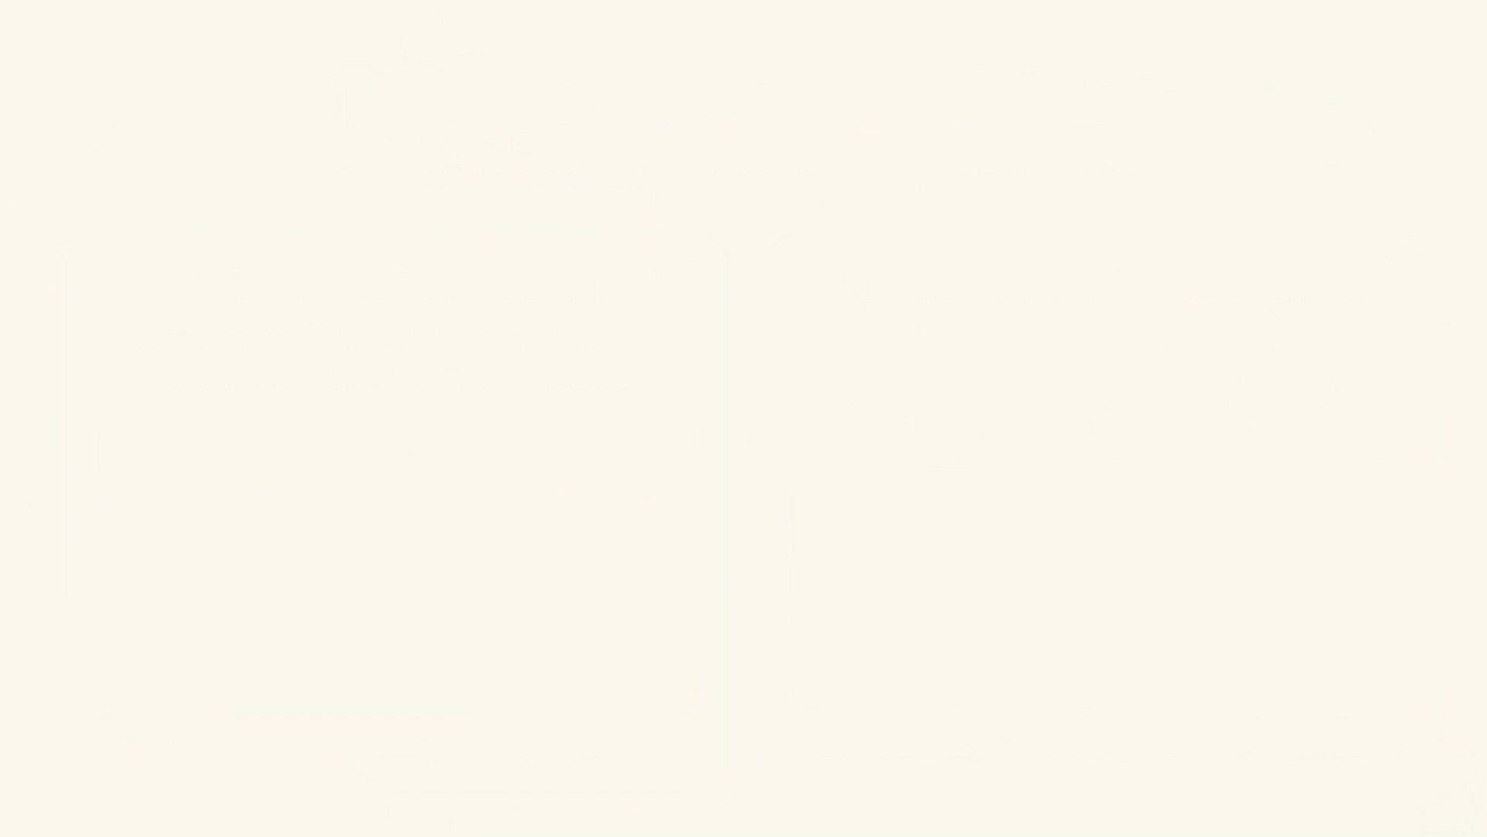
key("Right")
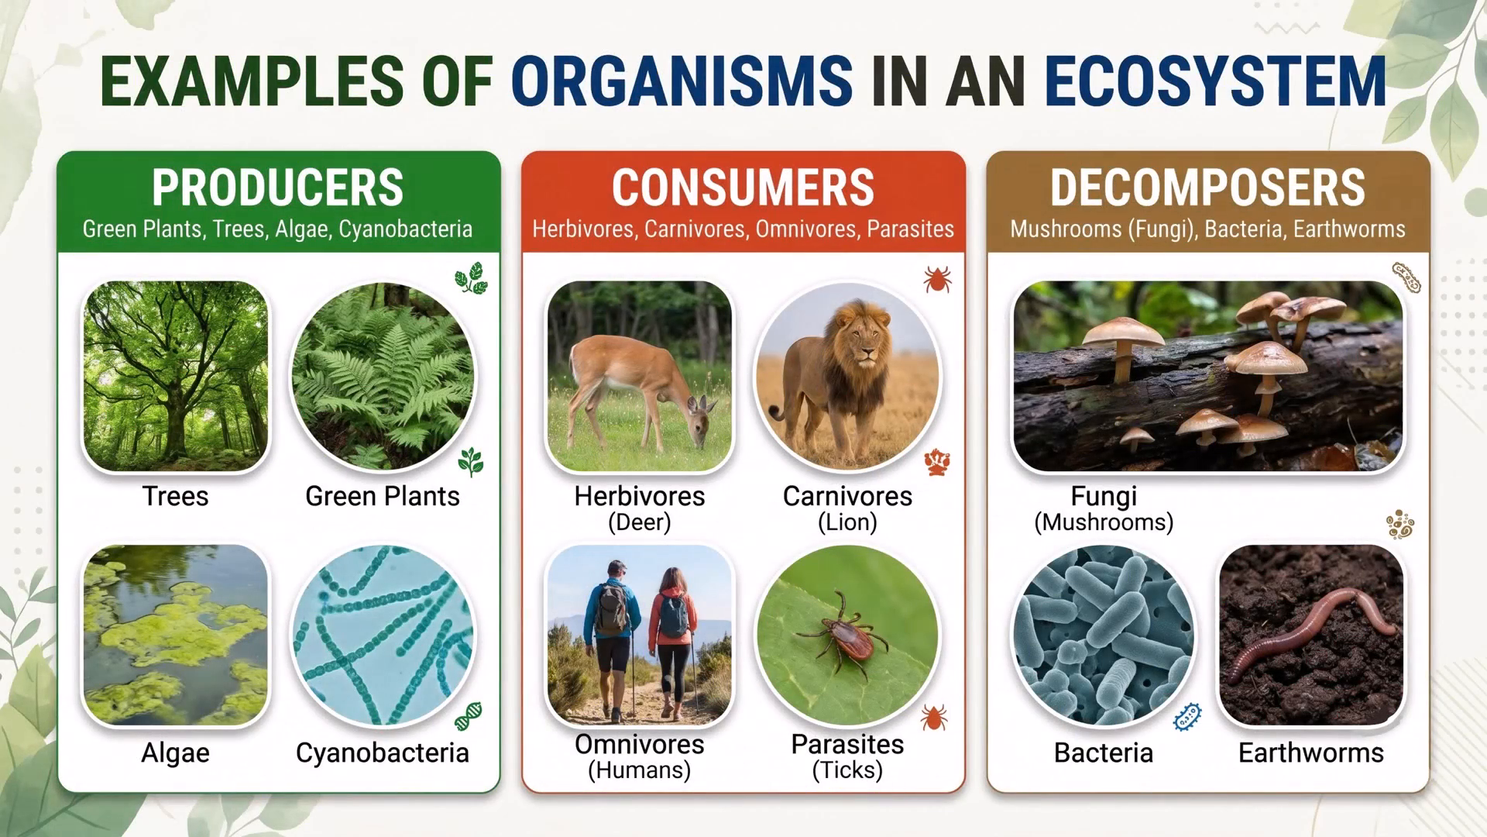
key("Right")
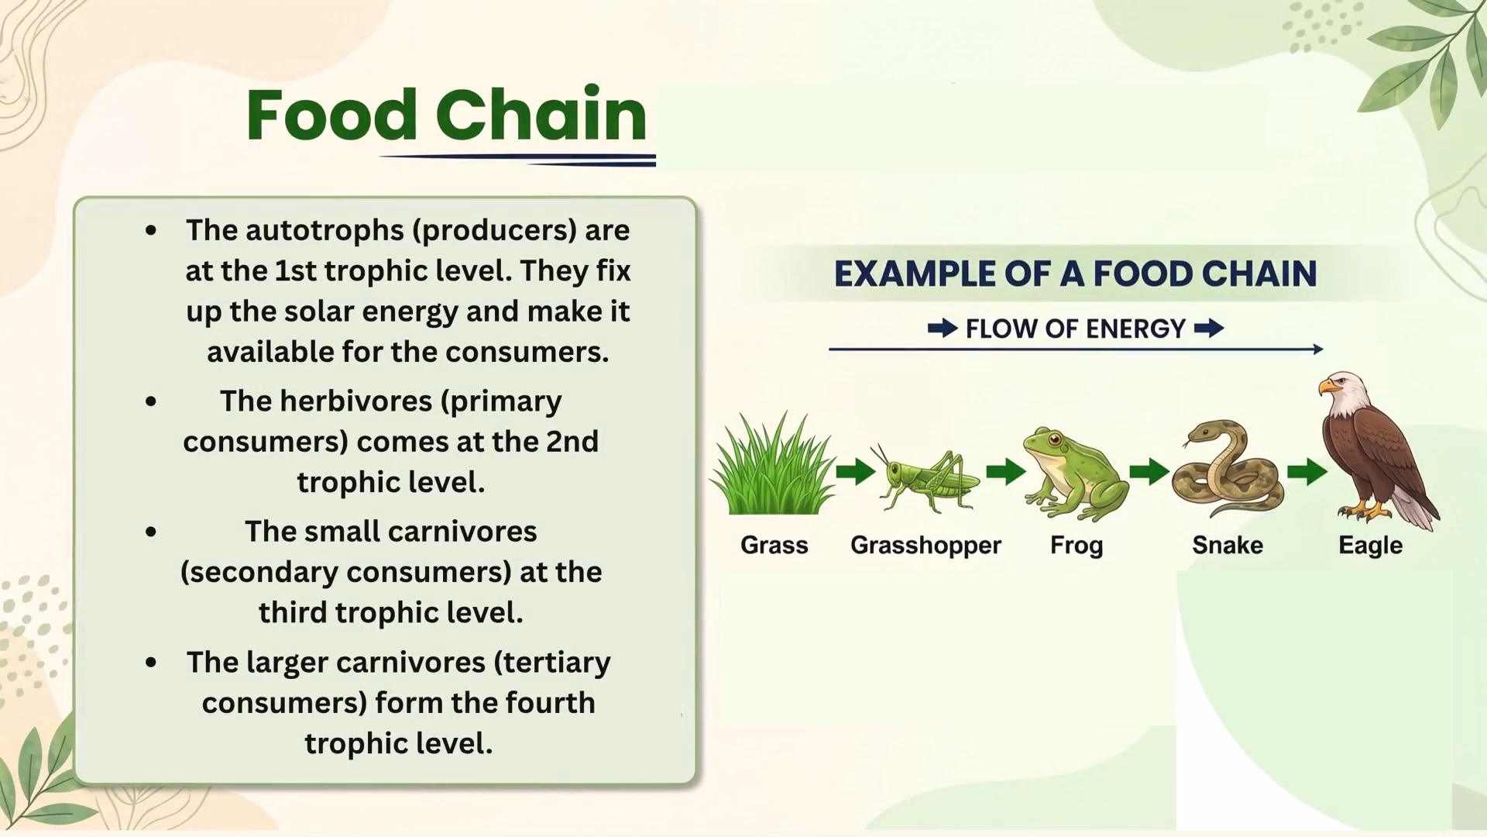
key("Right")
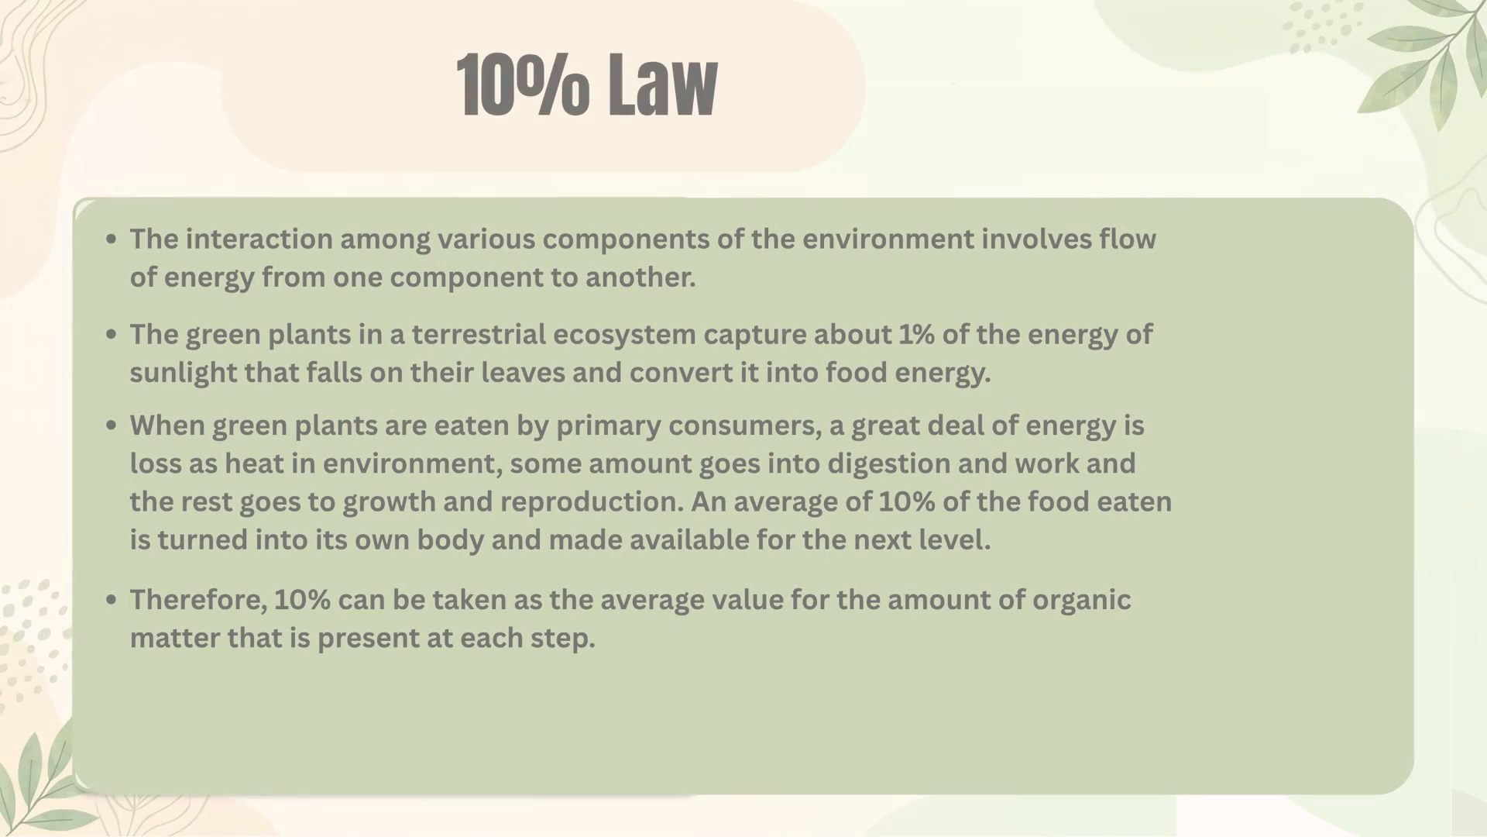
key("Right")
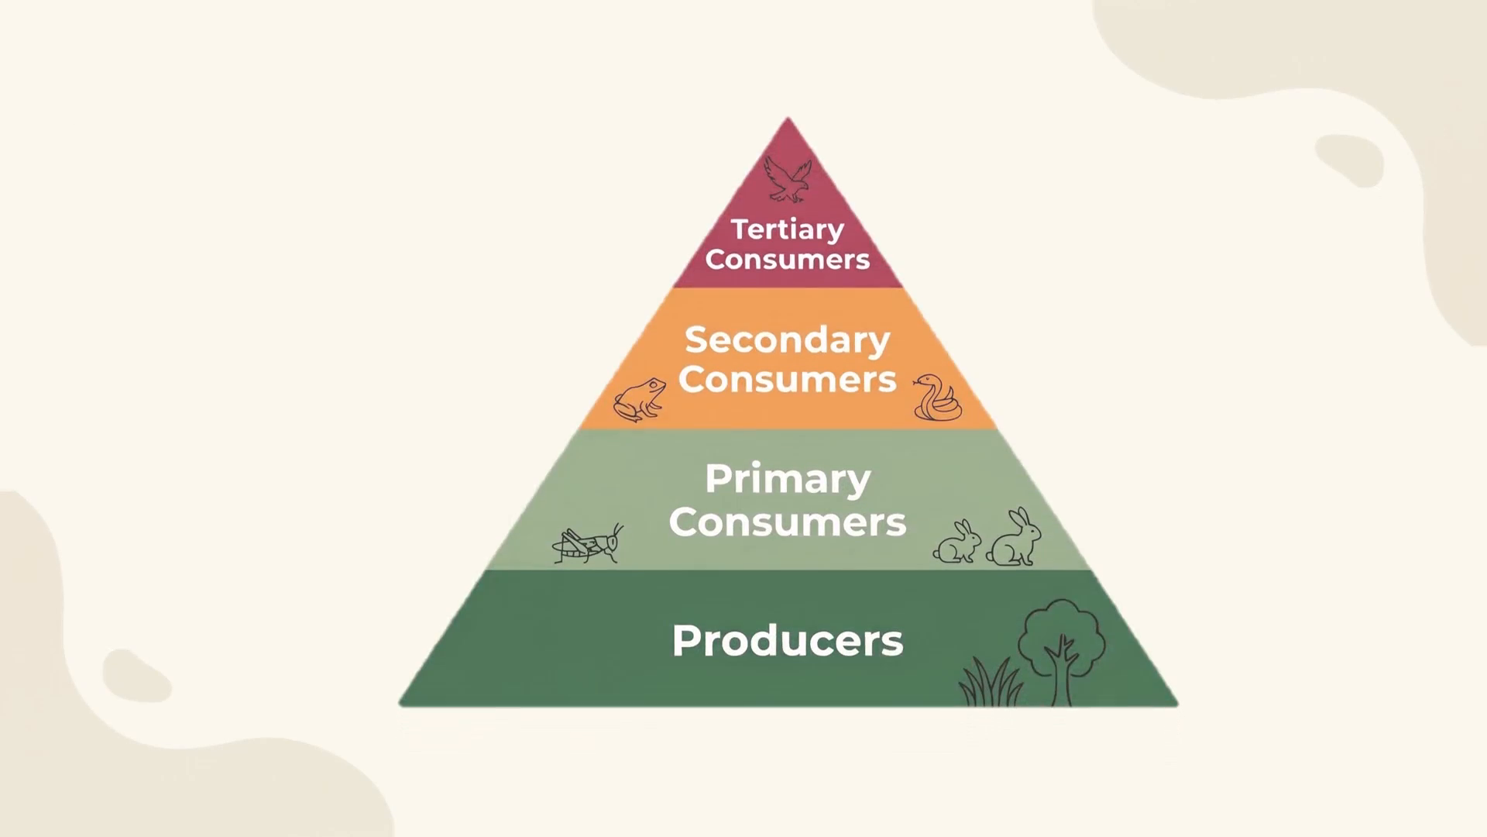
key("Right")
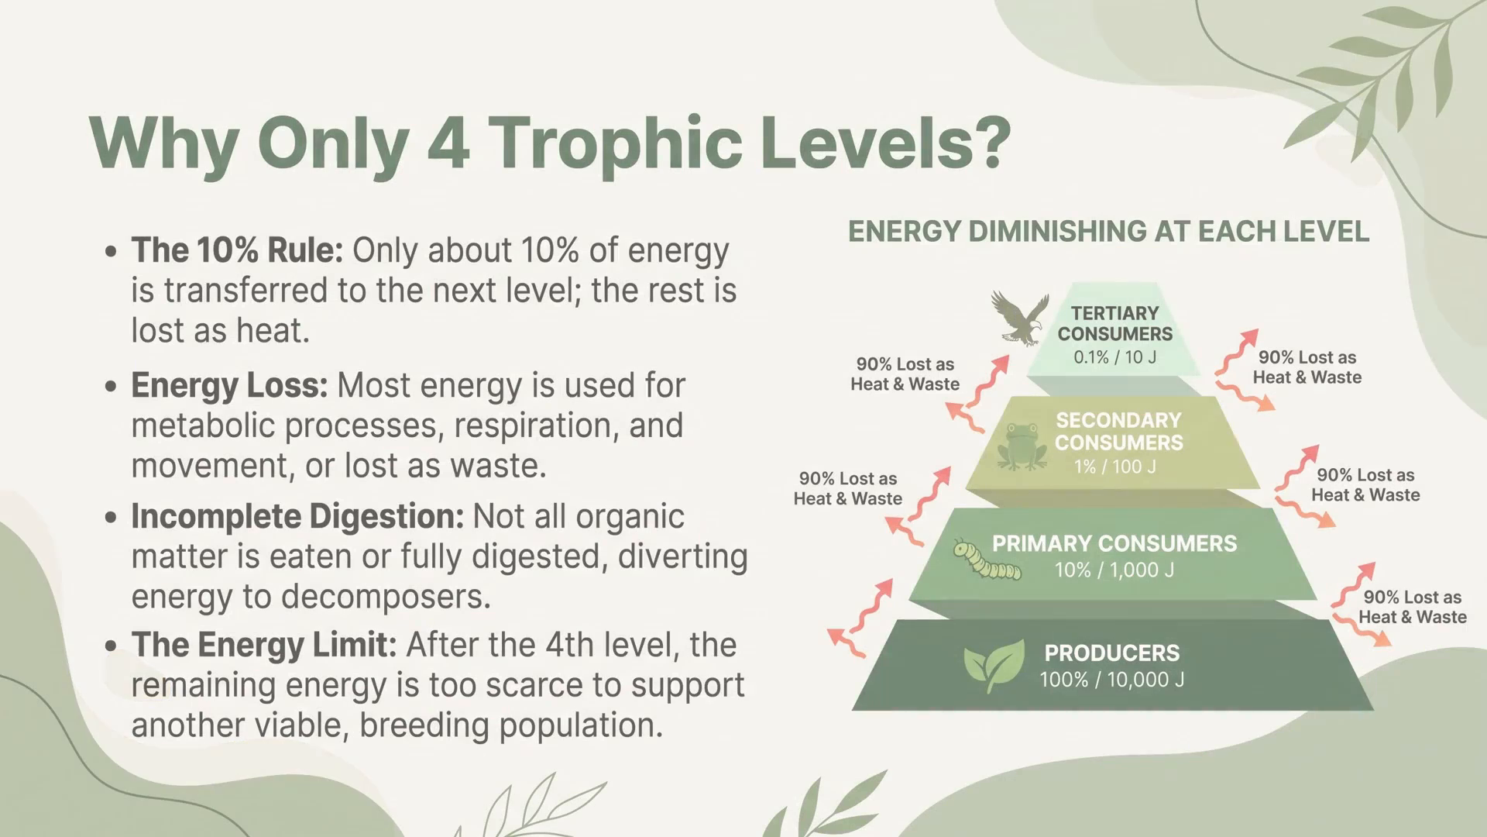
key("Right")
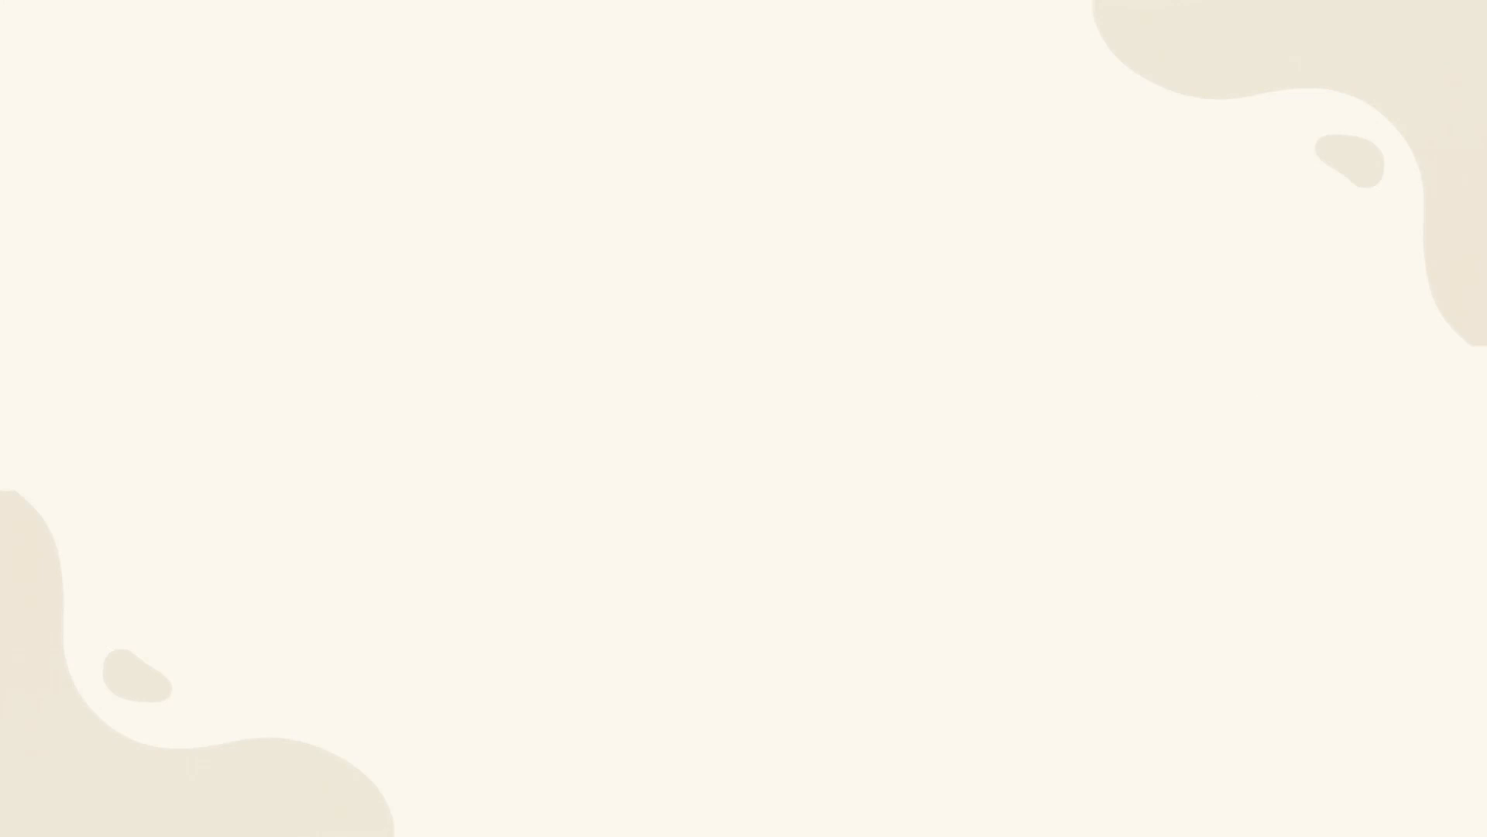
key("Right")
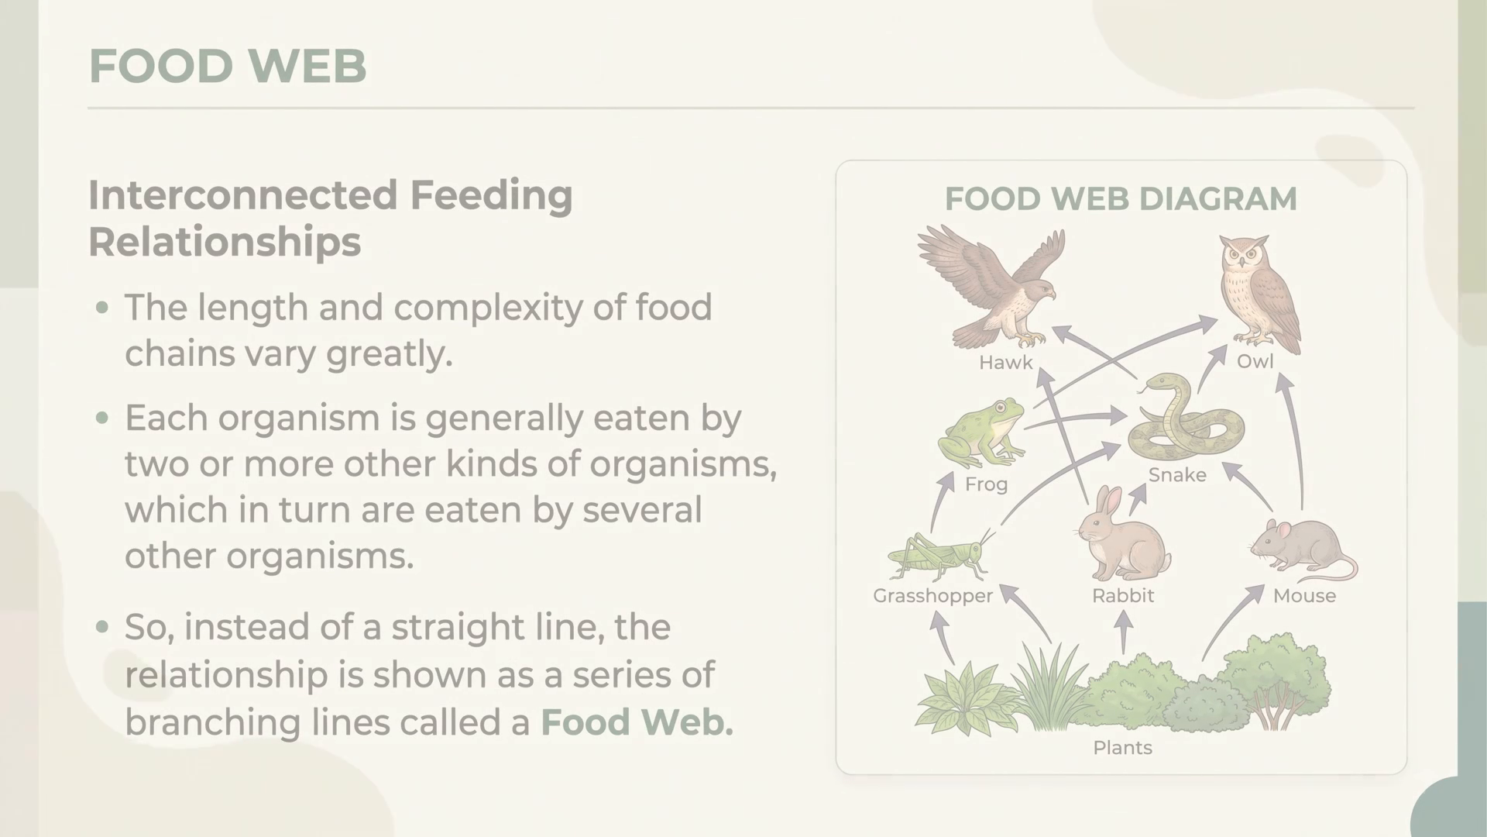
key("Right")
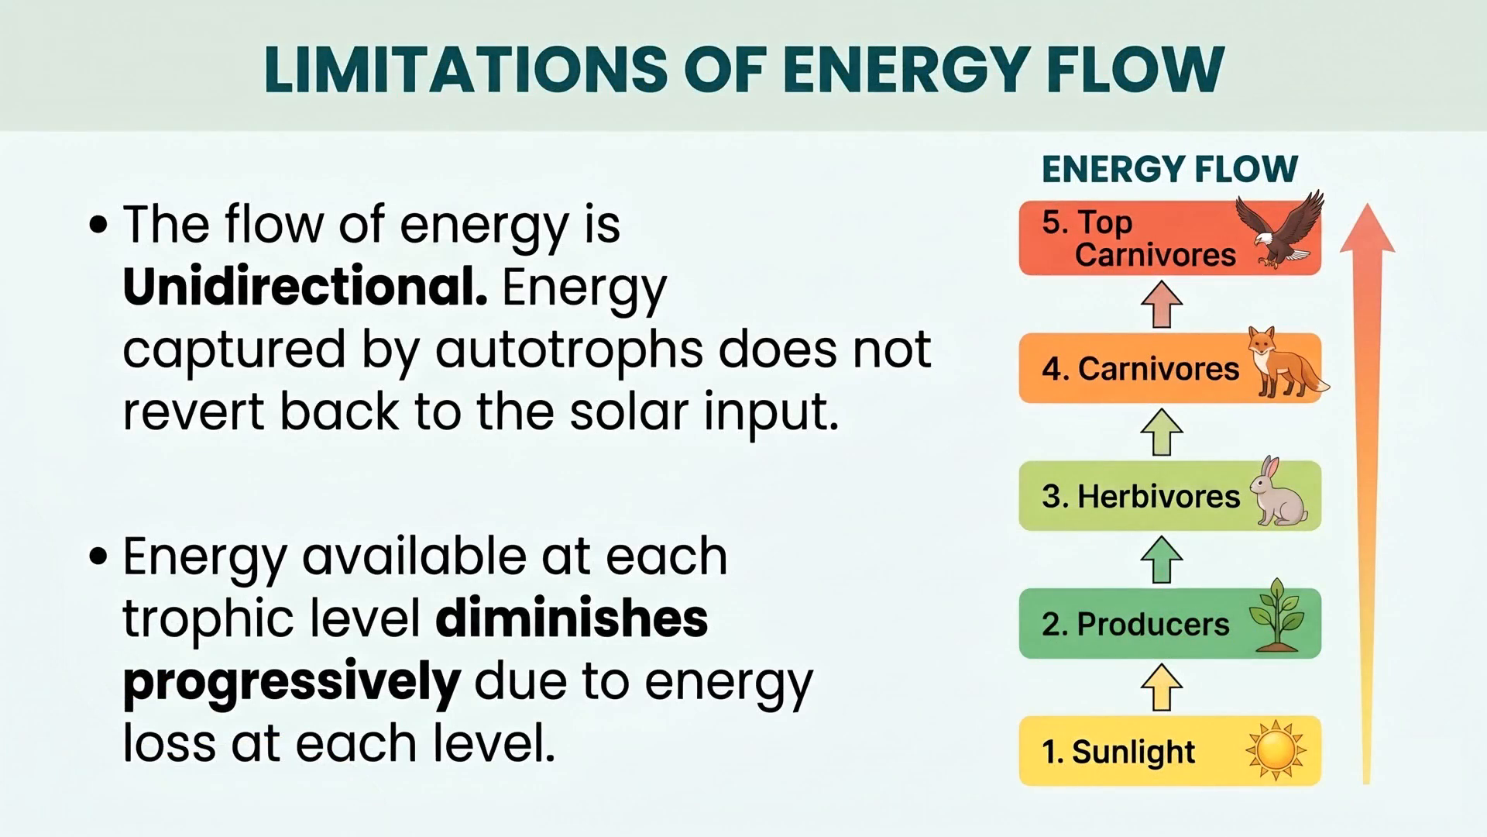
Continue the slide show from Biological Magnification through the ozone slides and past Classification of Garbage, checking each slide and transition.
key("Right")
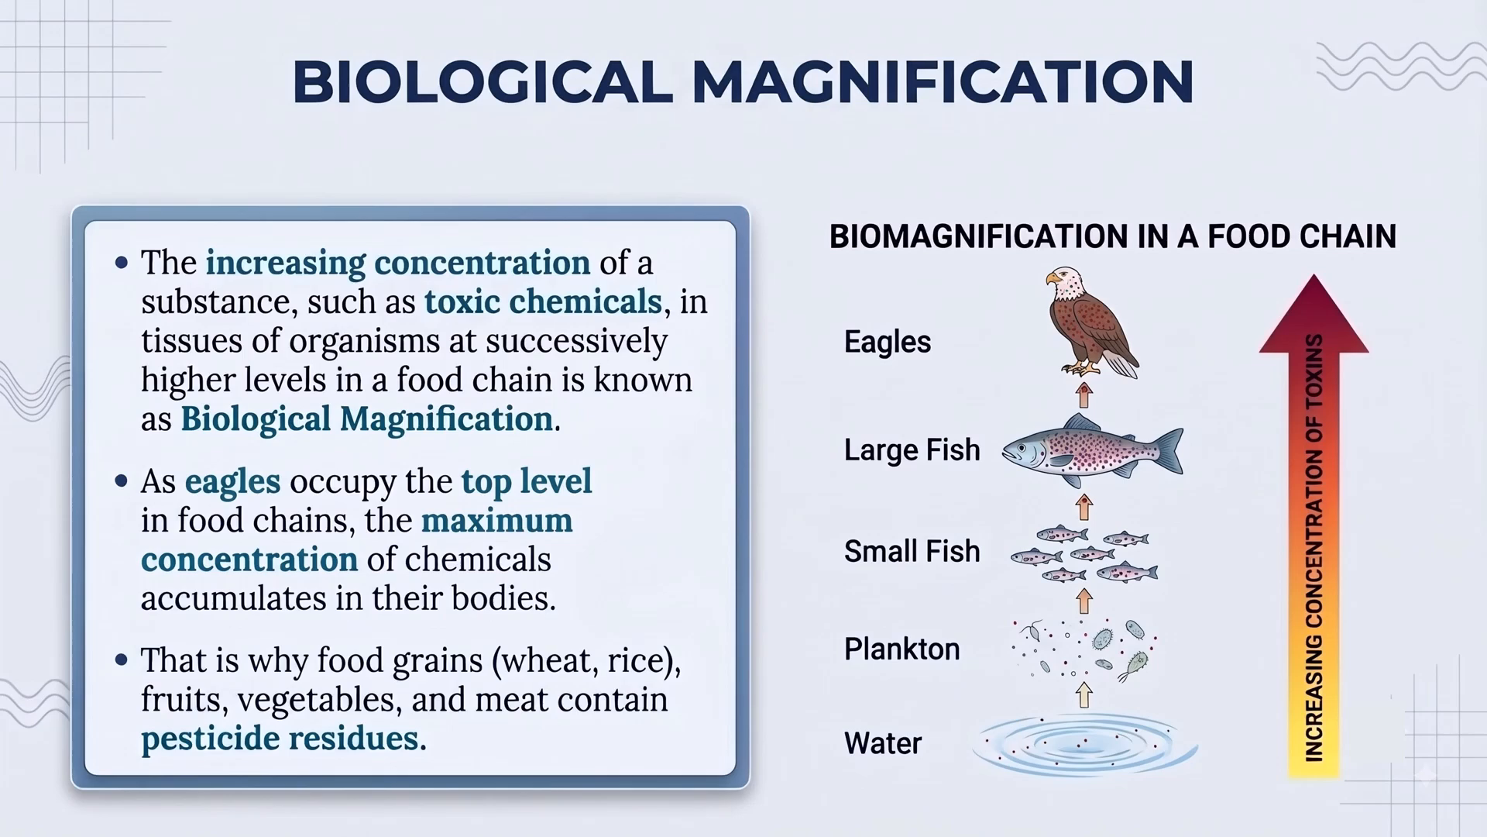
key("Right")
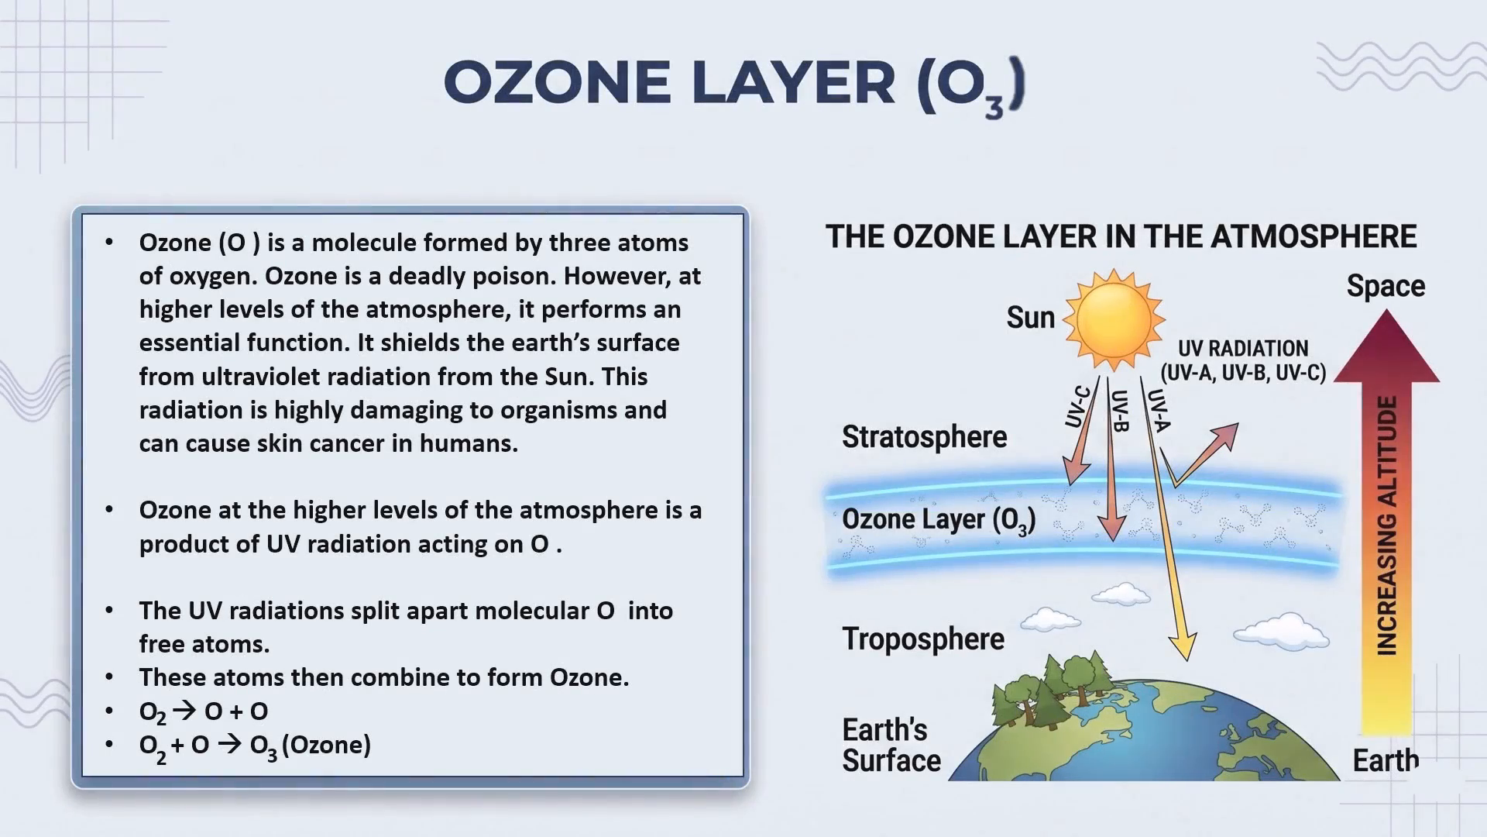
key("Right")
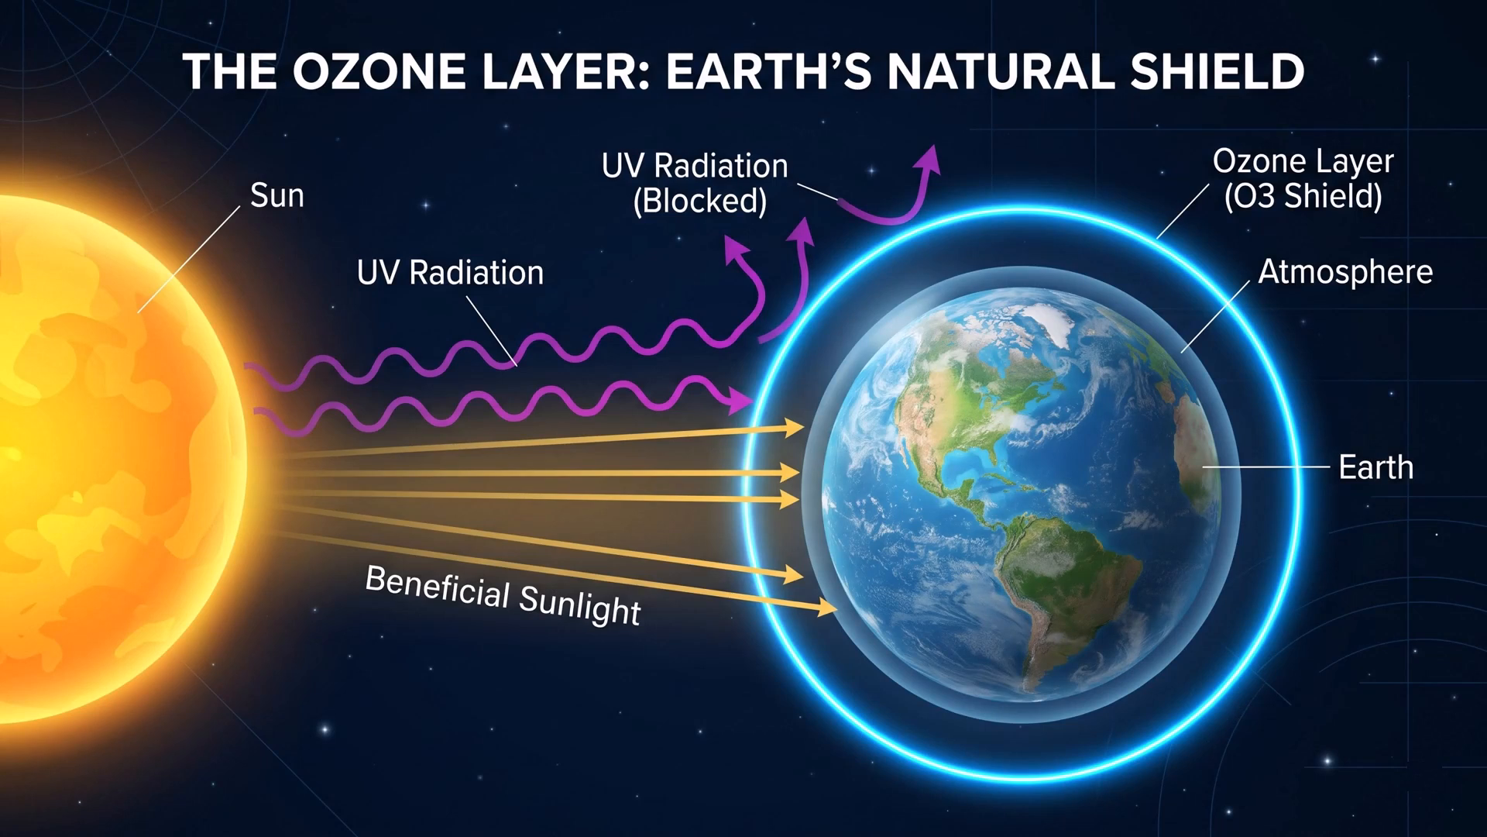
key("Right")
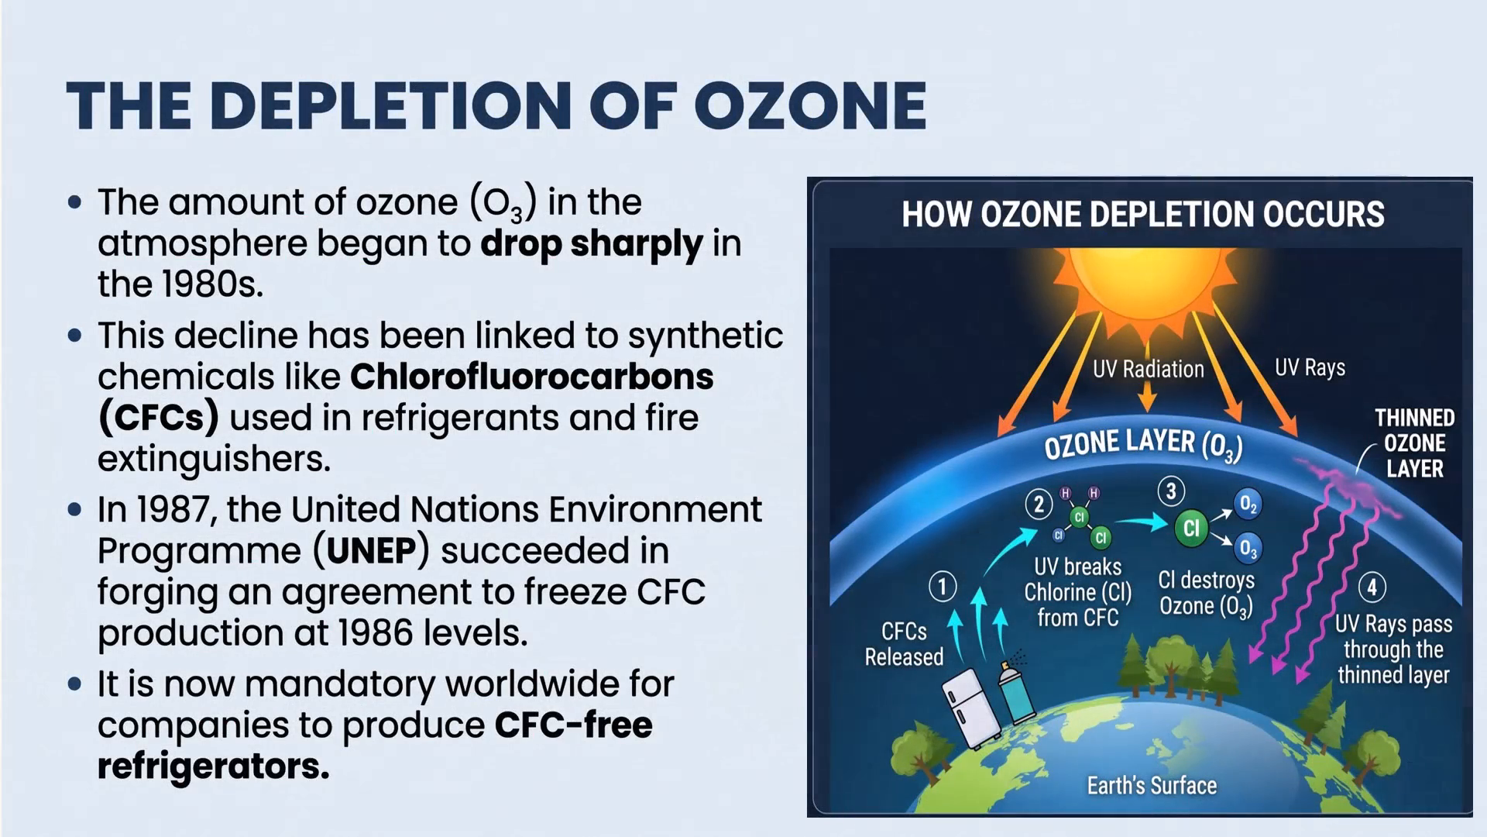
key("Right")
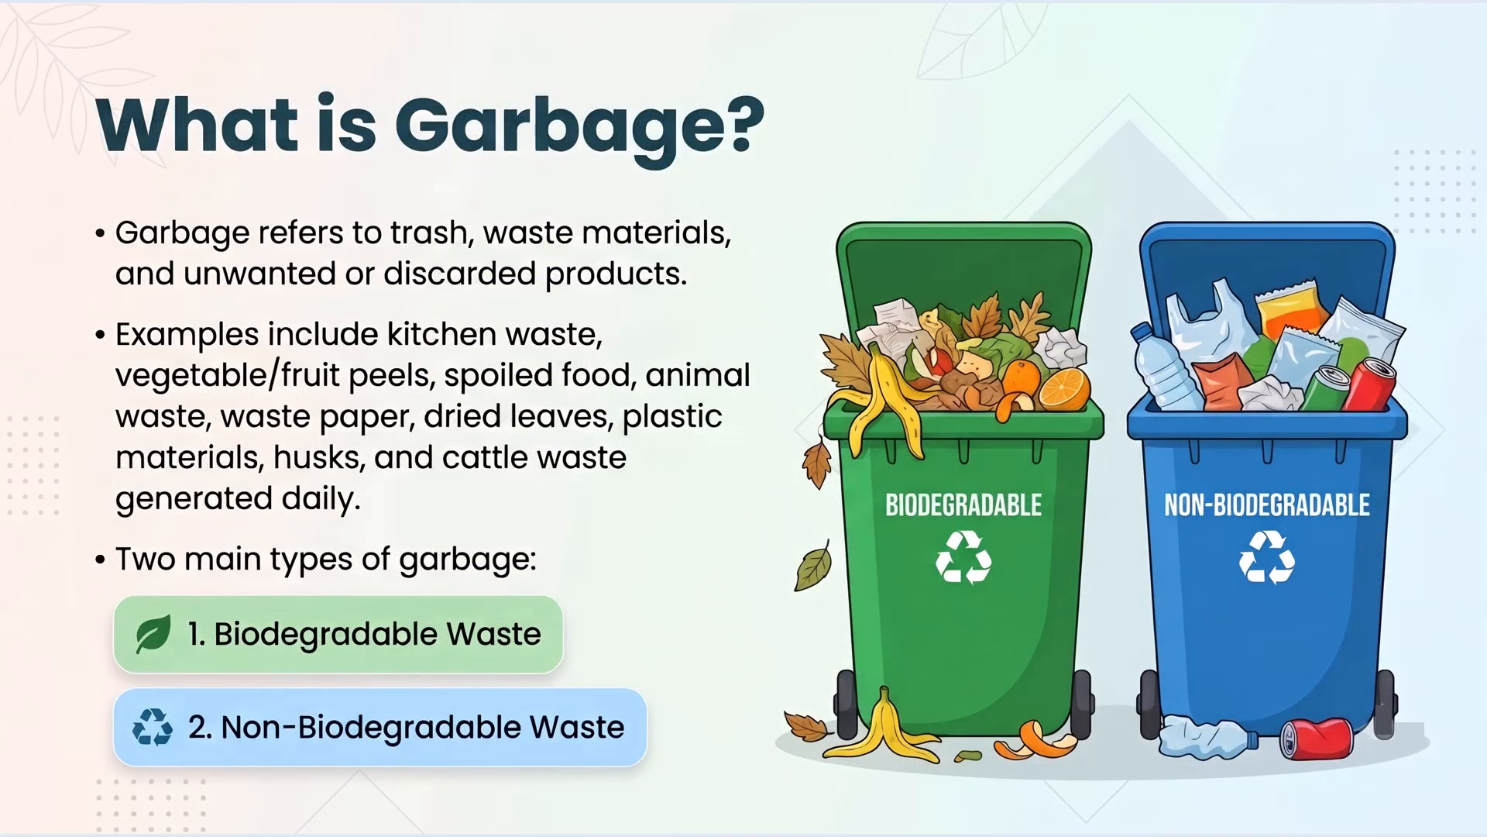
key("Right")
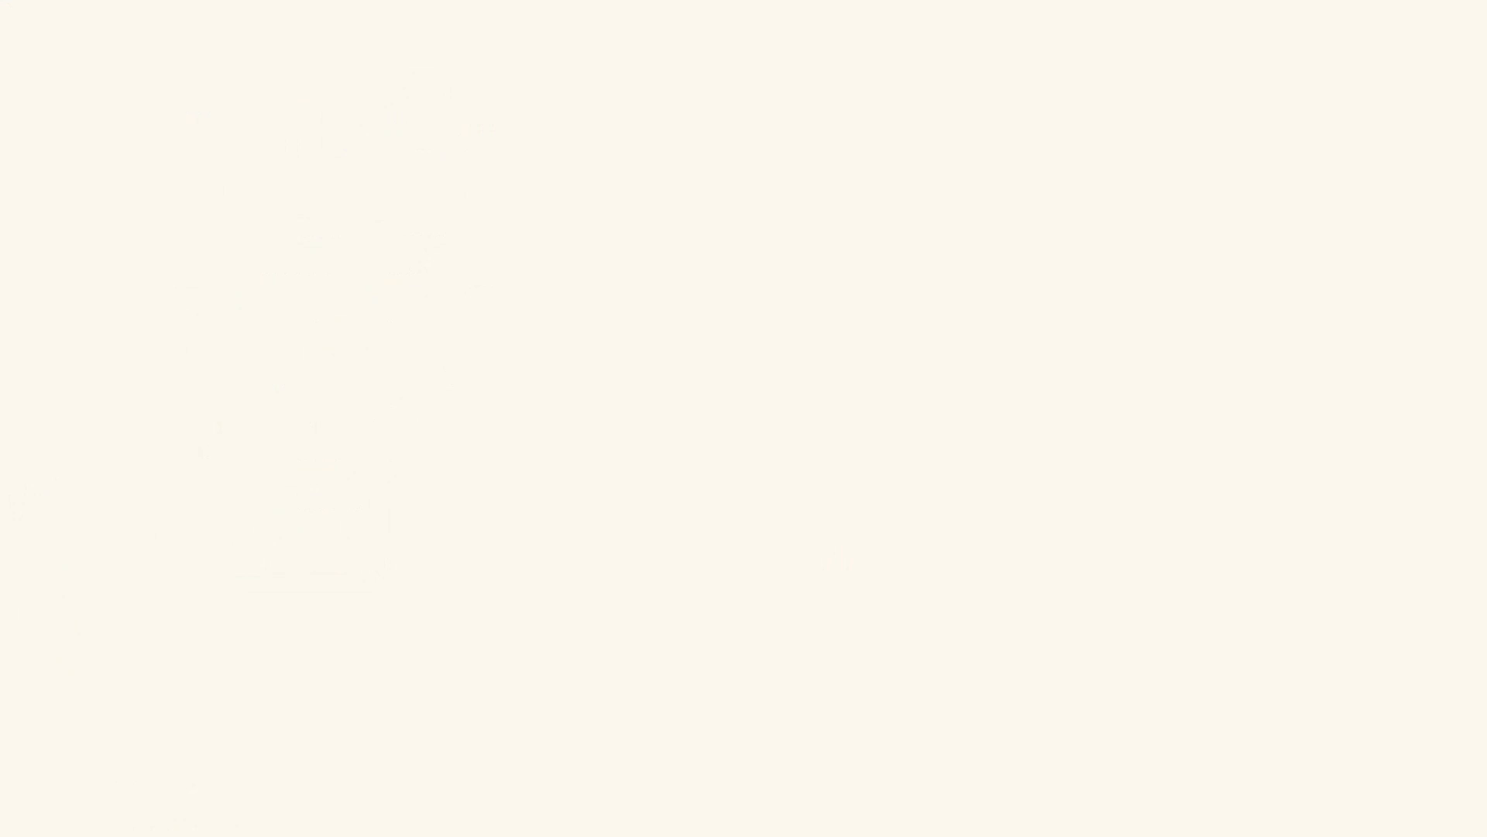
key("Right")
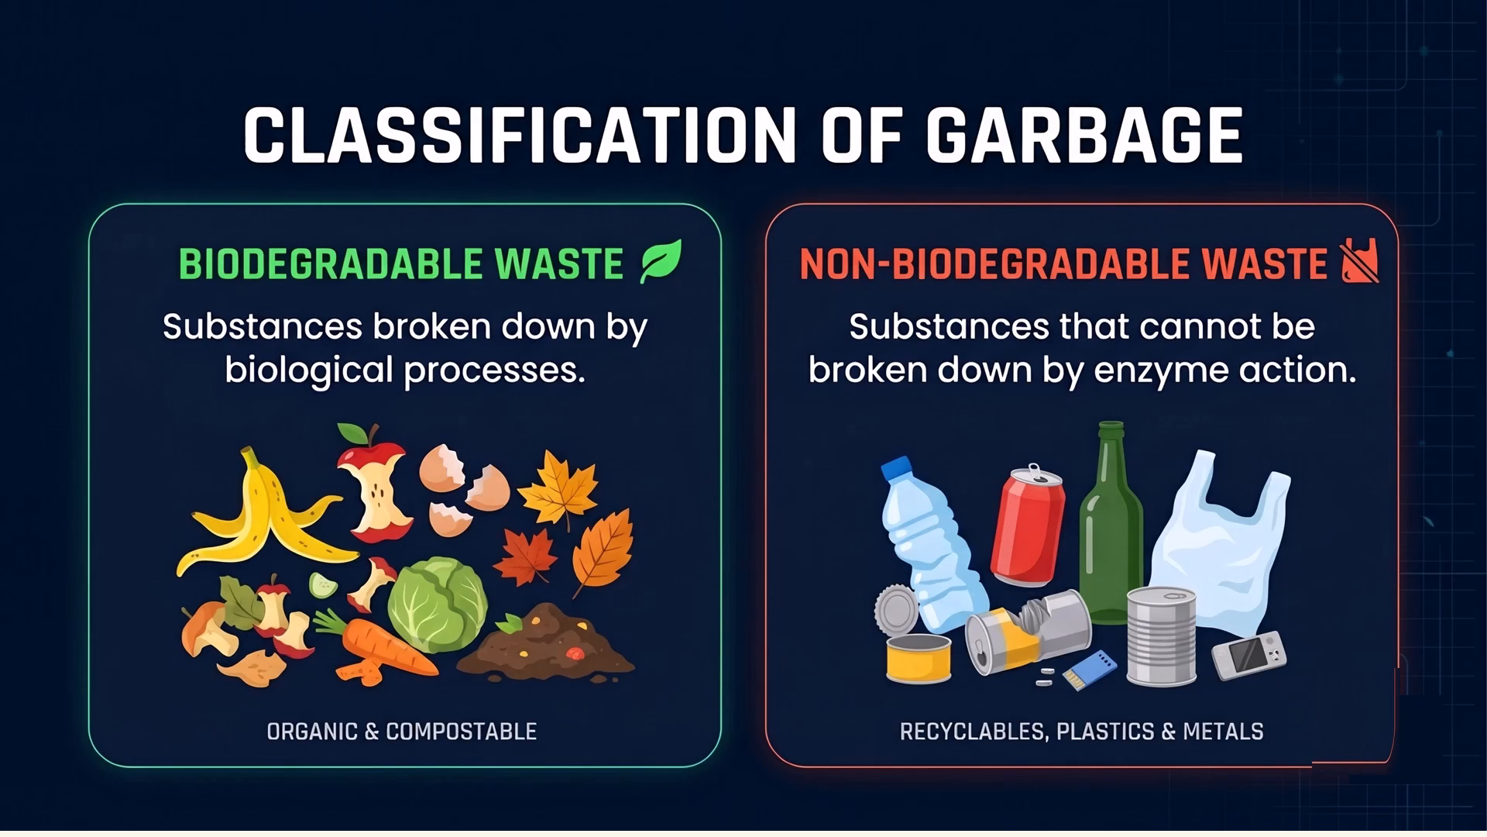
key("Right")
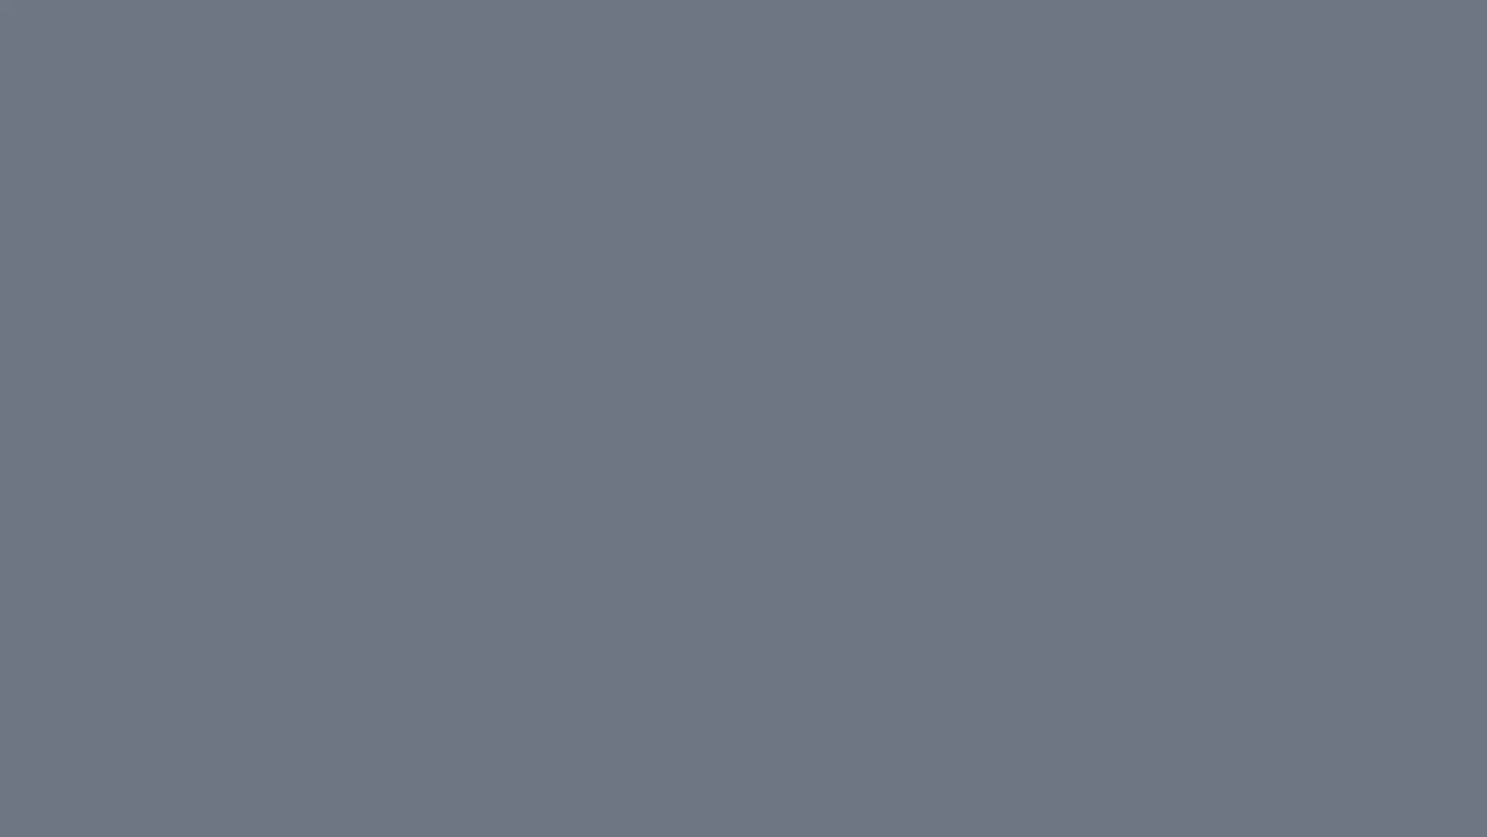
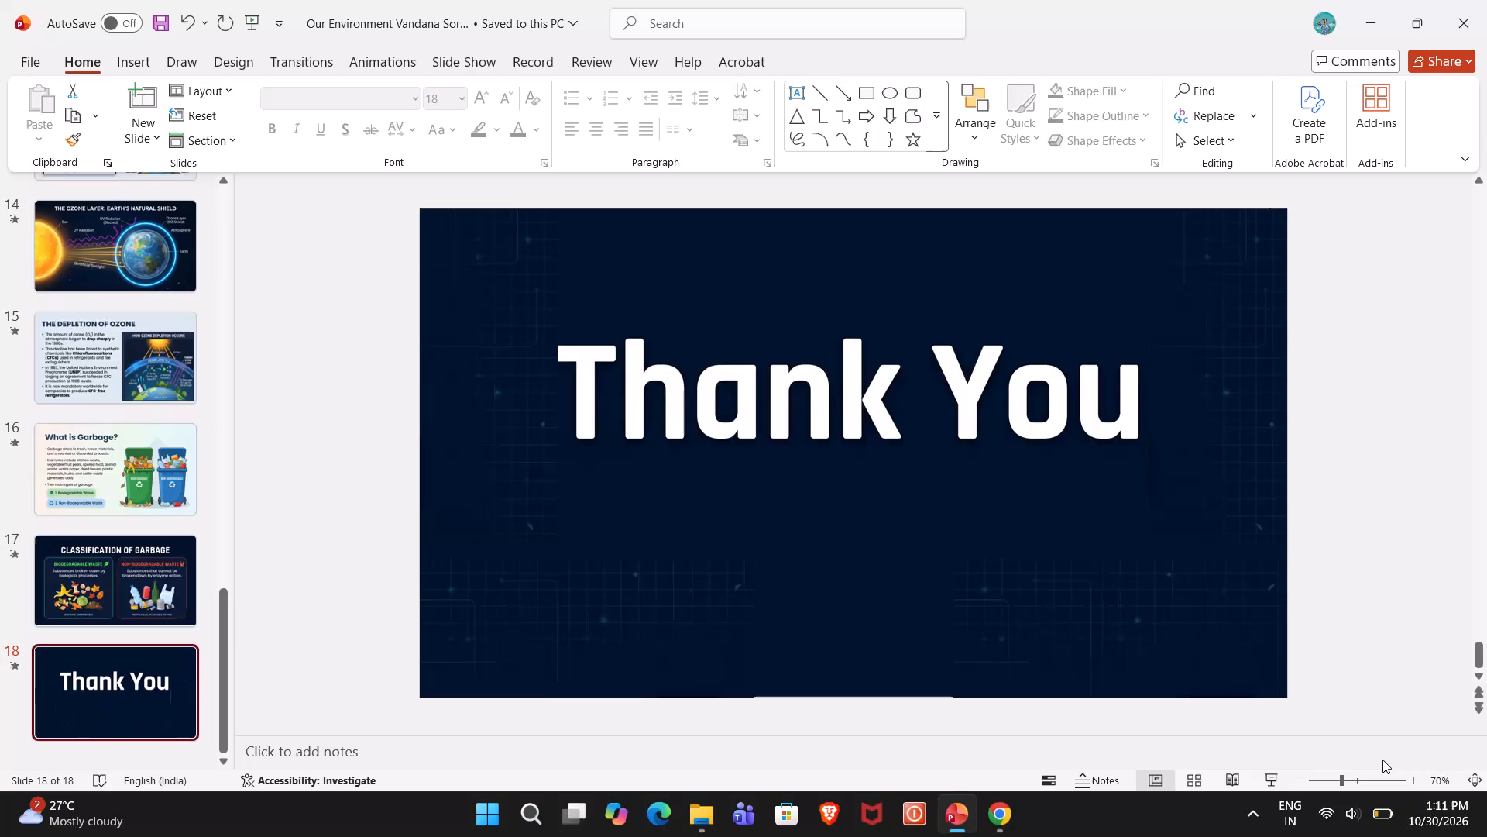
Save the finished Our Environment presentation and close it.
key("ctrl+s")
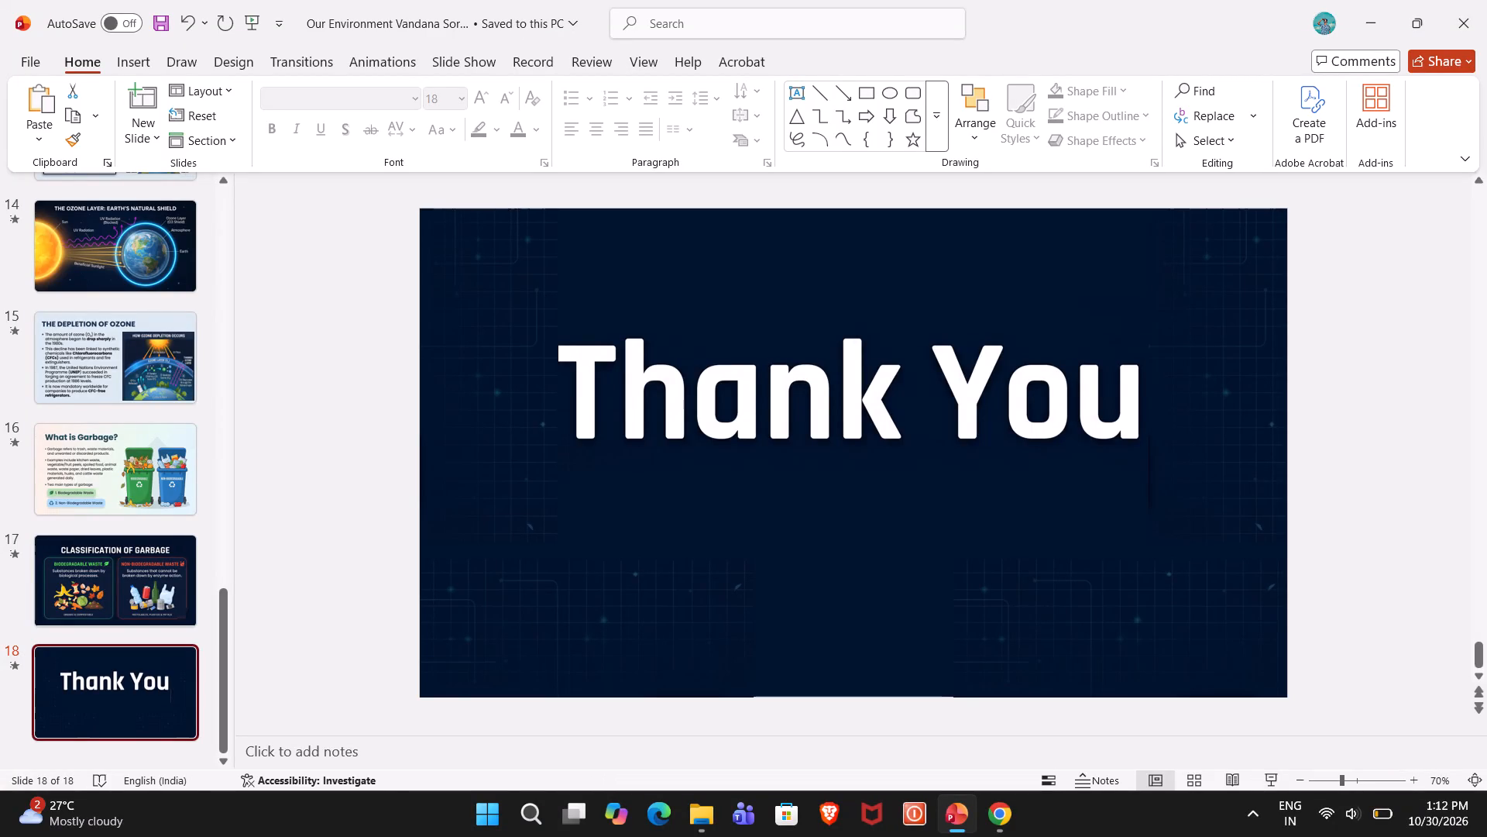
left_click(1483, 0)
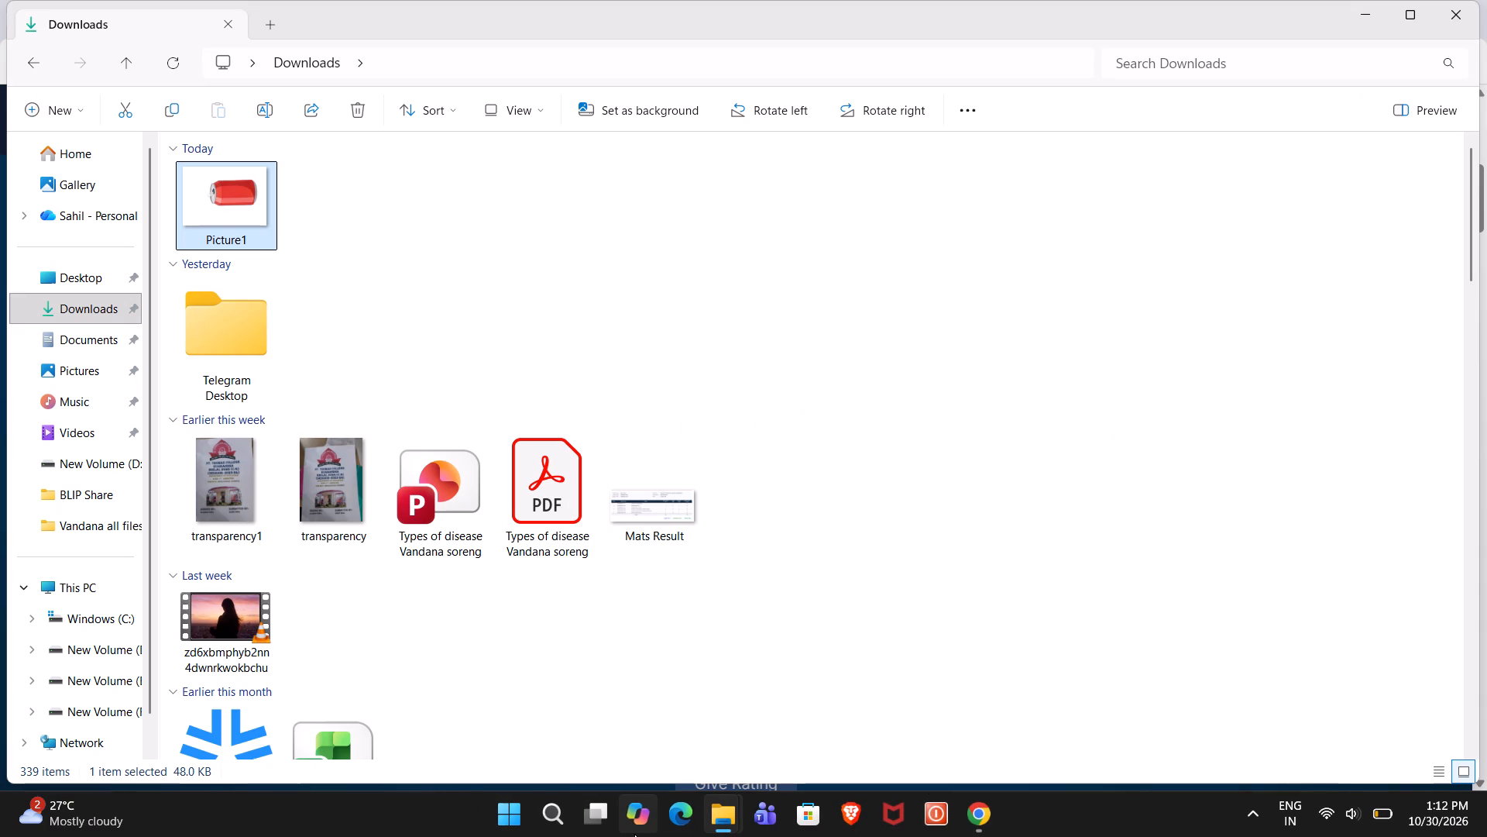
Search Windows for "what" and launch the best-matching app.
type("wh")
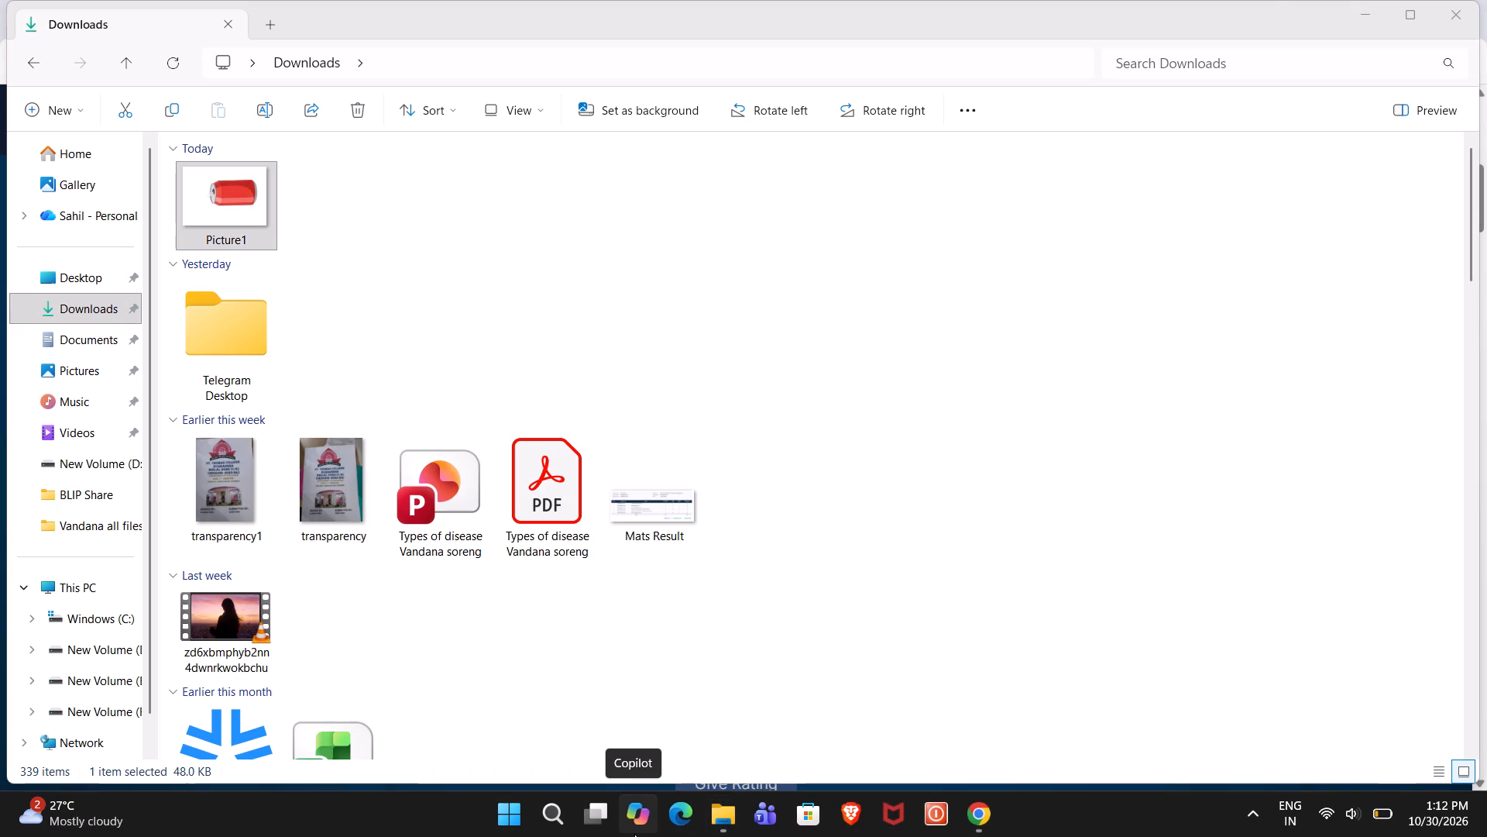
key("w")
type("hat")
key("Return")
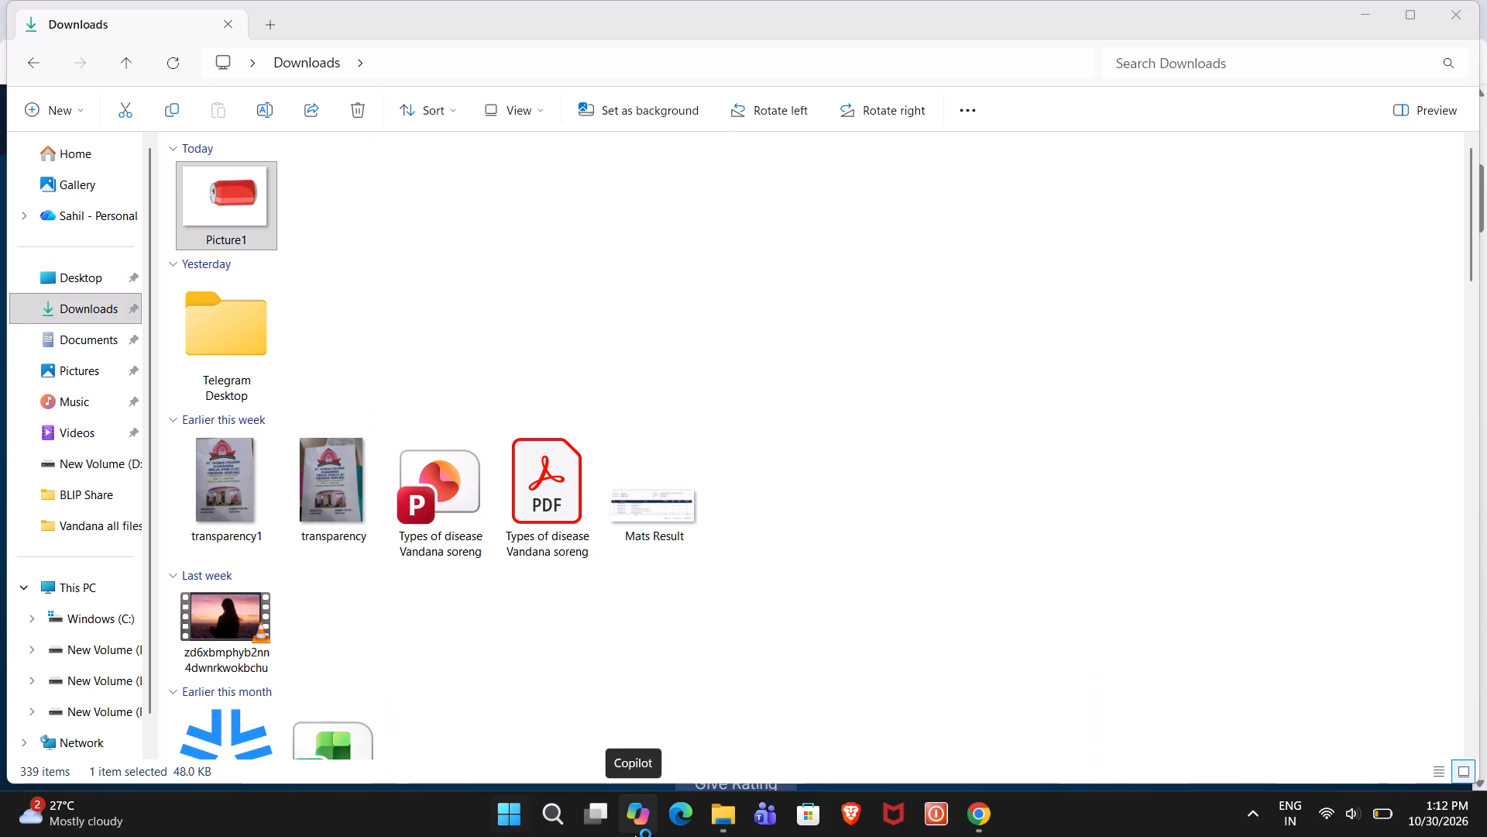
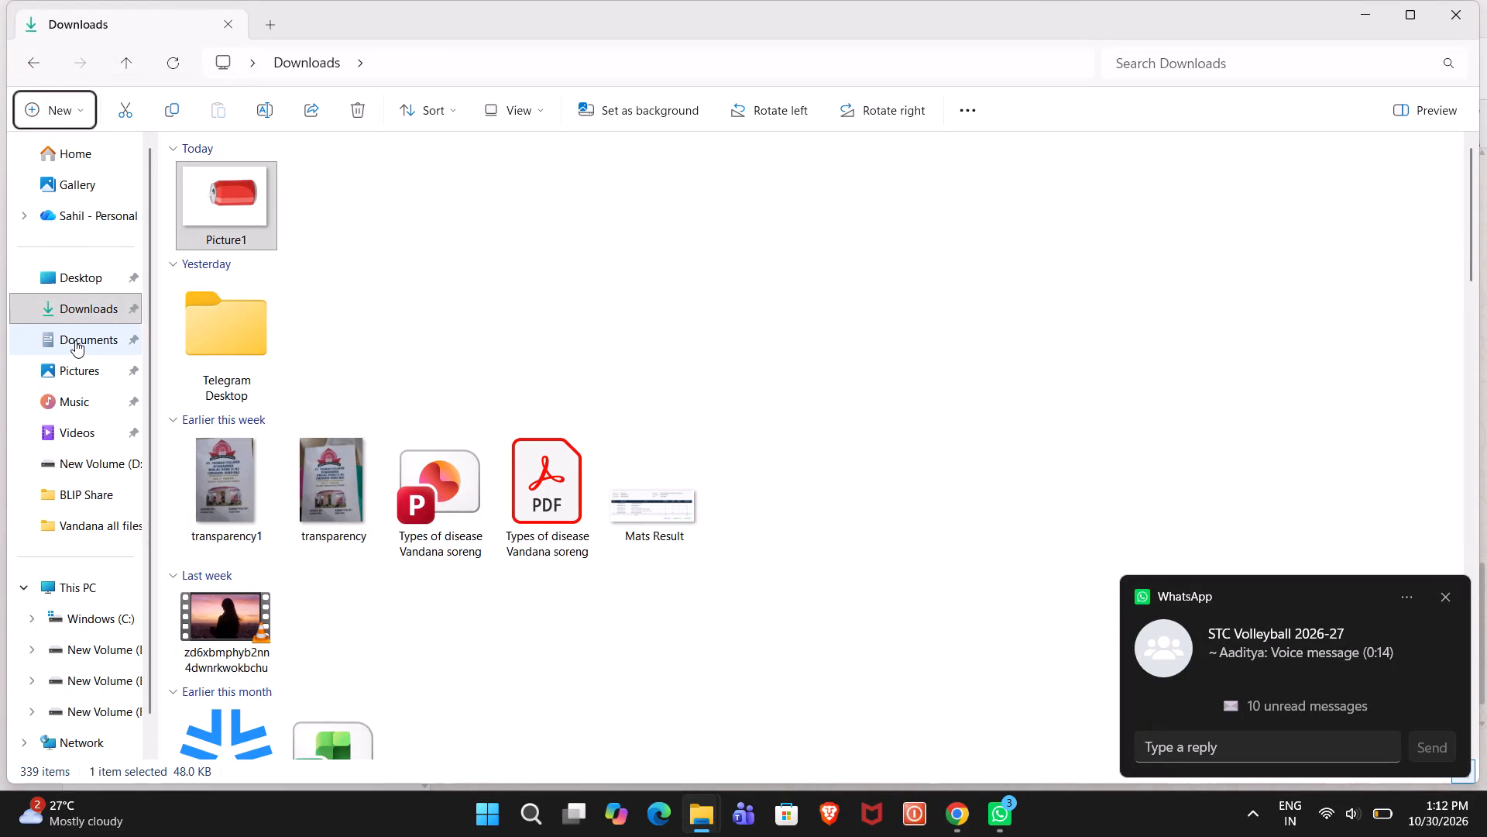
Look through the Documents folder and the browser's recent downloads for the Our Environment presentation.
left_click(75, 340)
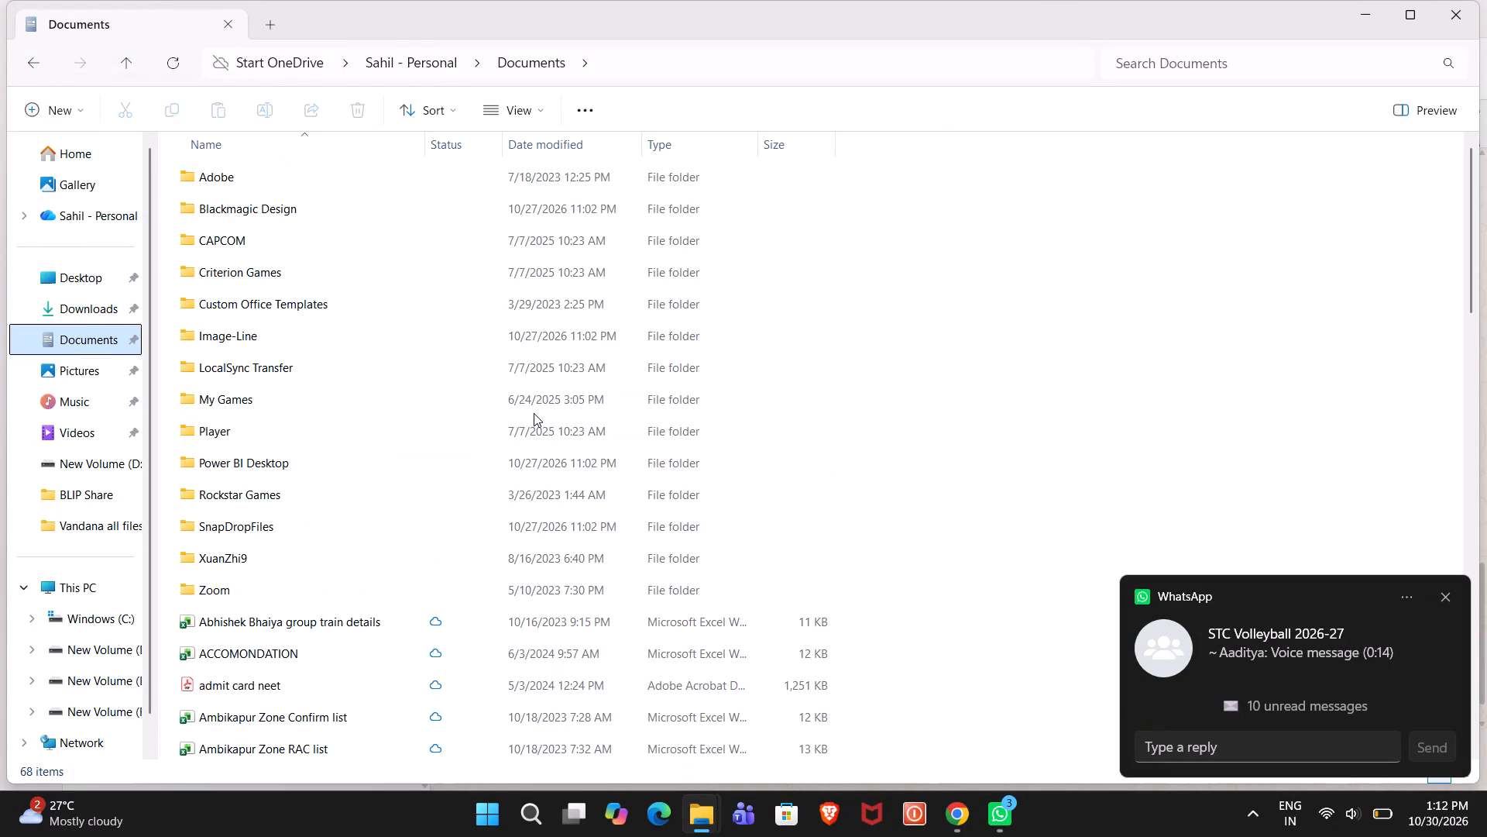
scroll(529, 408, "down", 3)
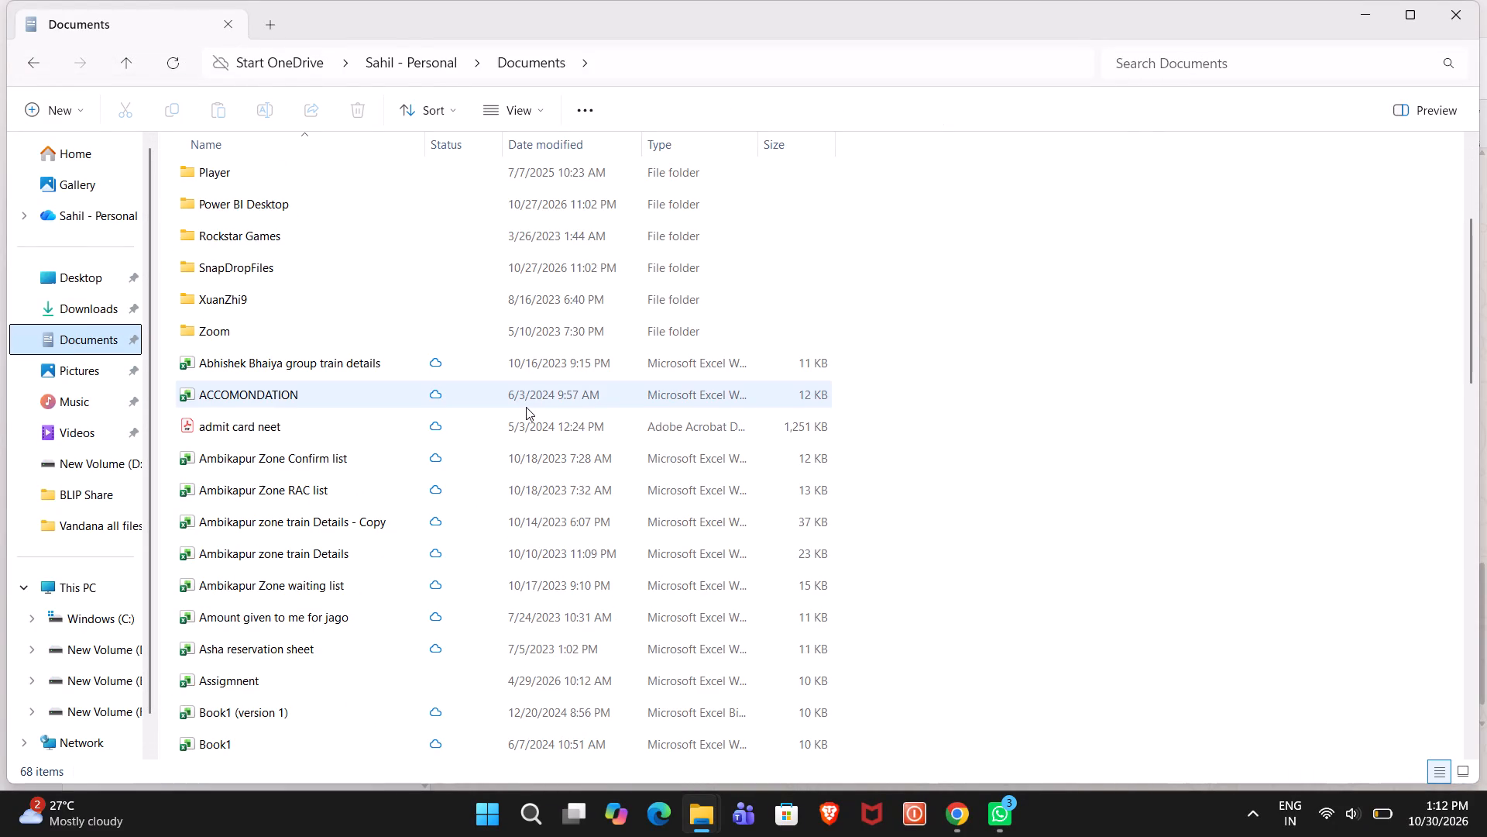
scroll(526, 407, "down", 7)
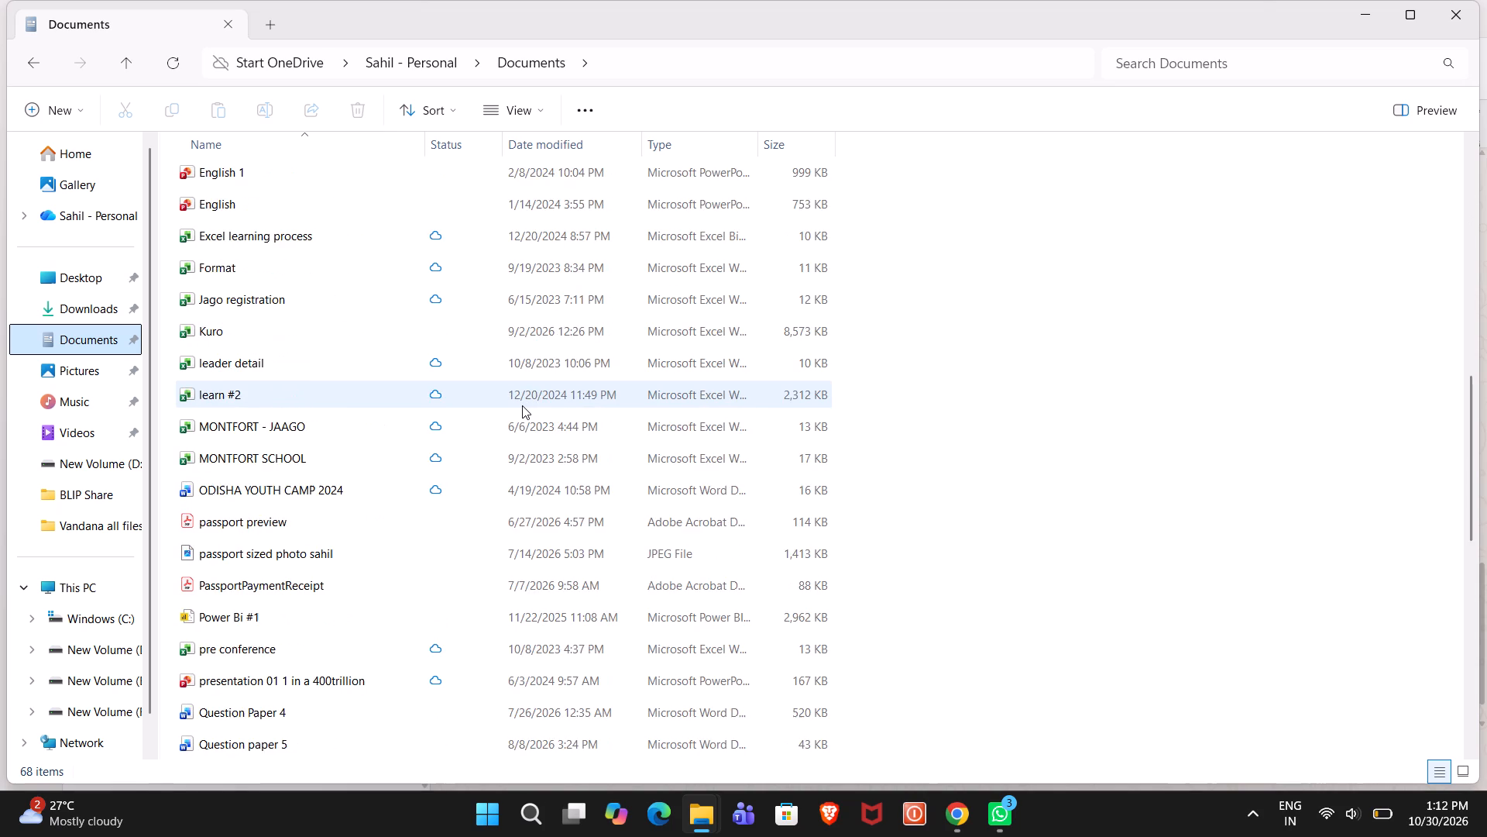
scroll(522, 405, "down", 4)
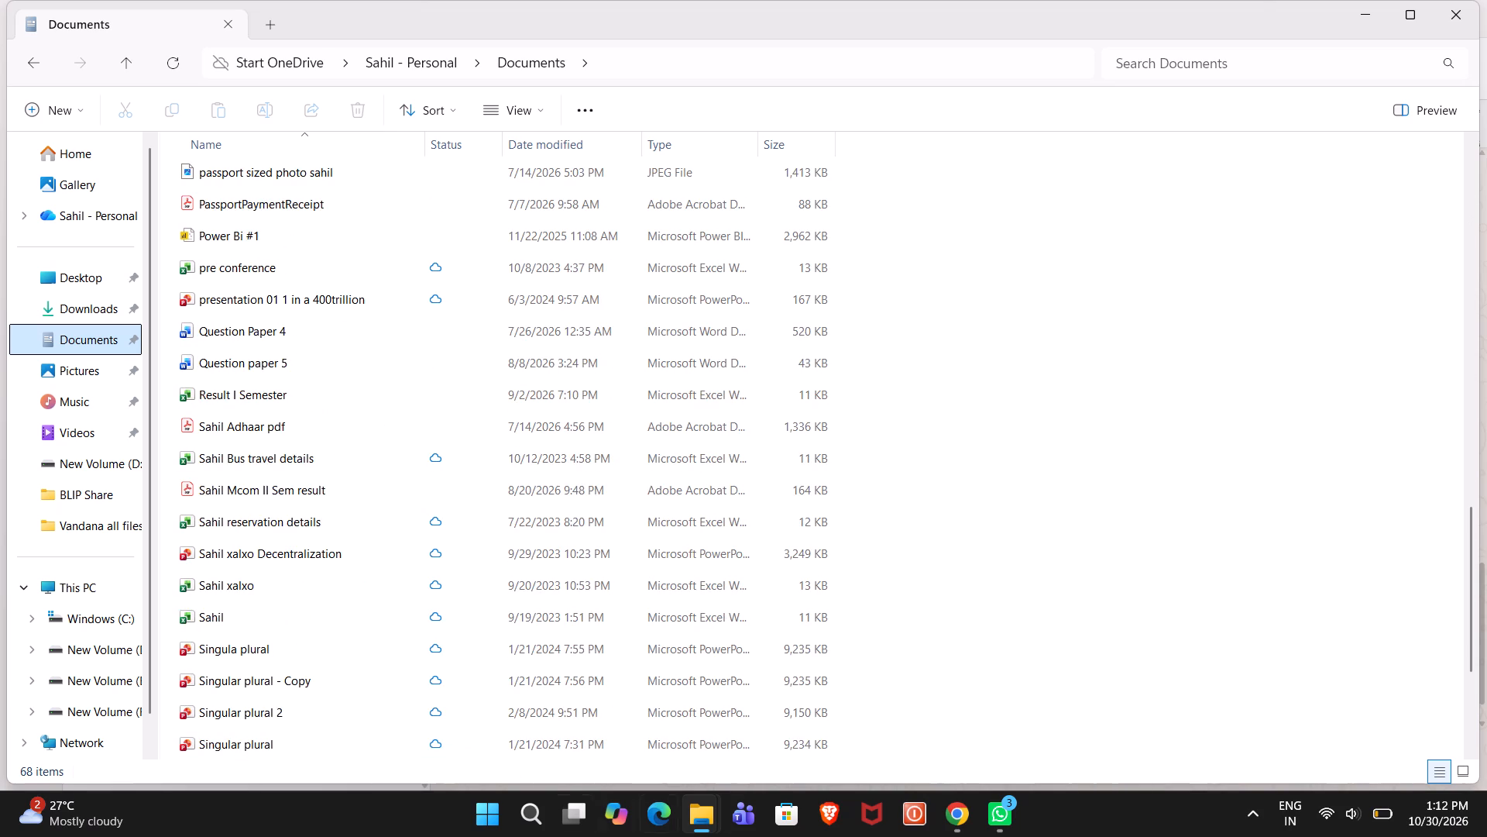
left_click(946, 817)
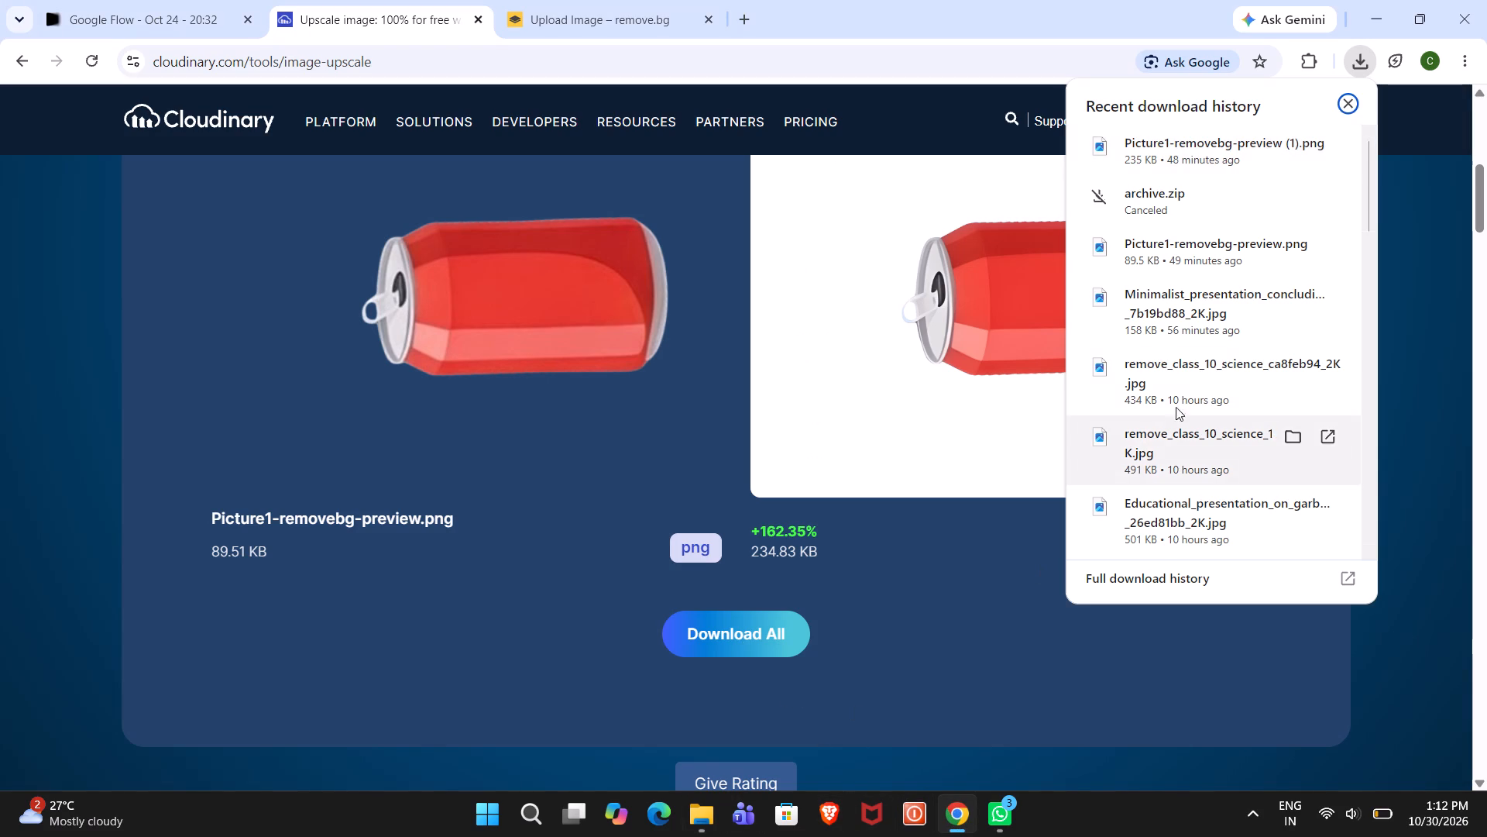
left_click(1362, 0)
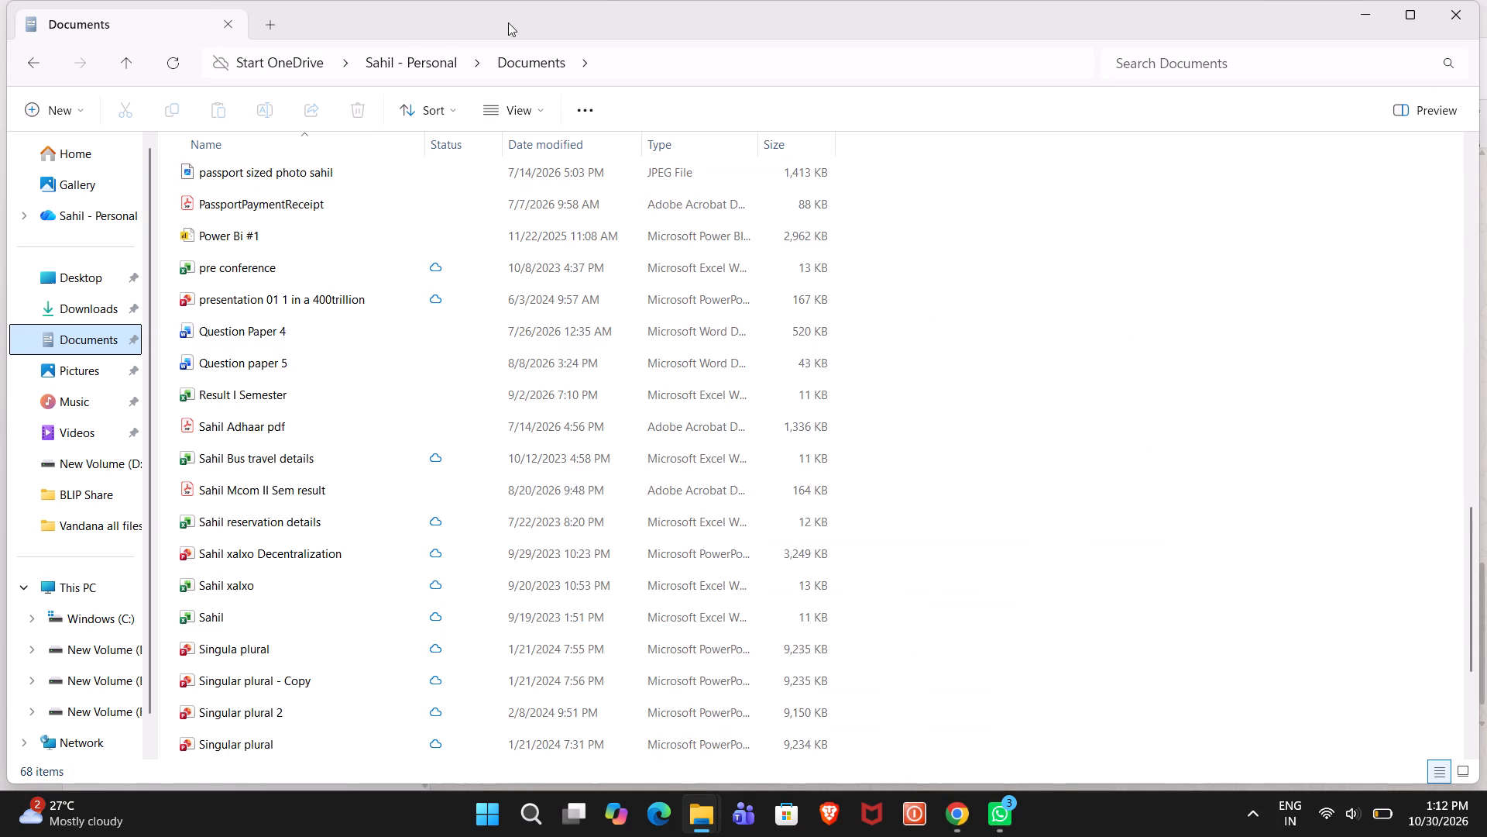
Open the Our Environment presentation from the recent files in File Explorer's Home view.
left_click(58, 163)
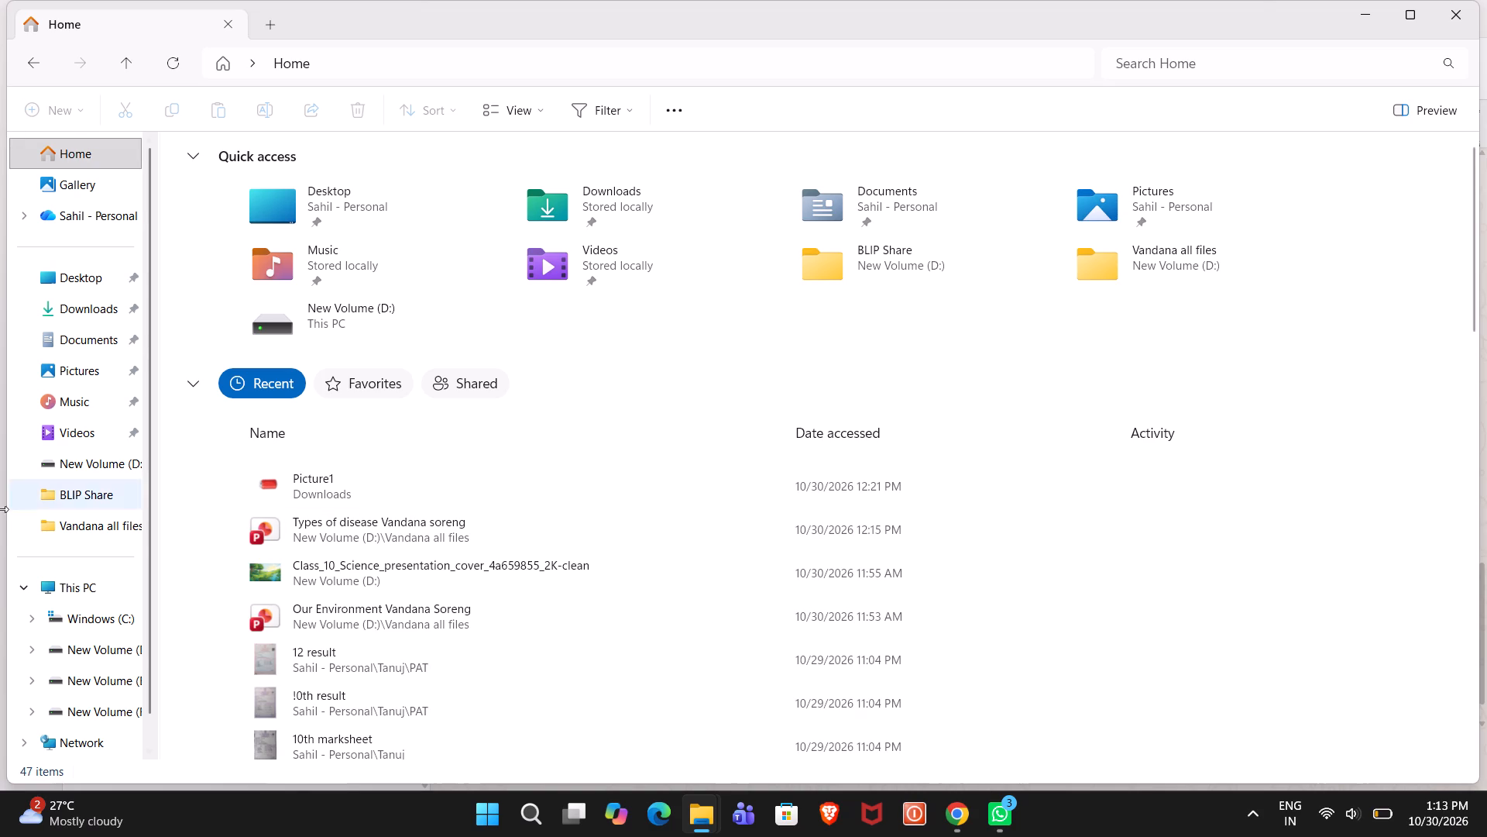
left_click(432, 519)
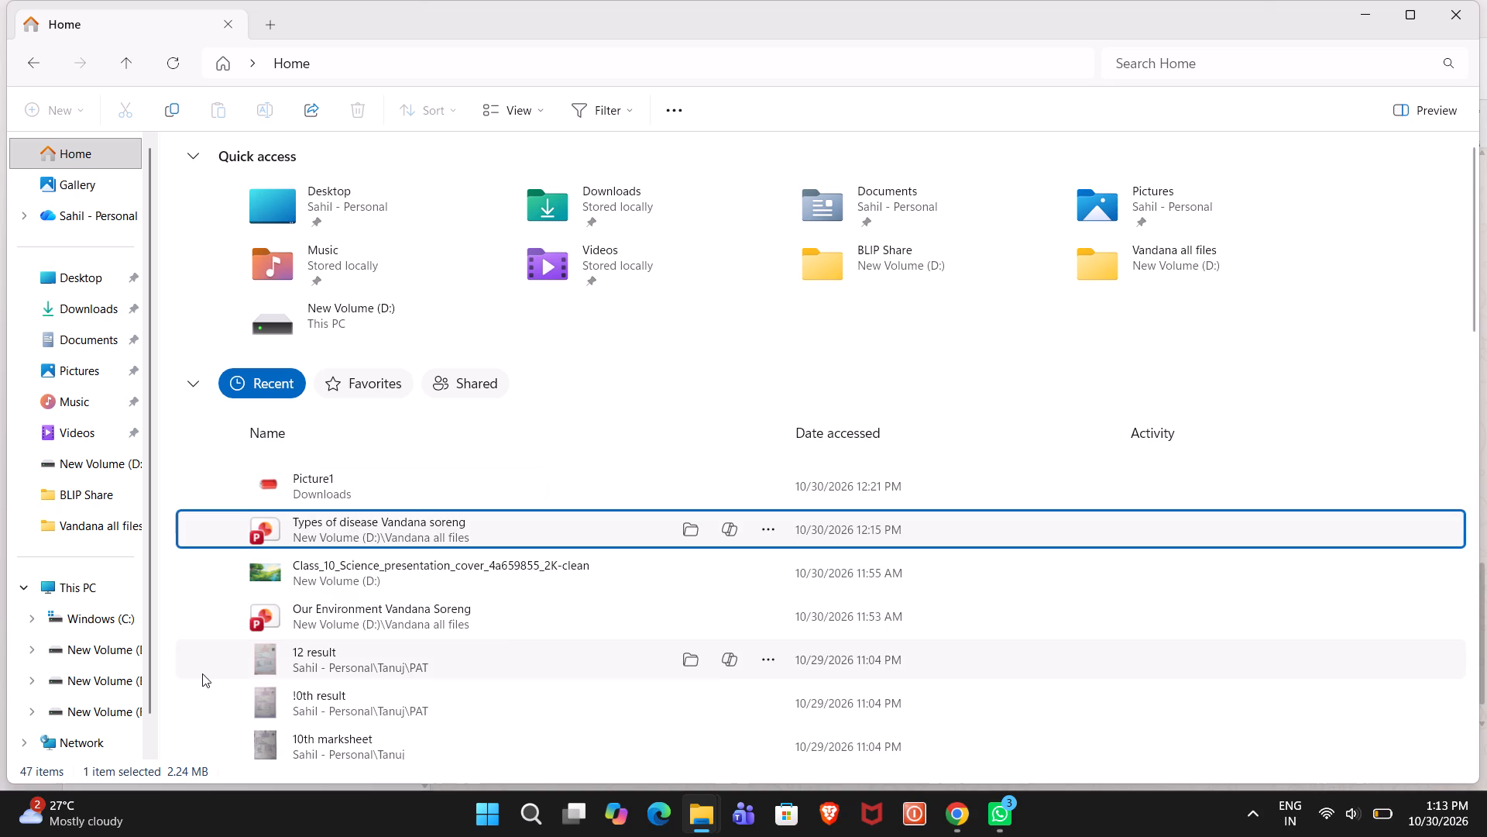
left_click(330, 611)
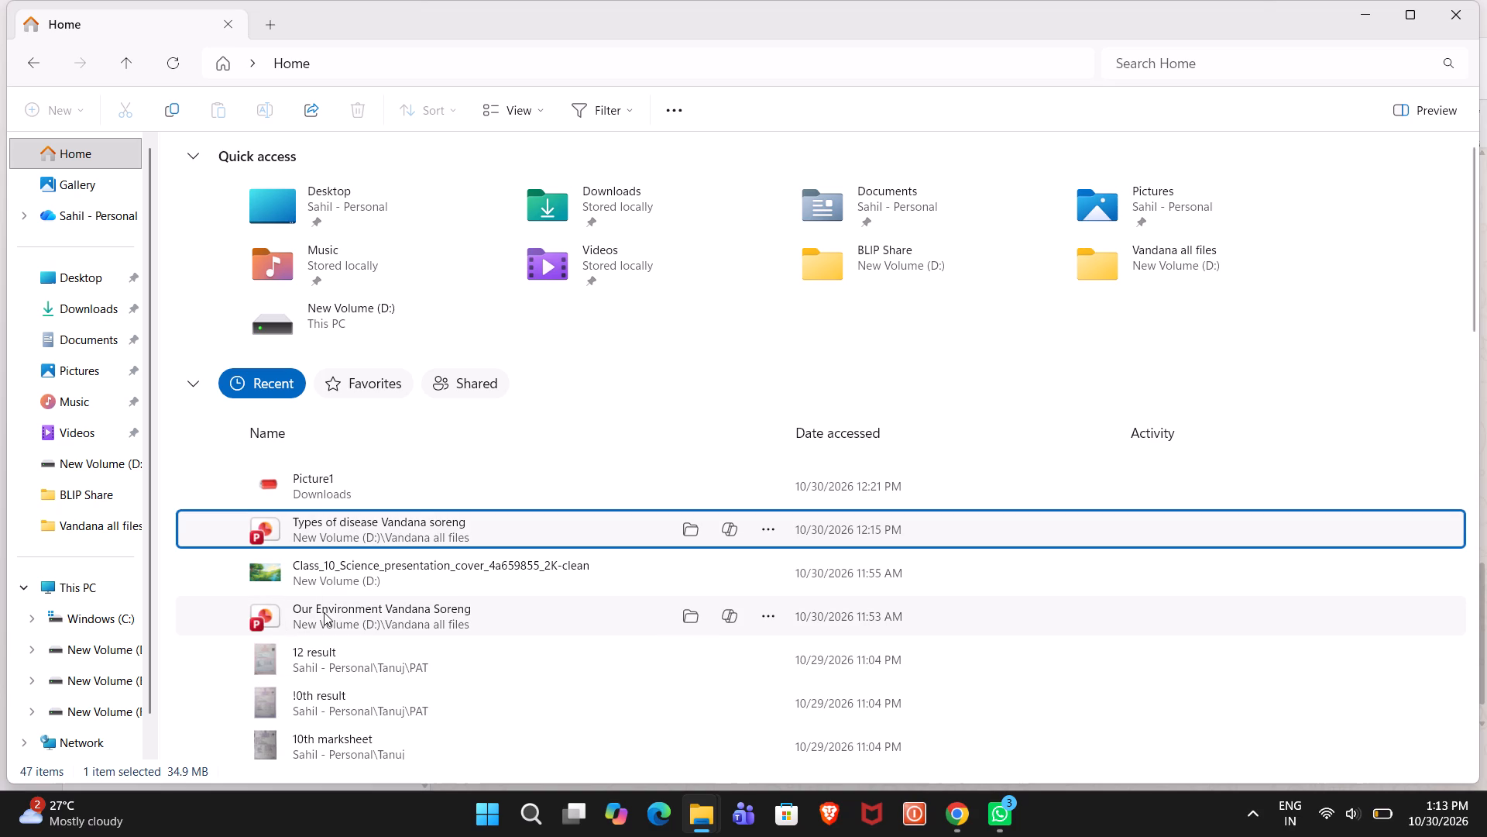
double_click(324, 615)
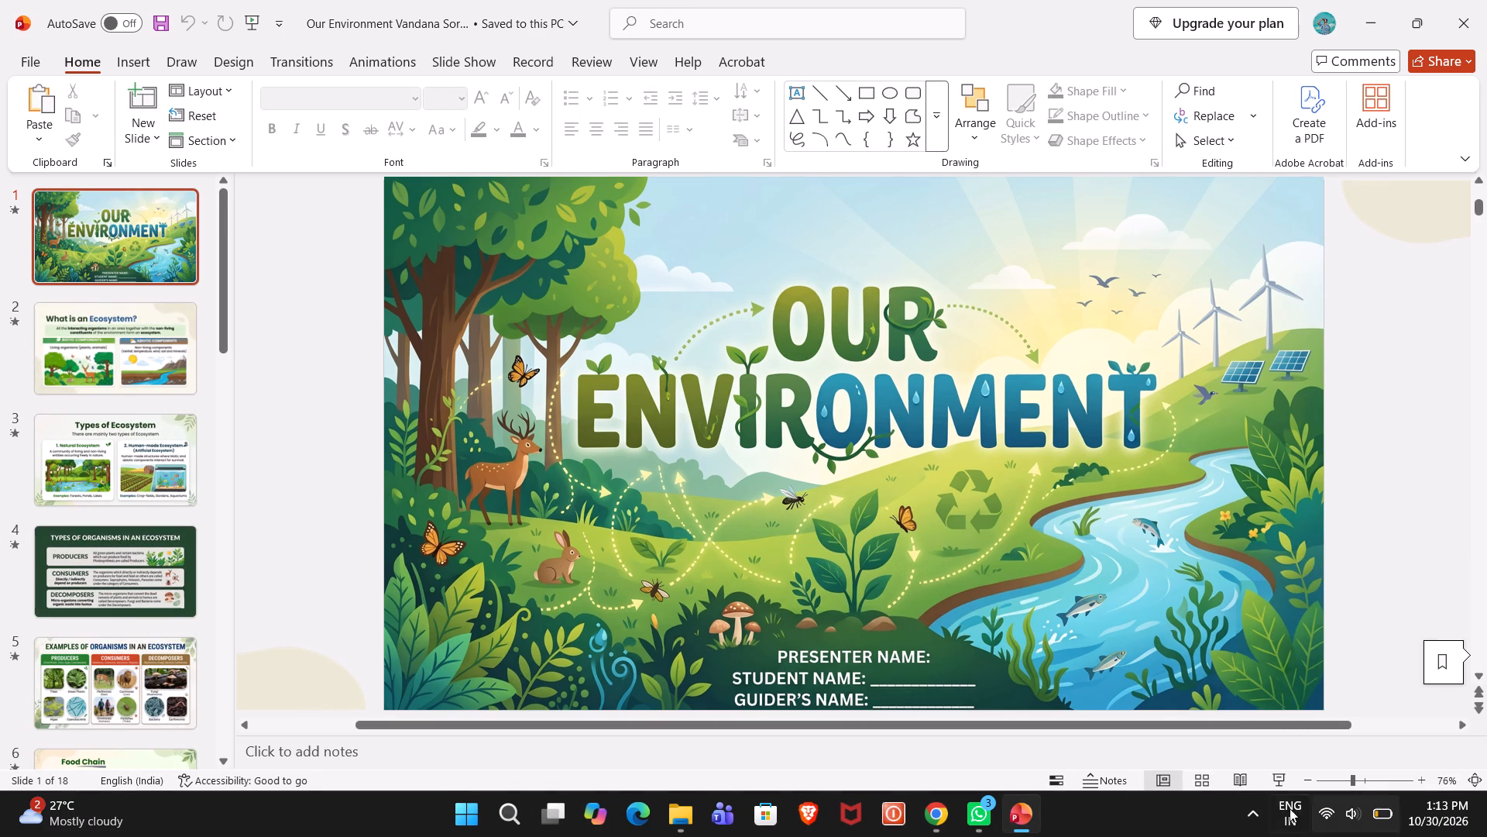
Preview the title slide as a full-screen slide show and return to editing.
left_click(1284, 789)
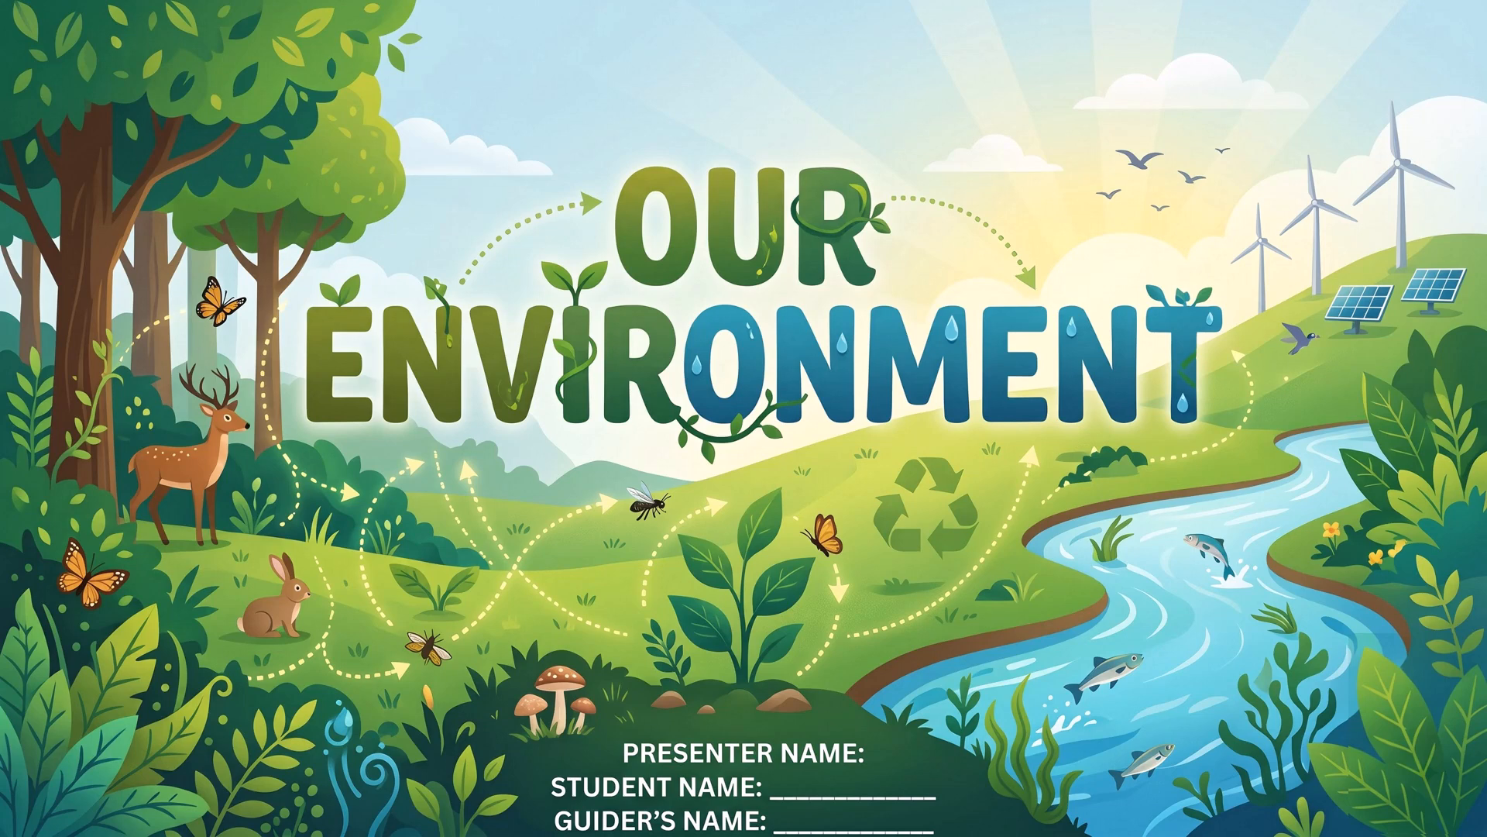
key("Escape")
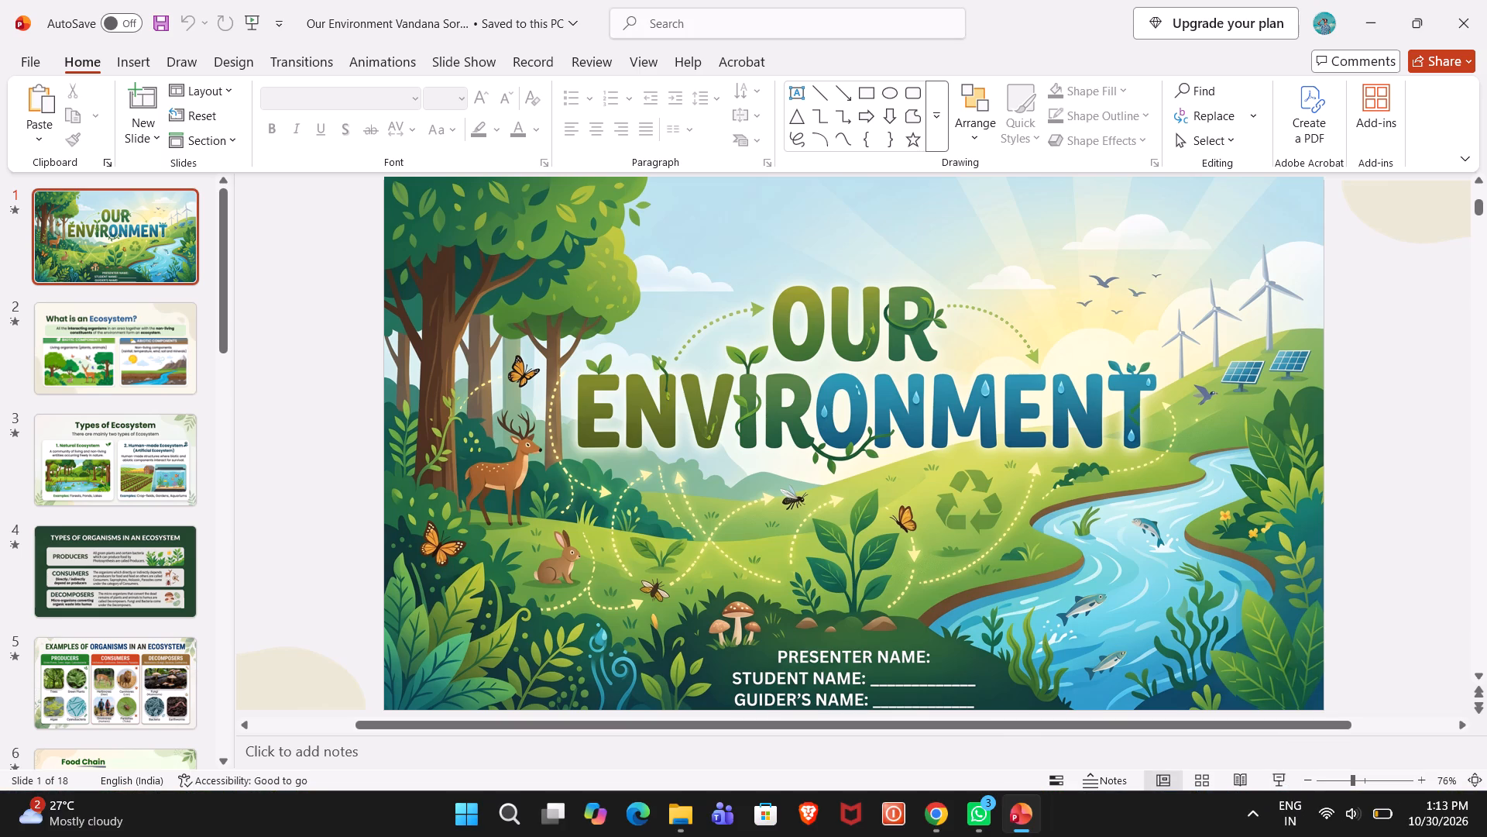
Add a text box with the student's name on the title slide and position it on the STUDENT NAME line.
left_click(788, 89)
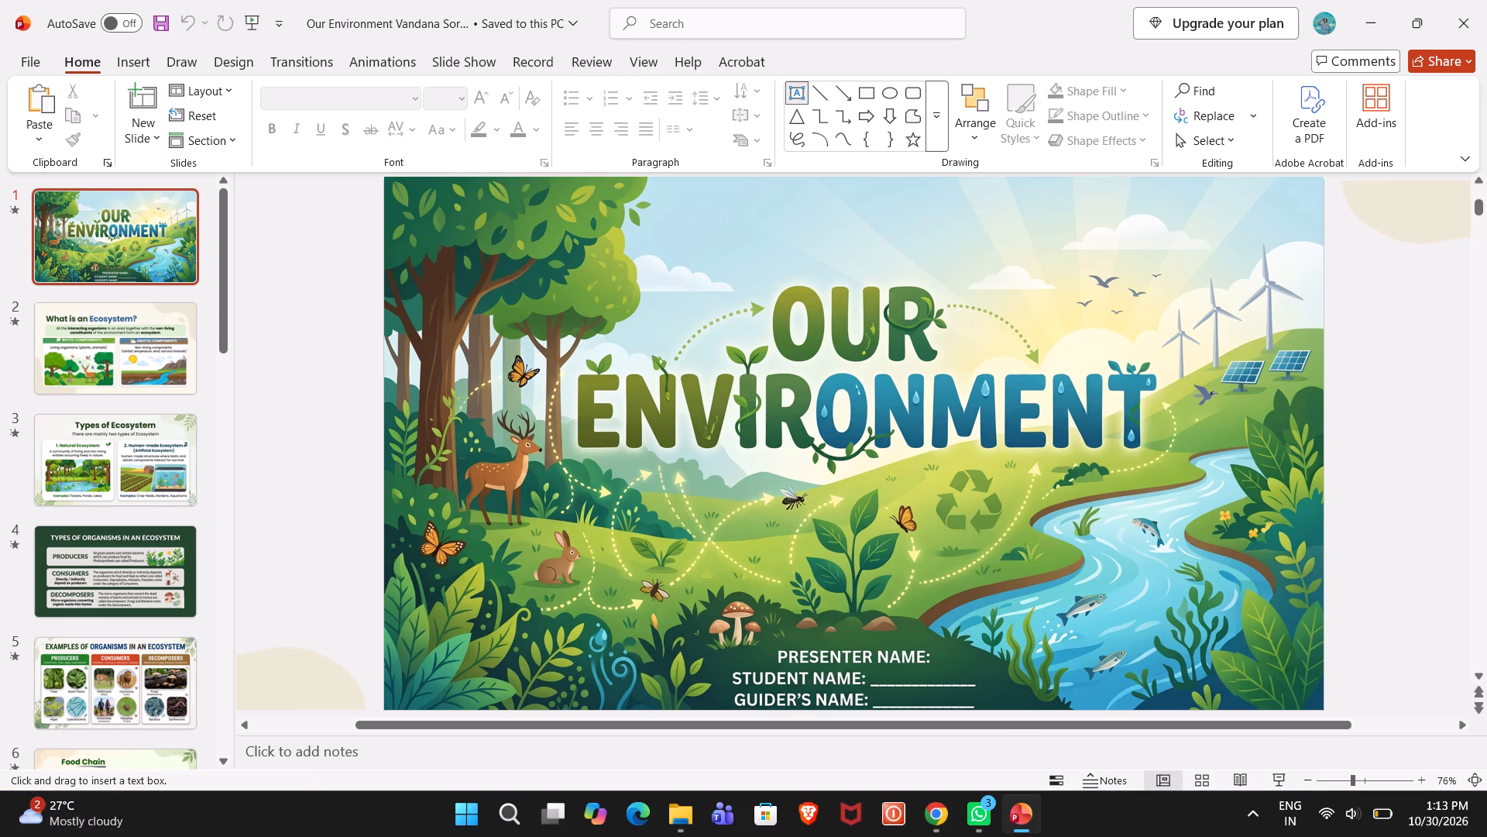
left_click(872, 680)
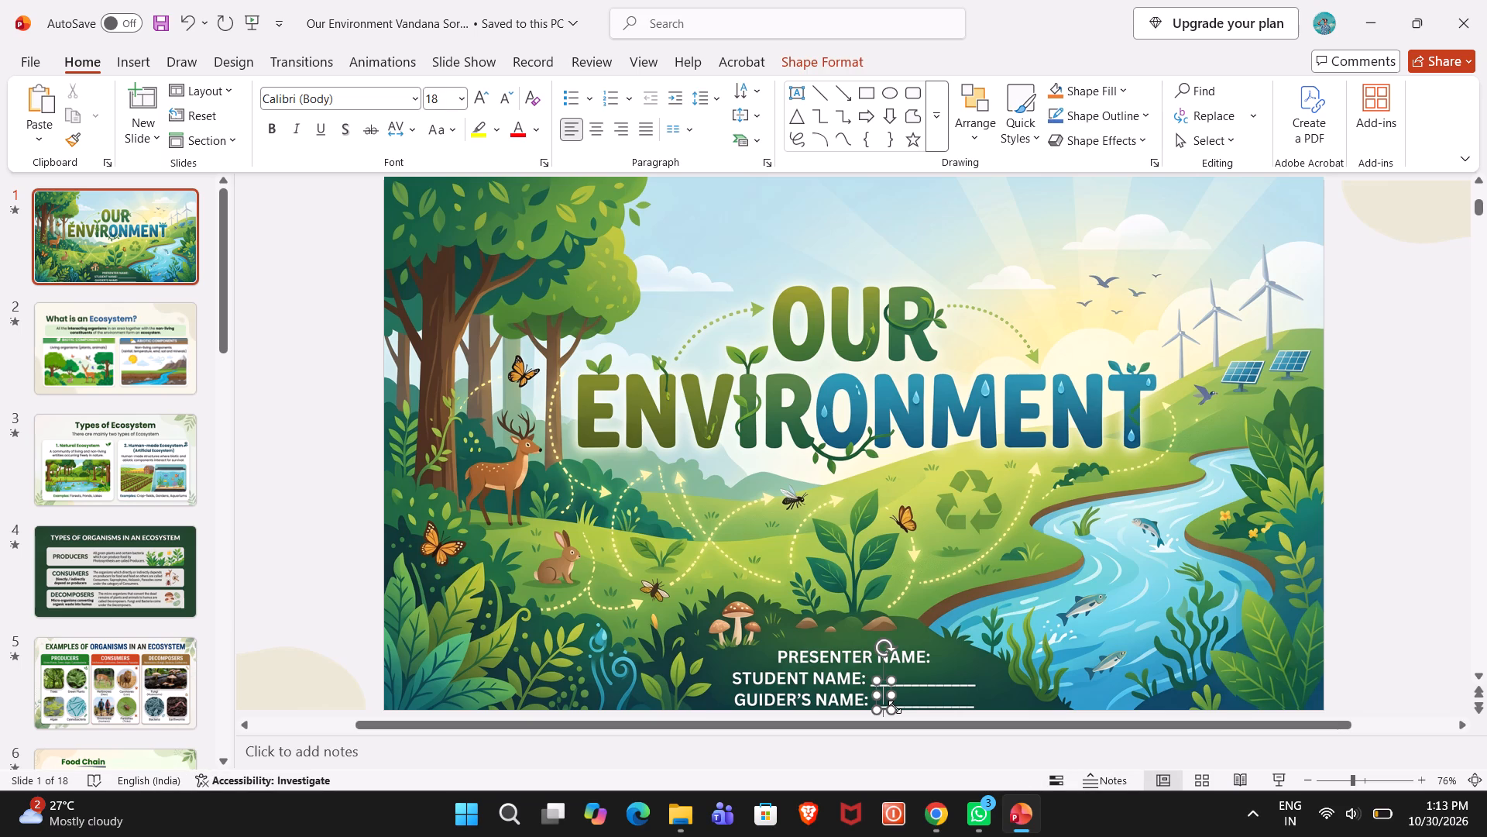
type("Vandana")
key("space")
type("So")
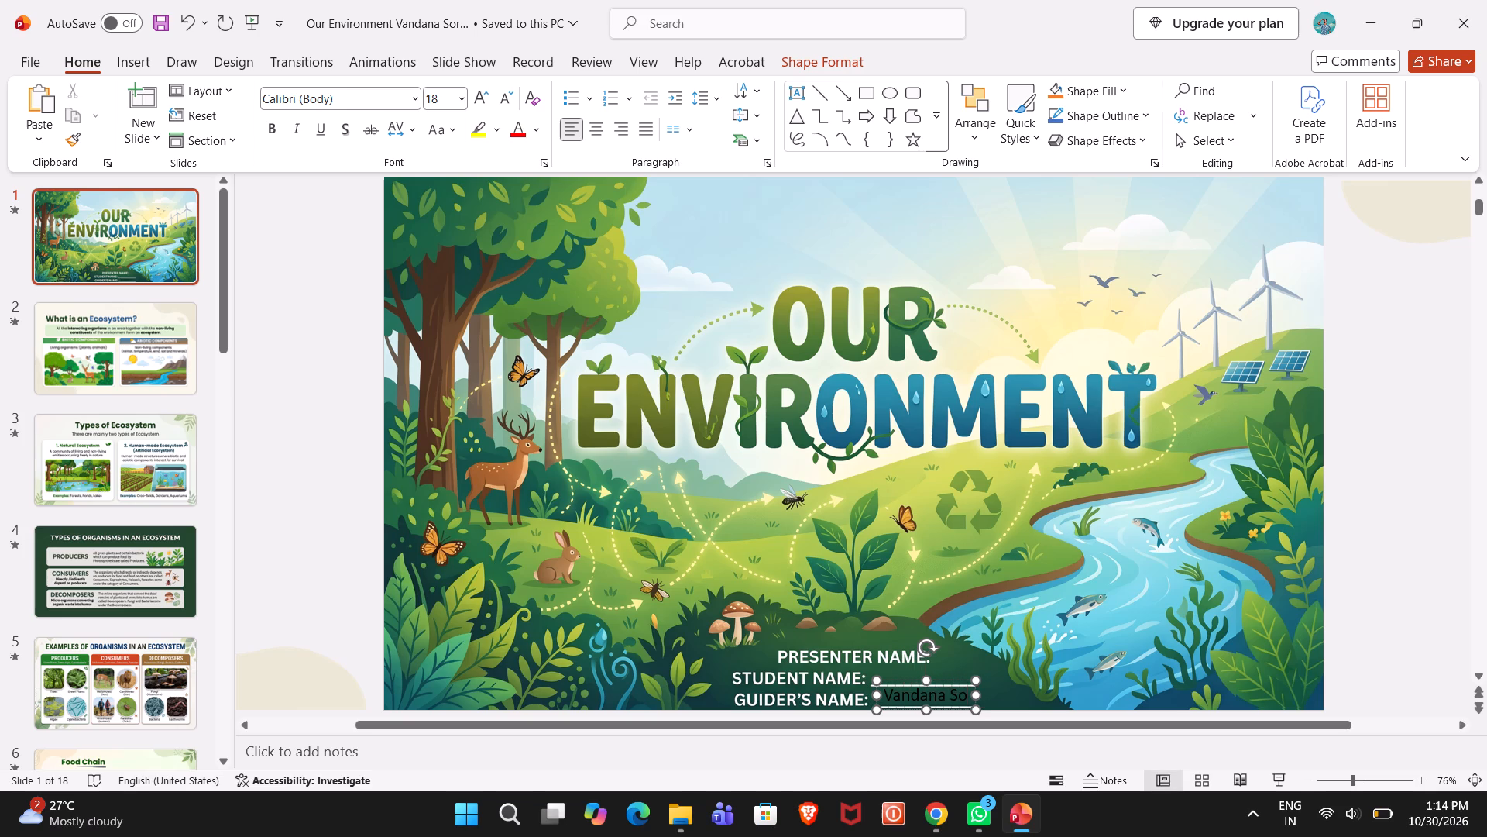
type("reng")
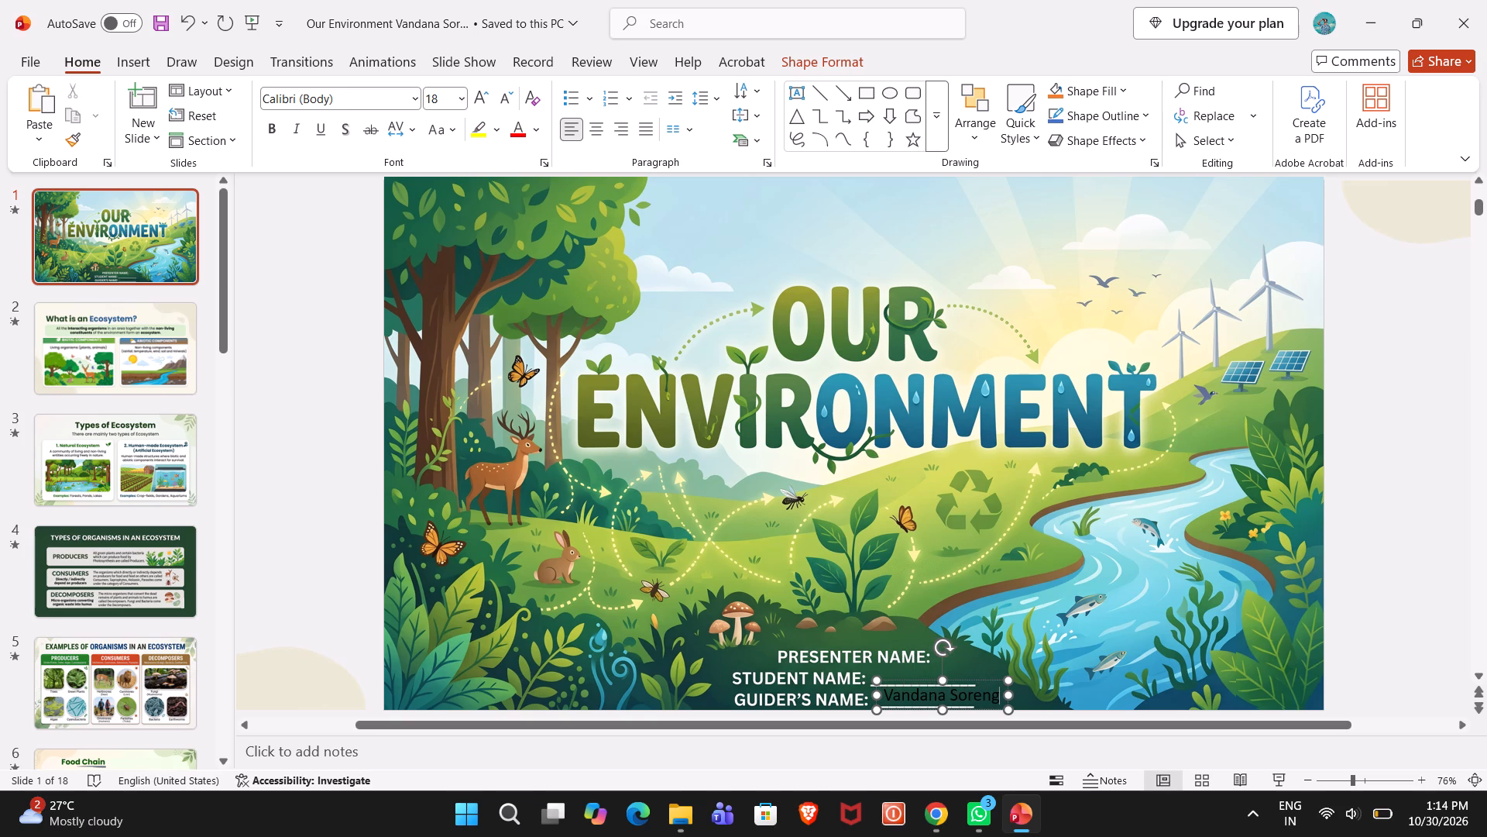
left_click_drag(898, 678, 891, 657)
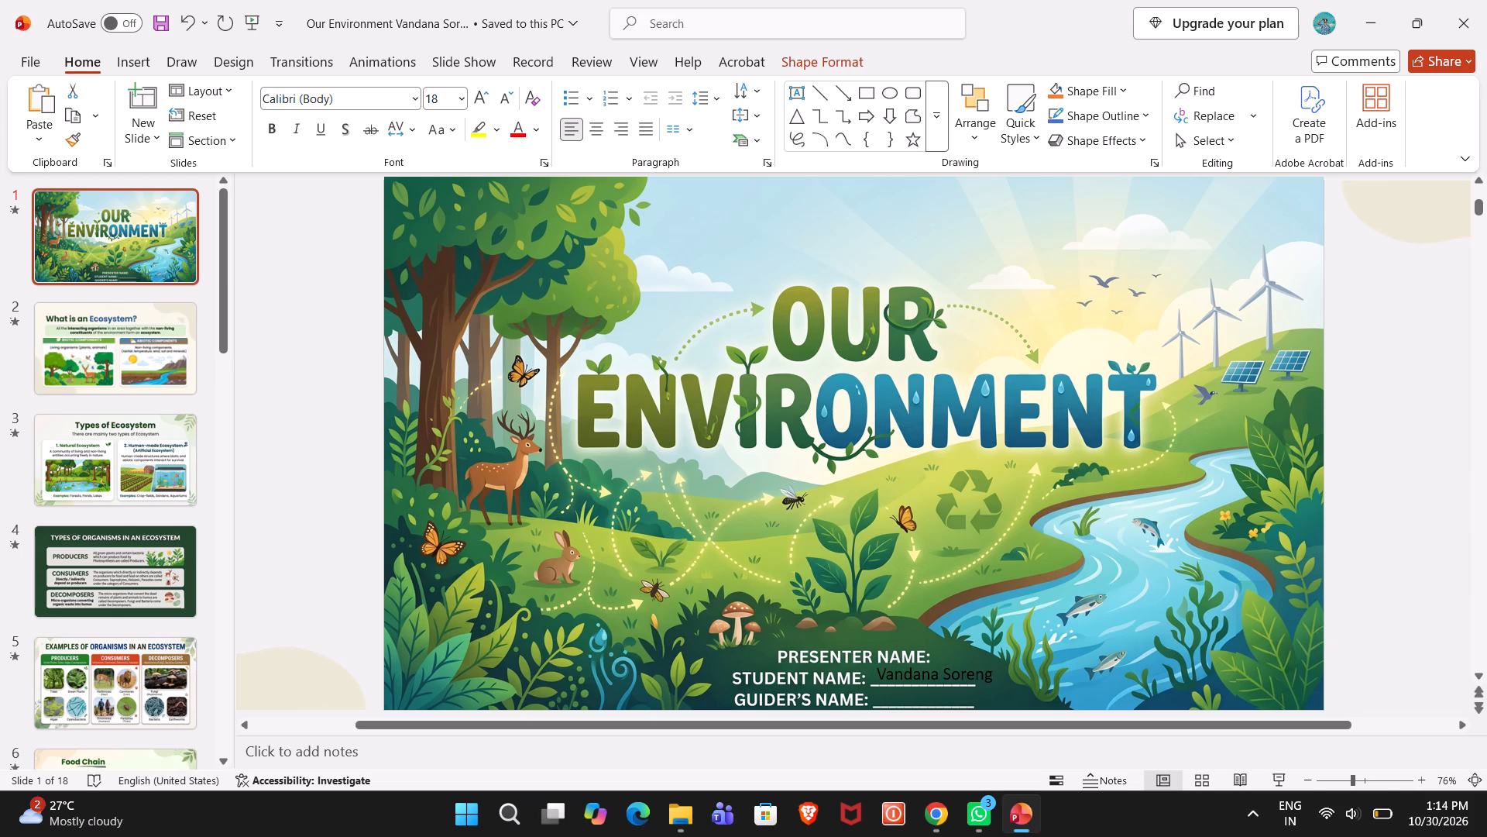
left_click_drag(891, 657, 888, 660)
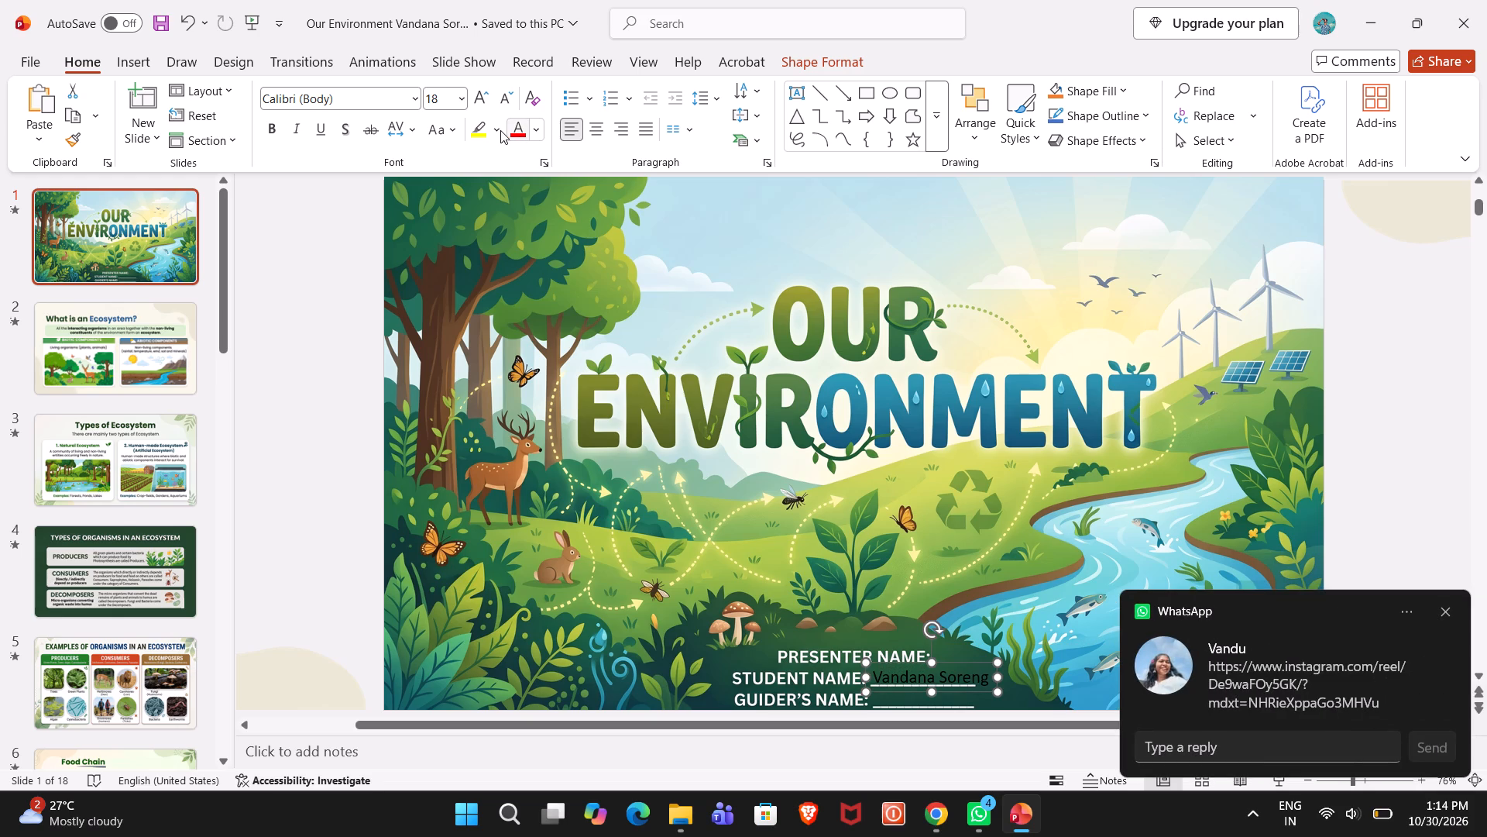
Set the font colour of the student's name text box to white.
left_click(541, 130)
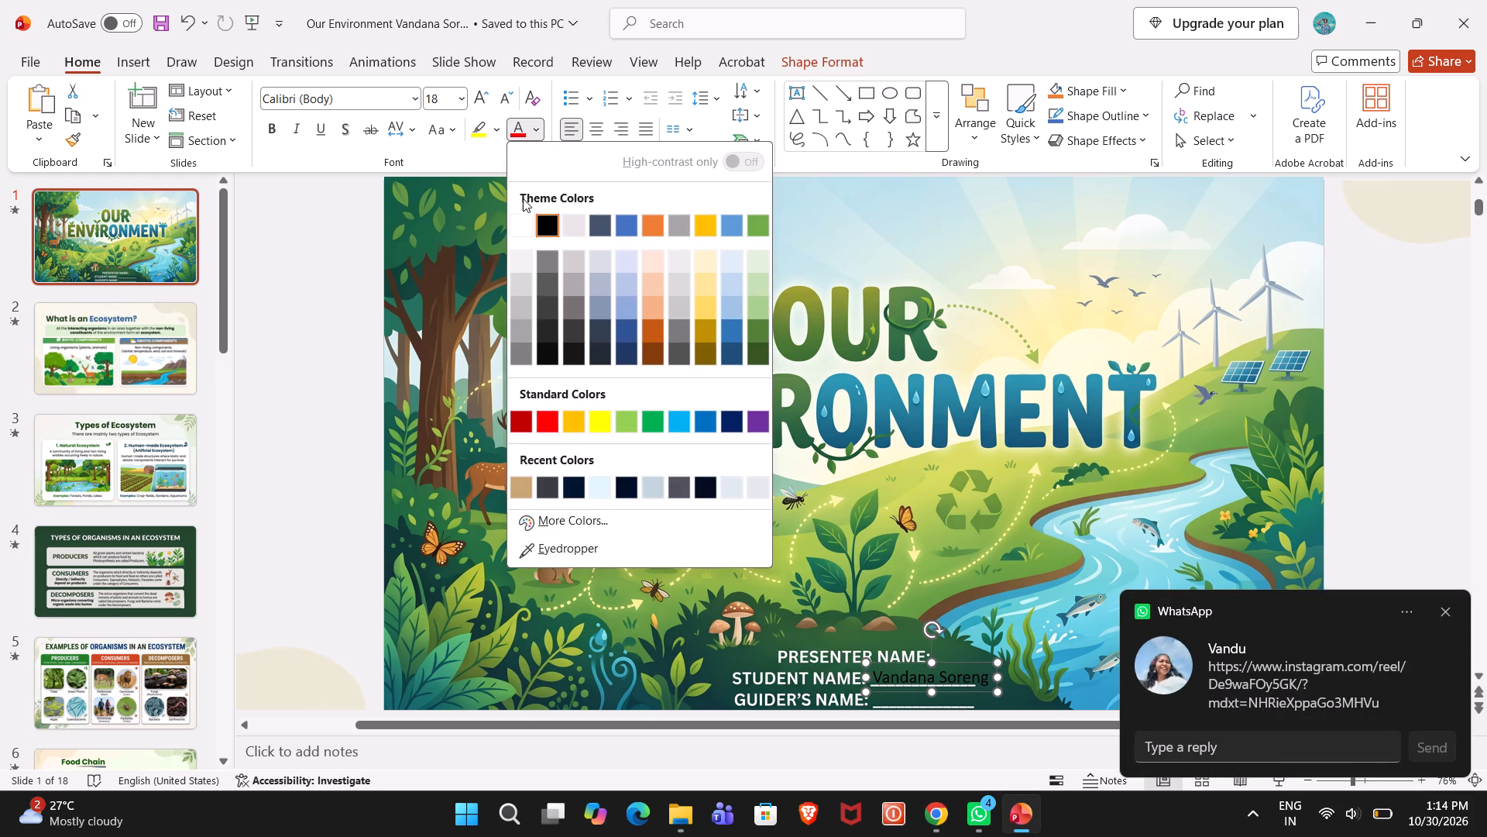
left_click(521, 220)
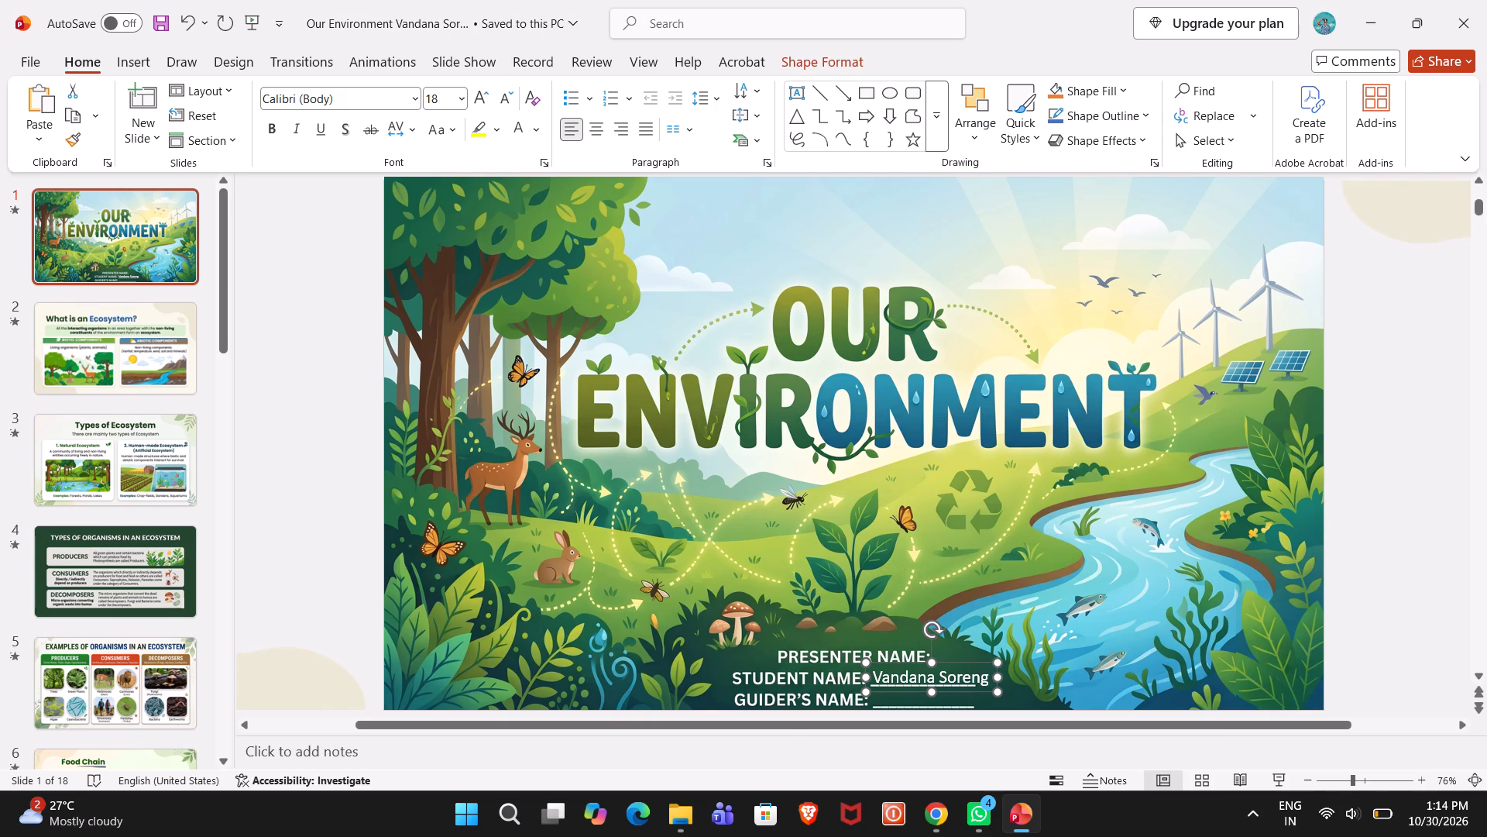
Rewrite the student's name in all capital letters in its text box on the STUDENT NAME line.
left_click(986, 682)
key("BackSpace")
key("BackSpace")
key("BackSpace")
key("BackSpace")
key("BackSpace")
key("BackSpace")
key("BackSpace")
key("BackSpace")
key("BackSpace")
key("BackSpace")
key("BackSpace")
key("BackSpace")
key("BackSpace")
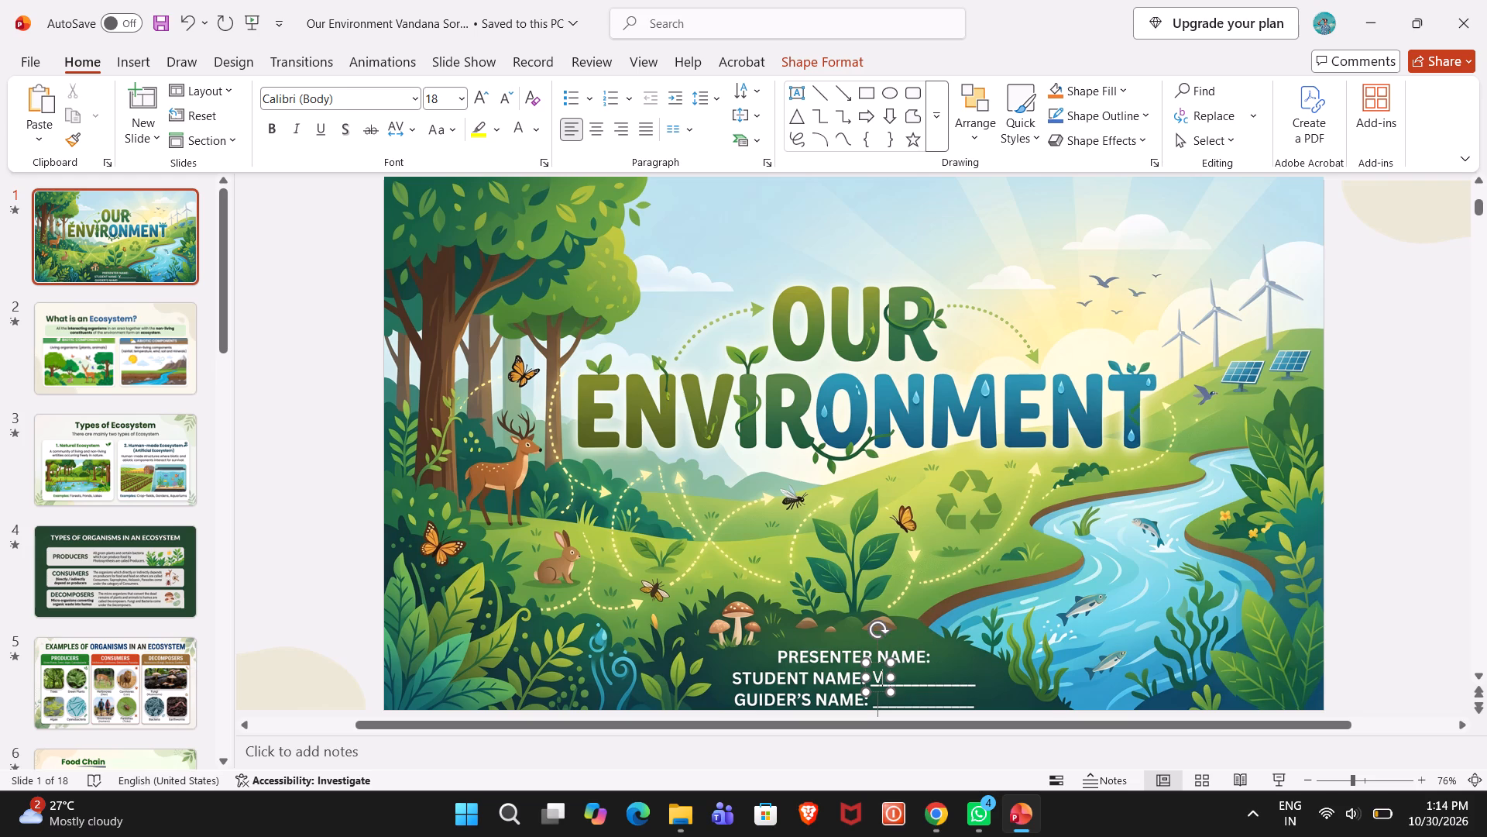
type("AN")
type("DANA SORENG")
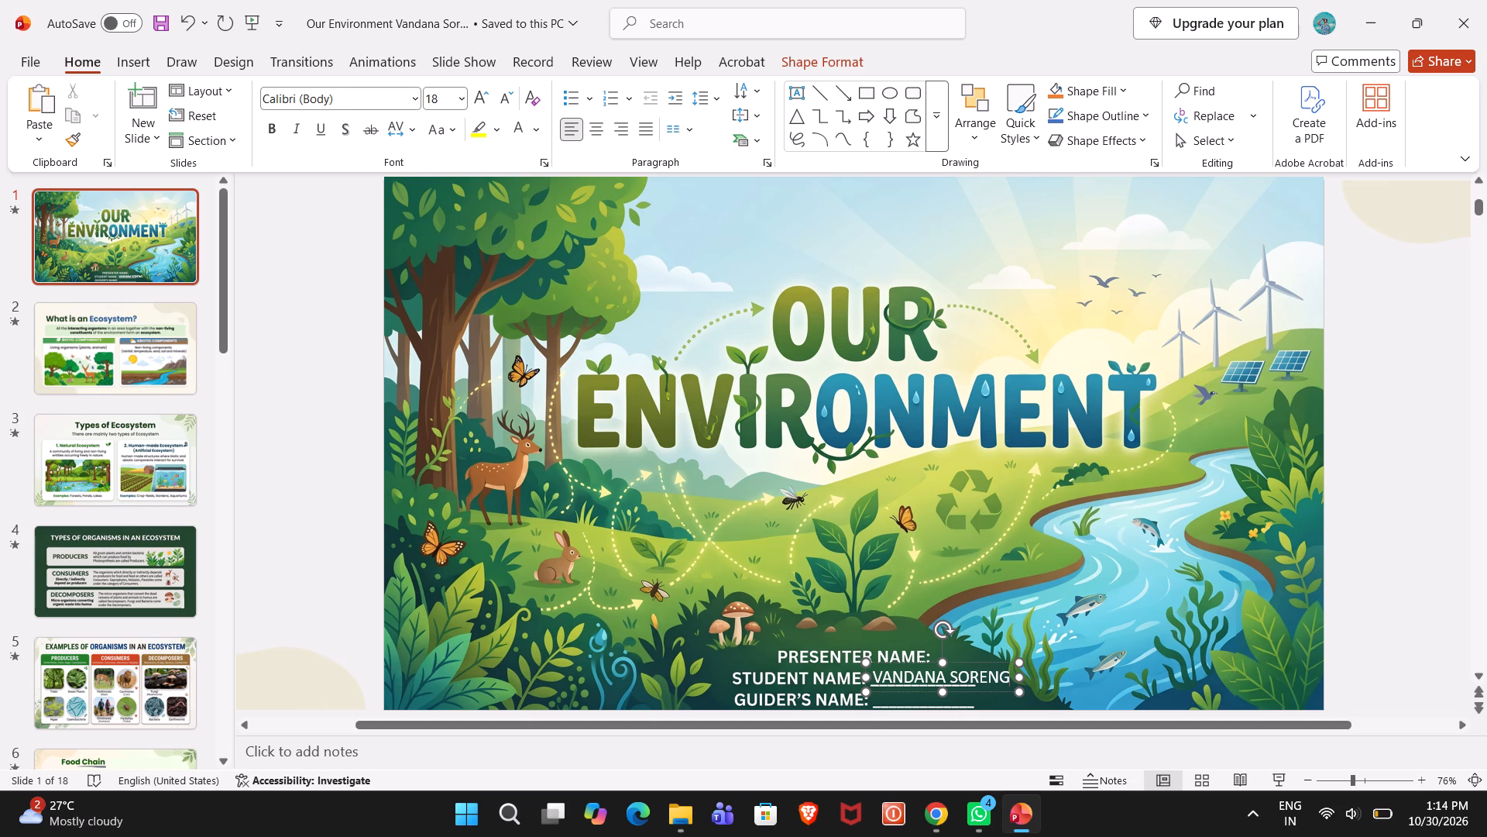
left_click(1341, 412)
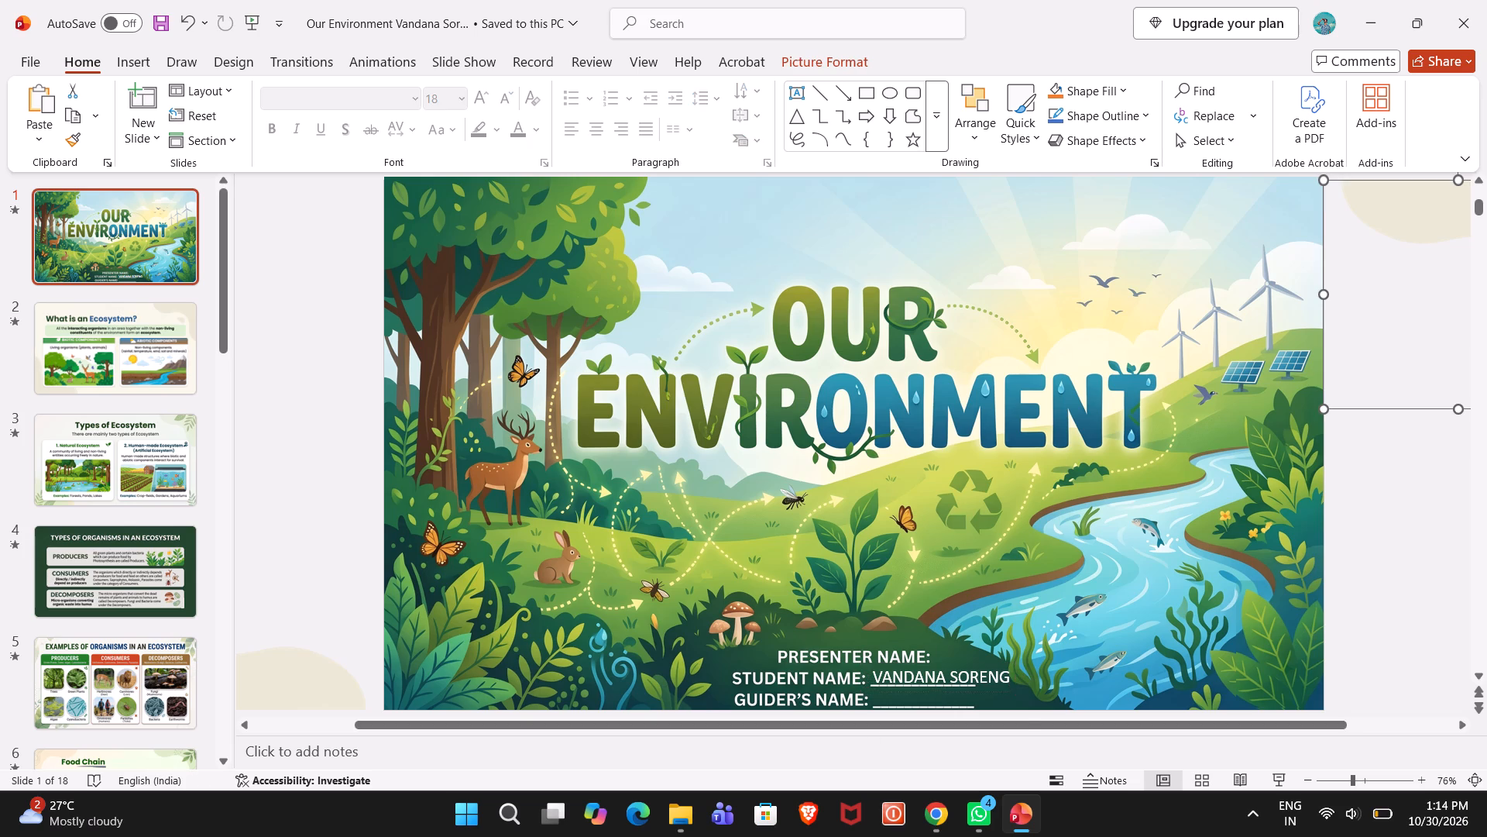
Format the student's name text box on the title slide as bold with a font size of 16.
left_click(940, 662)
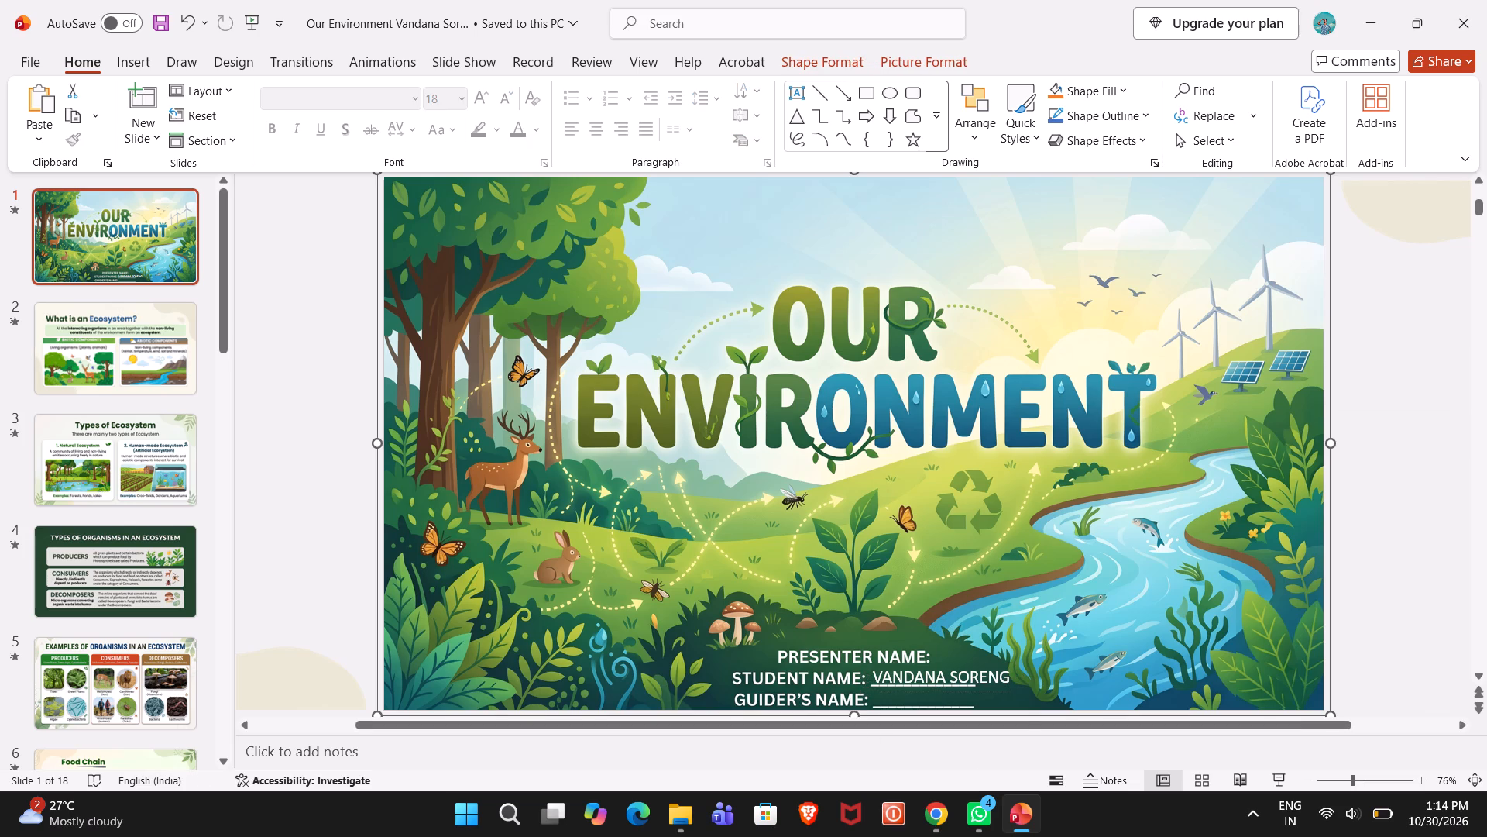
left_click(891, 663)
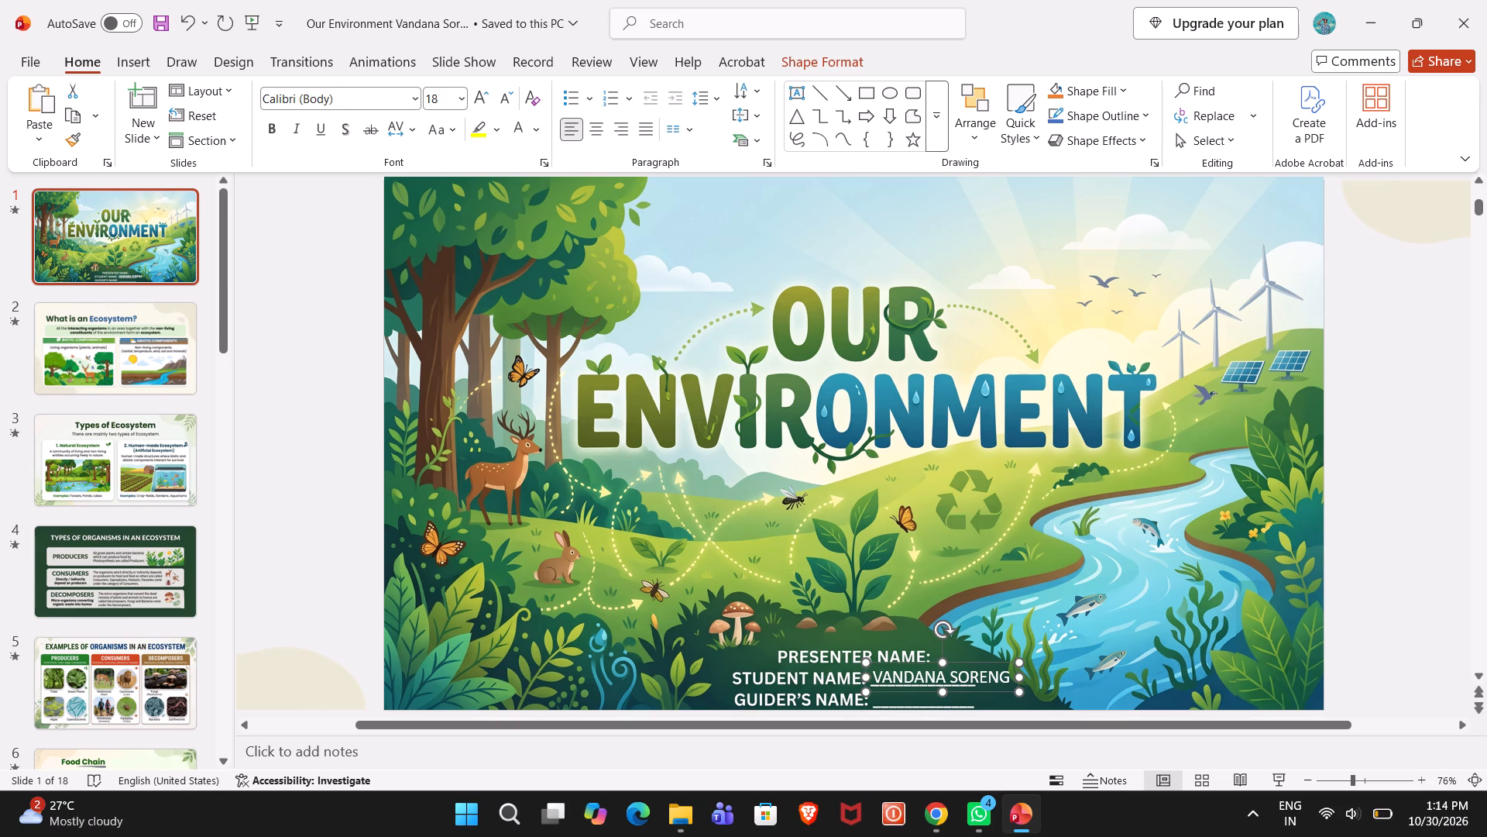
left_click(502, 108)
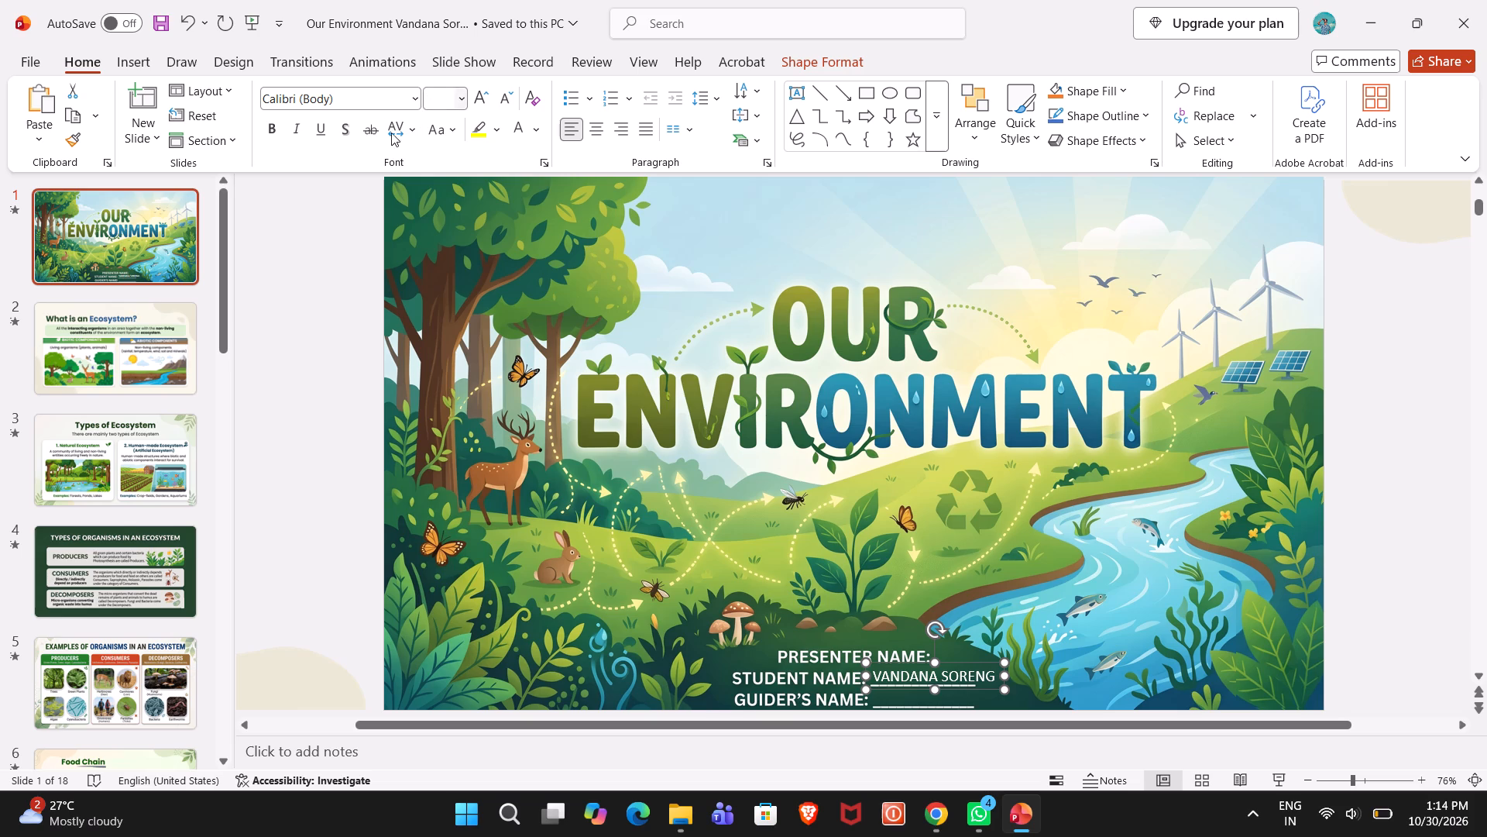
left_click(279, 128)
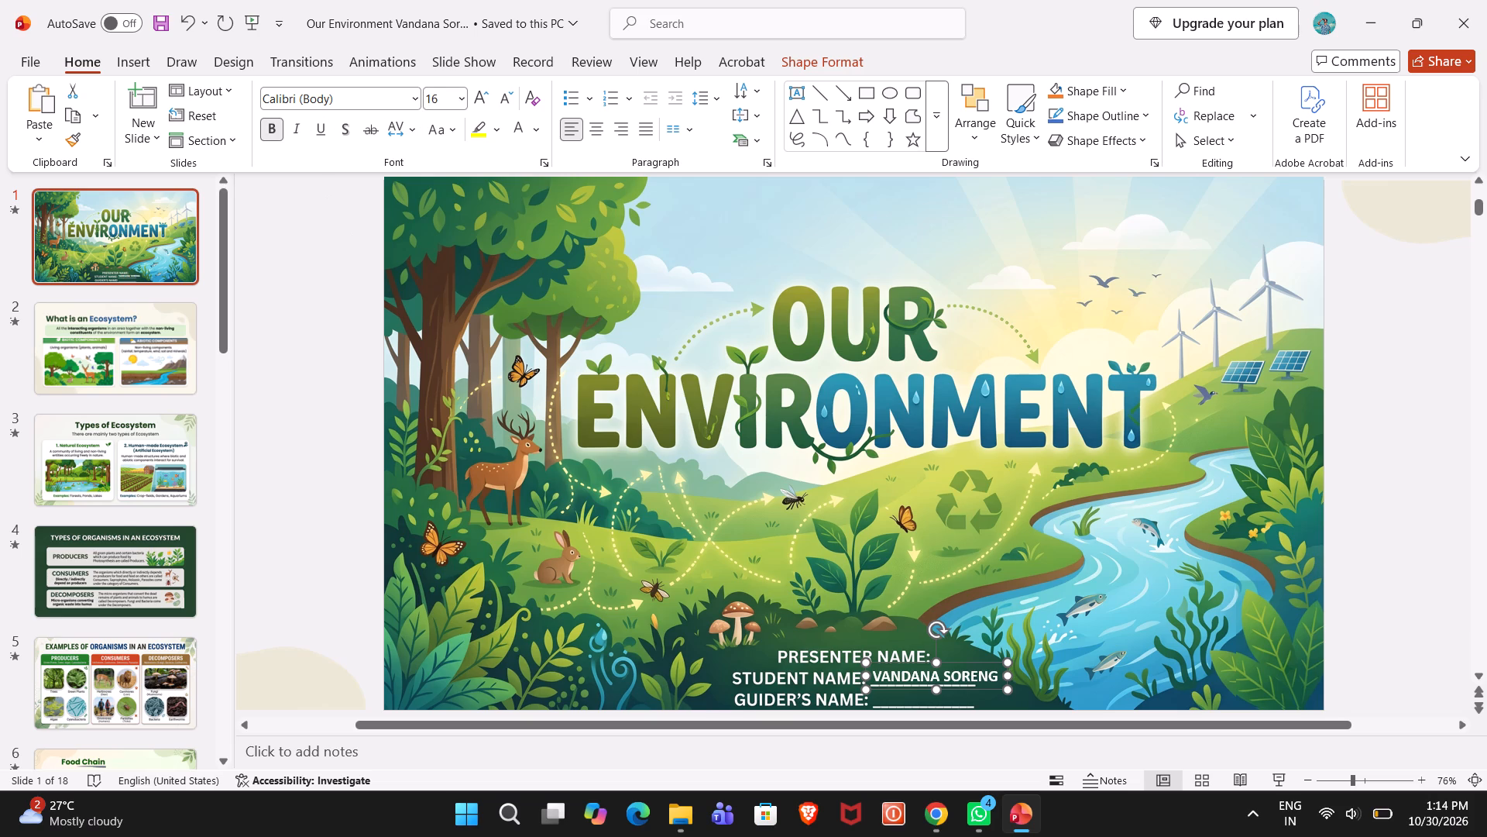
left_click(511, 103)
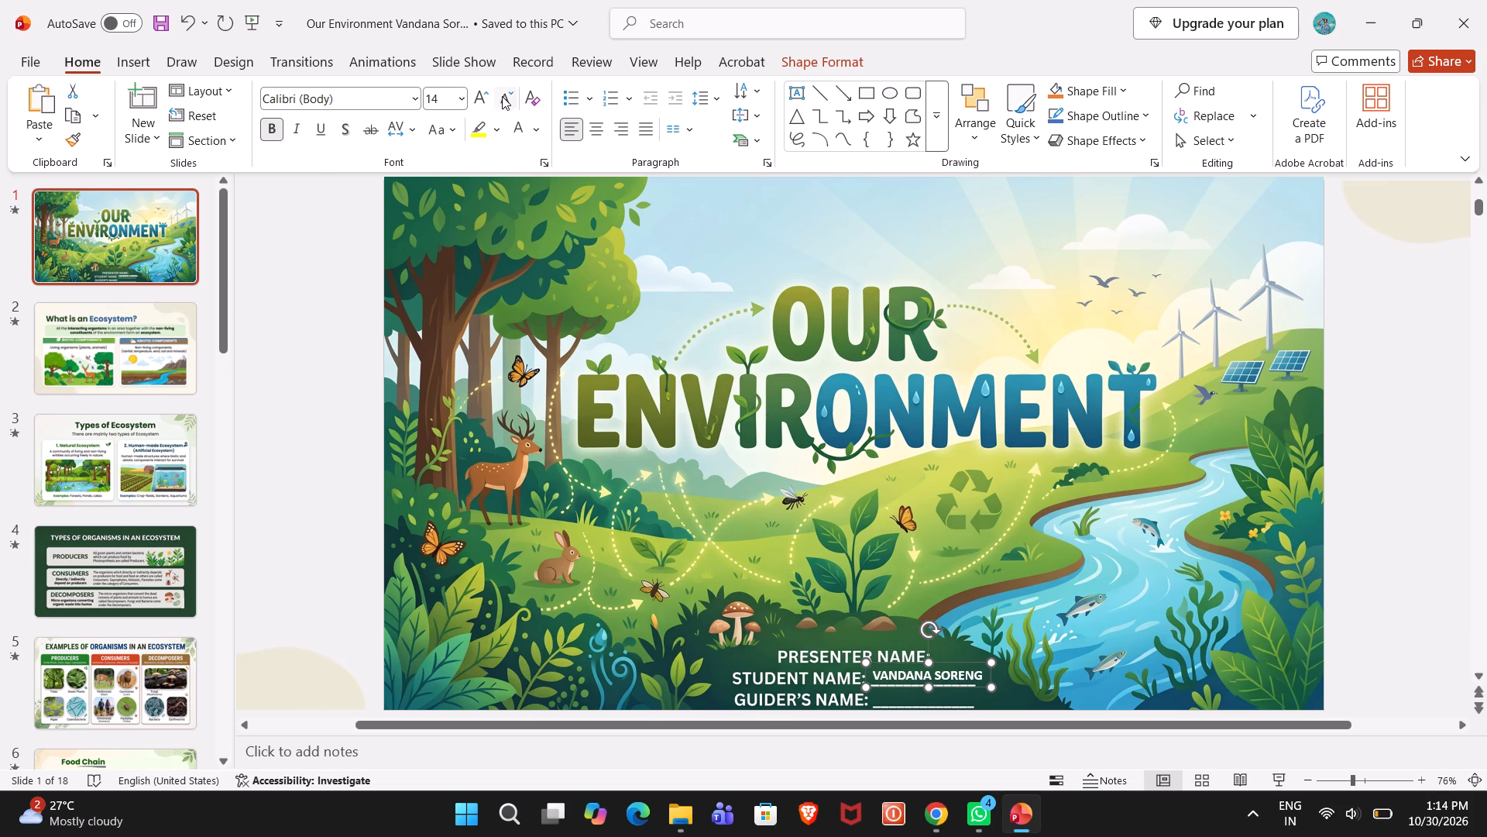
left_click(476, 104)
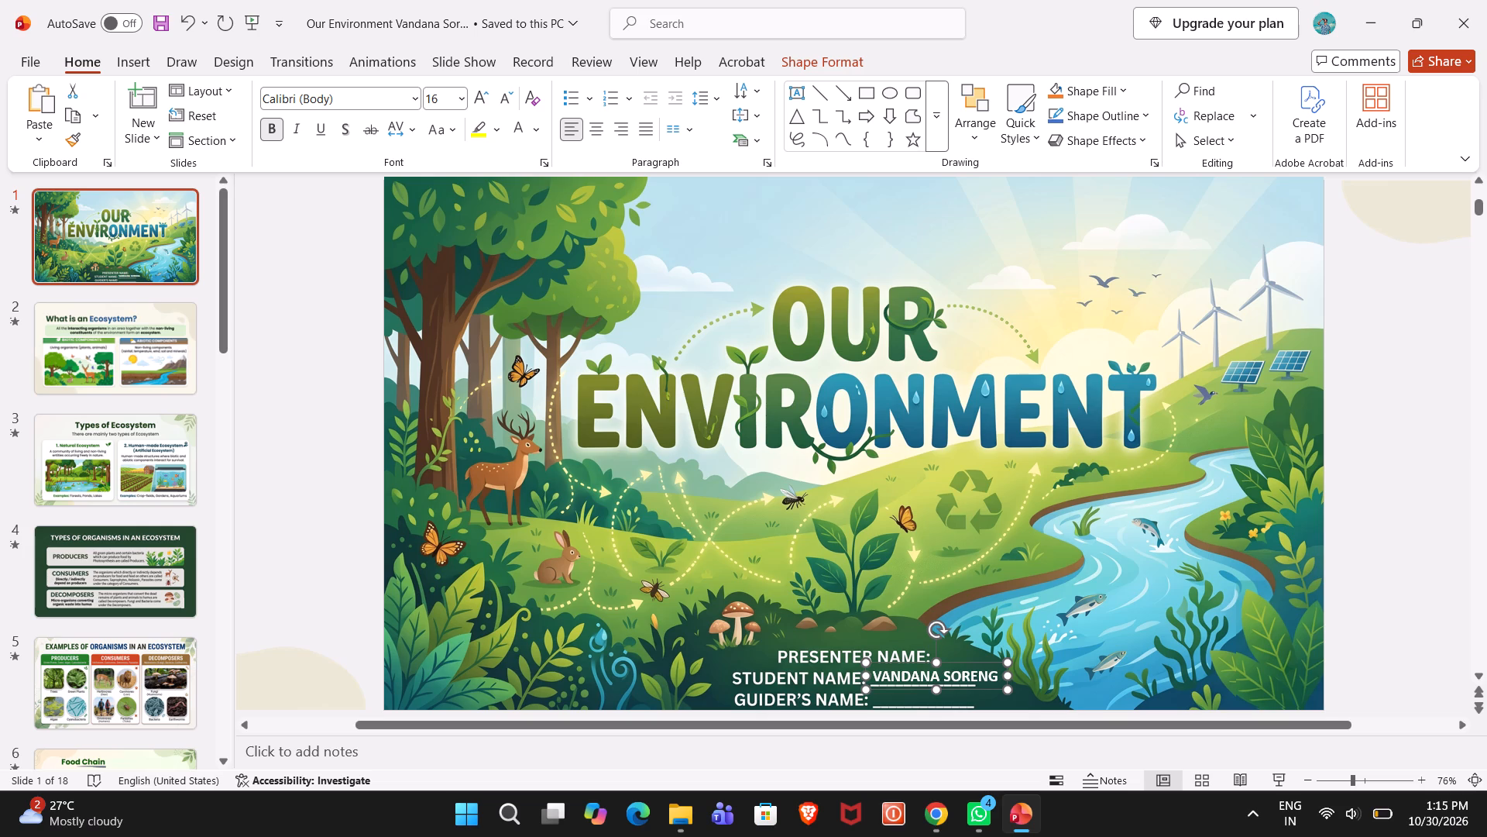
Nudge the student's name text box closer to the STUDENT NAME label and save the presentation.
left_click(956, 660)
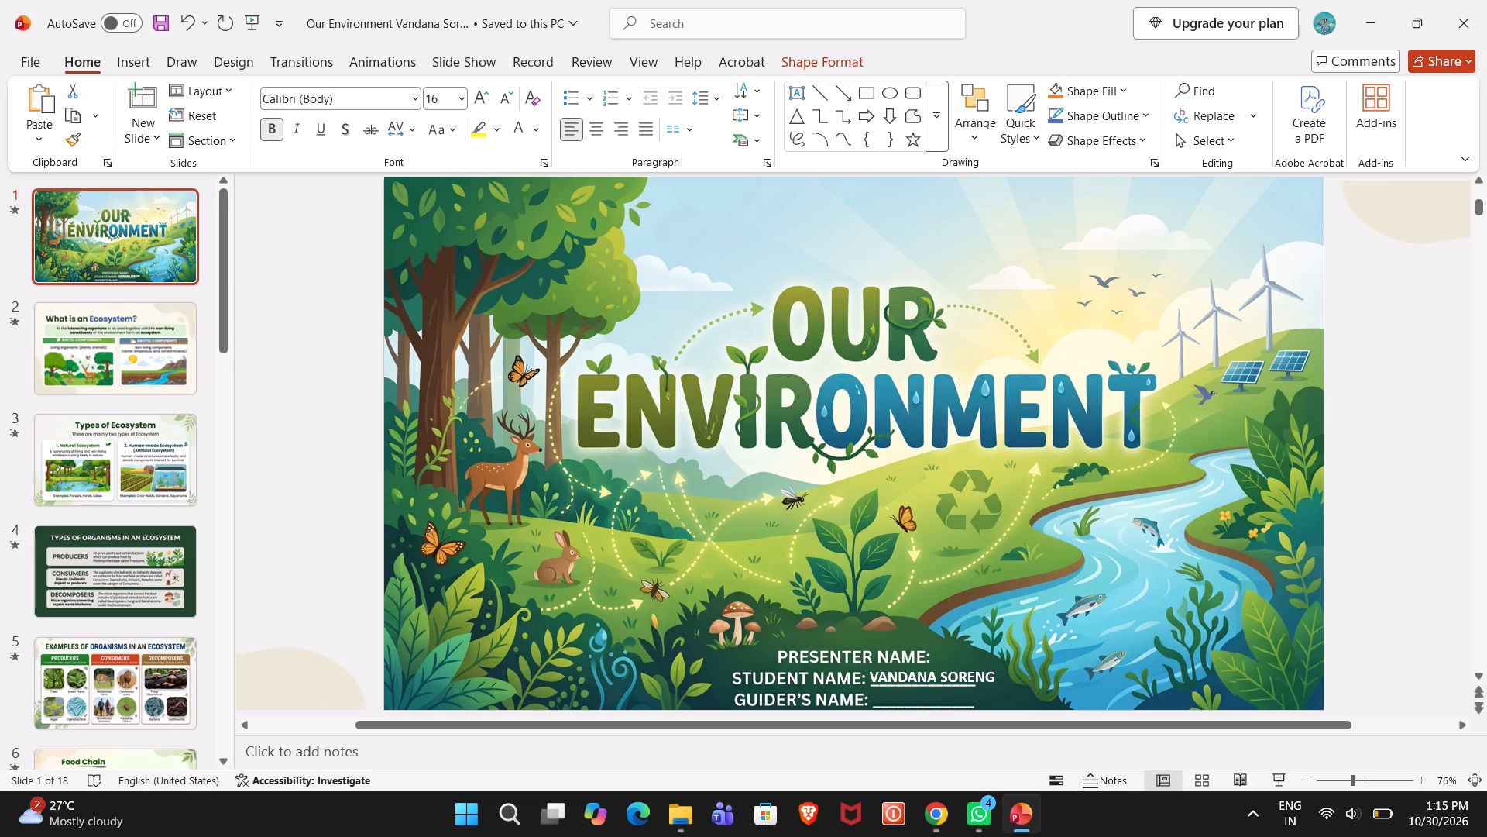
left_click(1405, 478)
key("ctrl+s")
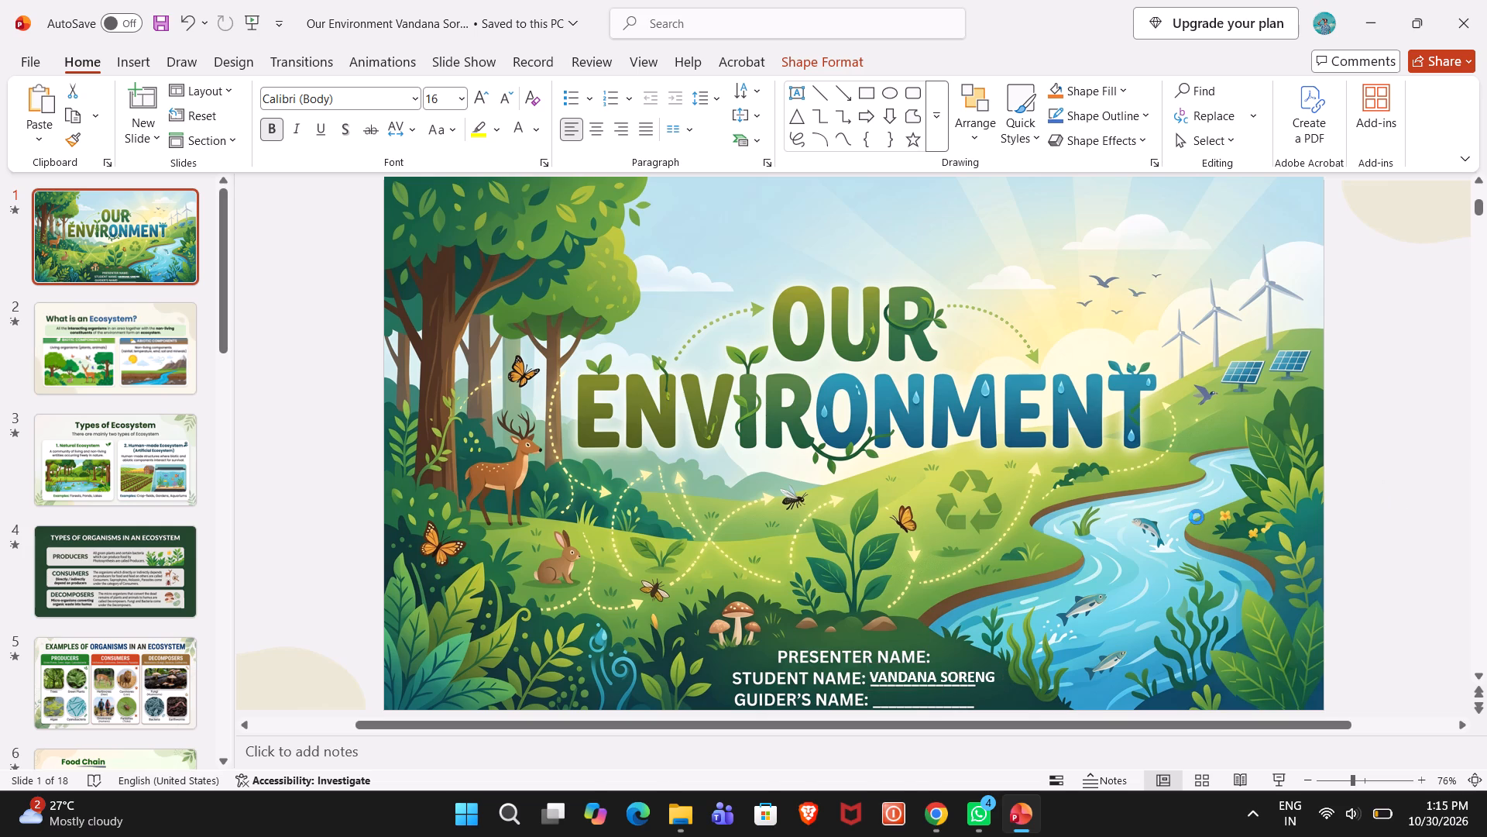
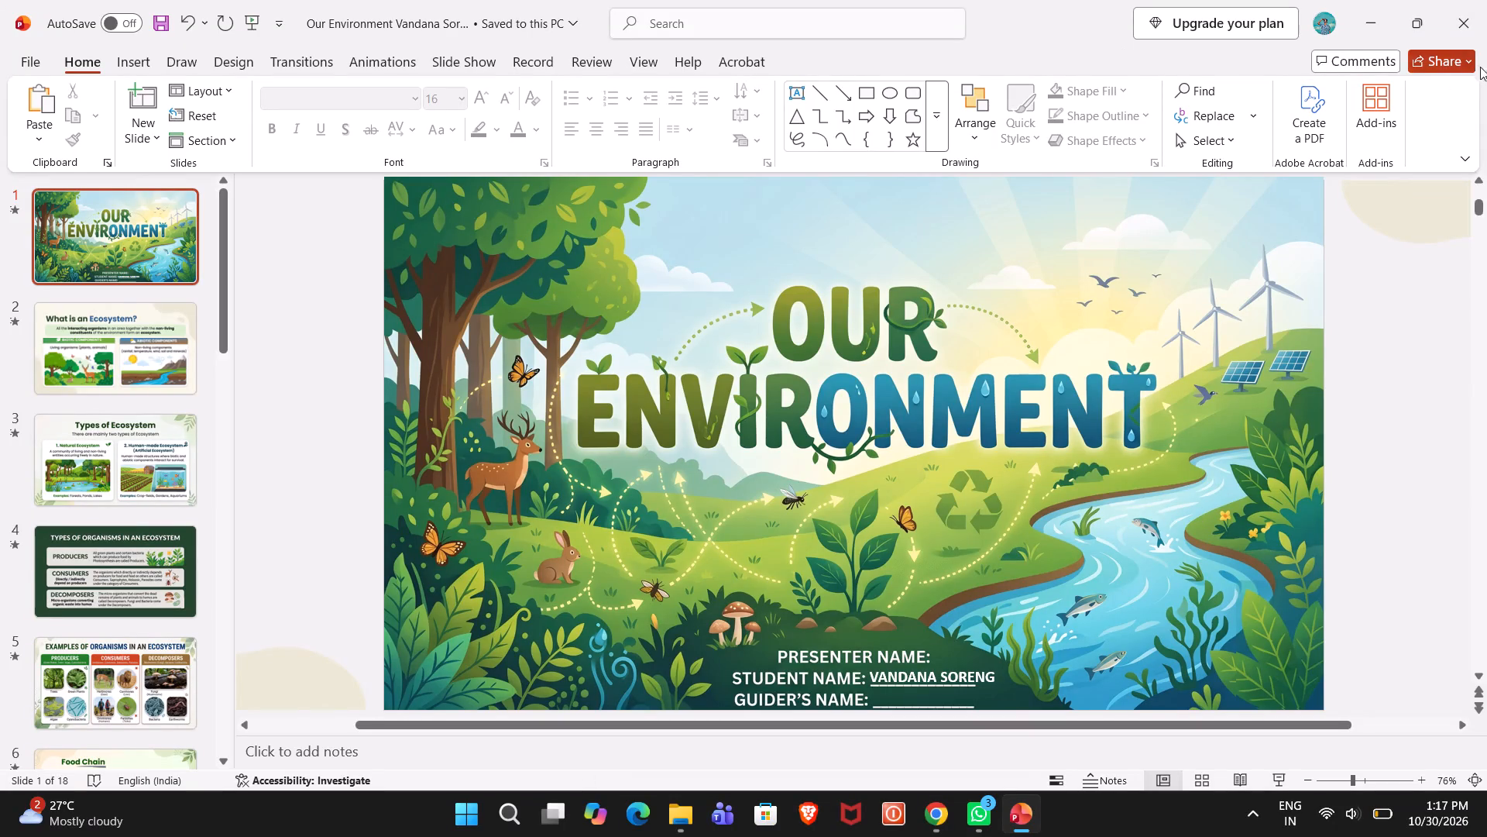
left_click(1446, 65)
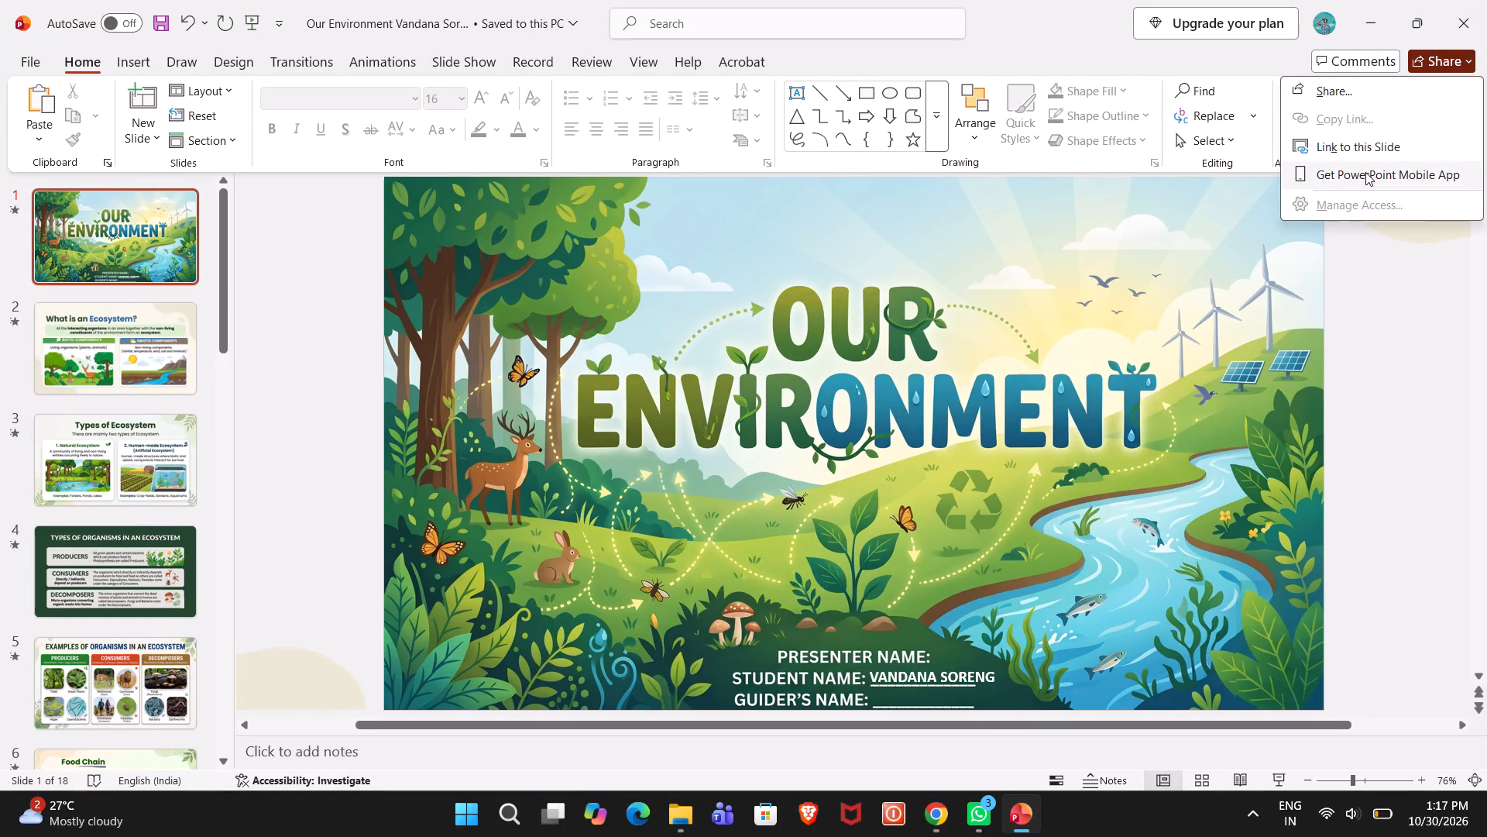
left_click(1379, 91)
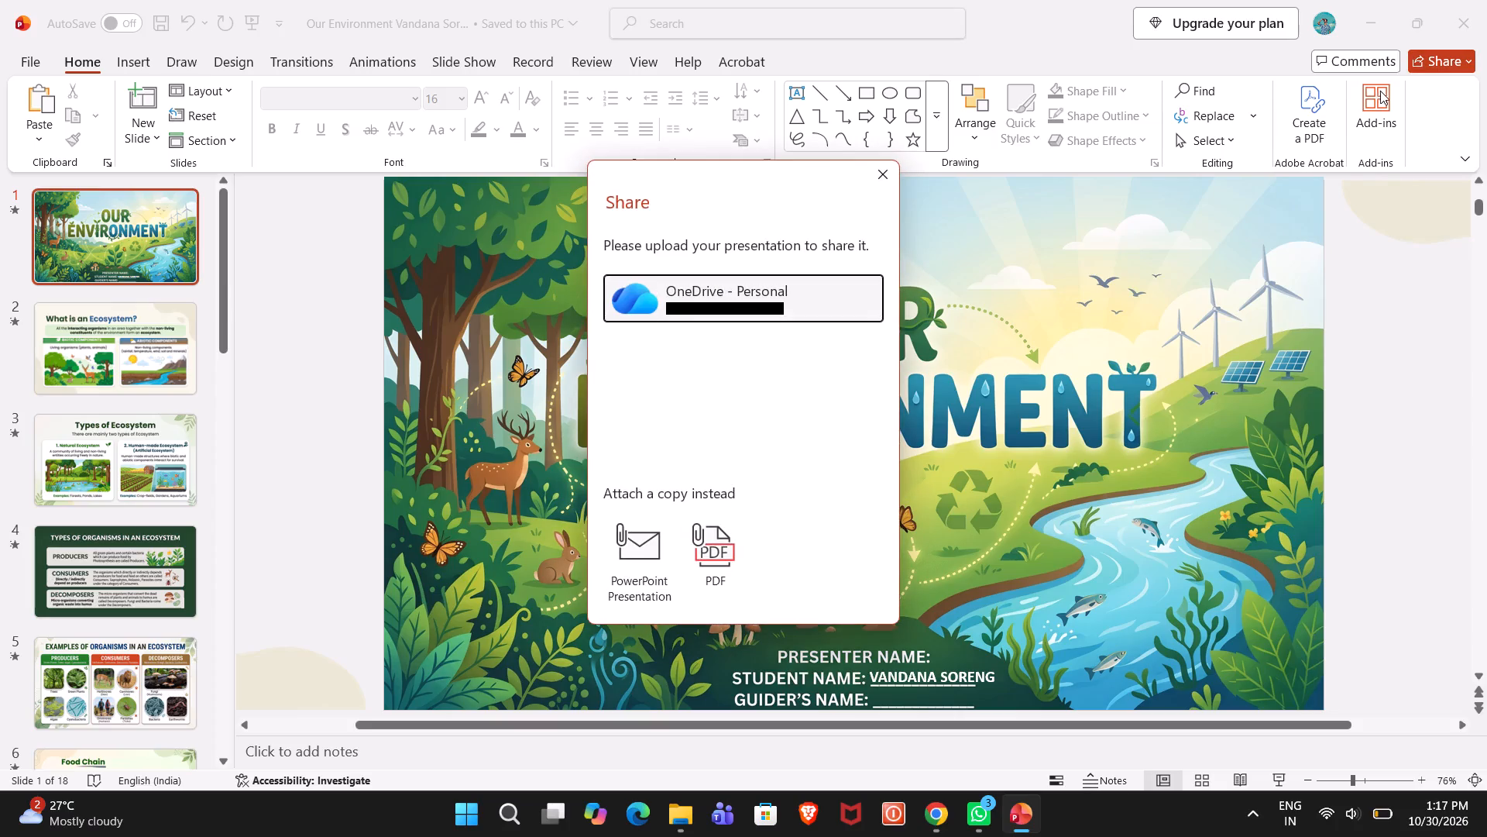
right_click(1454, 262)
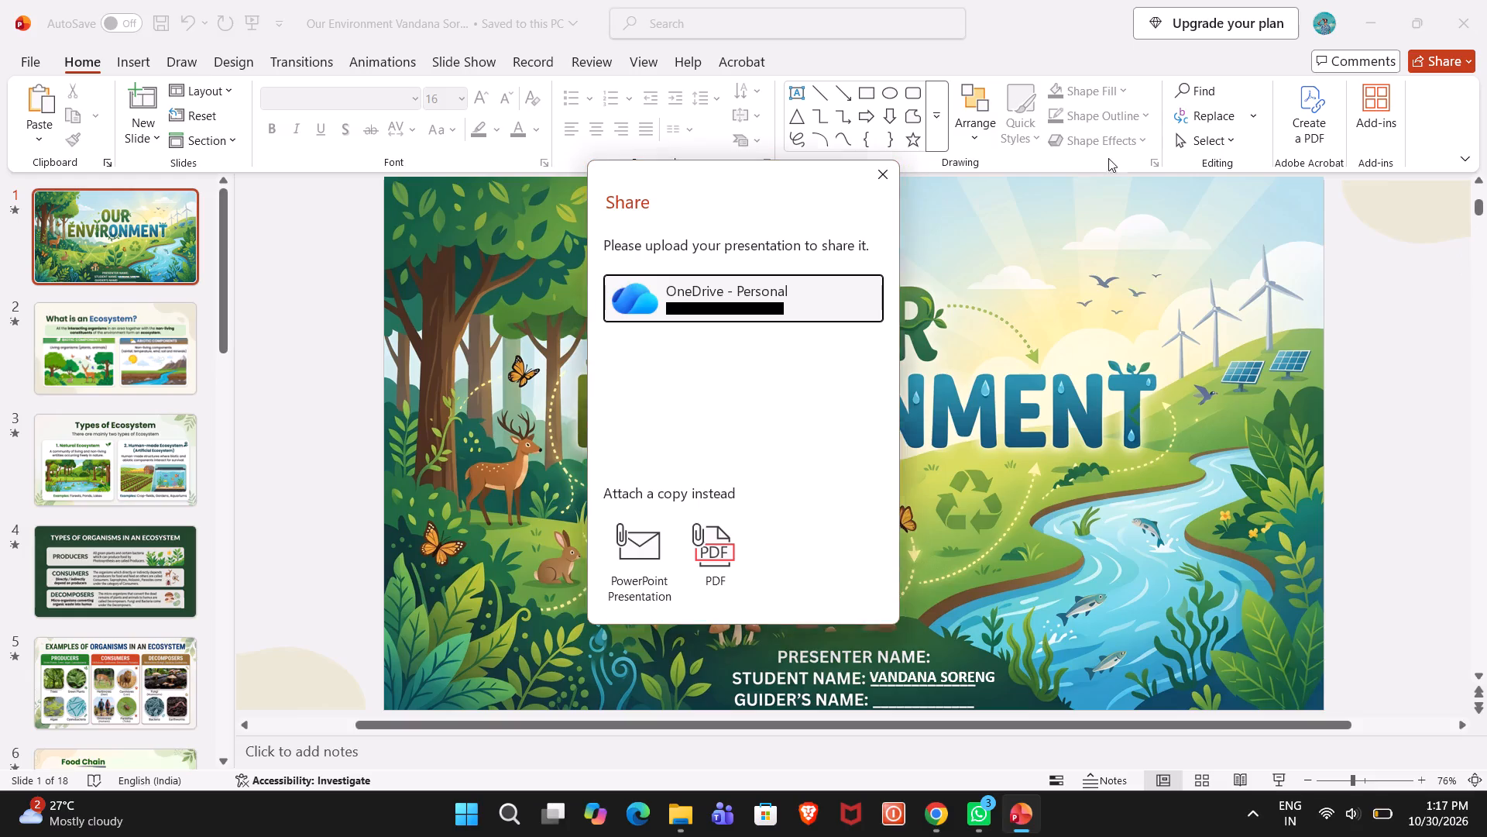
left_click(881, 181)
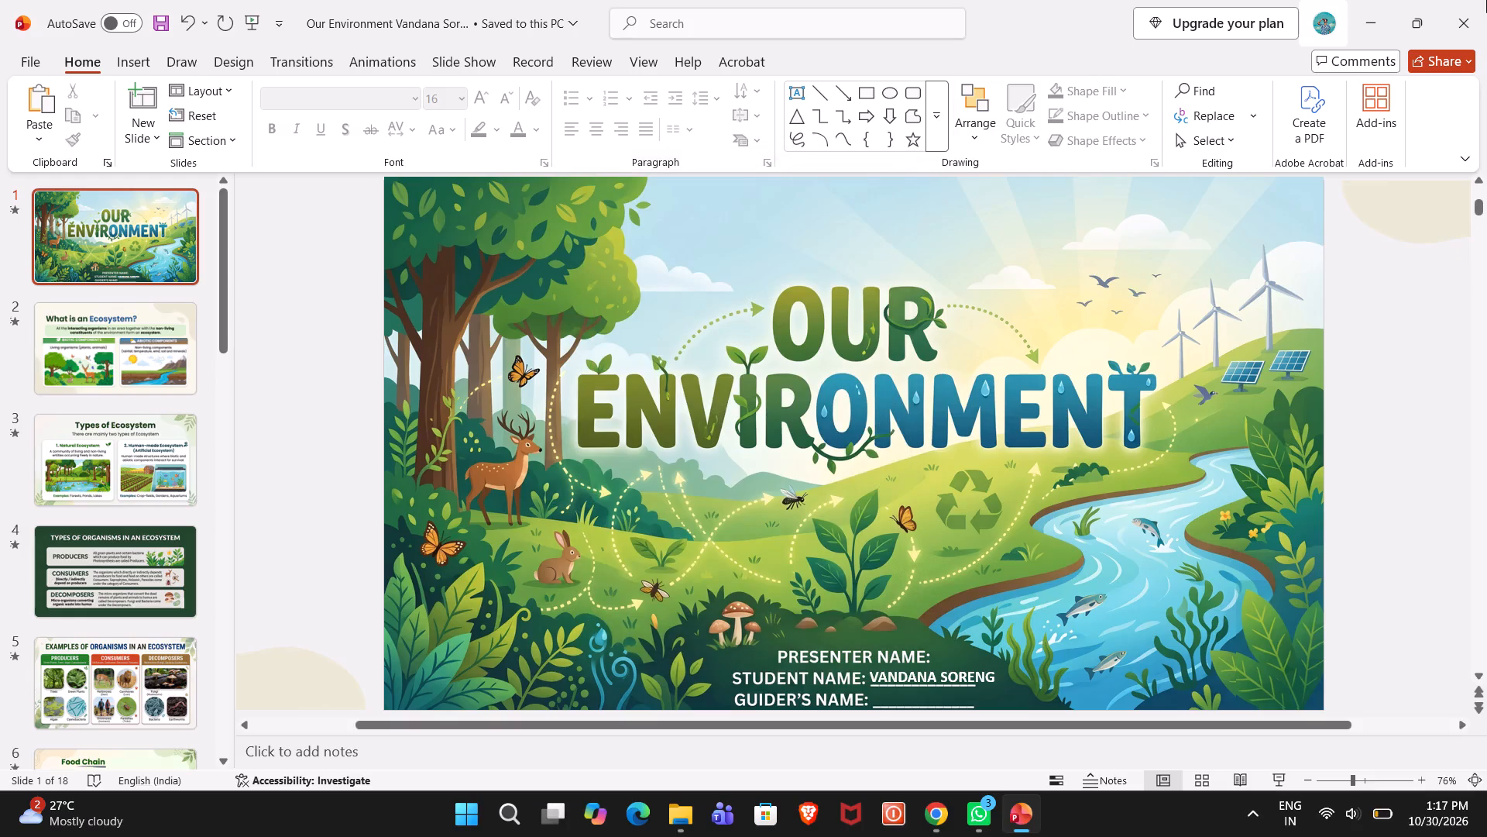
Close the saved Our Environment presentation.
left_click(1486, 0)
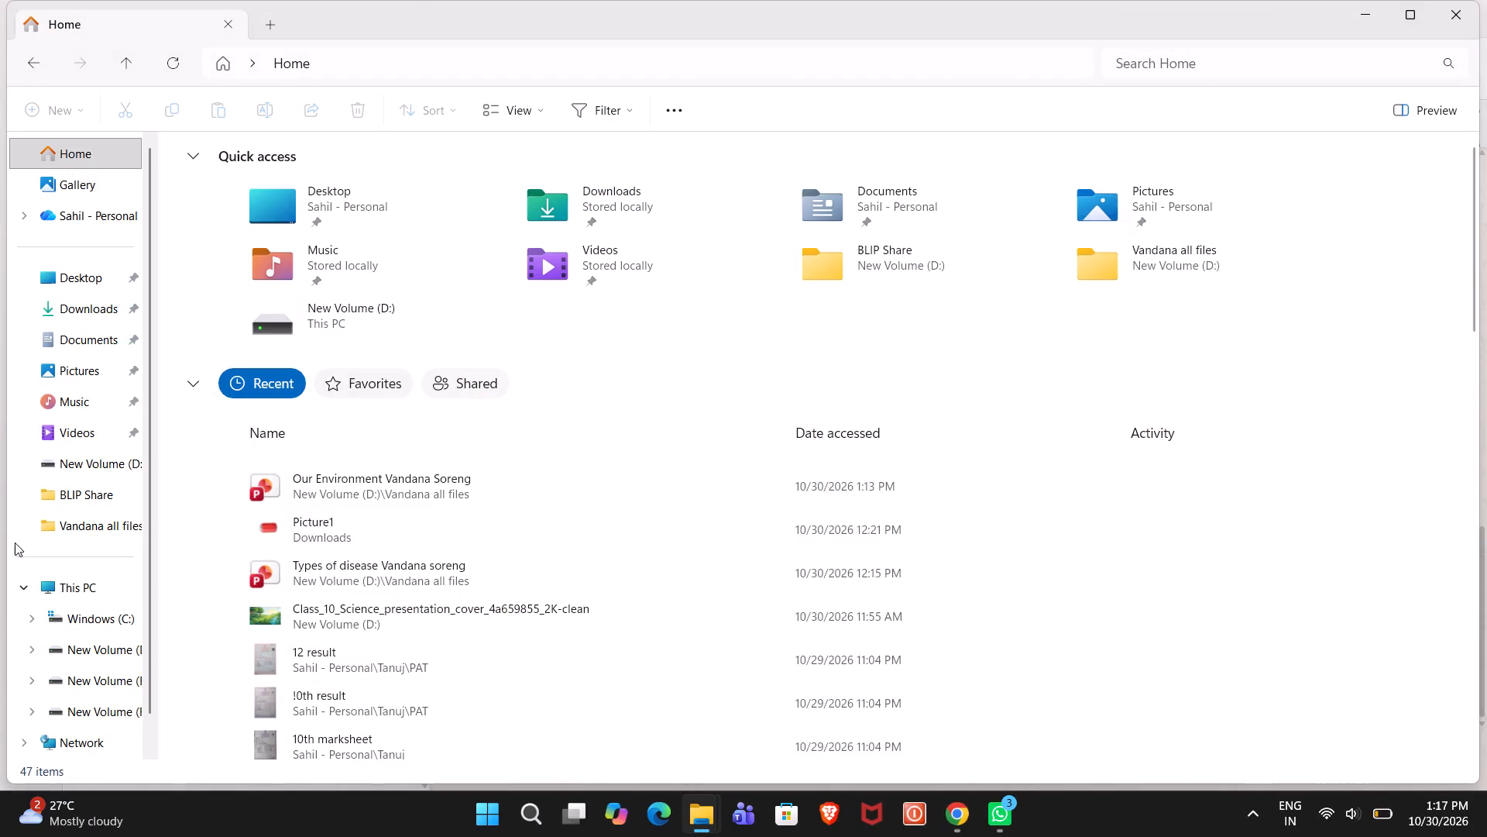
In File Explorer, share the Our Environment presentation from the recent files through Blip.
right_click(412, 485)
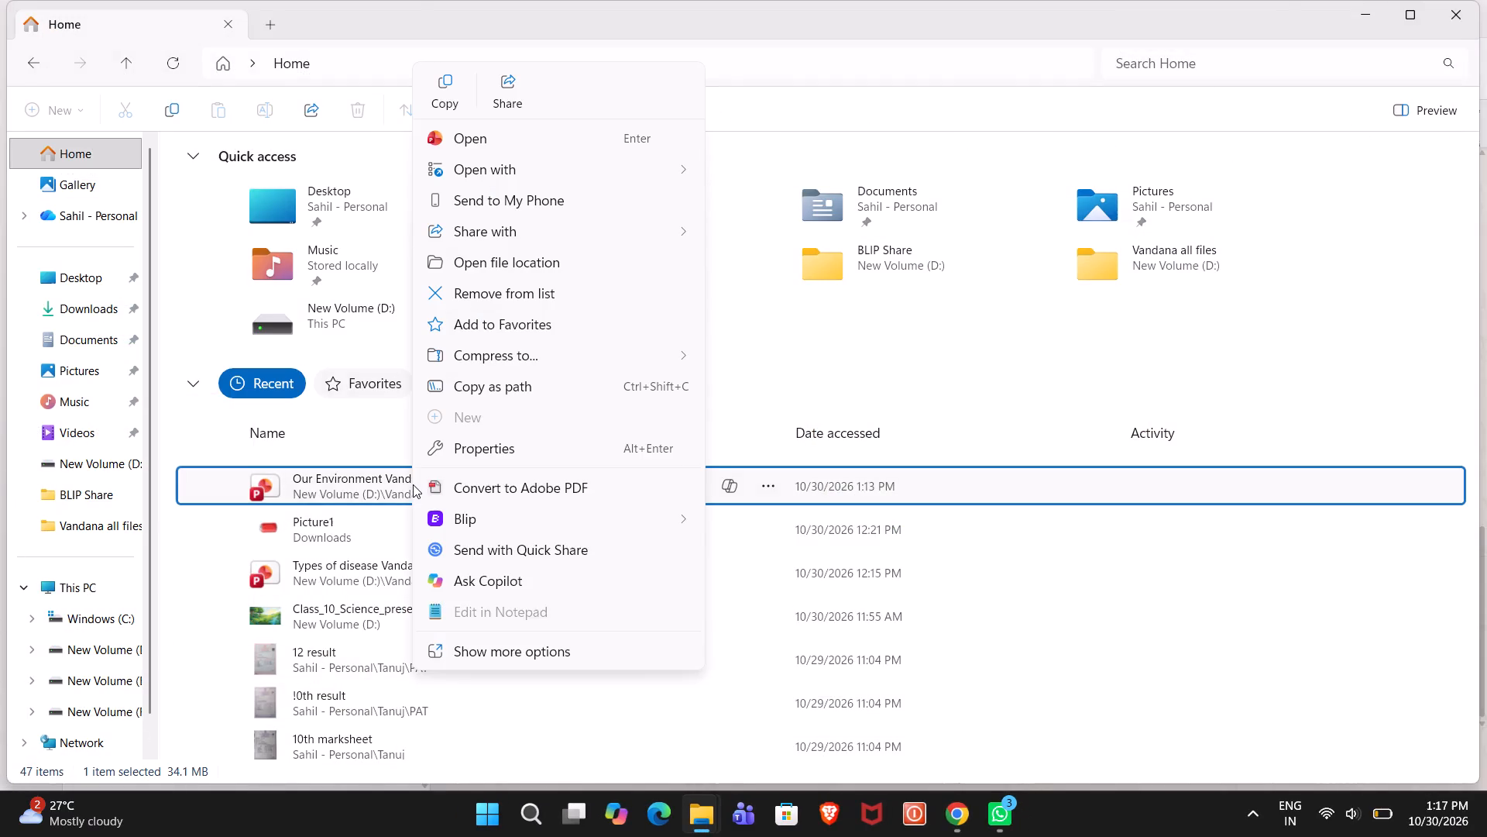
left_click(673, 519)
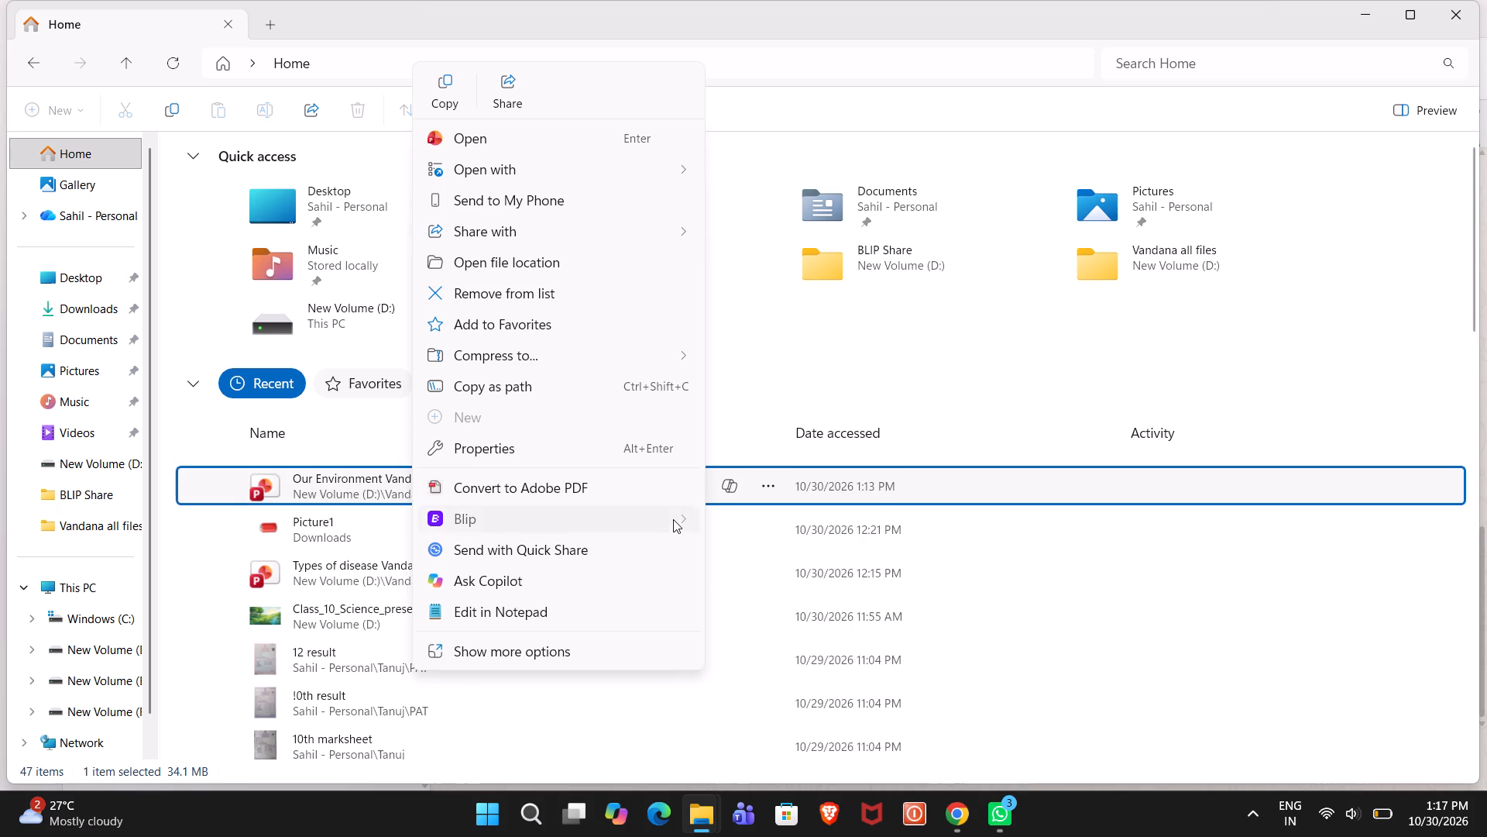
left_click(737, 528)
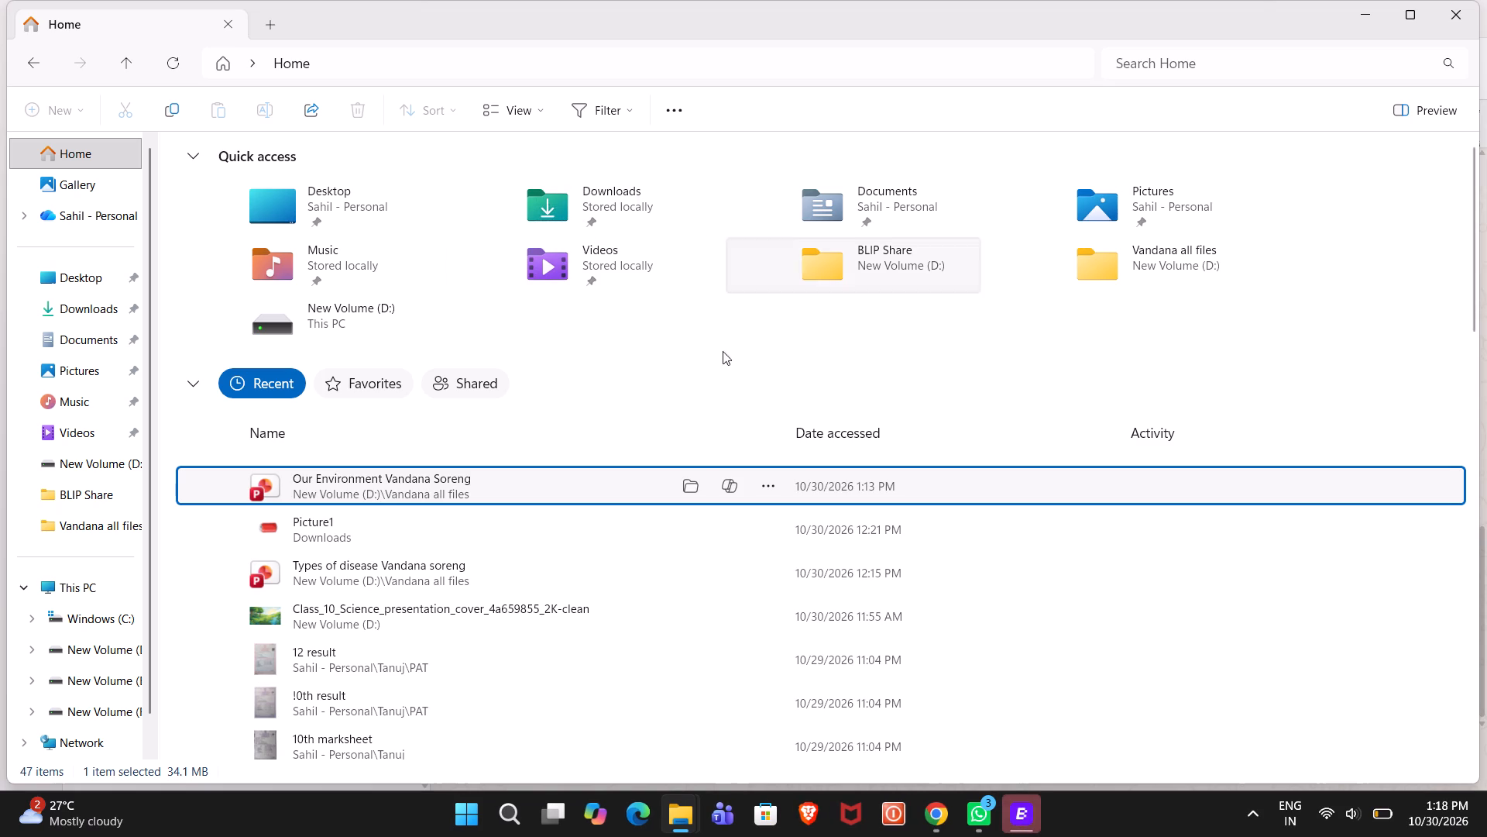
Switch to the Blip window to check the transfer of the Our Environment presentation.
left_click(1023, 815)
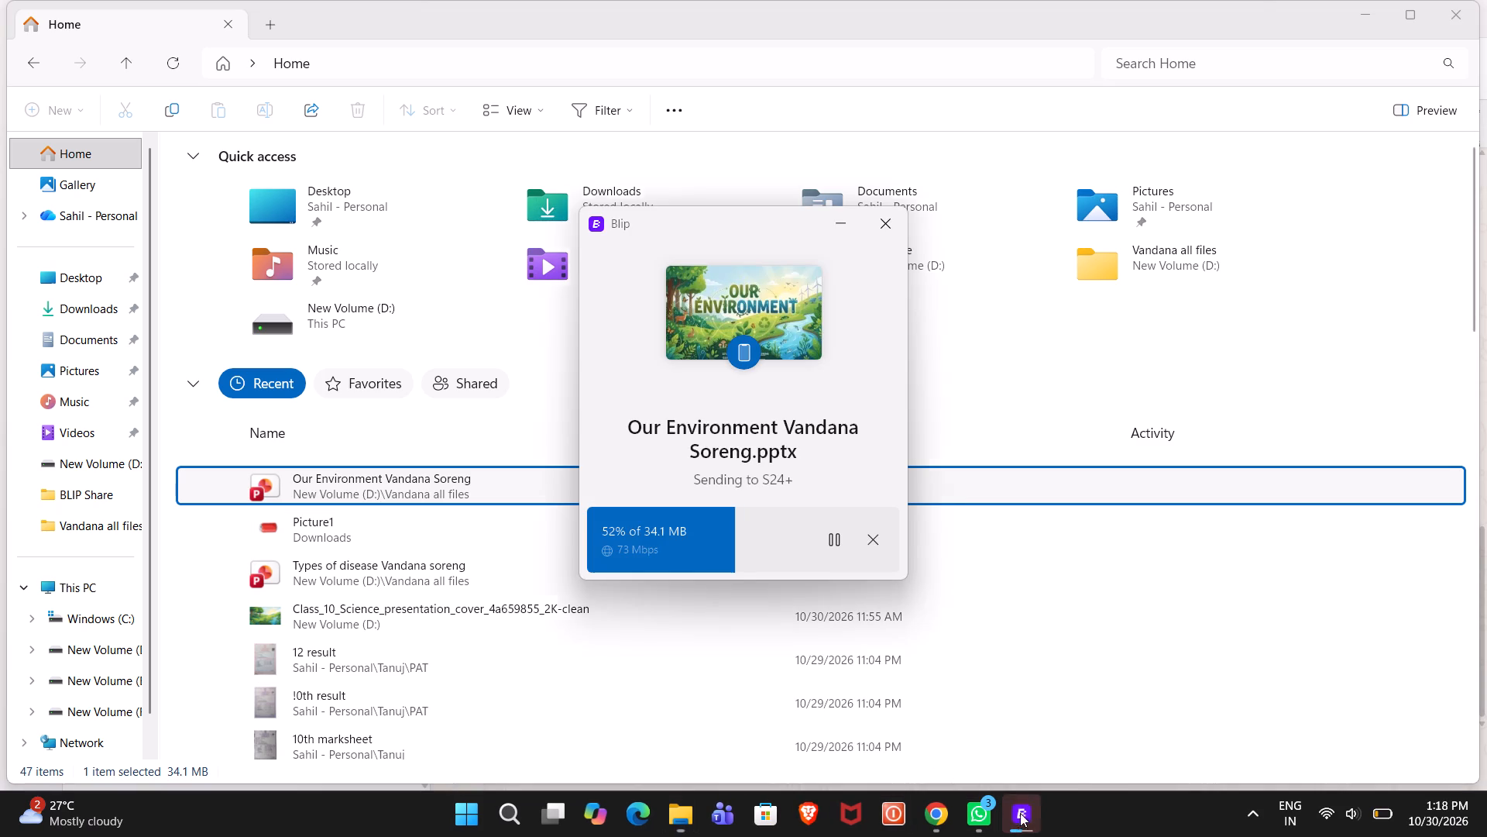